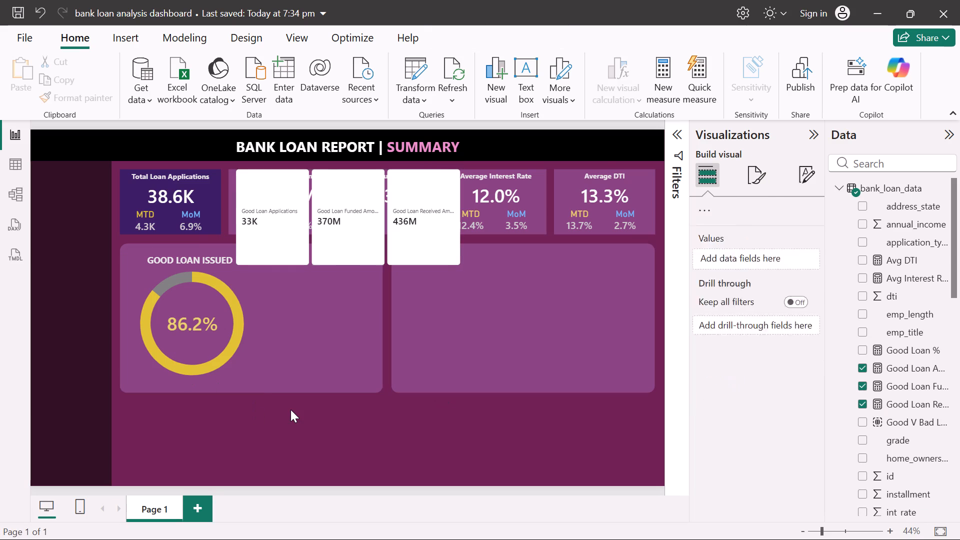
left_click(365, 249)
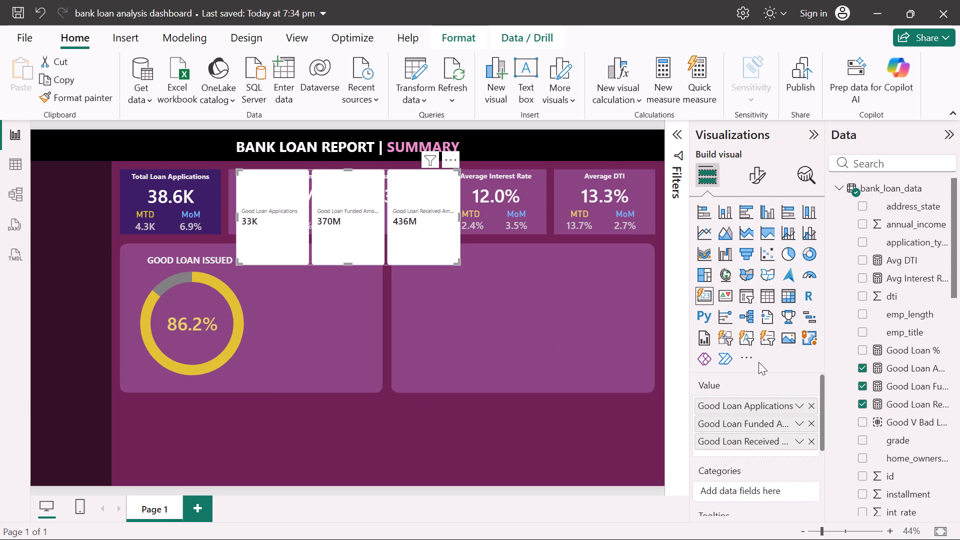
left_click(753, 171)
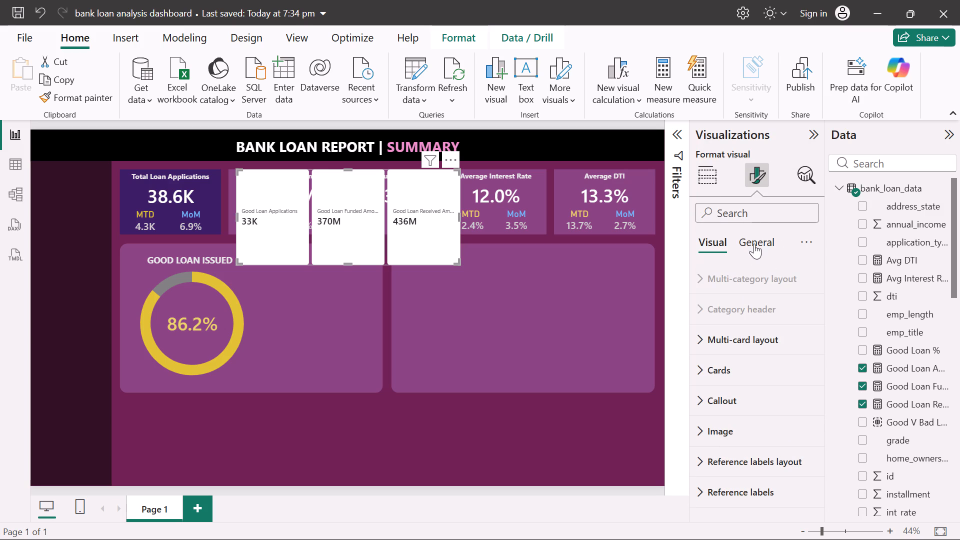
left_click(726, 347)
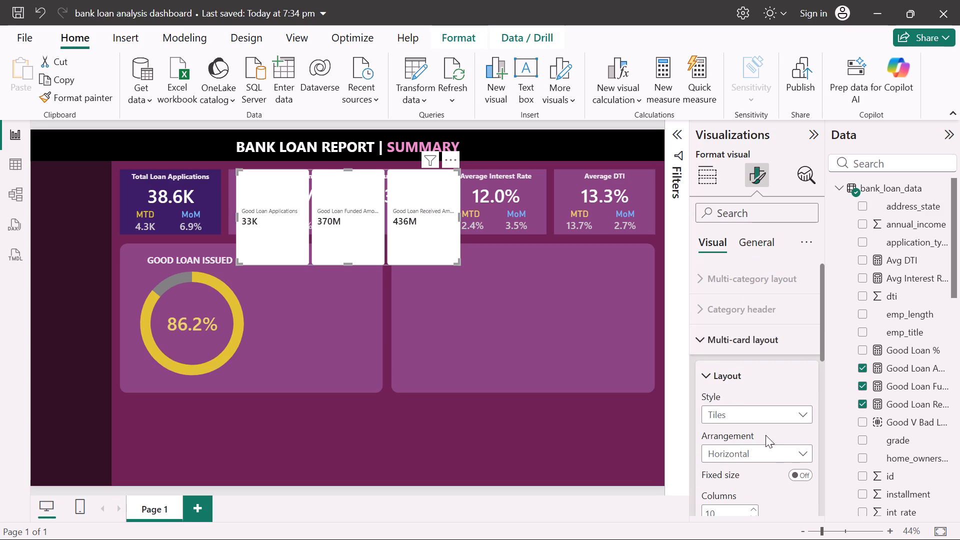
left_click(791, 458)
left_click(738, 489)
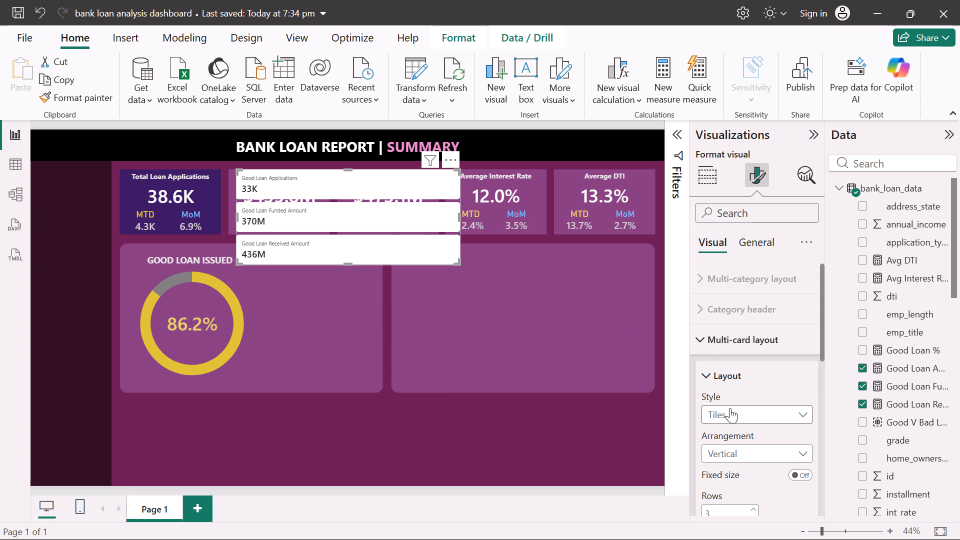
Format the callout values of all three good loan cards in bold DIN at size 27.
scroll(693, 348, "down", 5)
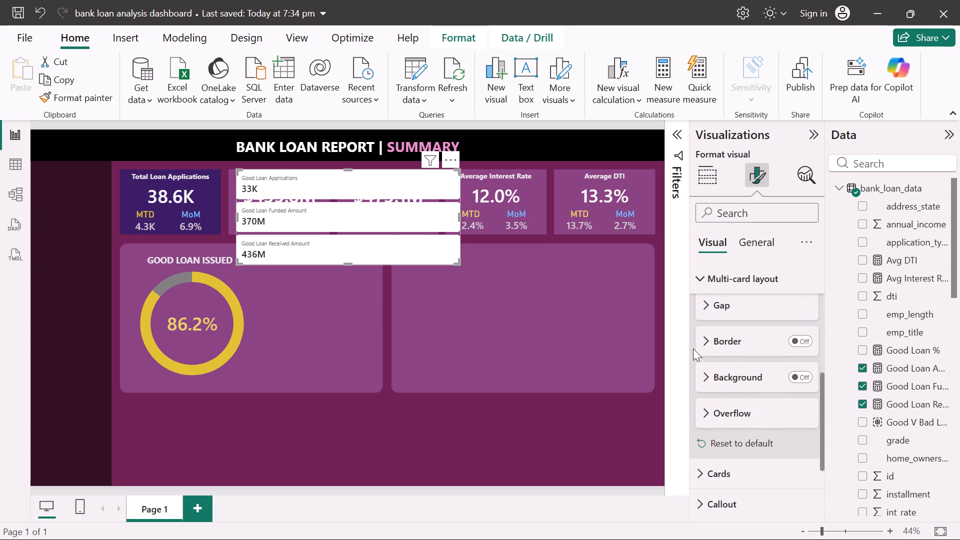
scroll(693, 348, "down", 1)
left_click(700, 409)
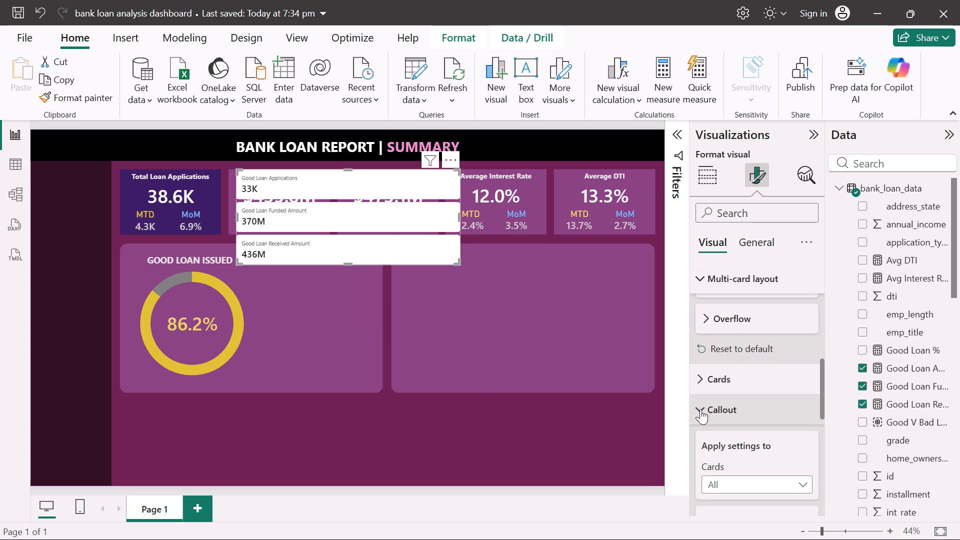
scroll(700, 409, "down", 2)
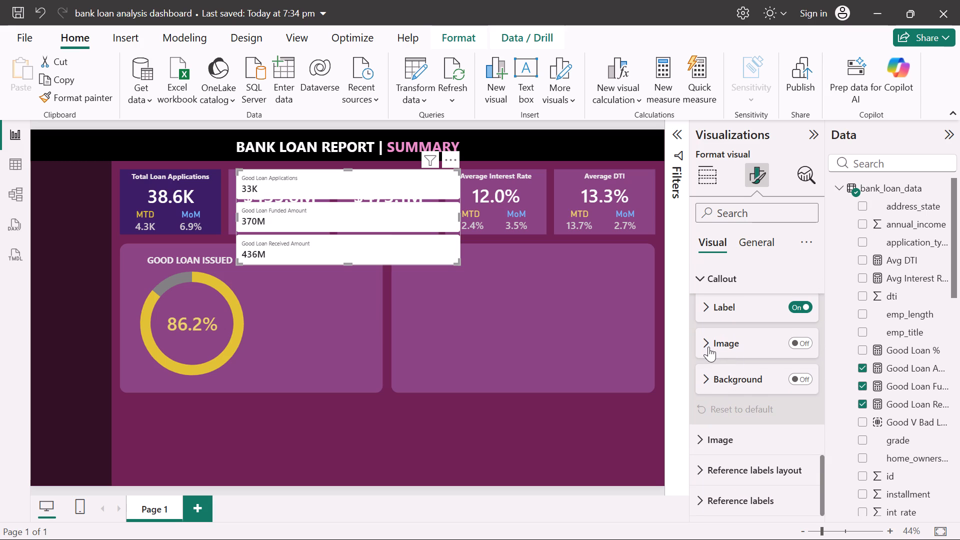
scroll(708, 346, "up", 1)
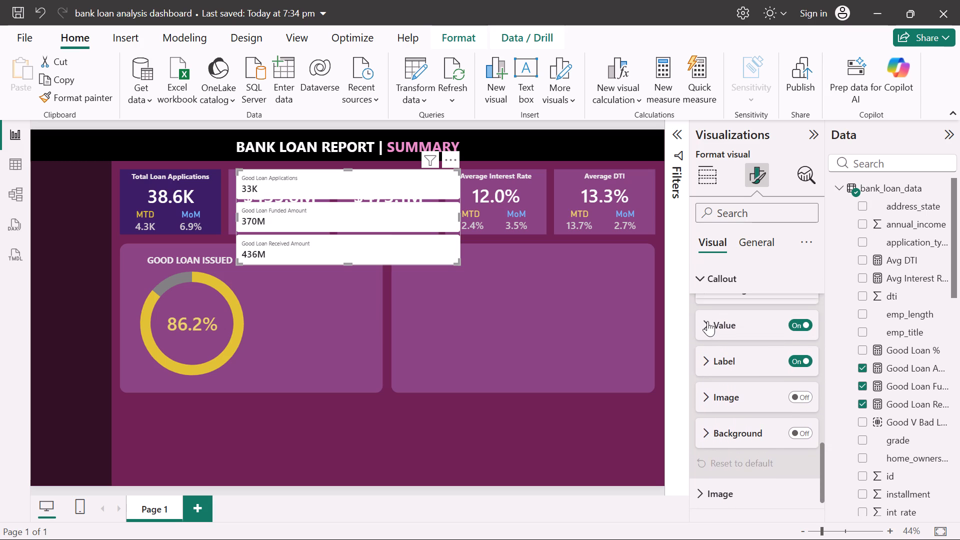
left_click(707, 324)
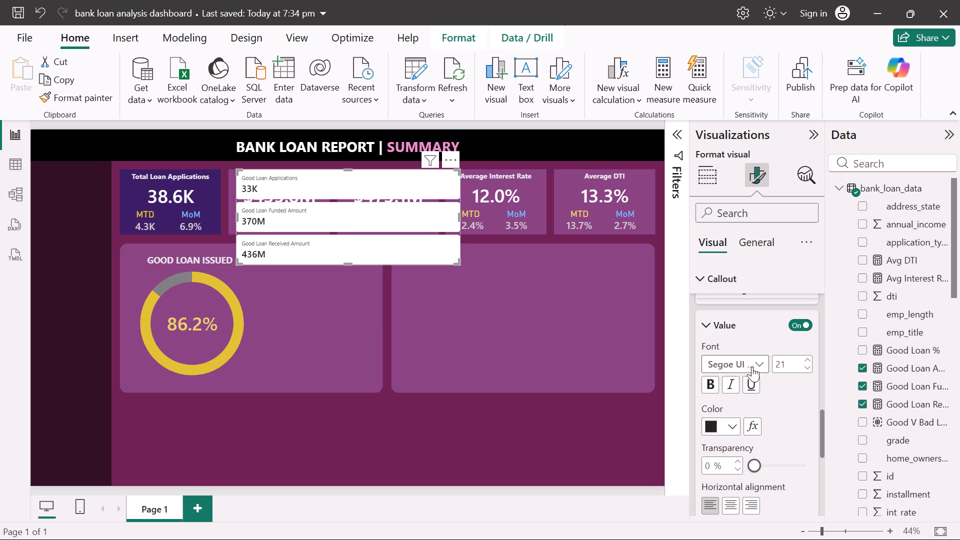
left_click(759, 363)
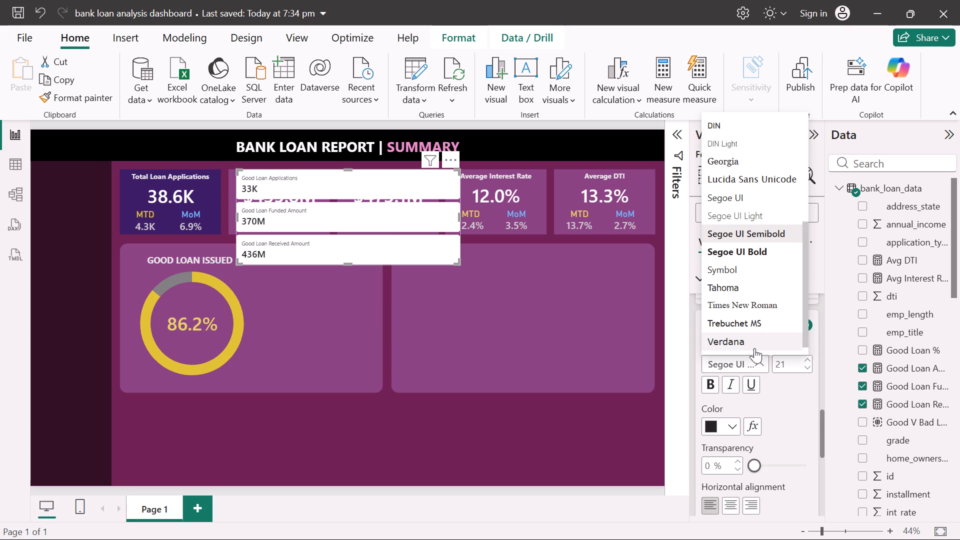
left_click(723, 122)
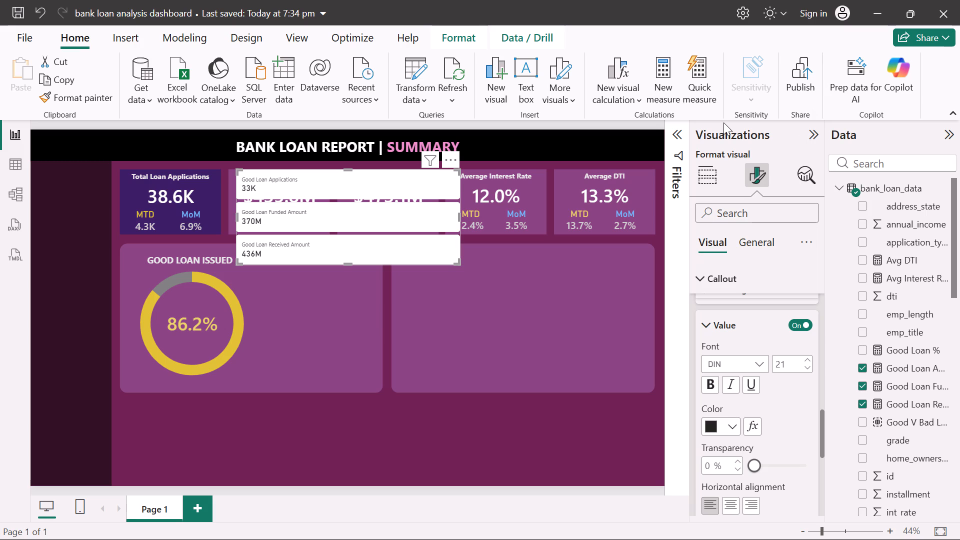
left_click(792, 364)
type("22")
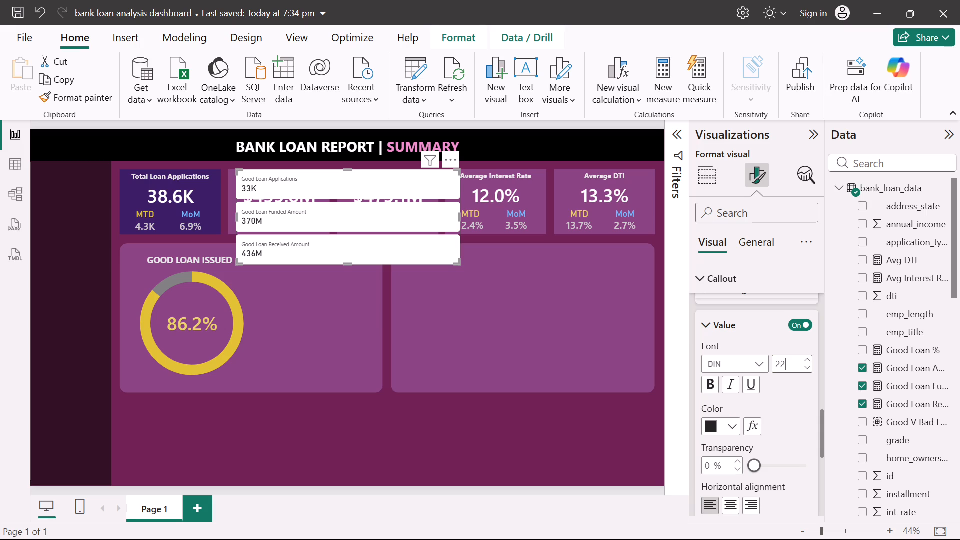
left_click(706, 387)
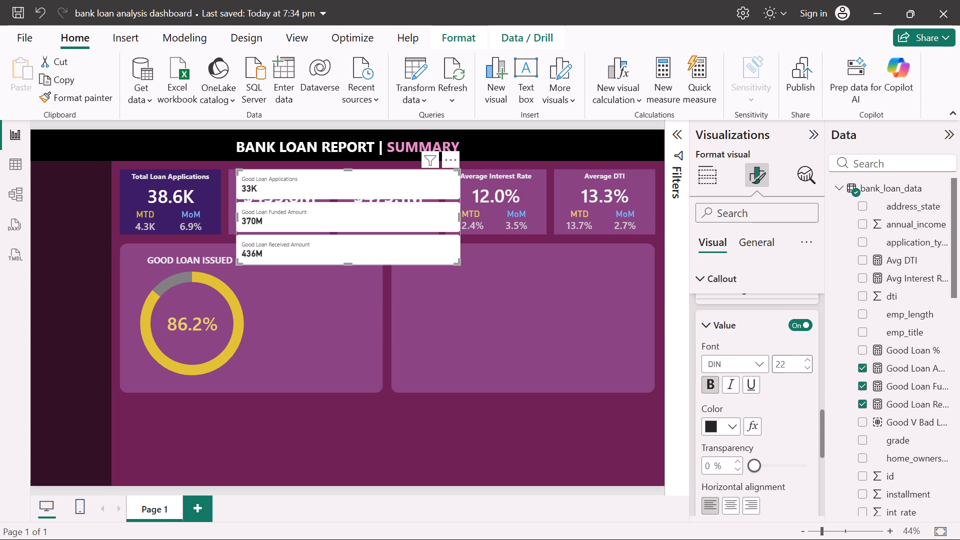
left_click(784, 364)
type("27")
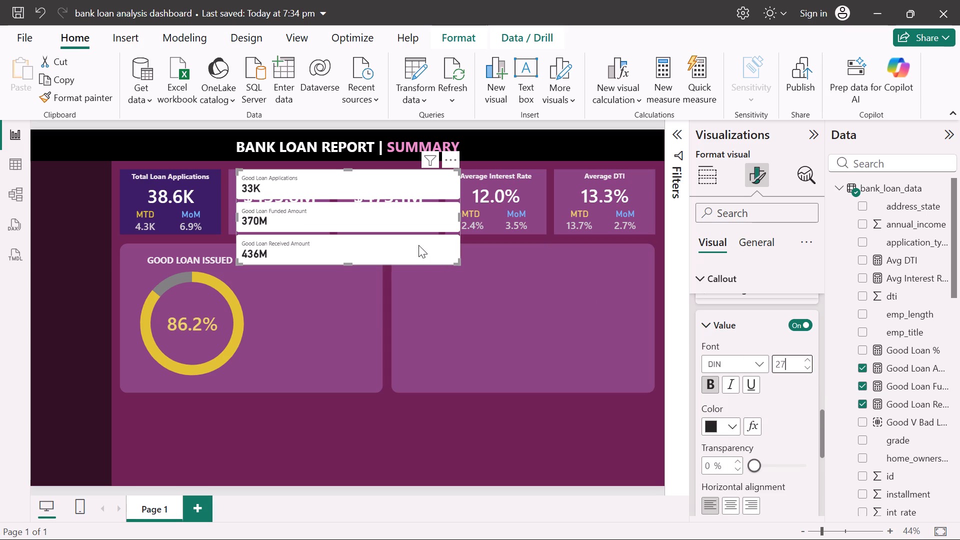
Stretch the good loan card visual to the height of the background panels and move it over the empty second panel.
left_click_drag(418, 245, 438, 322)
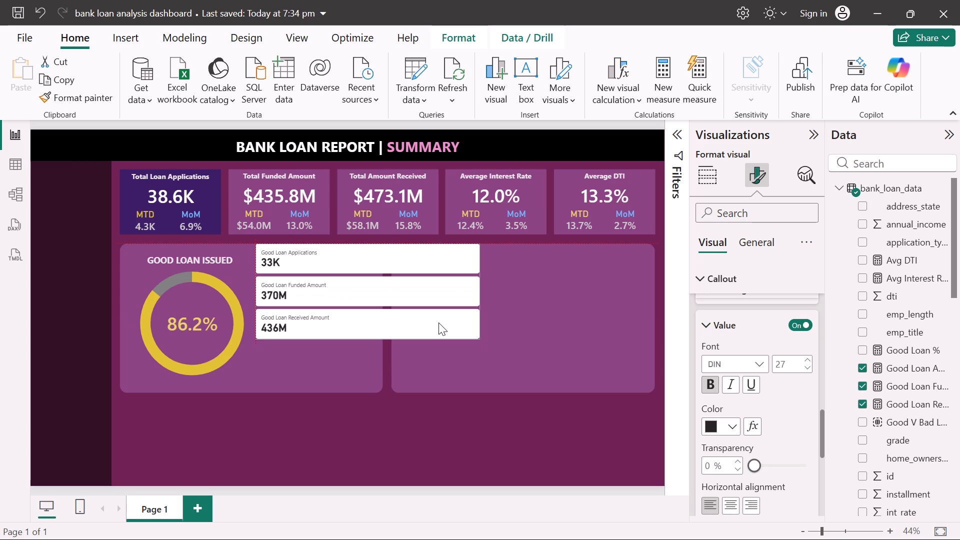
left_click_drag(438, 322, 438, 326)
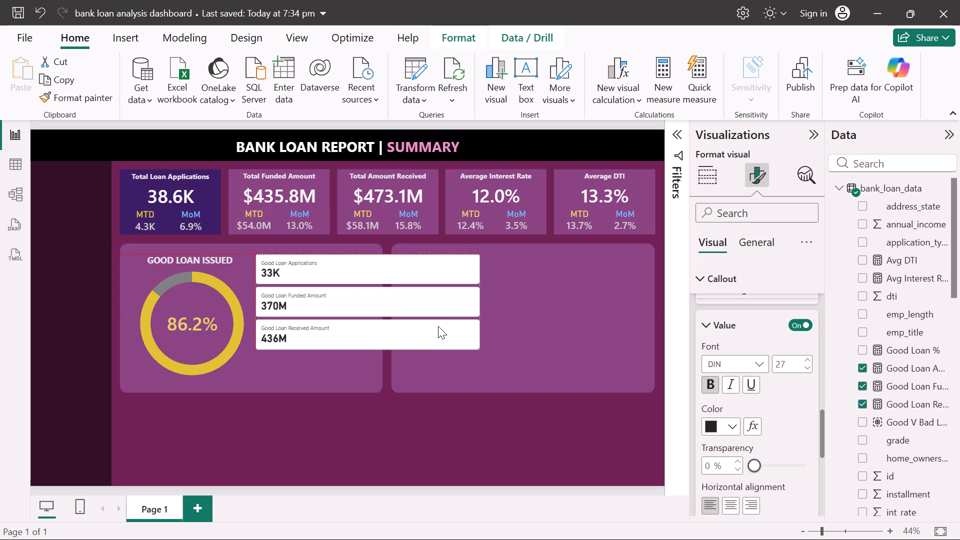
left_click_drag(438, 326, 438, 320)
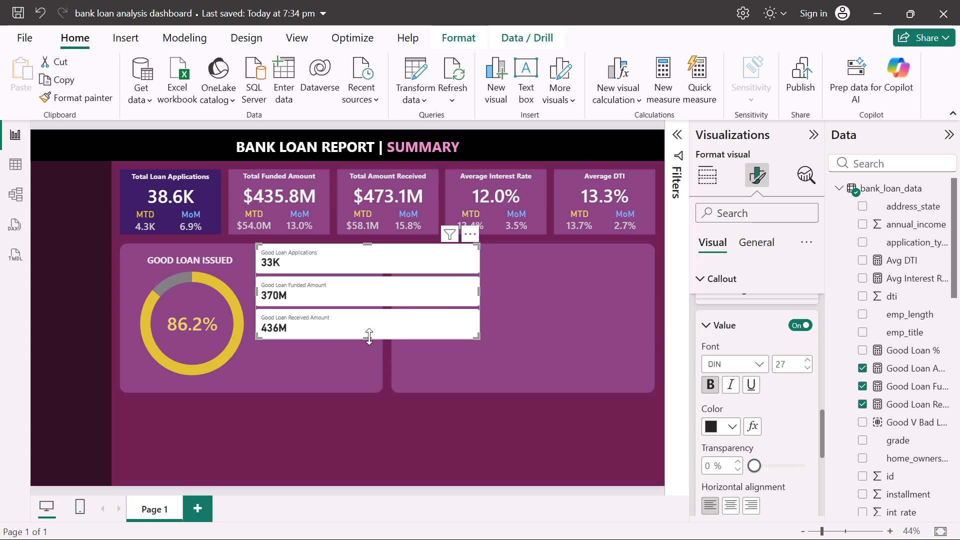
left_click_drag(369, 337, 370, 386)
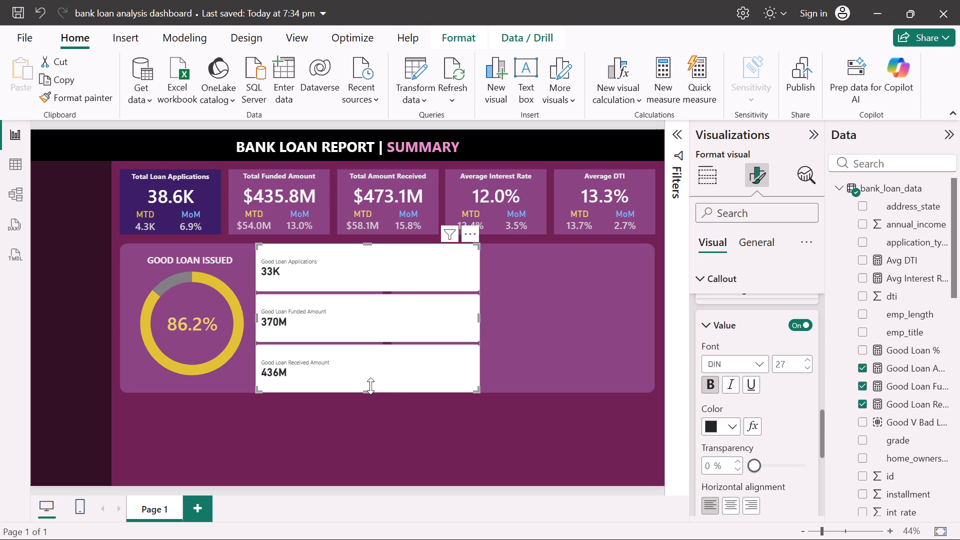
left_click_drag(381, 337, 580, 340)
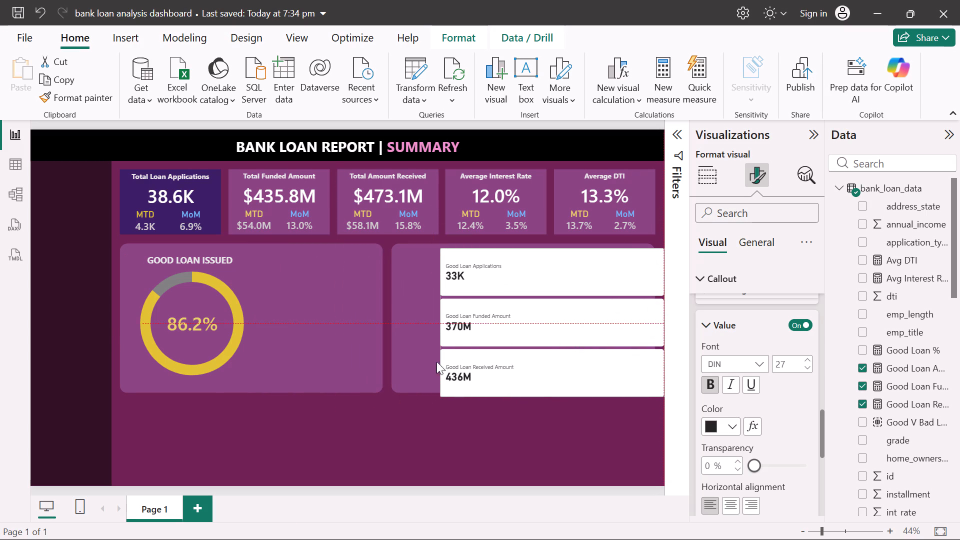
Shorten both background panels below the KPI row to the same height by raising their bottom edges.
left_click(359, 360)
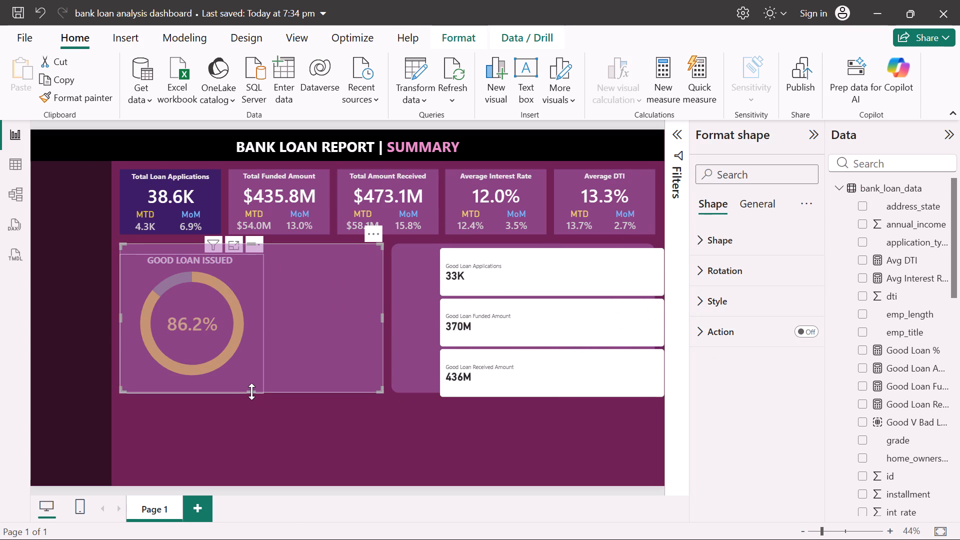
left_click_drag(251, 391, 251, 385)
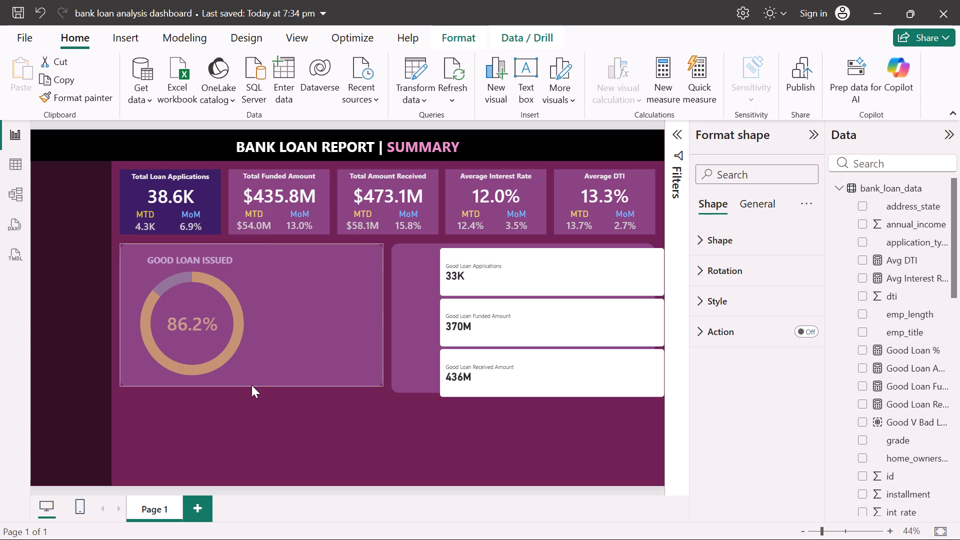
left_click_drag(251, 385, 251, 364)
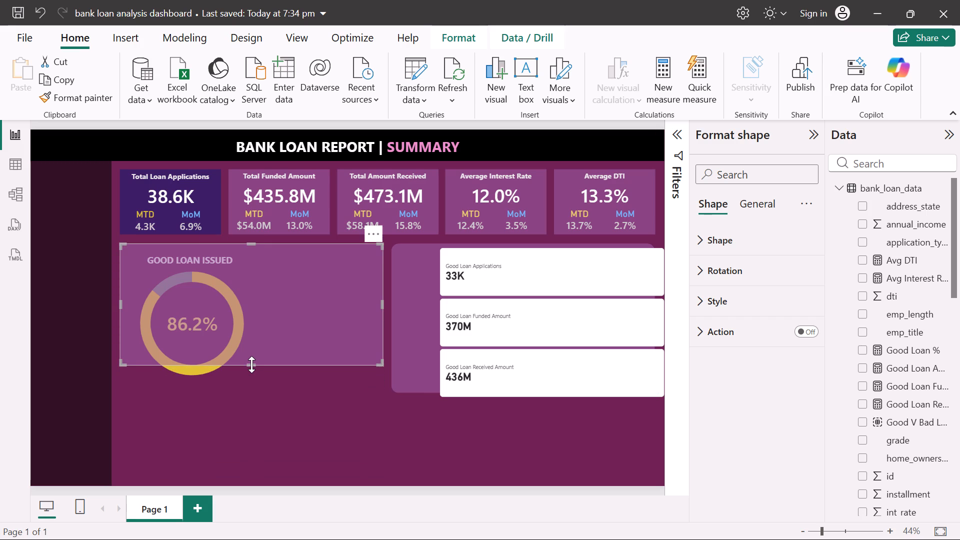
left_click(414, 354)
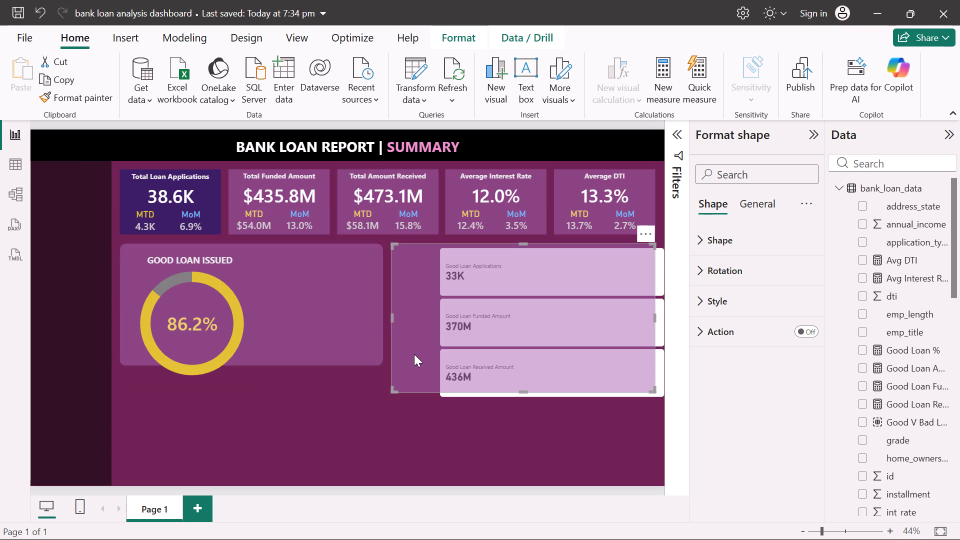
left_click_drag(527, 390, 527, 369)
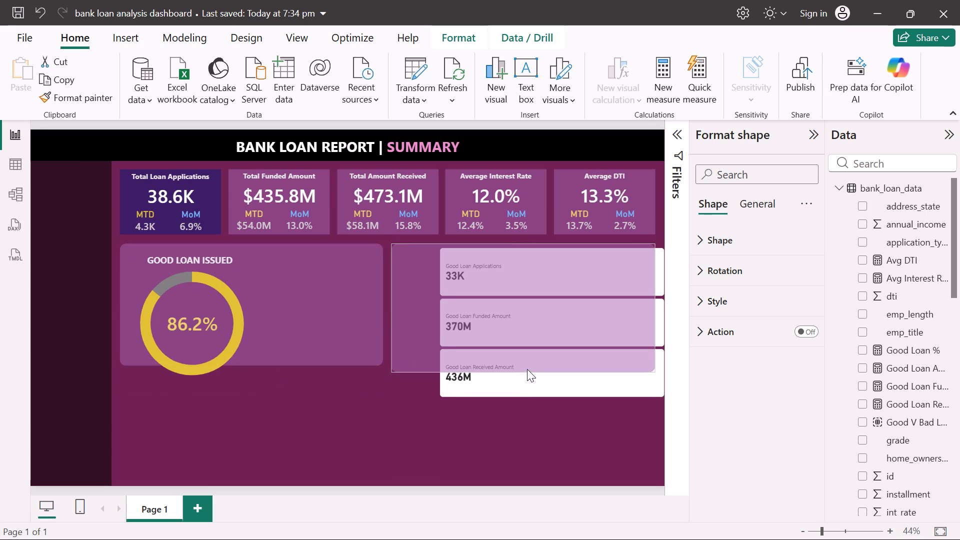
left_click_drag(527, 369, 527, 363)
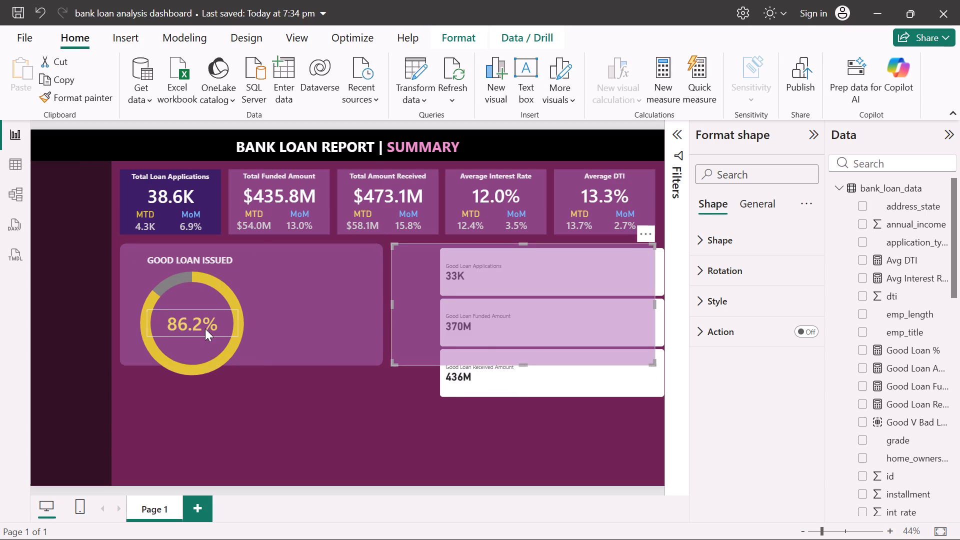
Shrink the Good Loan Issued donut chart so it fits inside the shortened first panel.
left_click(231, 349)
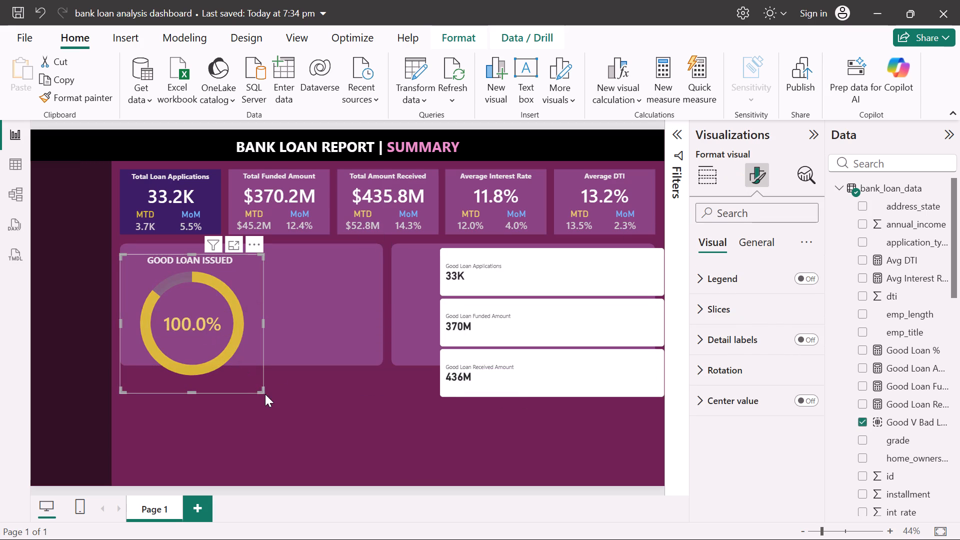
left_click_drag(265, 394, 246, 359)
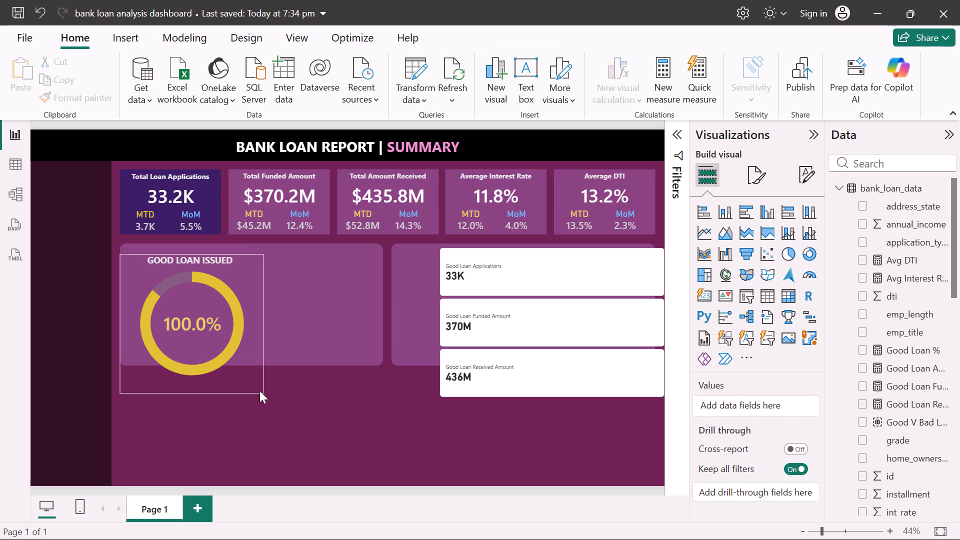
left_click(242, 372)
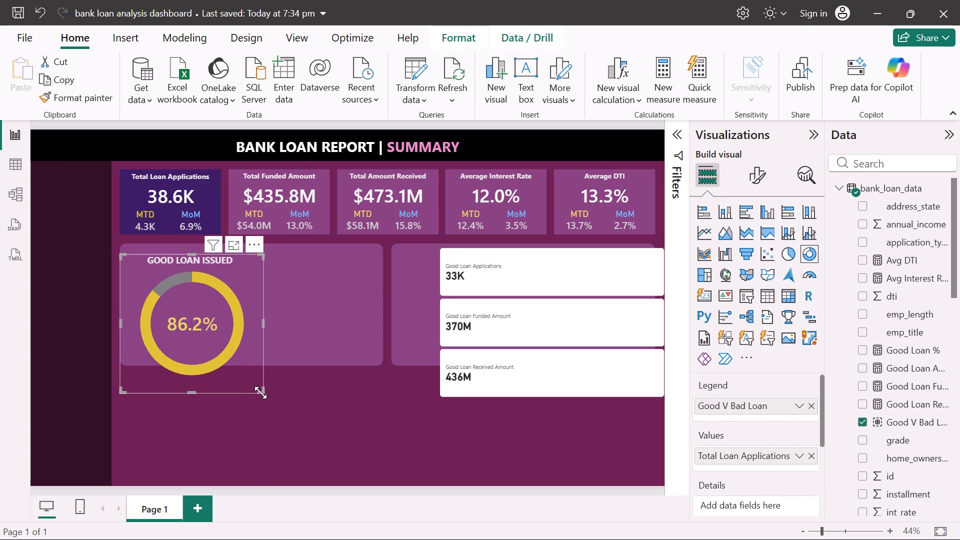
left_click_drag(260, 392, 248, 361)
left_click(188, 320)
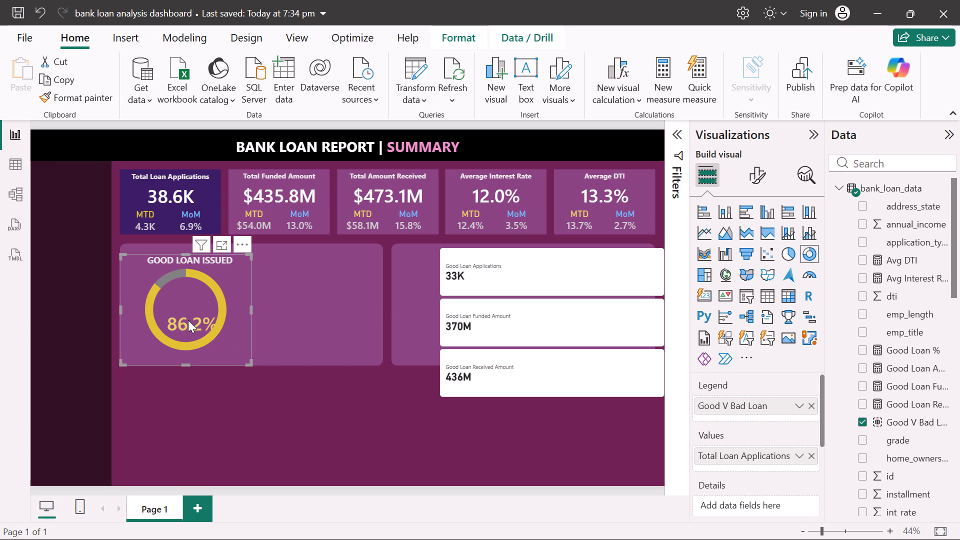
left_click(194, 379)
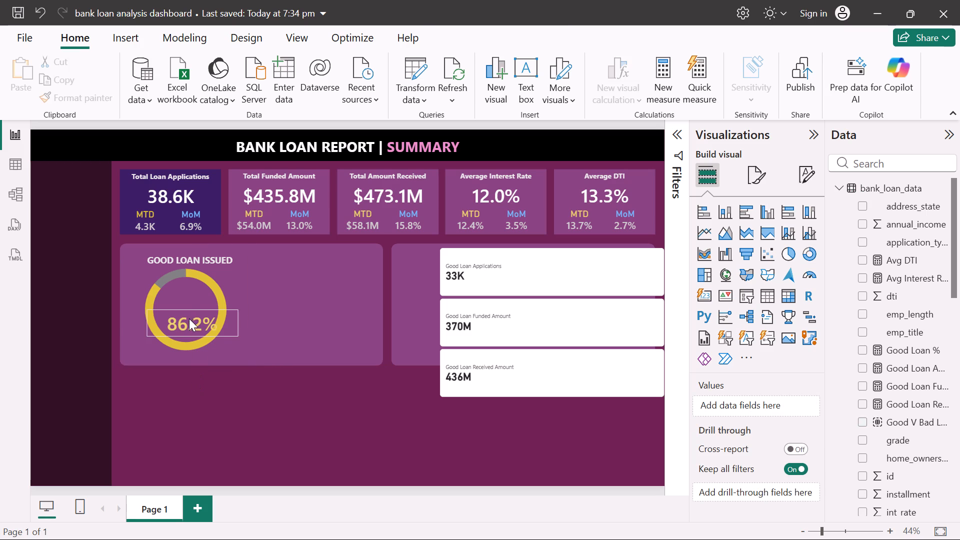
Move the 86.2% card up so it sits centered inside the Good Loan Issued donut ring.
left_click_drag(189, 318, 183, 305)
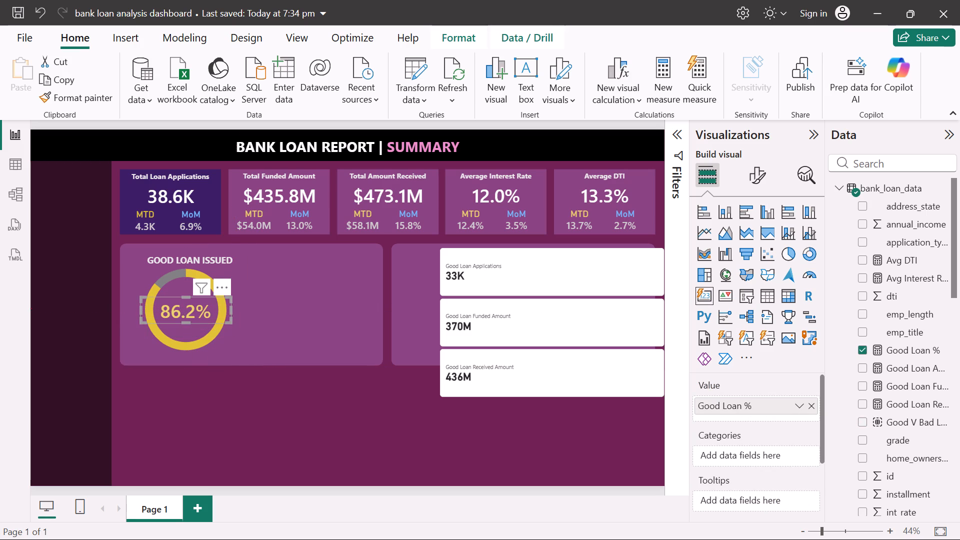
Raise the GOOD LOAN ISSUED text box toward the top edge of the first panel, clear of the donut chart.
left_click(250, 266)
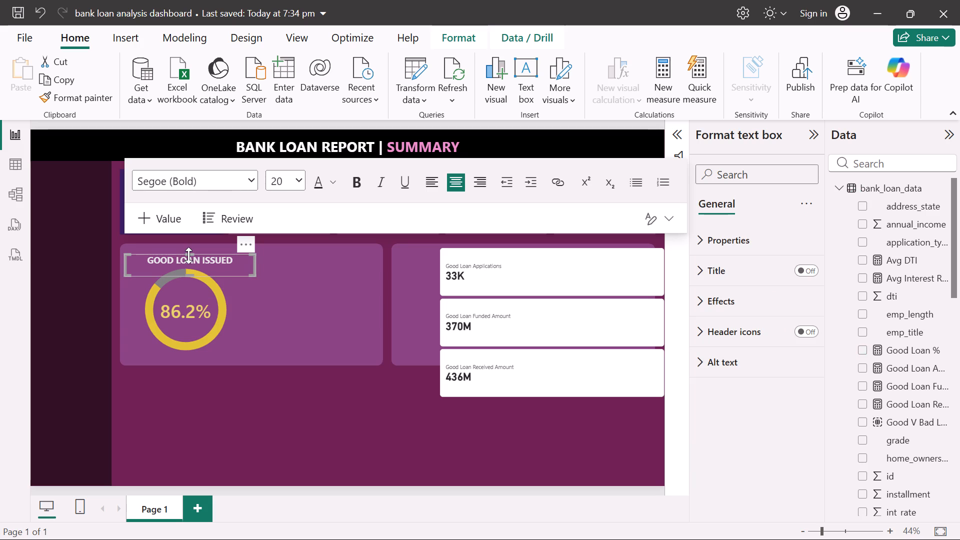
left_click_drag(188, 255, 190, 250)
left_click_drag(187, 272, 188, 262)
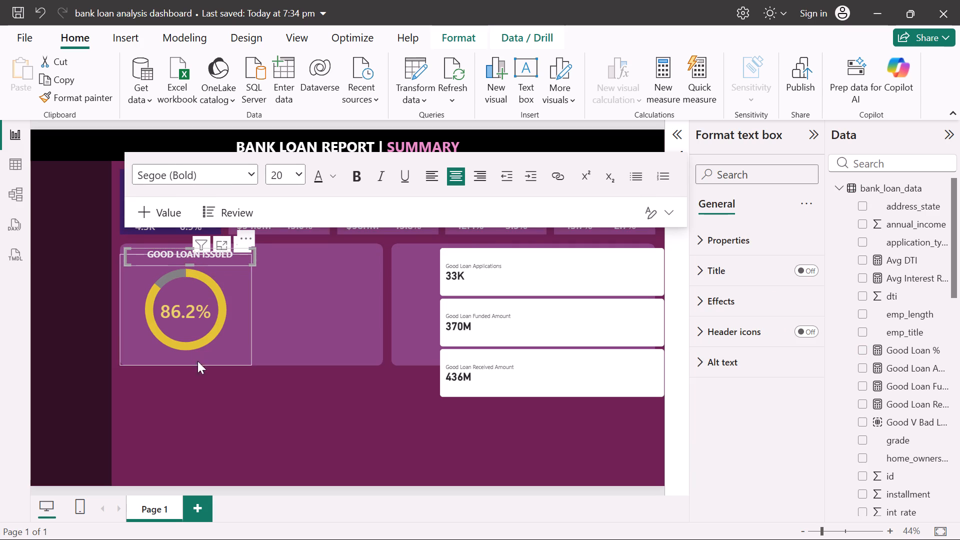
left_click(200, 395)
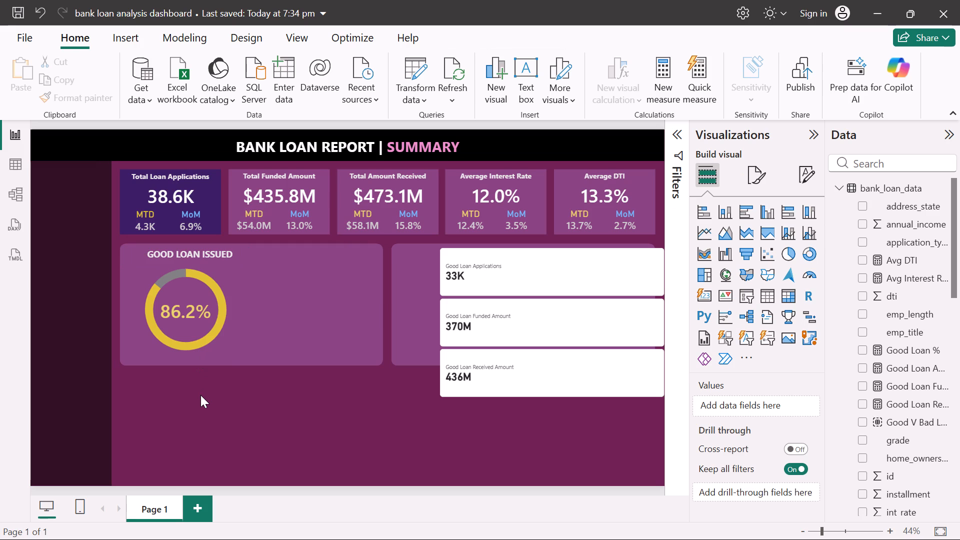
Move the good loan card visual beside the donut chart and resize it to fill the rest of the first panel.
left_click_drag(514, 323, 333, 319)
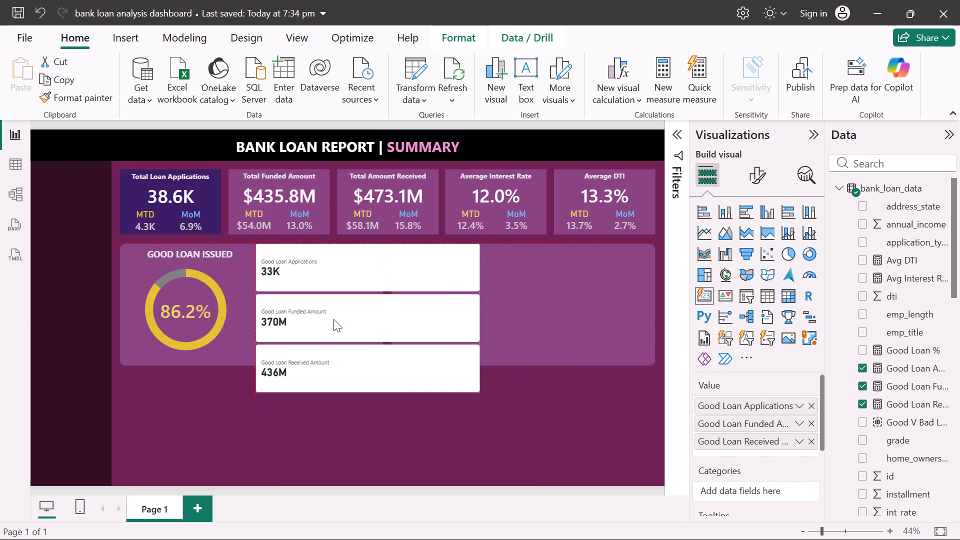
left_click_drag(333, 319, 326, 318)
left_click_drag(363, 390, 361, 366)
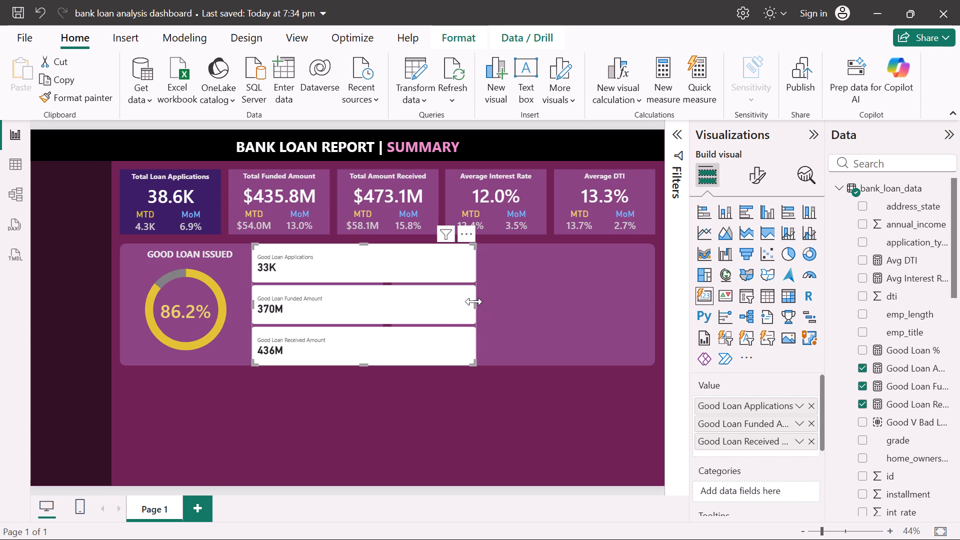
left_click_drag(474, 301, 379, 301)
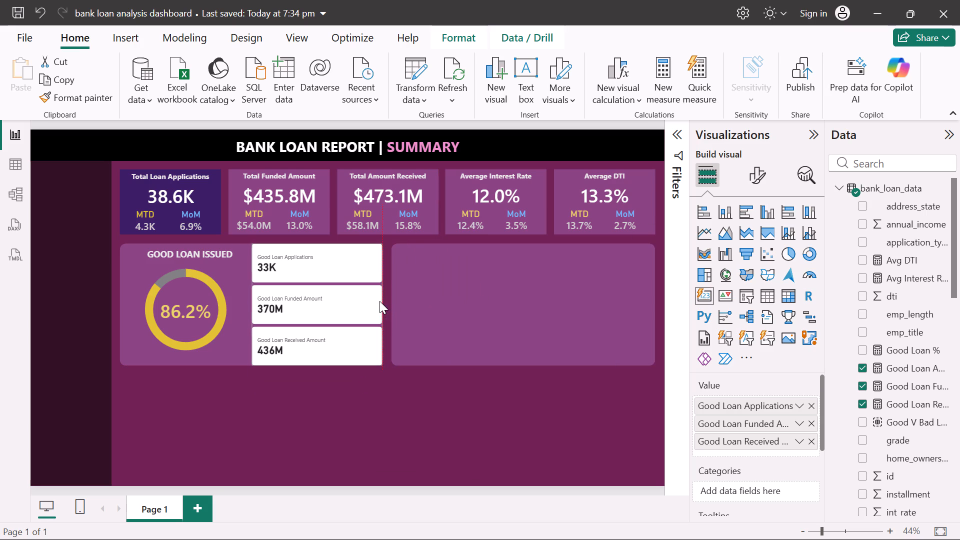
left_click_drag(379, 301, 378, 299)
left_click_drag(378, 299, 377, 299)
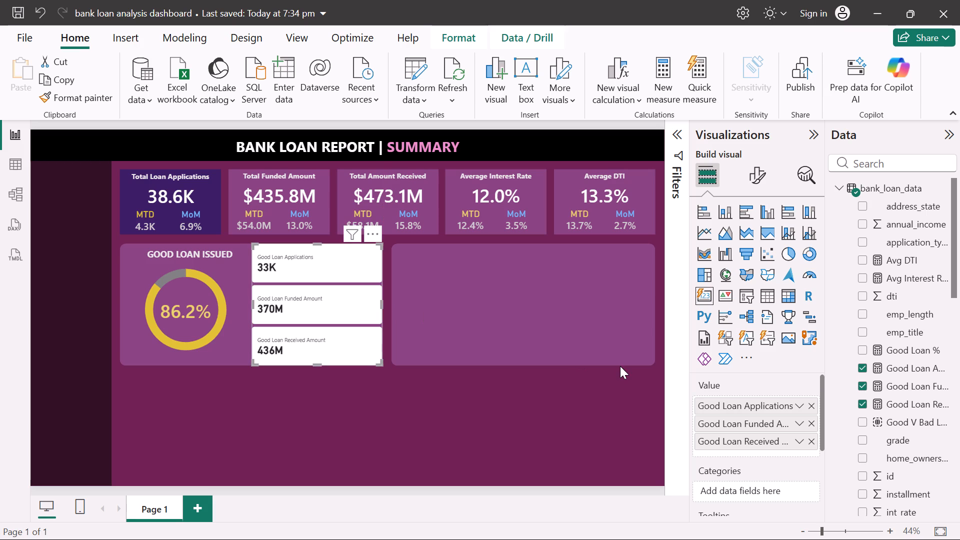
Set the callout value font size to 28 for all the good loan cards.
left_click(757, 168)
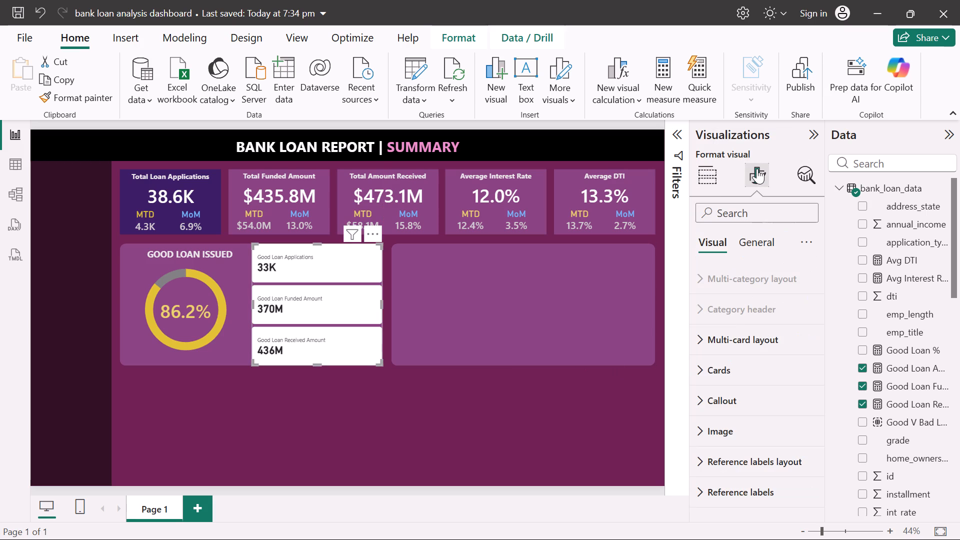
left_click(715, 399)
scroll(715, 399, "down", 1)
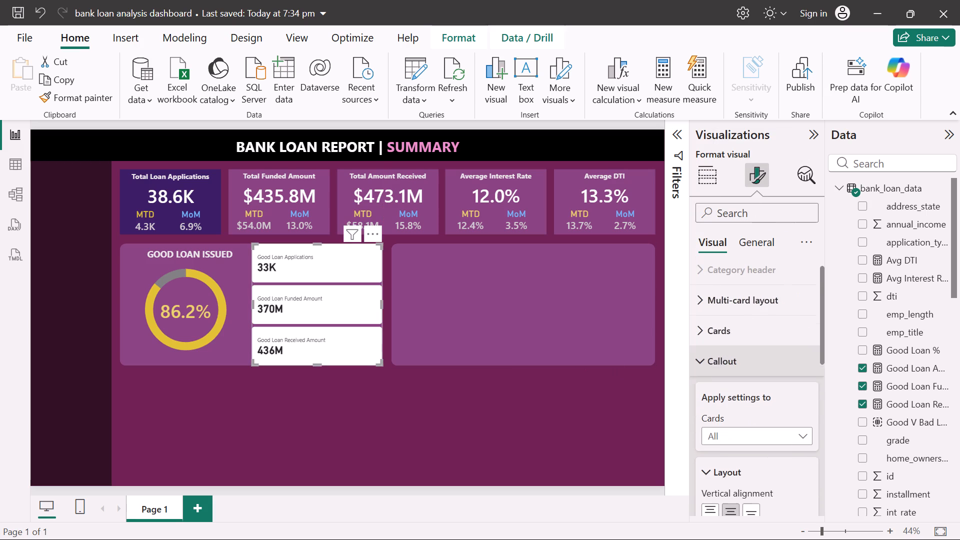
scroll(715, 399, "down", 4)
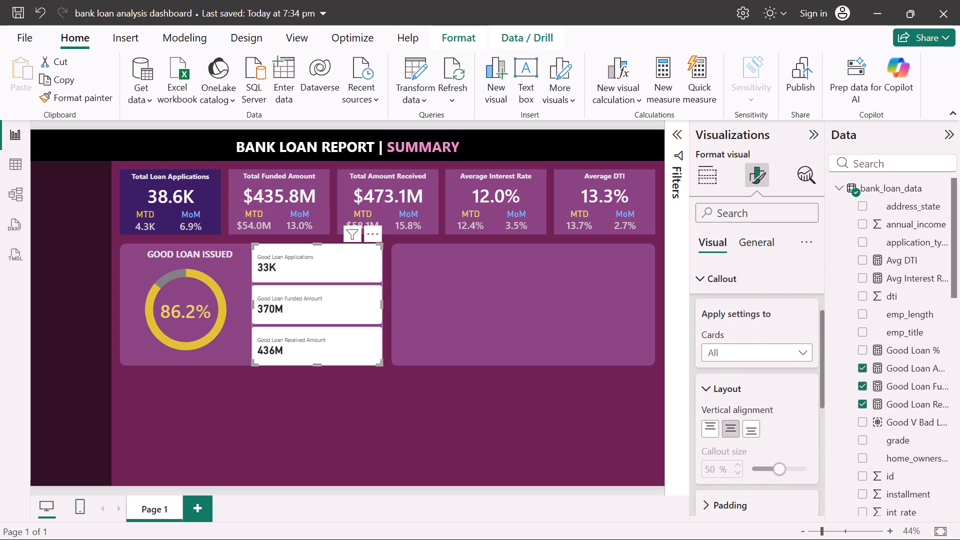
scroll(715, 399, "down", 1)
left_click(705, 412)
scroll(705, 412, "down", 1)
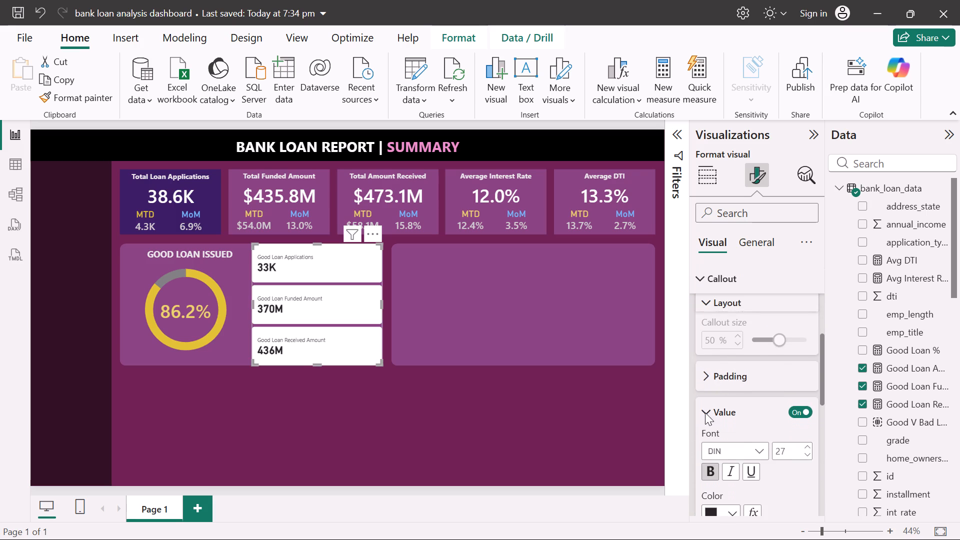
scroll(705, 412, "down", 1)
left_click(792, 388)
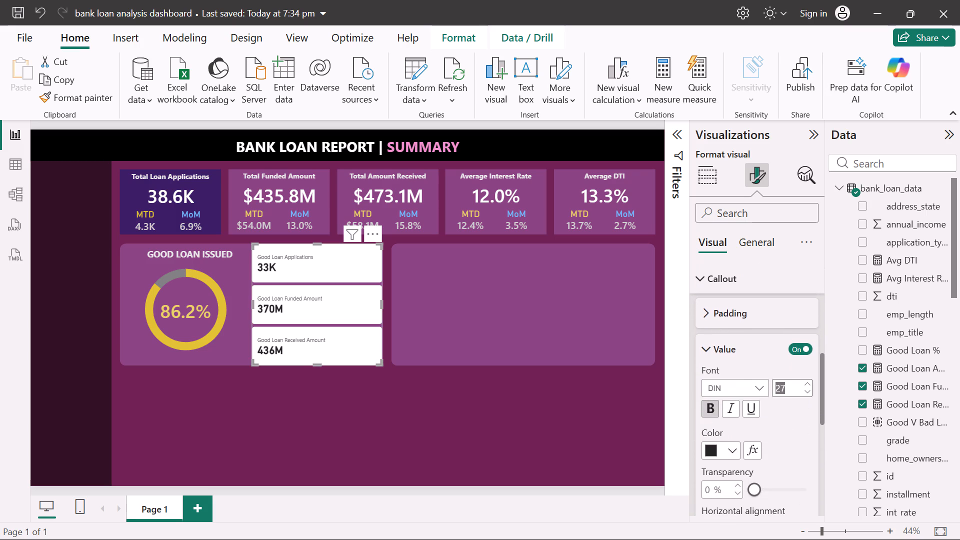
type("28")
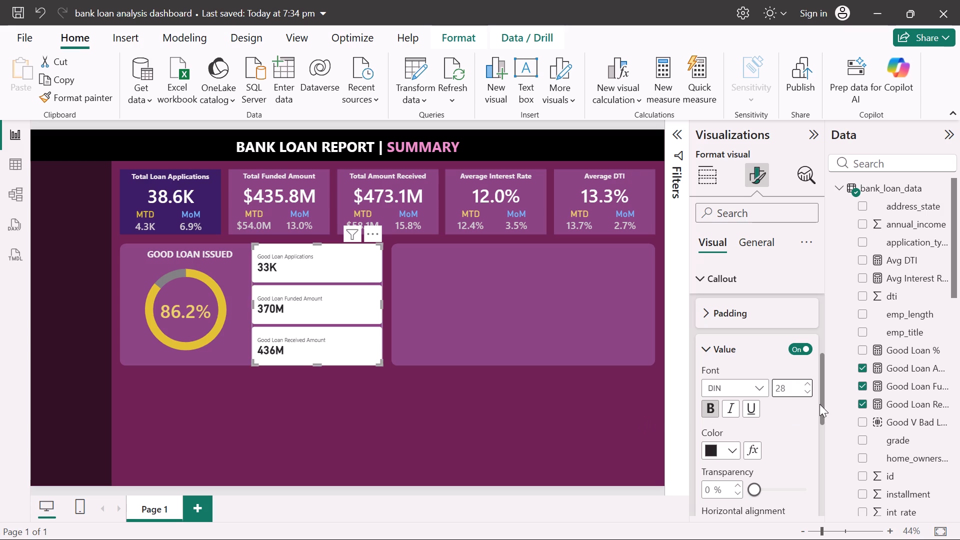
Format the callout labels of the good loan cards in Segoe UI Semibold with the lightest grey theme color.
scroll(762, 394, "down", 3)
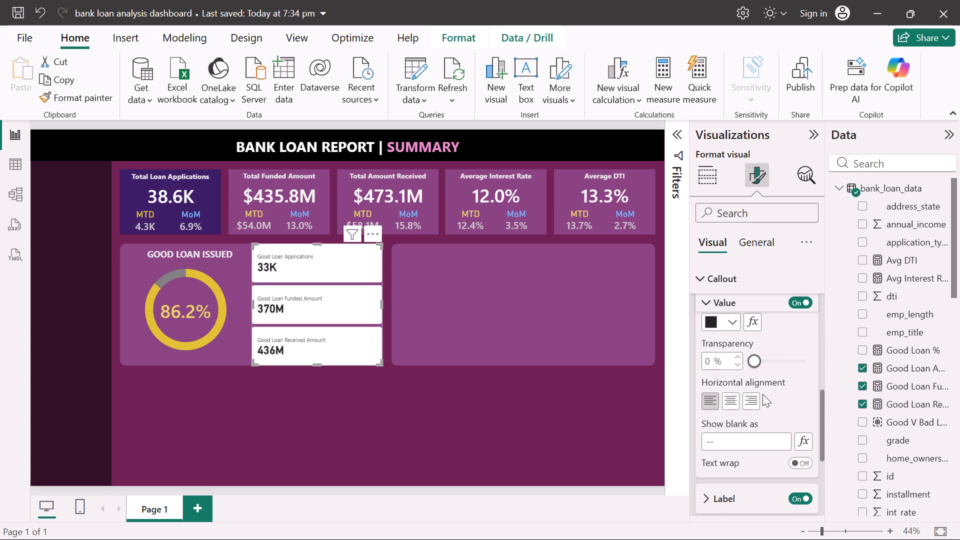
scroll(762, 394, "down", 1)
left_click(706, 444)
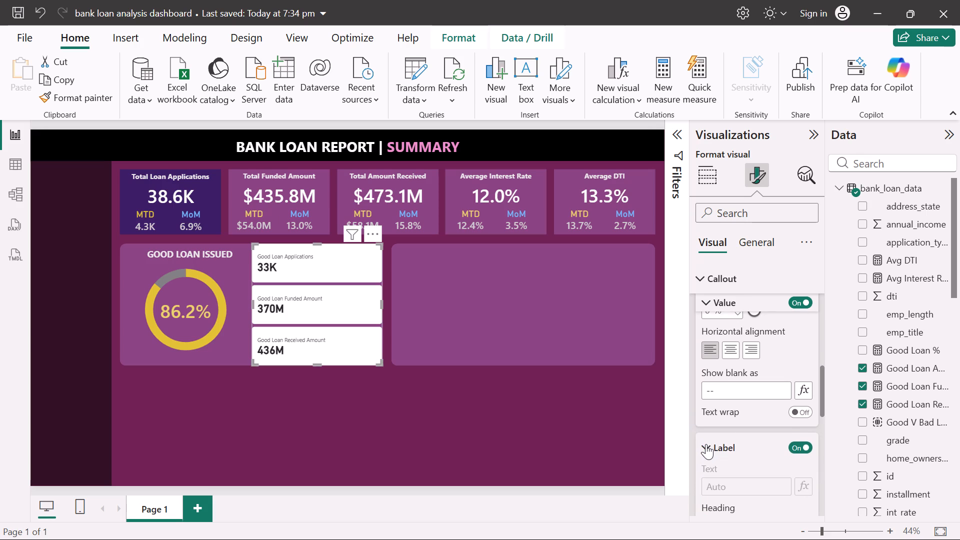
scroll(706, 444, "down", 2)
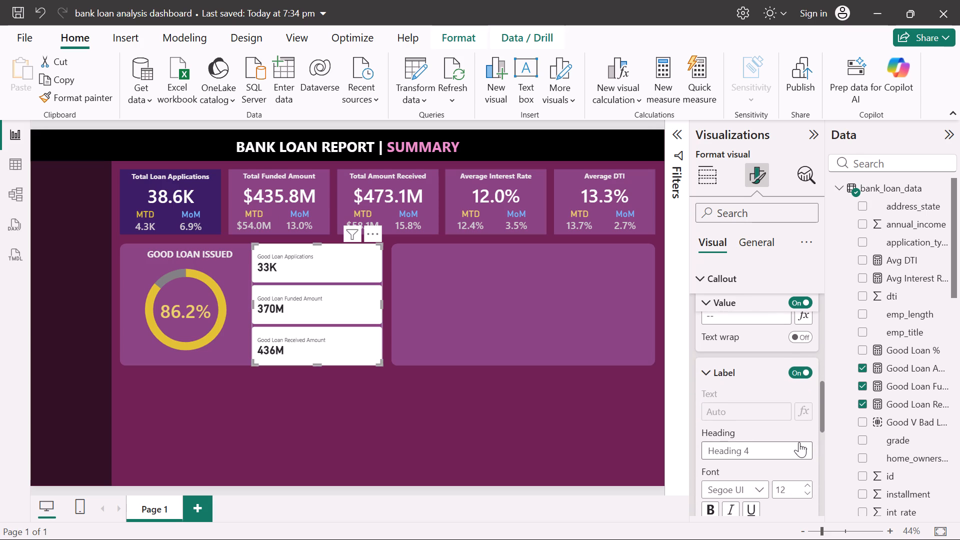
scroll(749, 486, "down", 1)
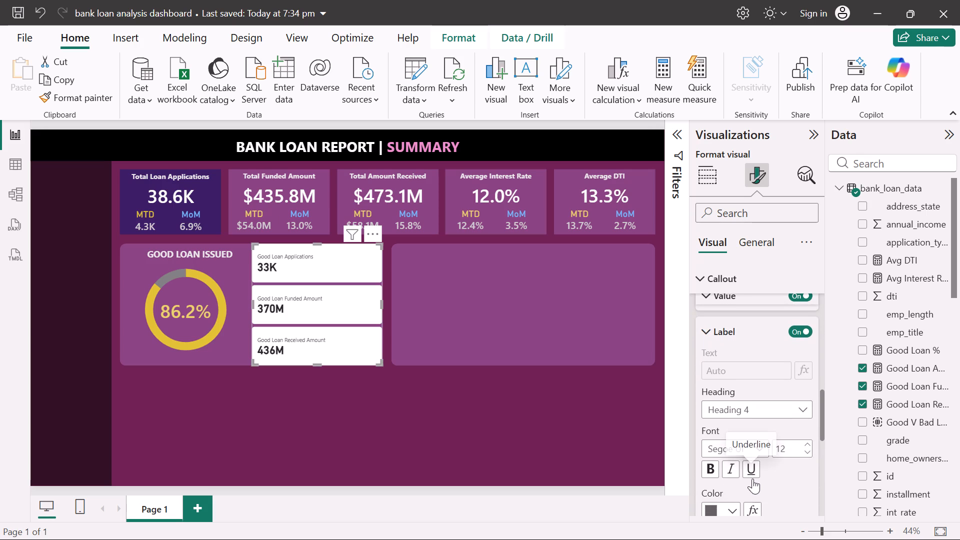
left_click(708, 468)
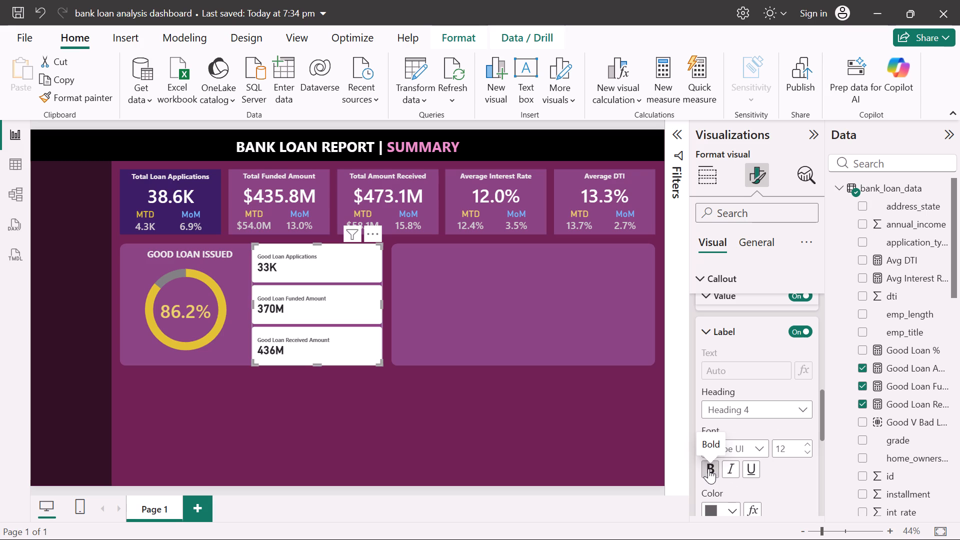
left_click(708, 468)
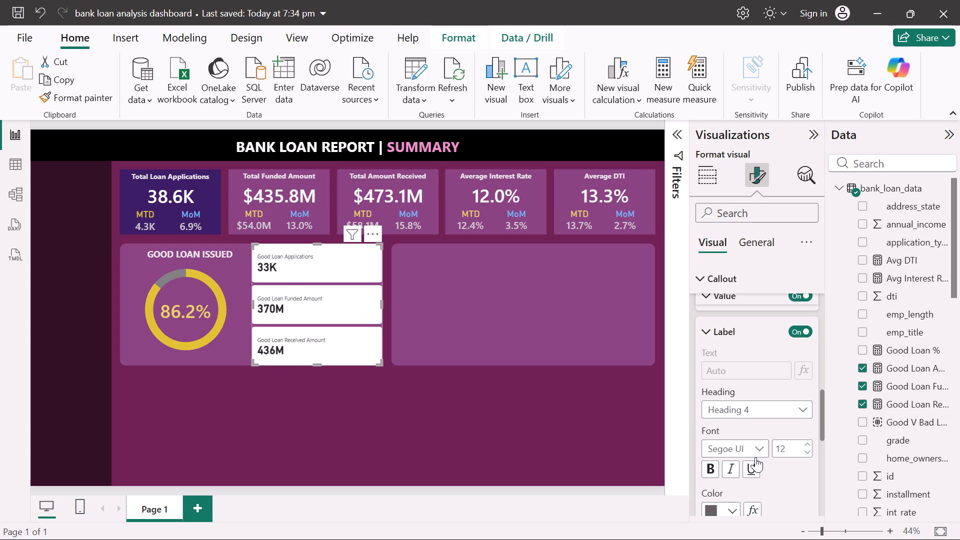
left_click(759, 447)
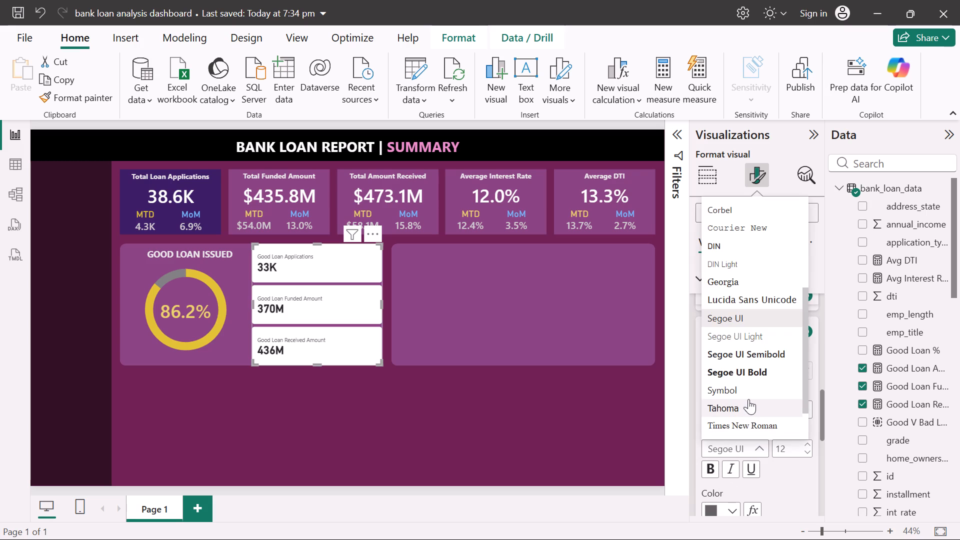
left_click(742, 354)
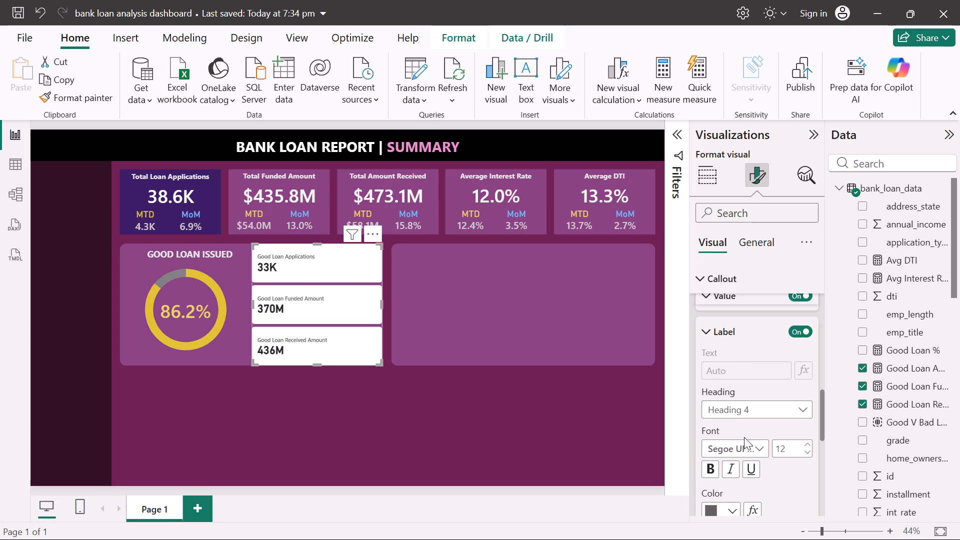
left_click(726, 508)
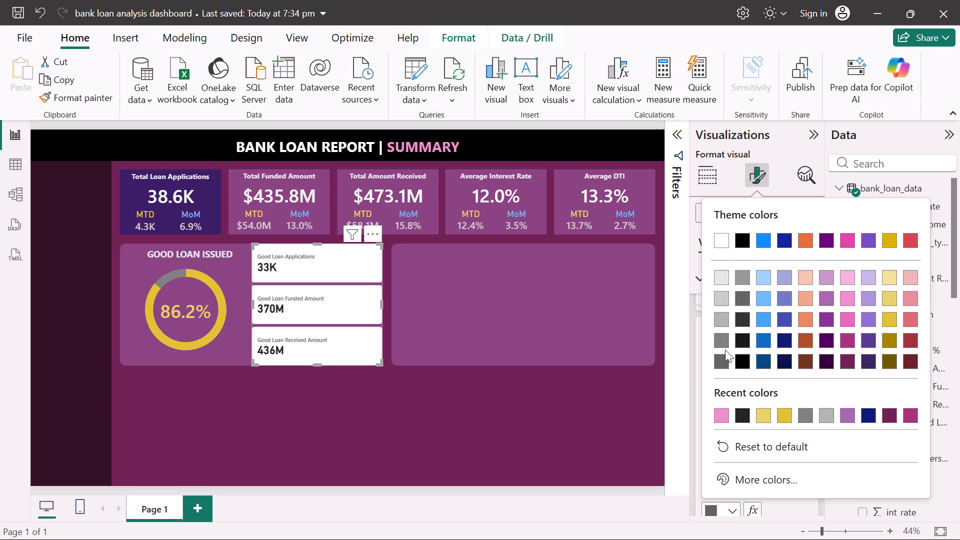
left_click(718, 277)
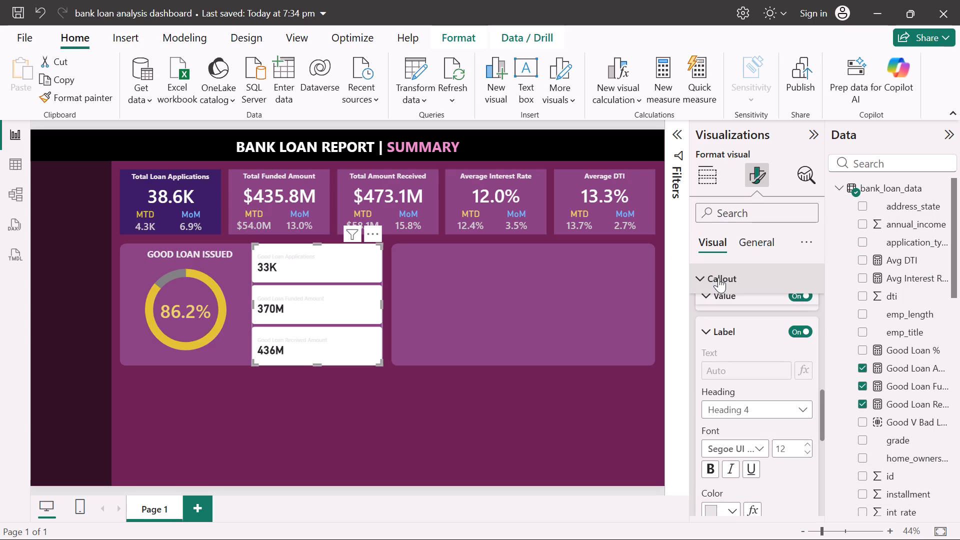
Set the callout label font size of the good loan cards to 15.
left_click(806, 450)
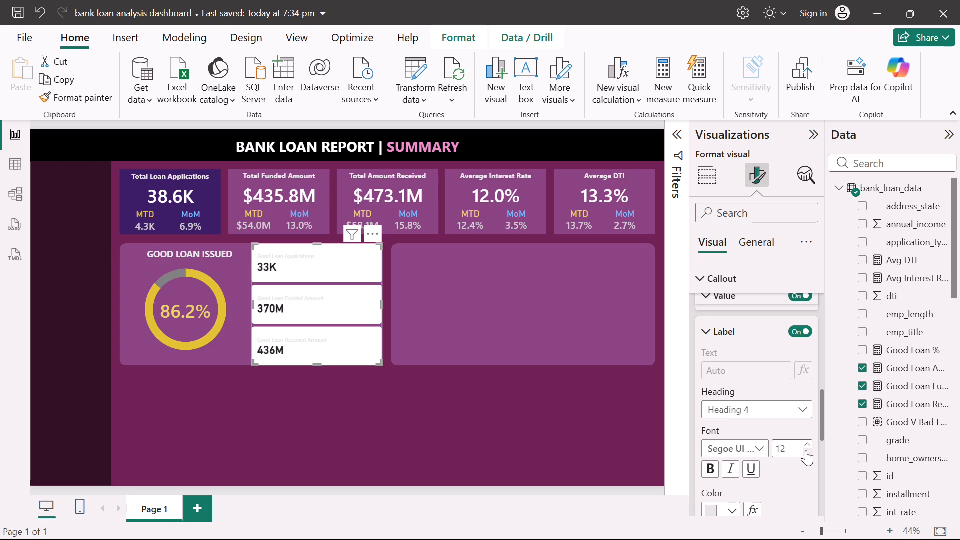
left_click(806, 450)
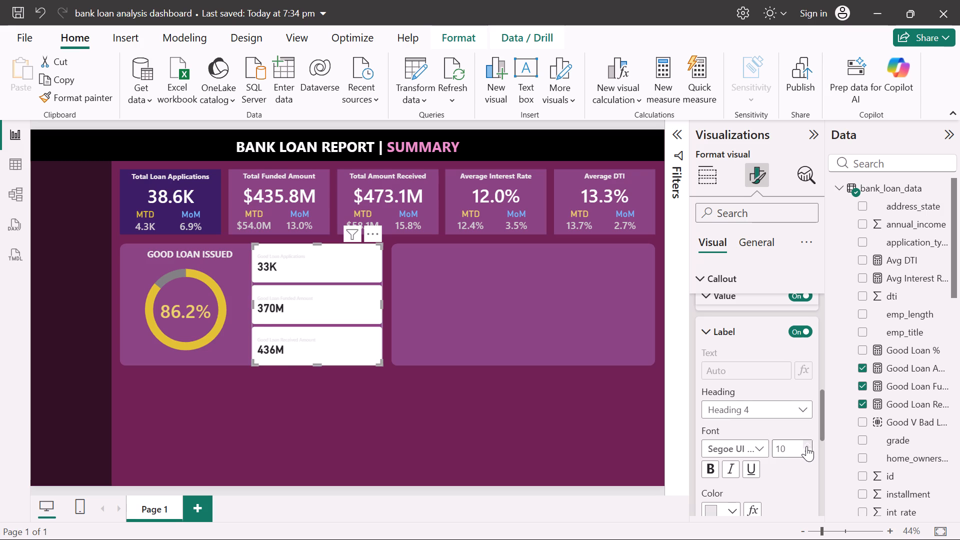
triple_click(808, 444)
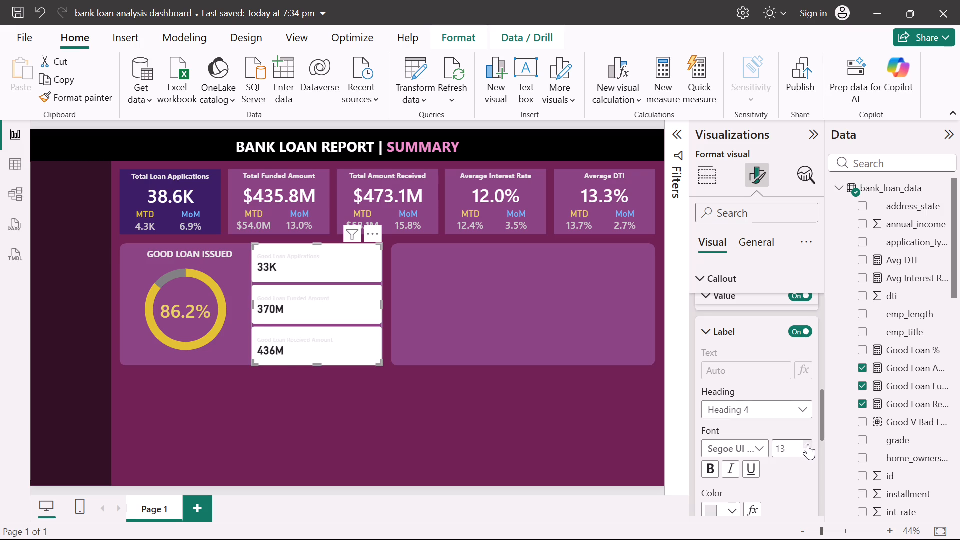
left_click(808, 444)
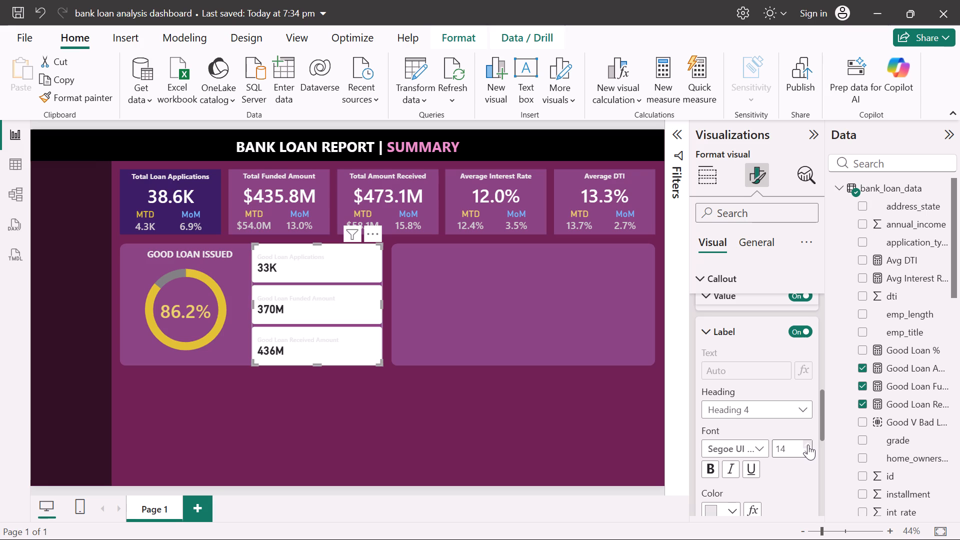
left_click(808, 444)
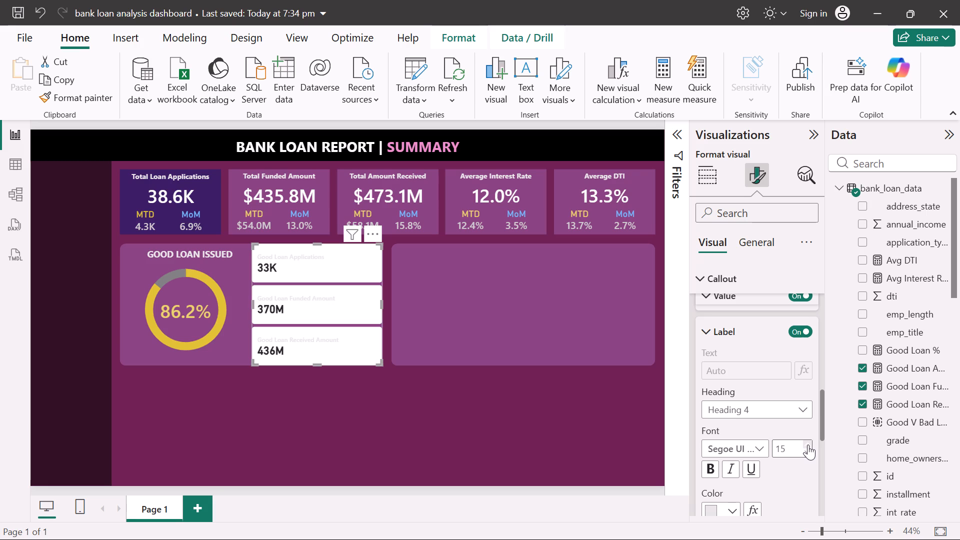
Look through the remaining callout label and value settings of the good loan cards, such as position, gap and alignment.
scroll(808, 444, "down", 4)
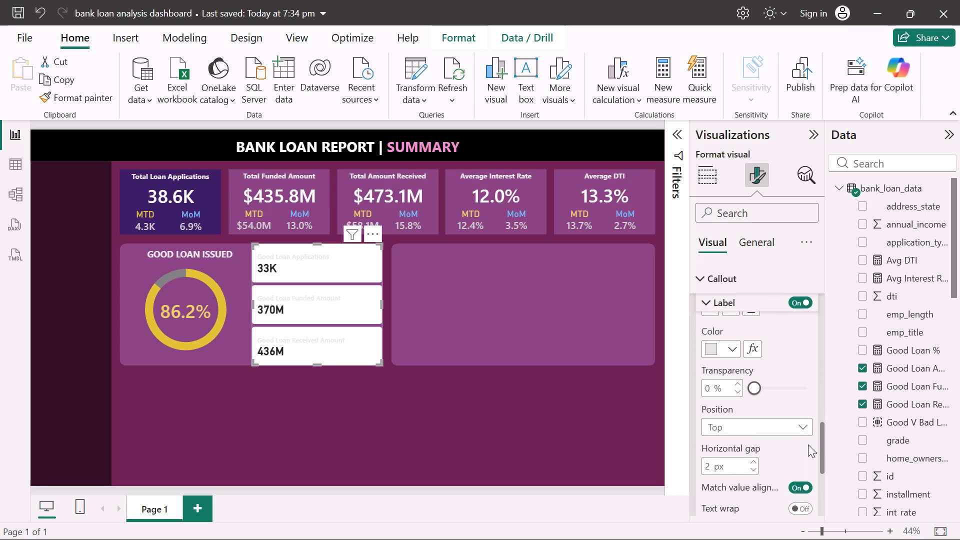
scroll(808, 444, "down", 1)
scroll(752, 434, "down", 1)
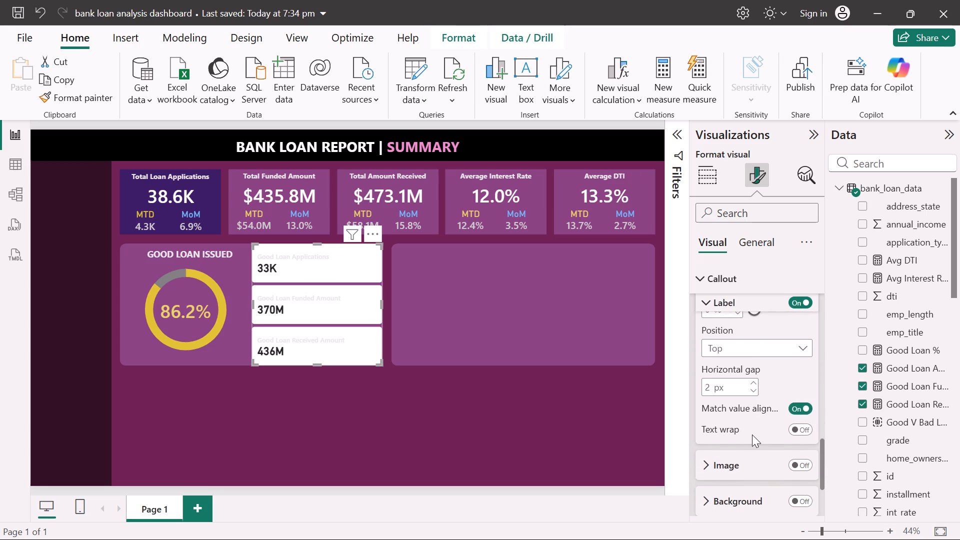
scroll(752, 434, "down", 2)
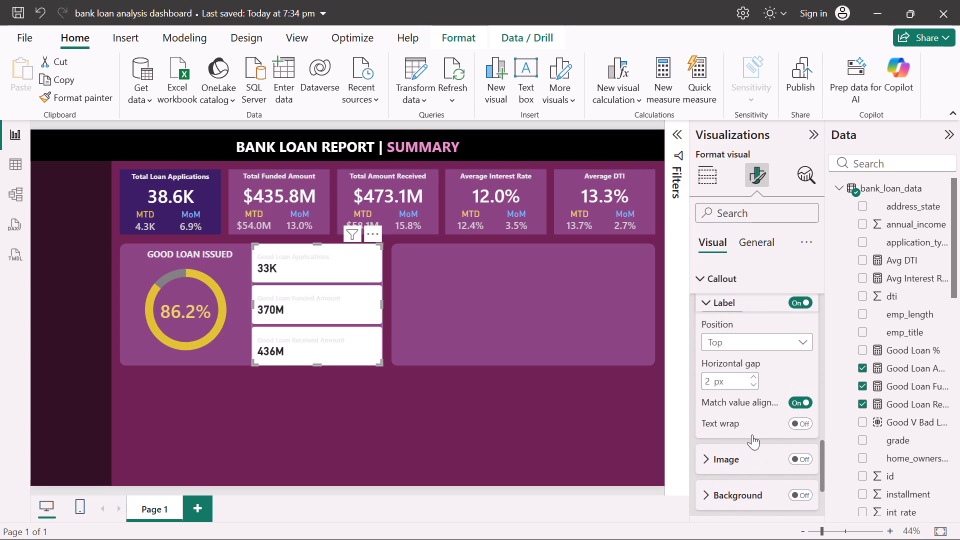
scroll(752, 434, "down", 2)
scroll(752, 434, "up", 4)
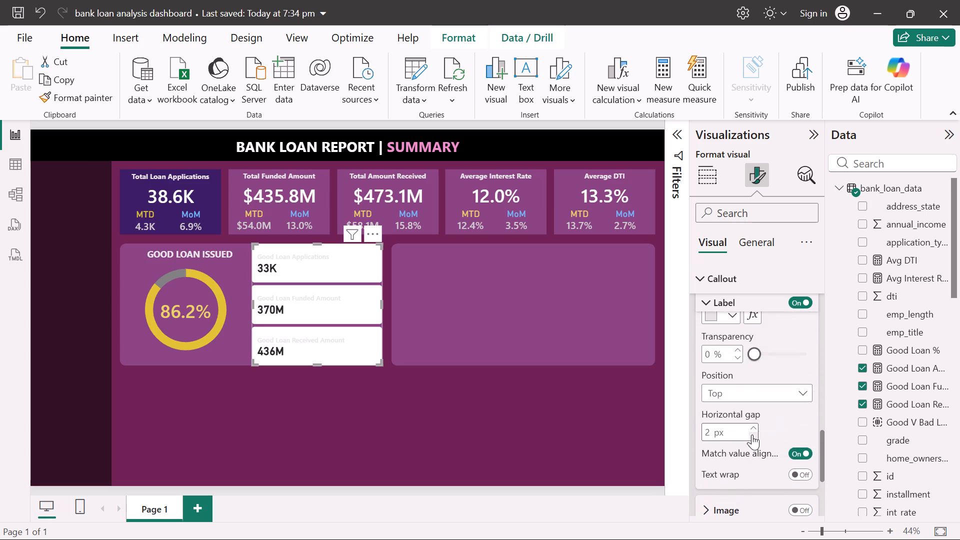
scroll(752, 434, "up", 6)
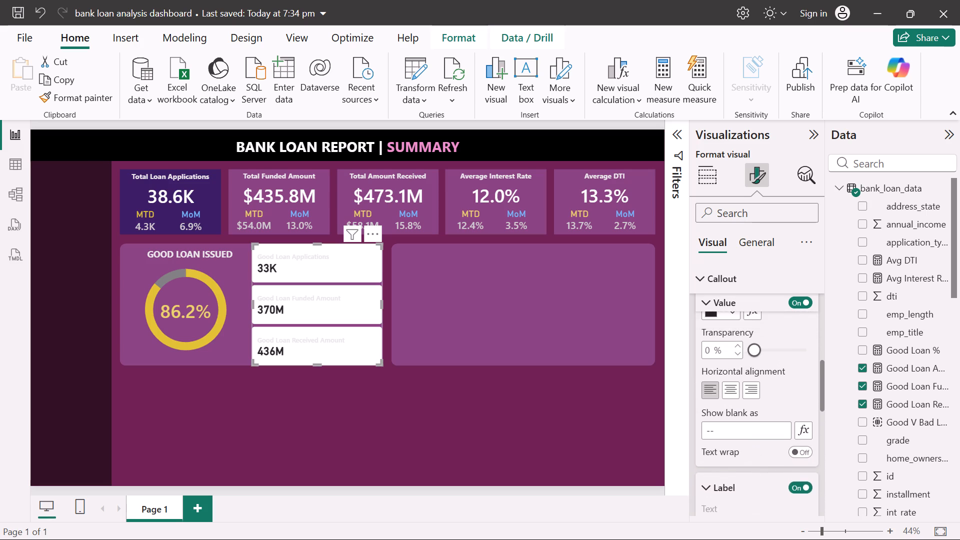
Examine the callout padding, value and label settings of the good loan cards.
scroll(752, 434, "up", 1)
left_click(708, 402)
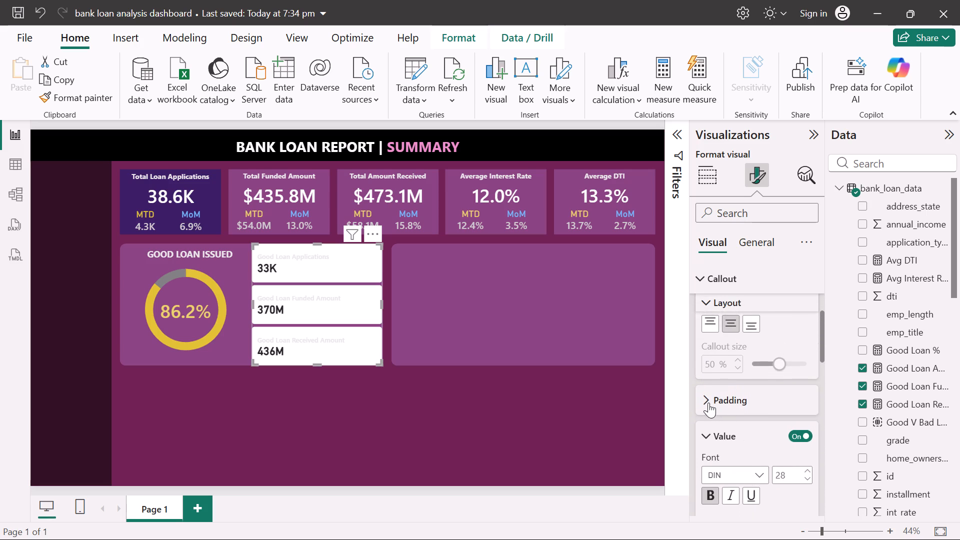
scroll(708, 402, "down", 4)
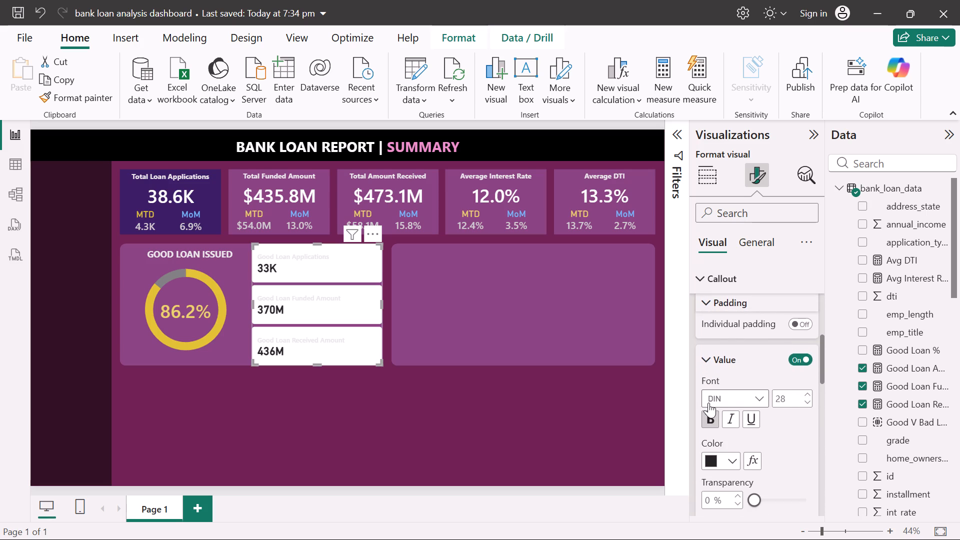
scroll(708, 402, "down", 1)
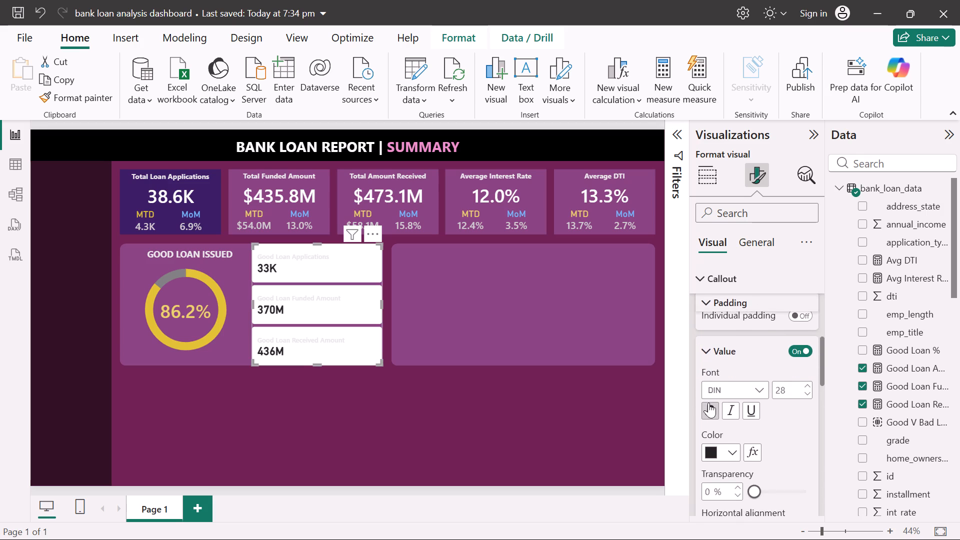
scroll(708, 402, "down", 2)
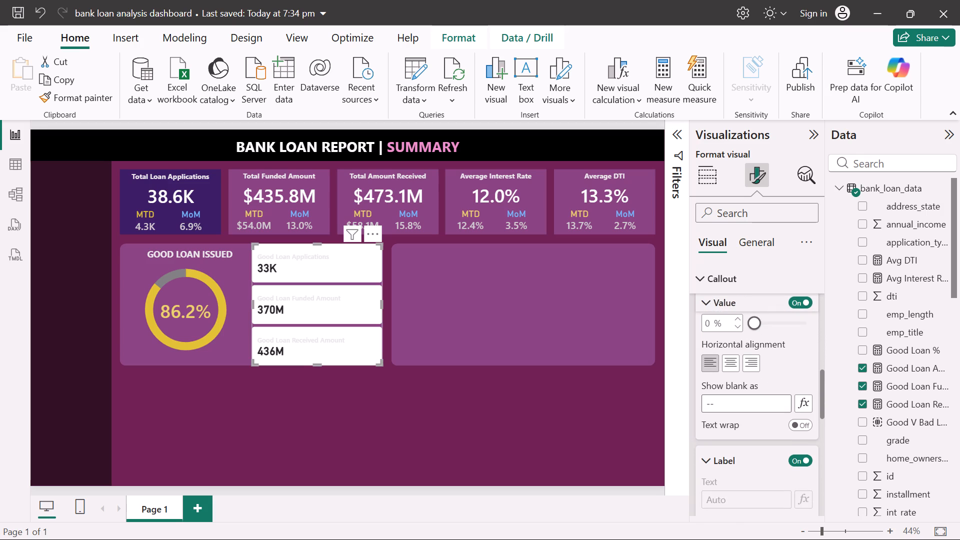
scroll(708, 402, "down", 1)
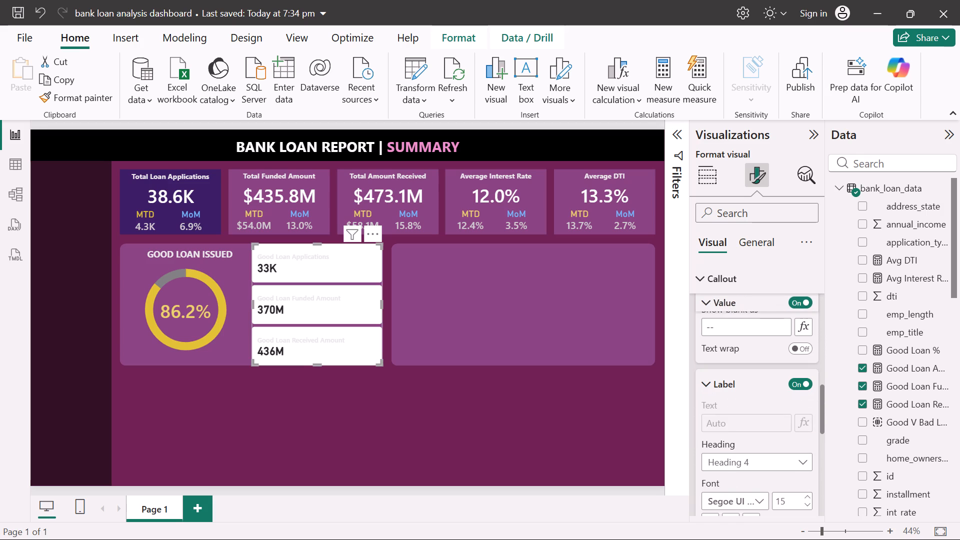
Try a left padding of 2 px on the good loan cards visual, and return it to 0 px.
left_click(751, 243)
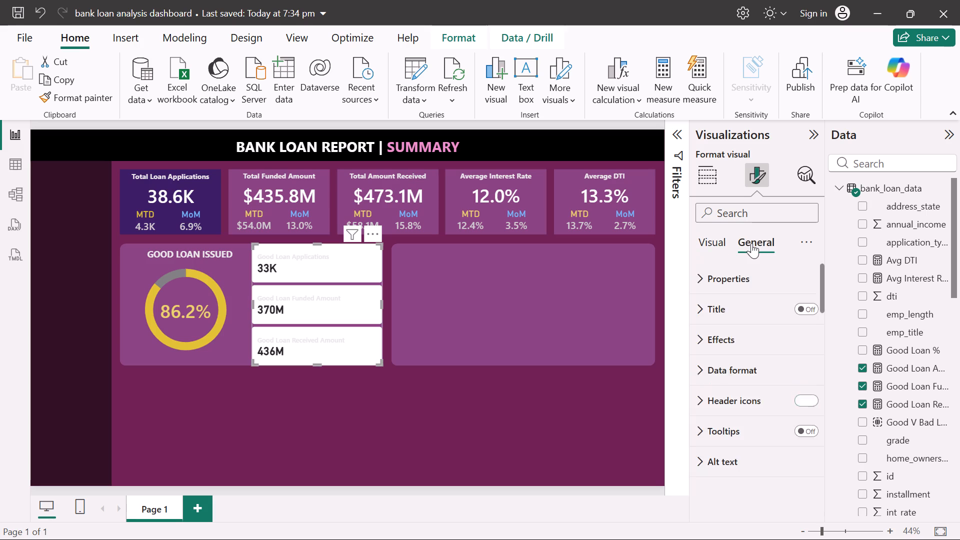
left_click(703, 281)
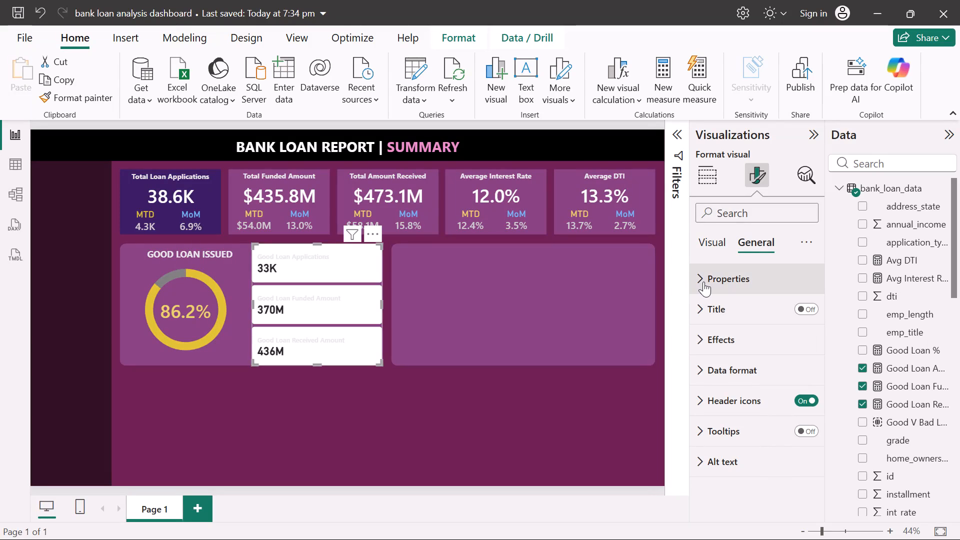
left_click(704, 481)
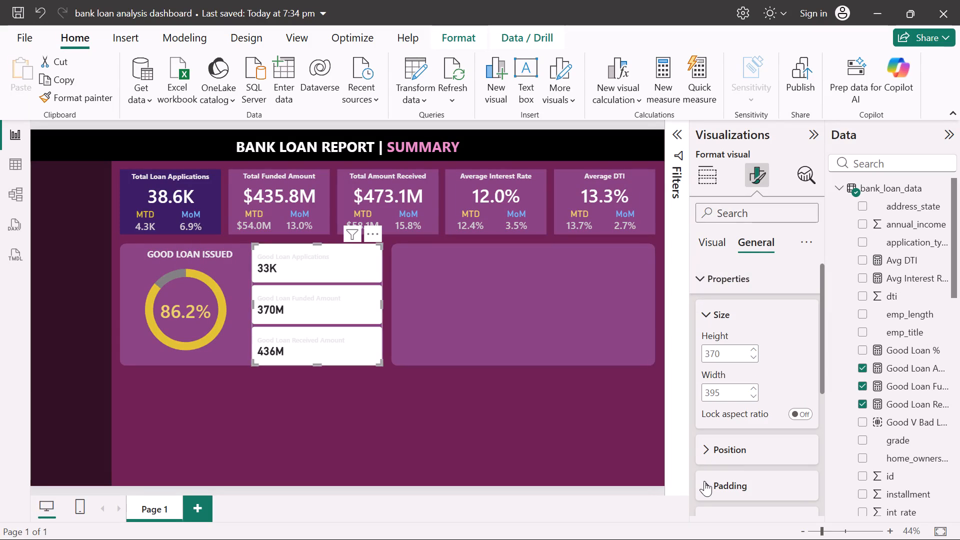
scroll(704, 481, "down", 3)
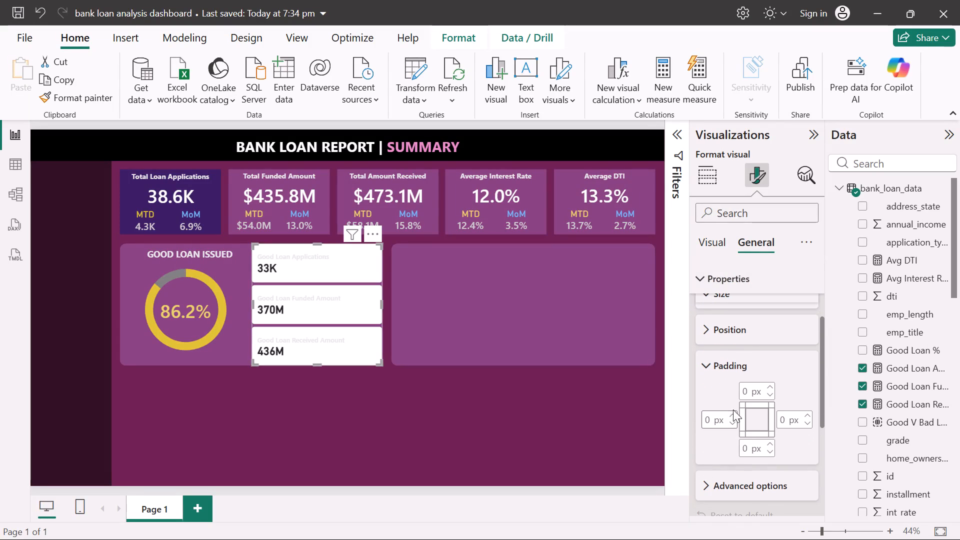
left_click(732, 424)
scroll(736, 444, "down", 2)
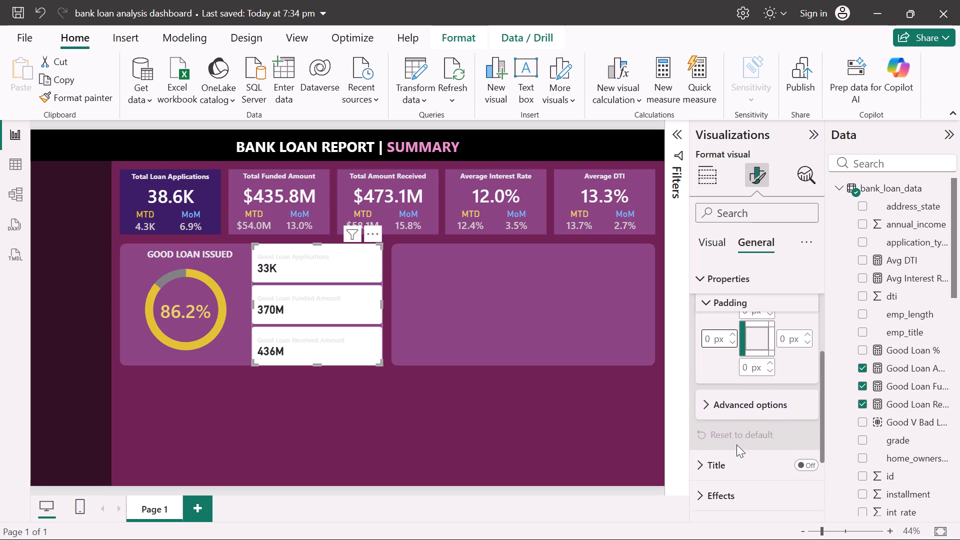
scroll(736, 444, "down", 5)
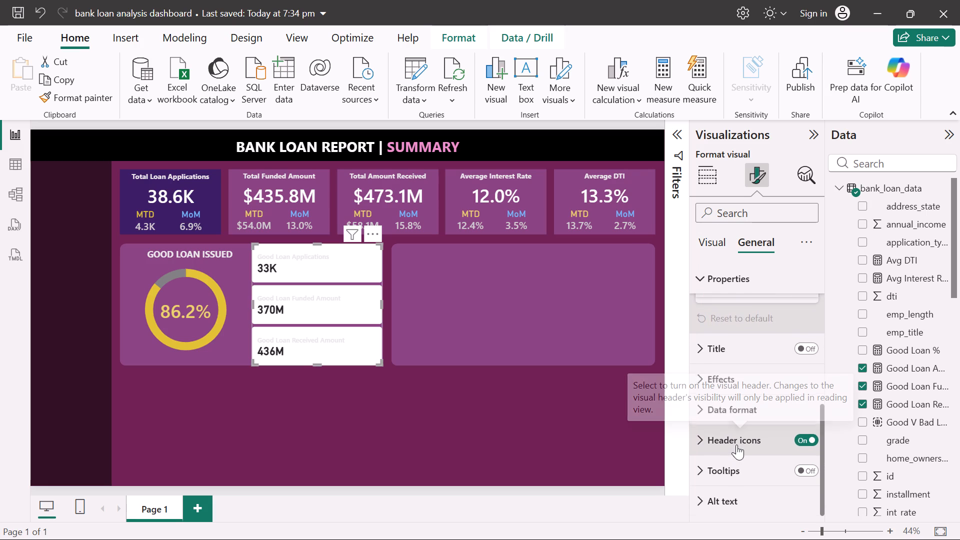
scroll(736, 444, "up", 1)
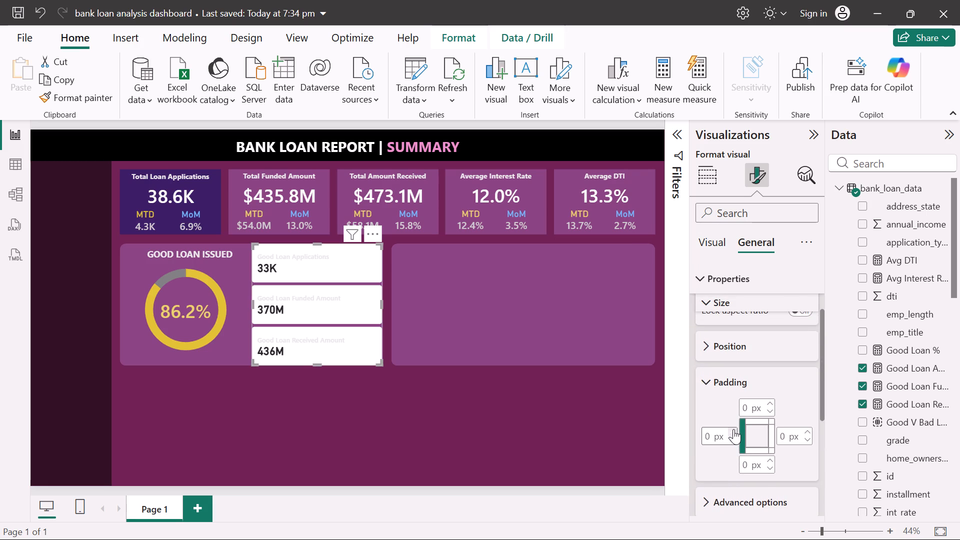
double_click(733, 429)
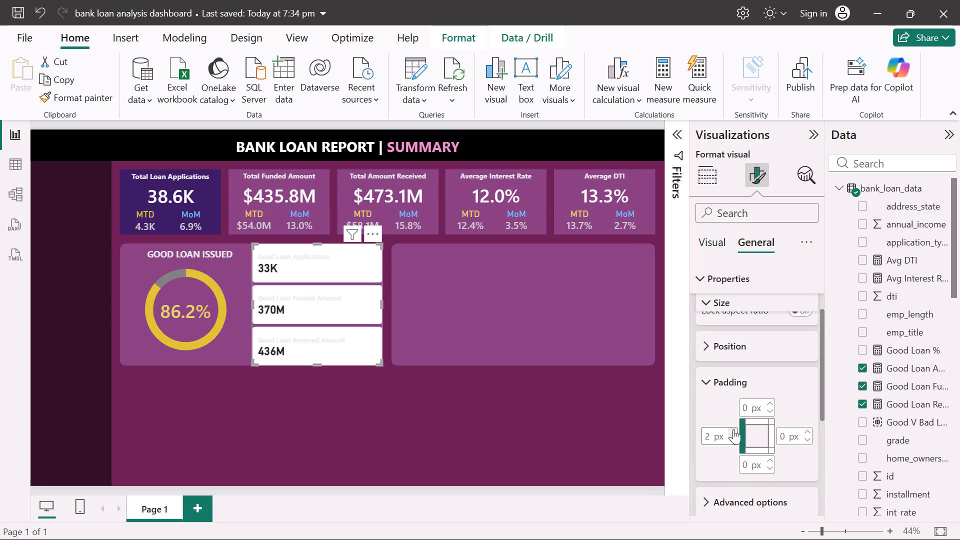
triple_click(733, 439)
Examine the size, position, advanced options and title settings of the good loan cards visual.
scroll(733, 439, "up", 1)
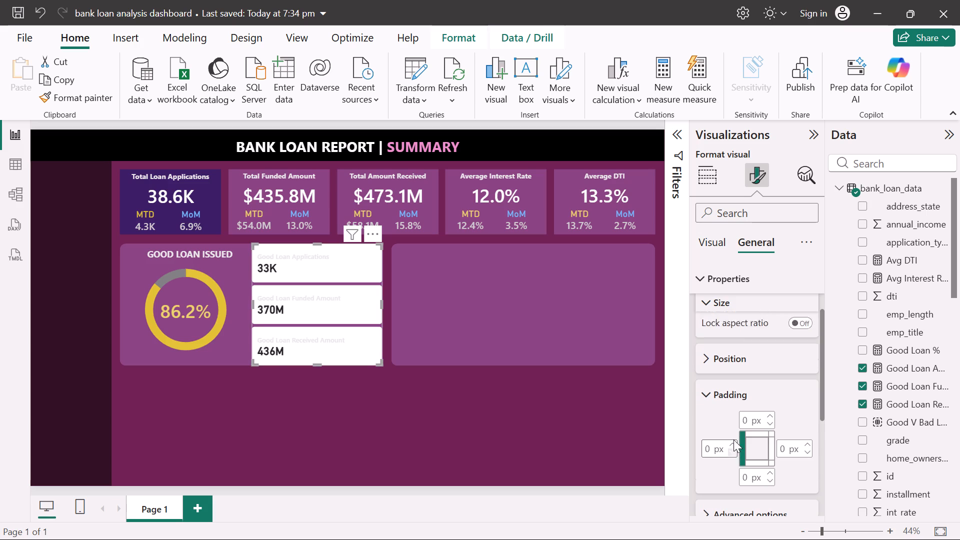
scroll(733, 439, "up", 1)
scroll(733, 439, "down", 1)
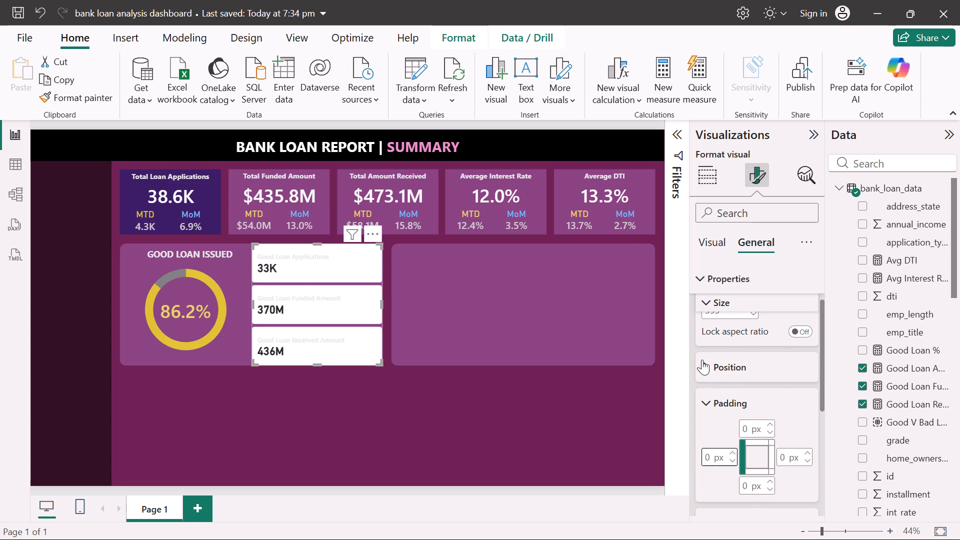
left_click(702, 359)
scroll(702, 359, "down", 2)
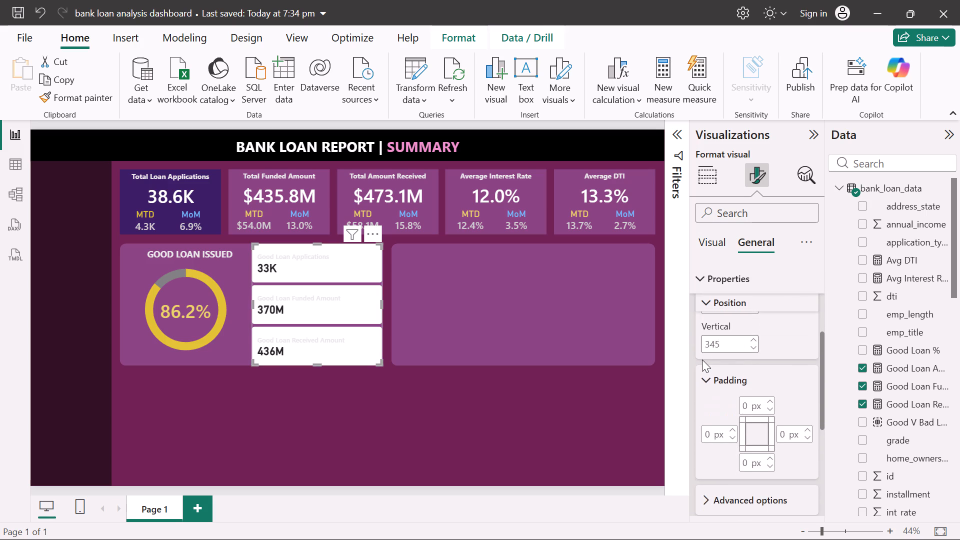
scroll(702, 359, "down", 2)
left_click(710, 407)
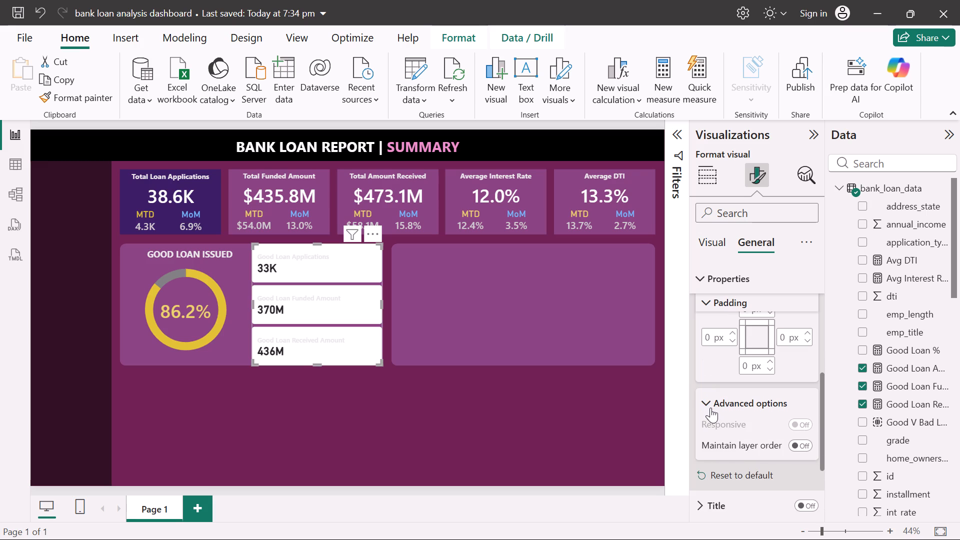
scroll(710, 407, "down", 2)
left_click(701, 423)
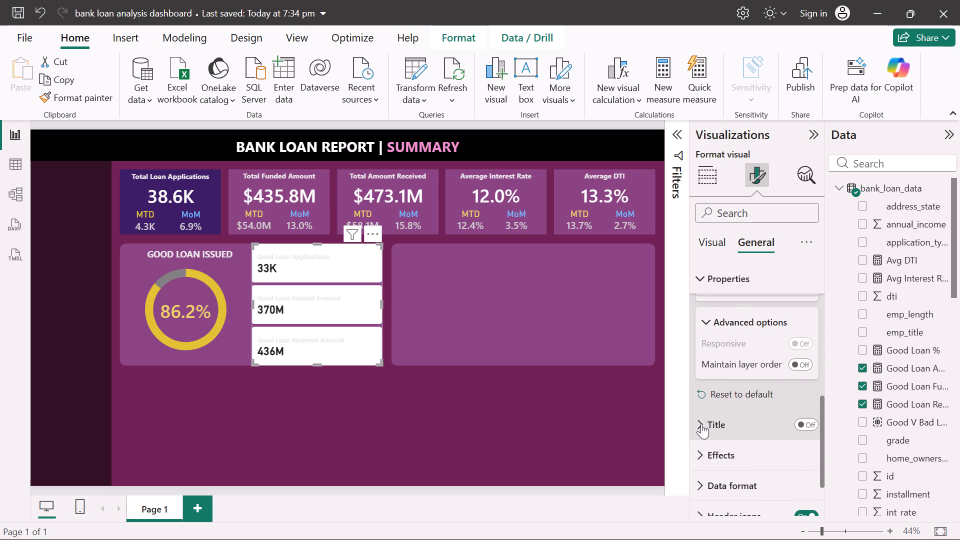
scroll(701, 423, "down", 5)
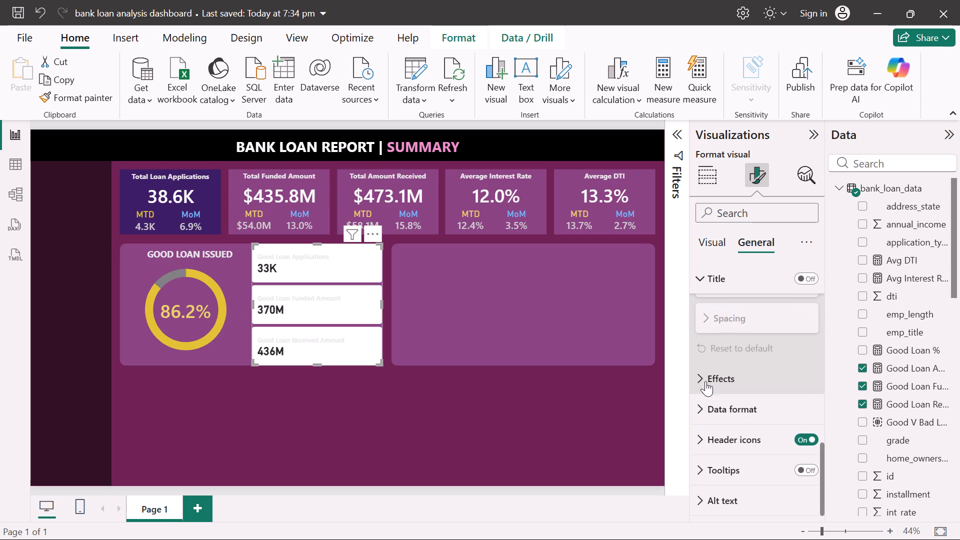
Examine the background, visual border, shadow and data format settings of the good loan cards visual.
left_click(705, 371)
scroll(705, 371, "down", 3)
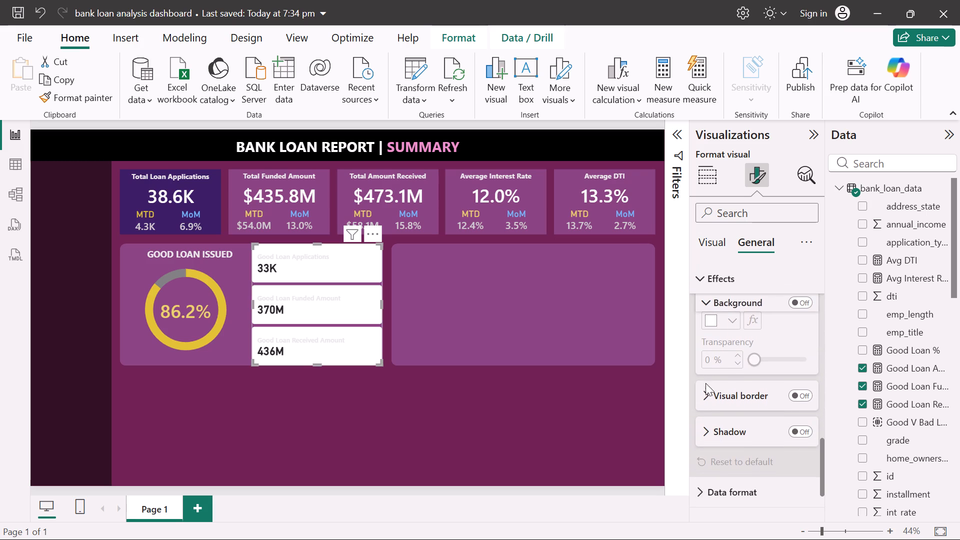
left_click(701, 391)
scroll(701, 391, "down", 3)
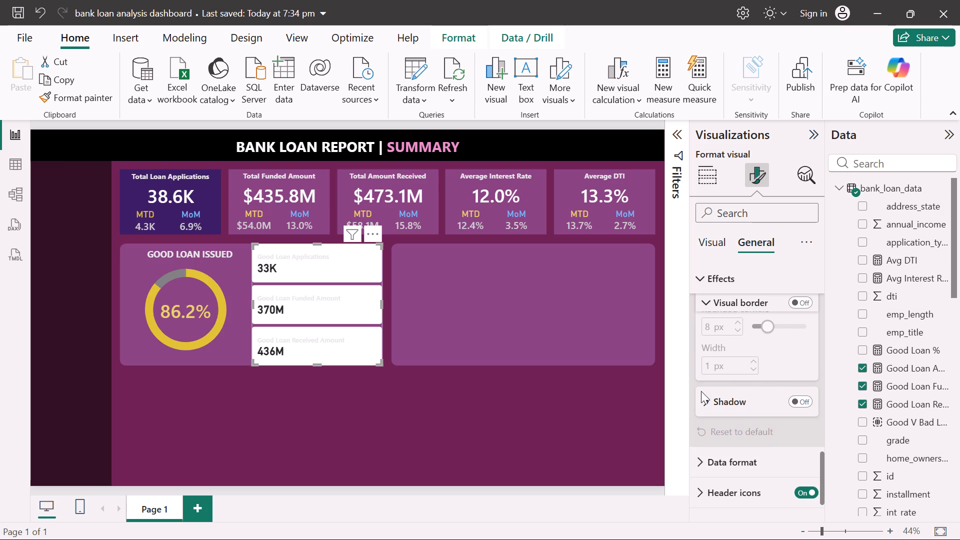
left_click(701, 391)
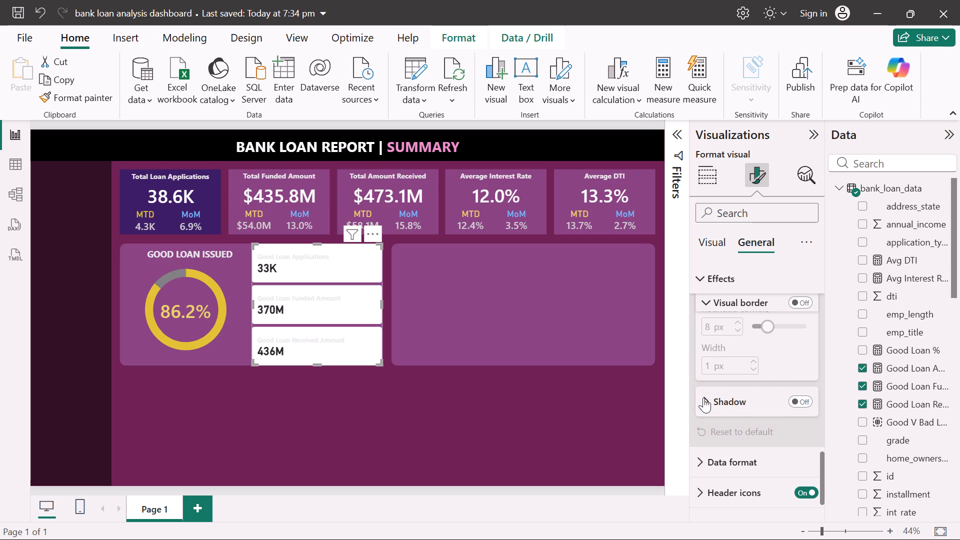
left_click(703, 397)
scroll(703, 397, "down", 7)
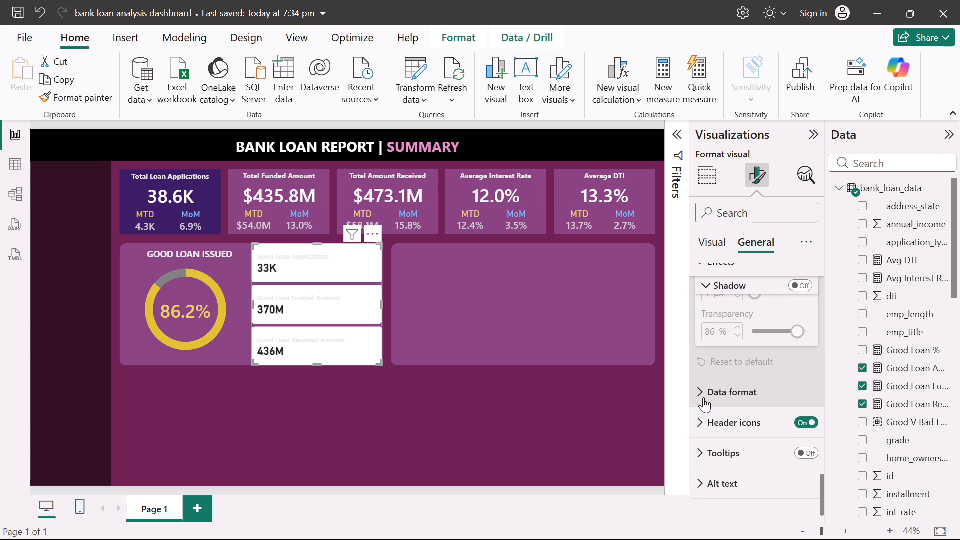
left_click(703, 404)
scroll(703, 404, "down", 1)
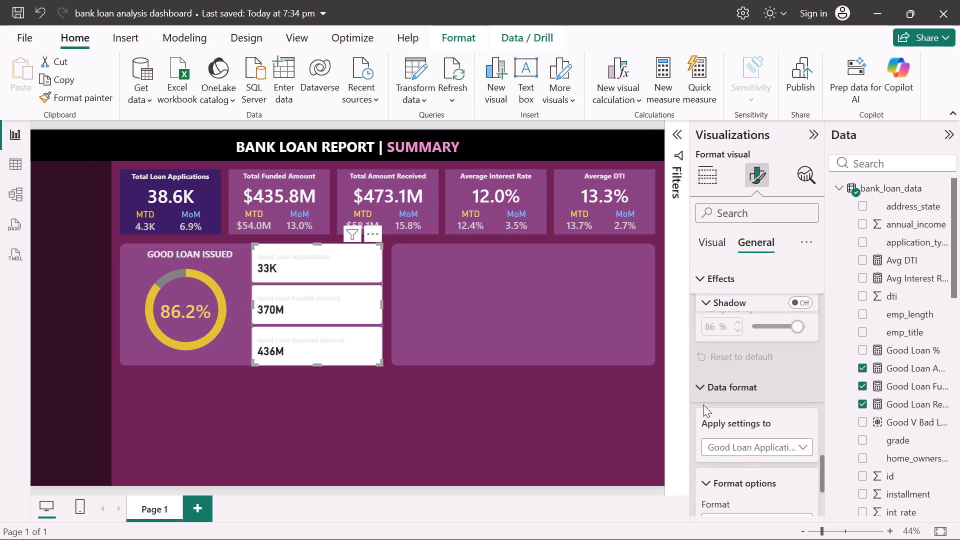
scroll(703, 404, "down", 4)
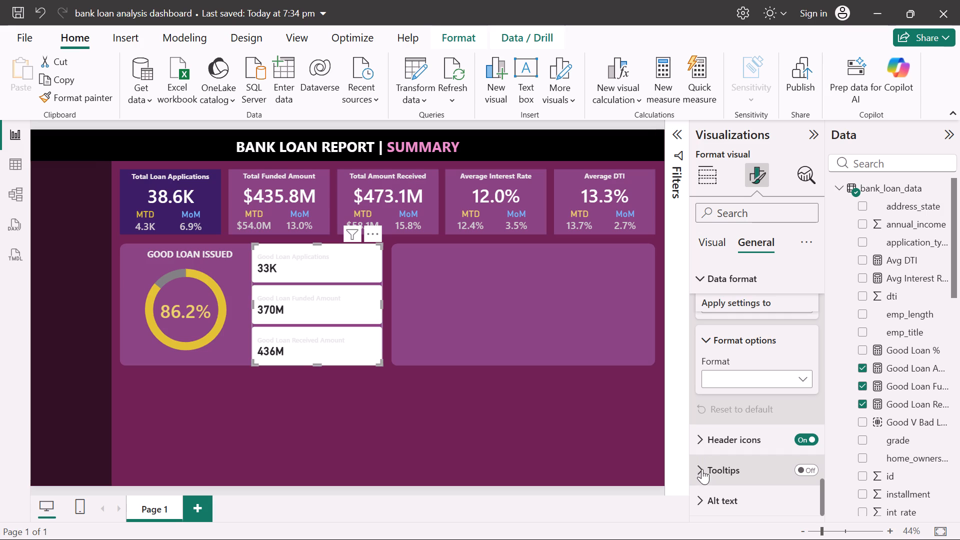
Examine the header icon color settings of the good loan cards visual, including the background color choices.
left_click(700, 450)
scroll(700, 450, "down", 1)
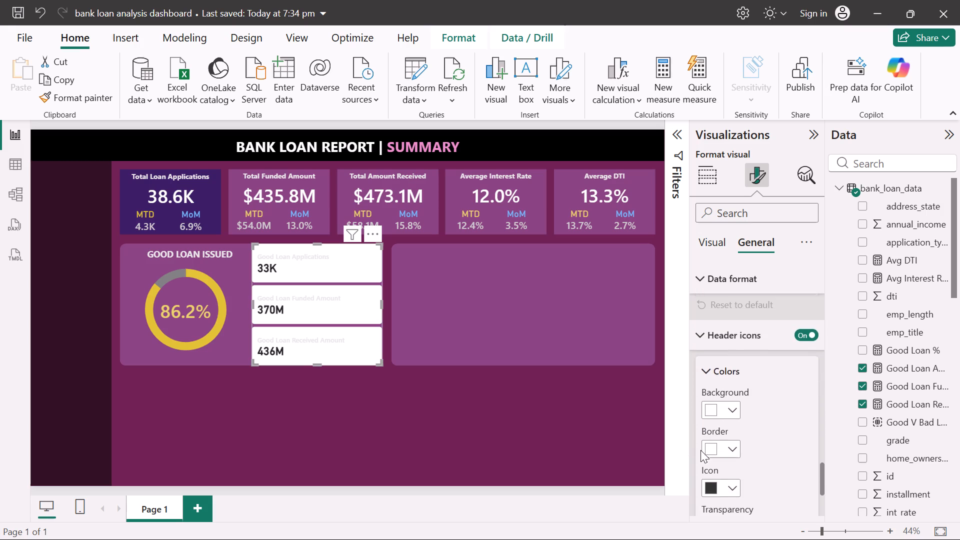
scroll(700, 450, "down", 2)
left_click(730, 362)
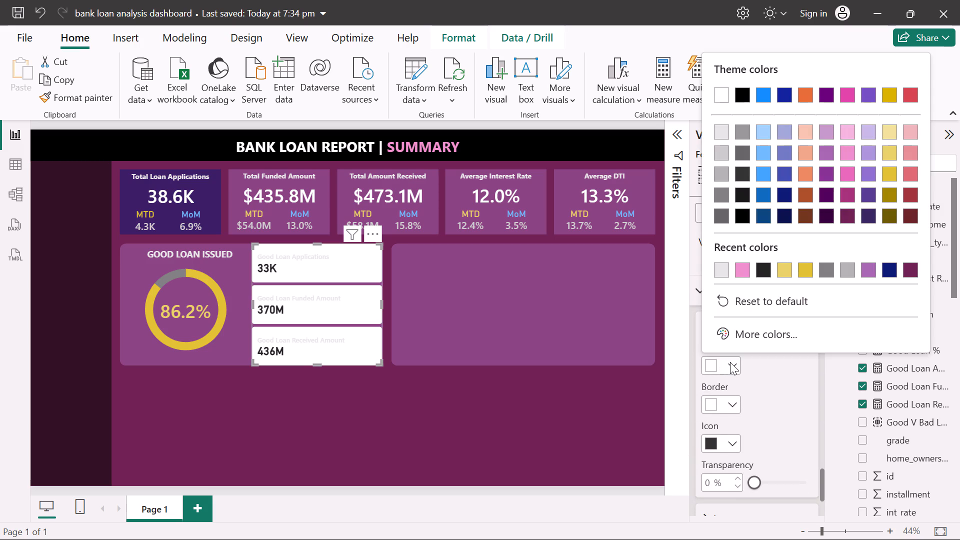
left_click(731, 364)
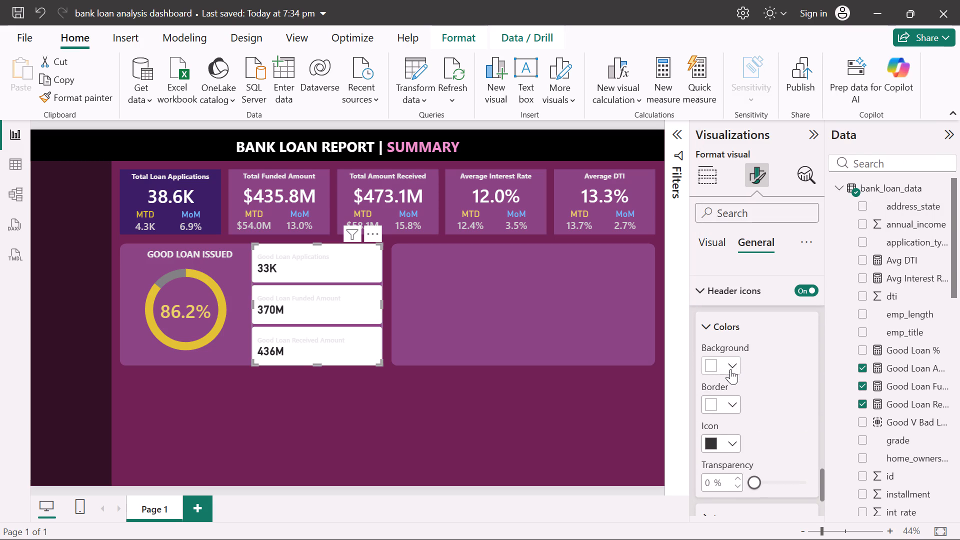
scroll(730, 374, "up", 2)
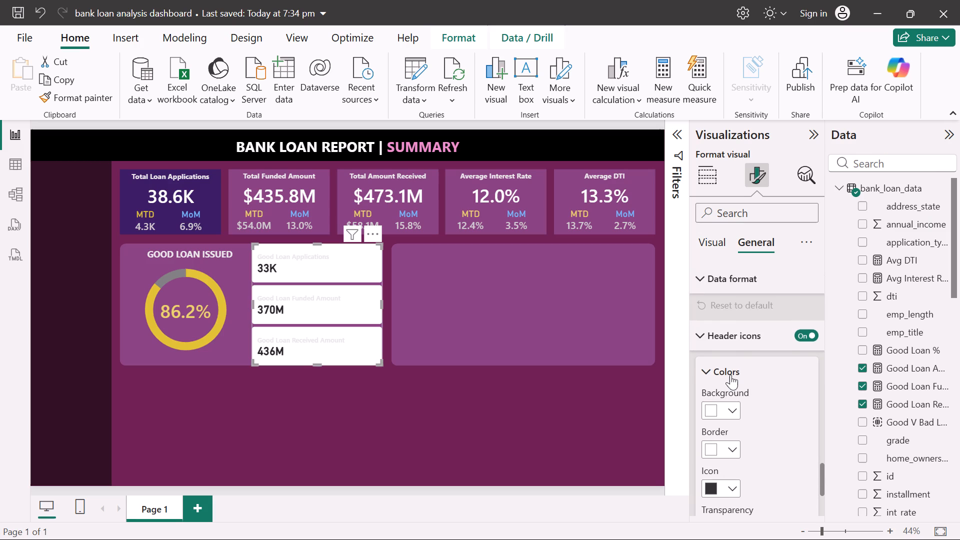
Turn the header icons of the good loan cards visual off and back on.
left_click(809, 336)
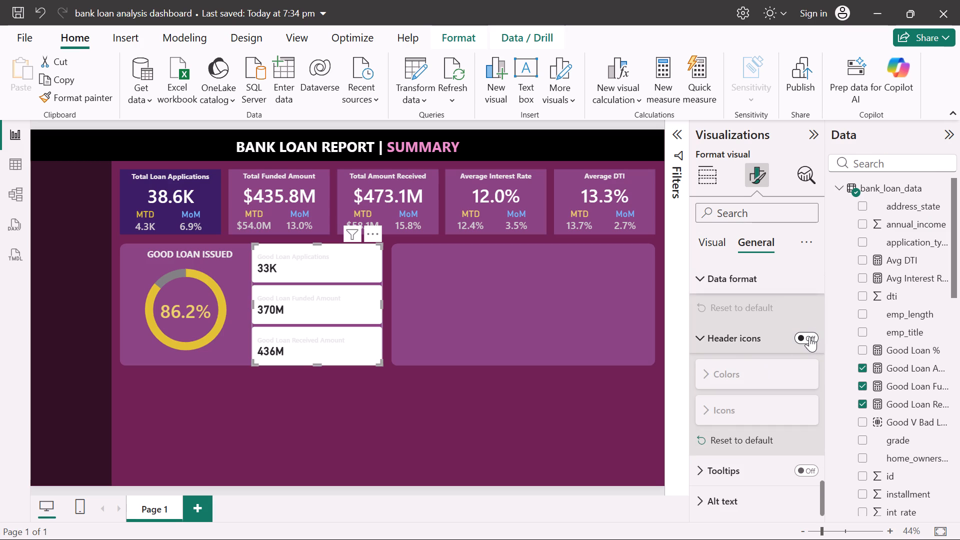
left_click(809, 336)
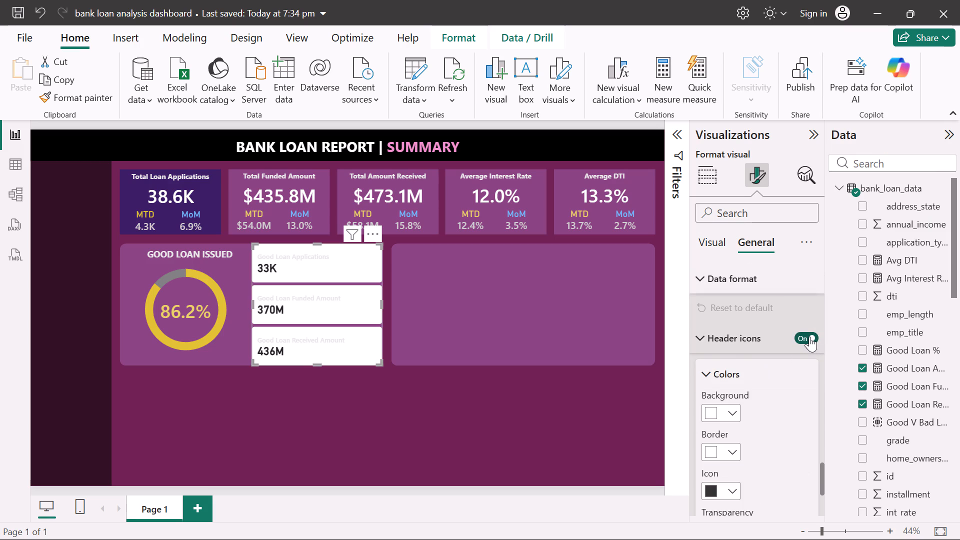
Examine the header icon transparency setting and the list of individual icon toggles for the good loan cards visual.
scroll(750, 427, "down", 4)
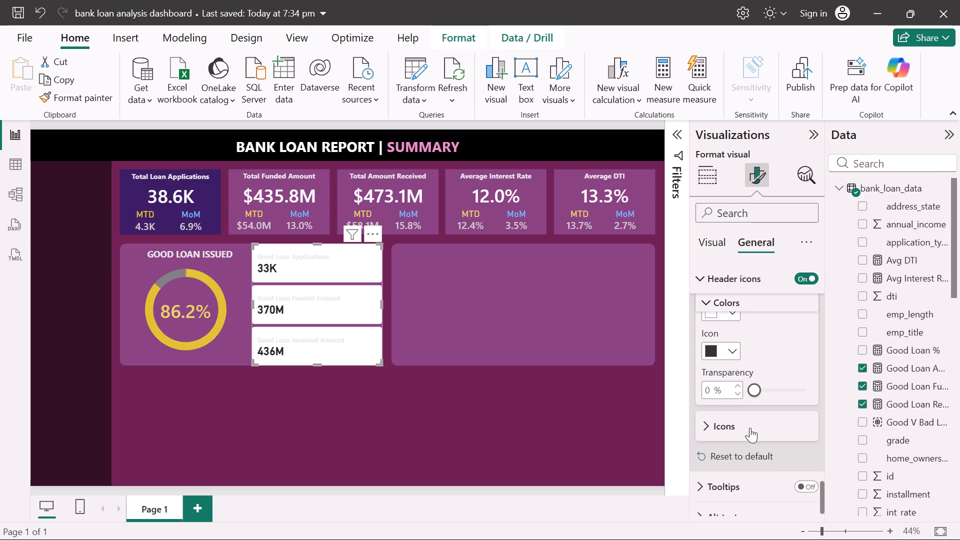
scroll(750, 427, "down", 1)
left_click(729, 409)
scroll(729, 409, "down", 1)
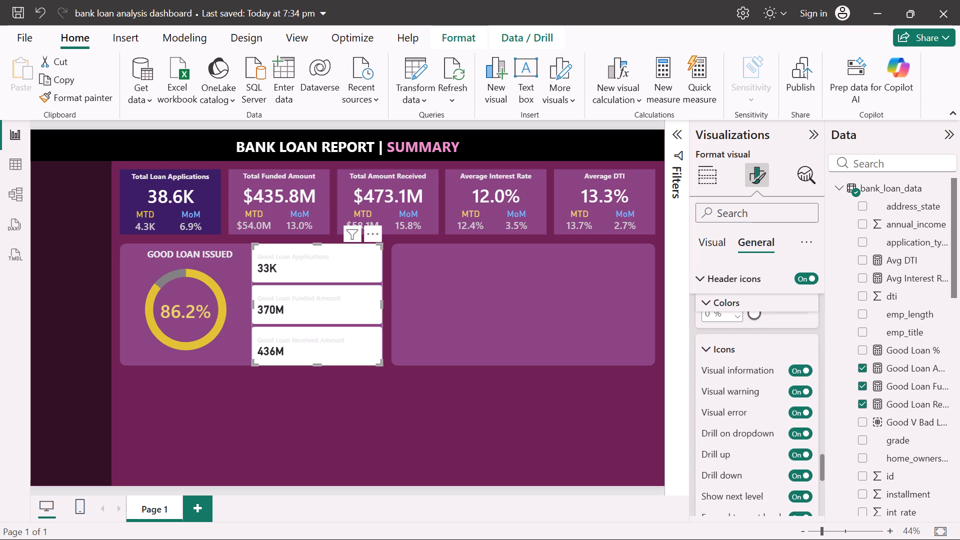
scroll(729, 409, "down", 5)
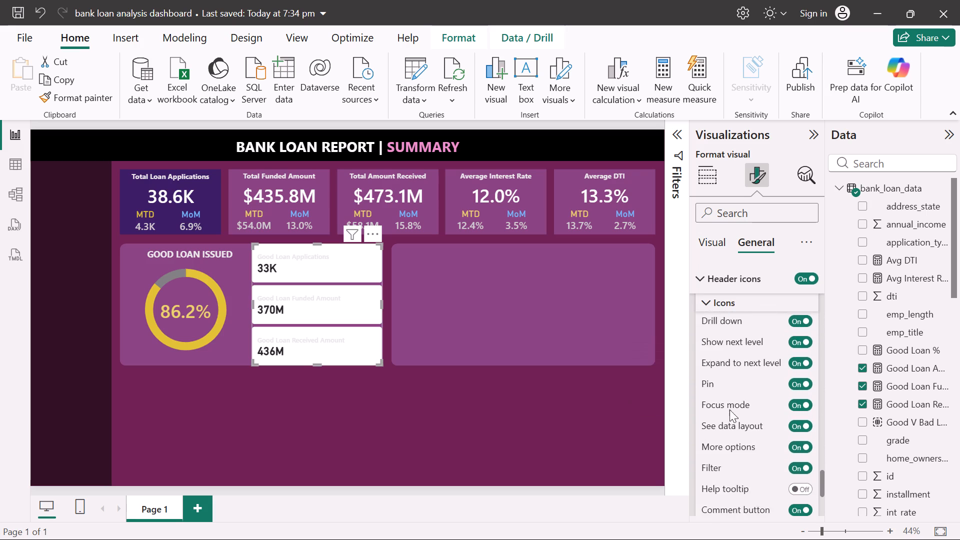
scroll(729, 409, "down", 3)
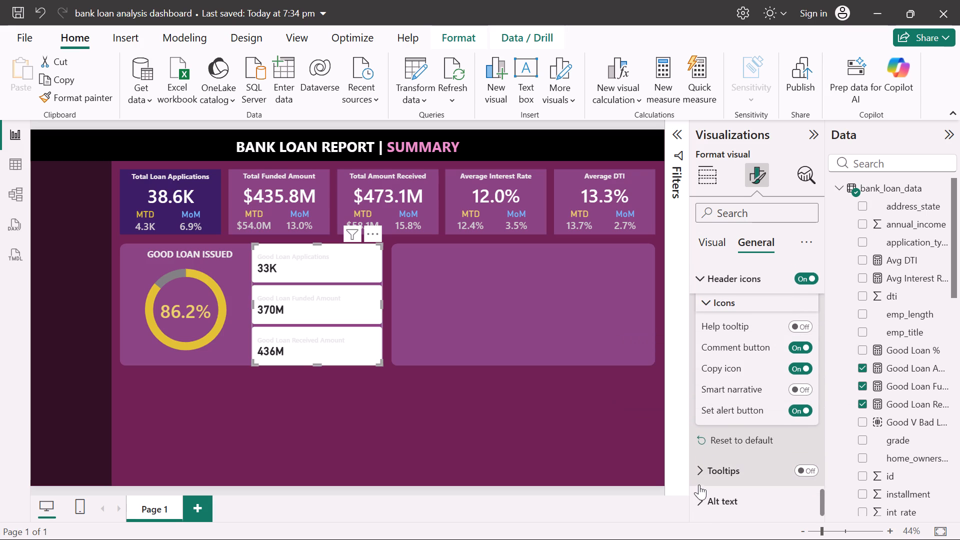
Review the callout settings of the good loan cards visual, including background, image, label, value, layout and padding.
left_click(718, 242)
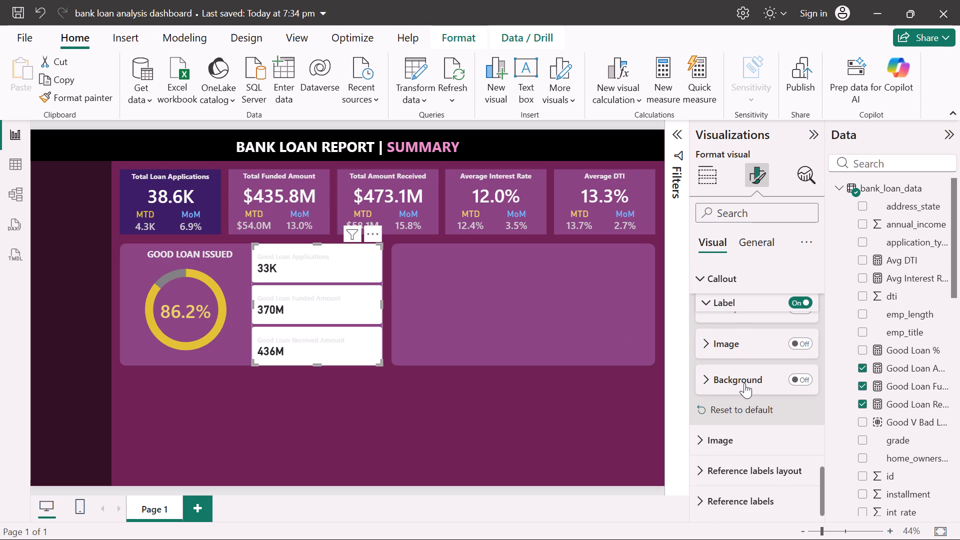
scroll(729, 434, "up", 3)
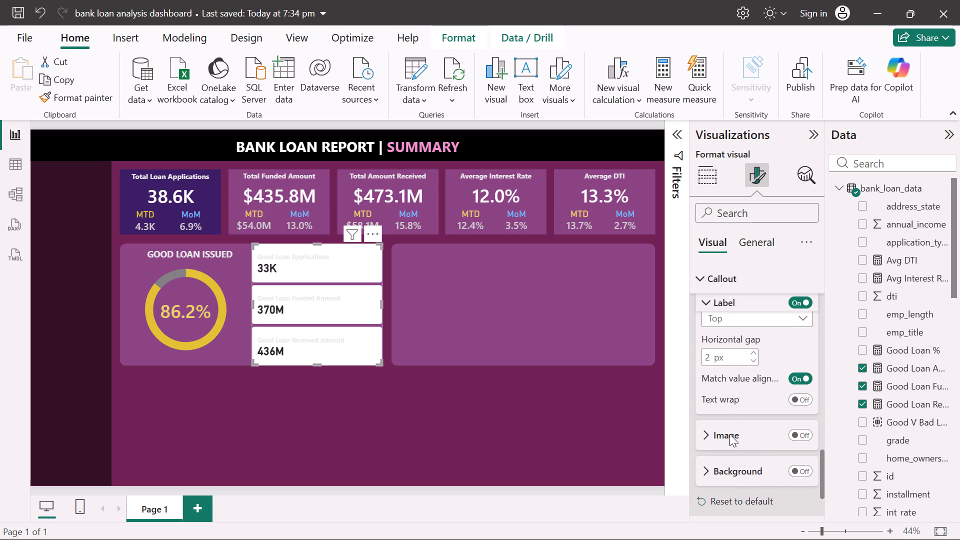
scroll(729, 434, "up", 6)
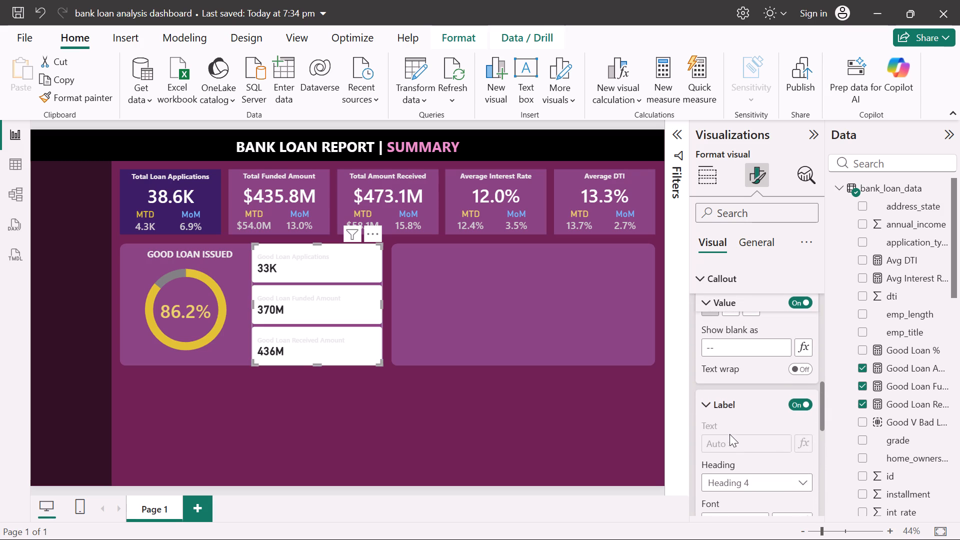
scroll(729, 434, "up", 6)
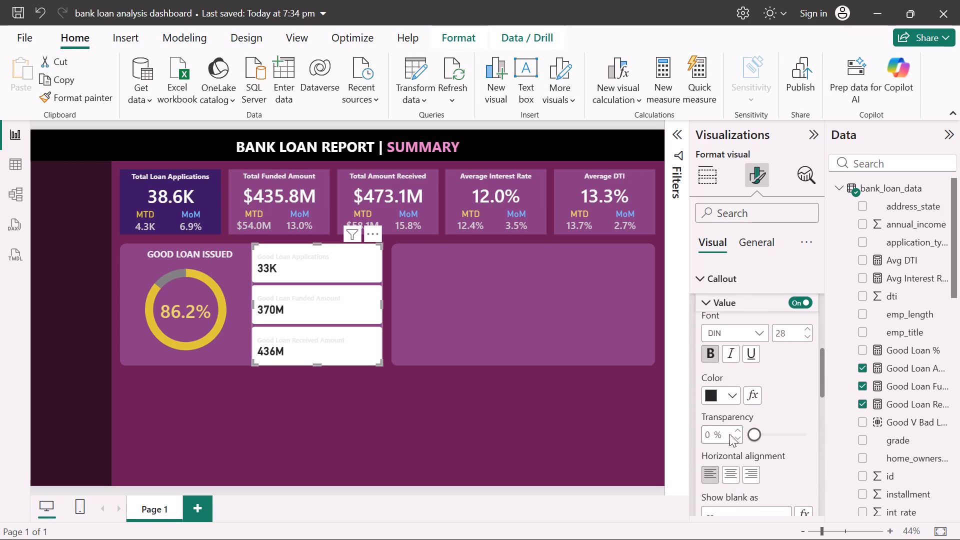
scroll(729, 434, "up", 5)
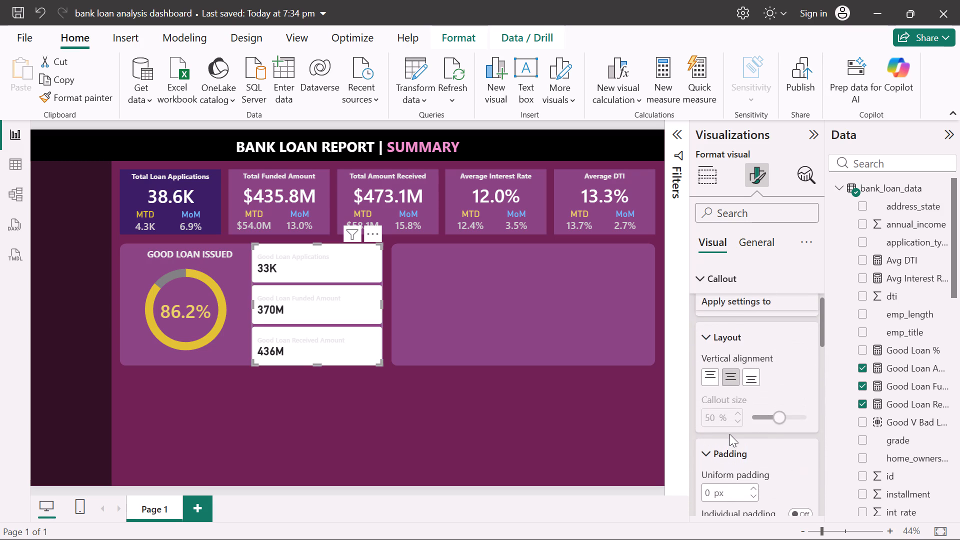
scroll(729, 434, "up", 3)
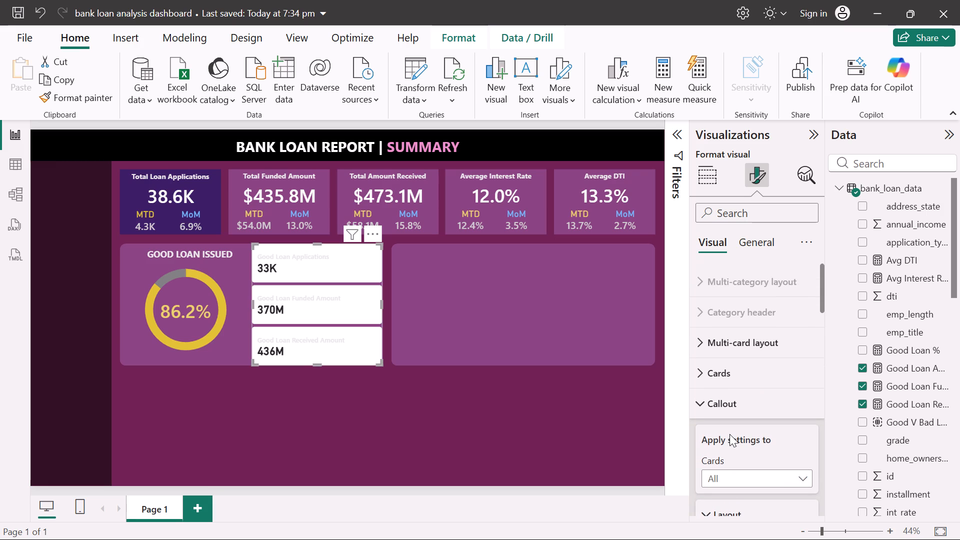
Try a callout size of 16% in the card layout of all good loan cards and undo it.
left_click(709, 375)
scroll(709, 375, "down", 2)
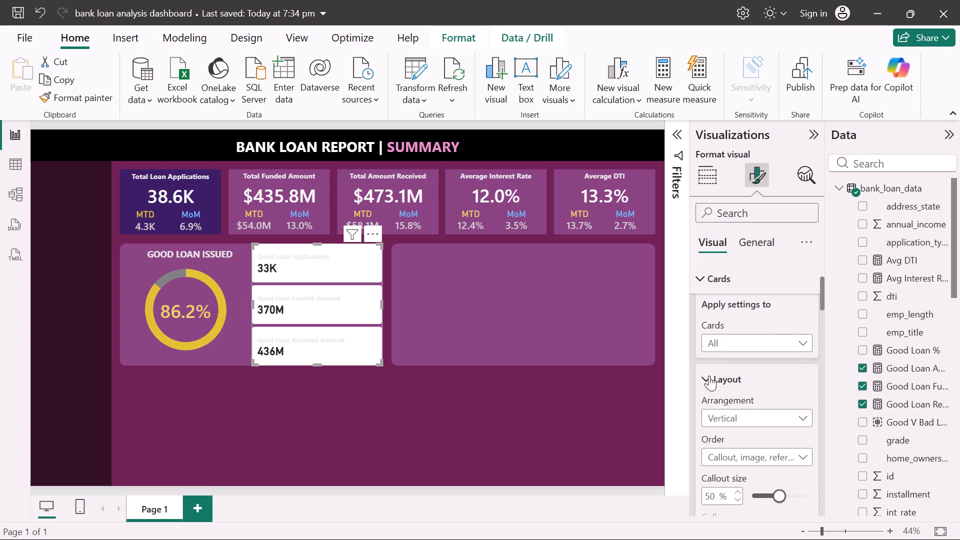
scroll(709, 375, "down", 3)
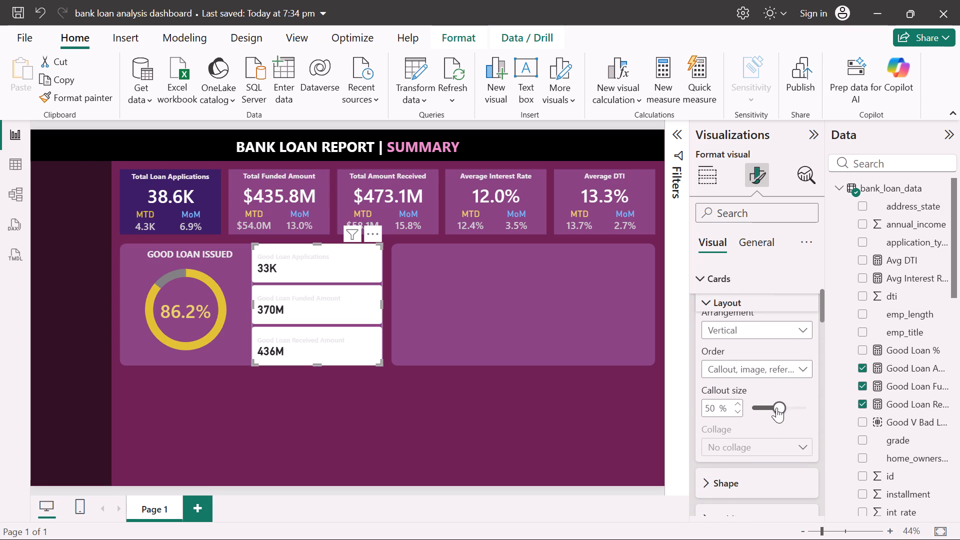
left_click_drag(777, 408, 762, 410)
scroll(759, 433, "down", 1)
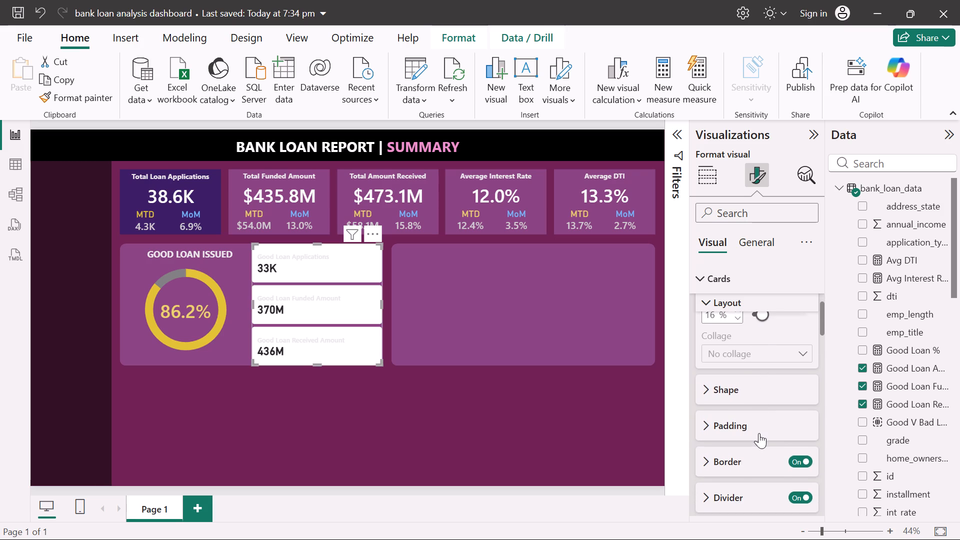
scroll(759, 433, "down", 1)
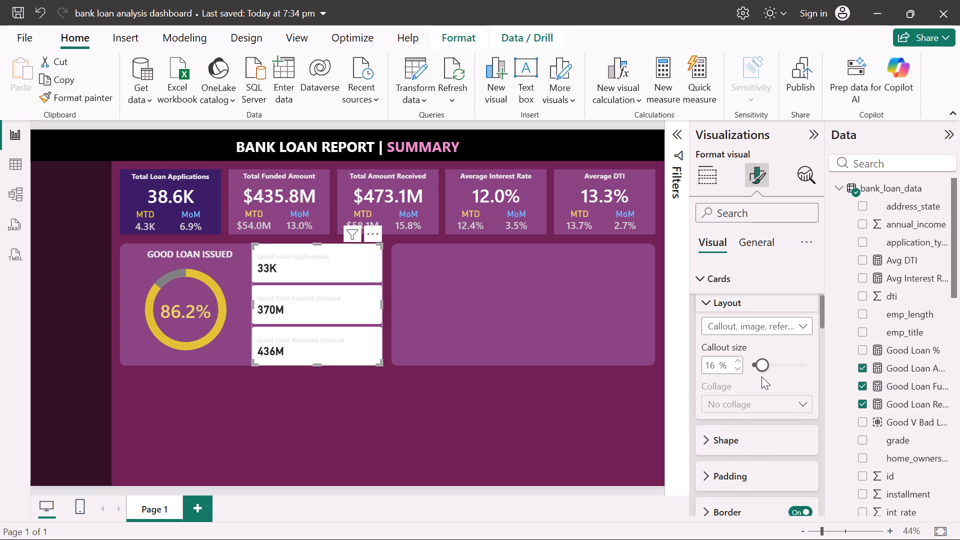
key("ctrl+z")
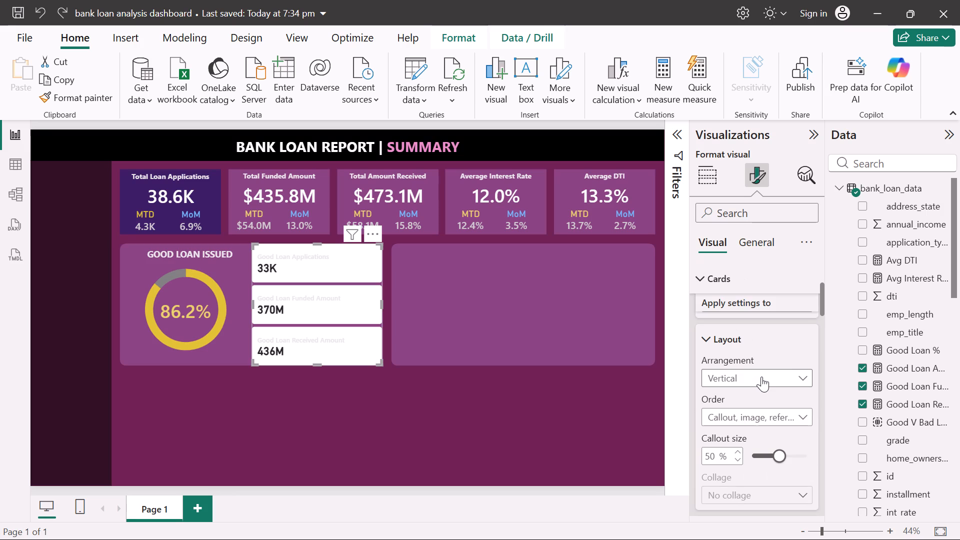
Set the corner radius of the rounded rectangle shape to 0 px for all good loan cards.
scroll(761, 376, "up", 2)
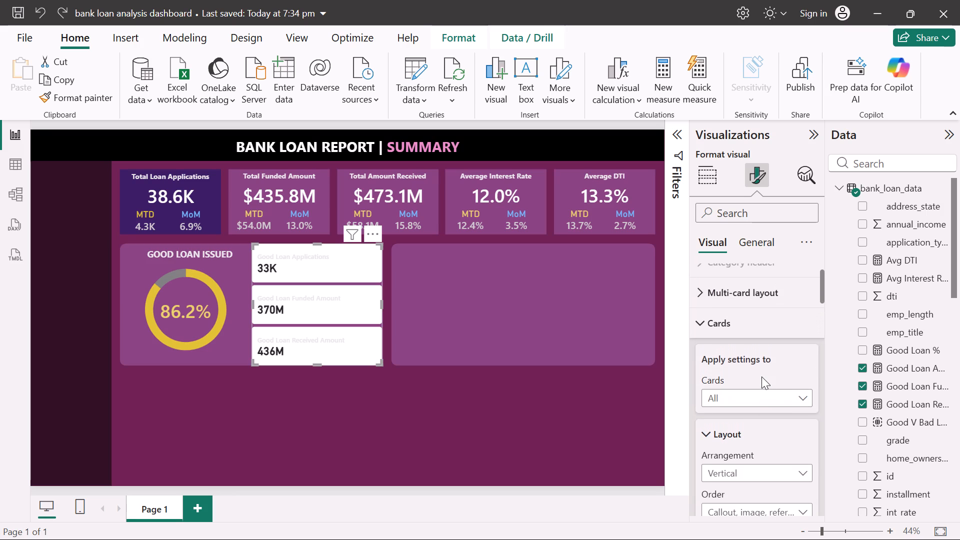
left_click(795, 395)
left_click(795, 395)
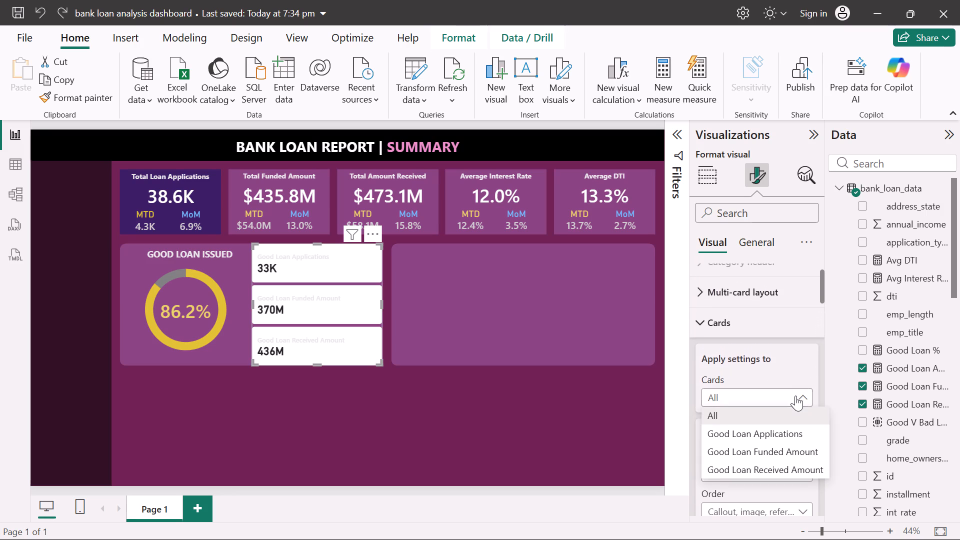
scroll(768, 443, "down", 3)
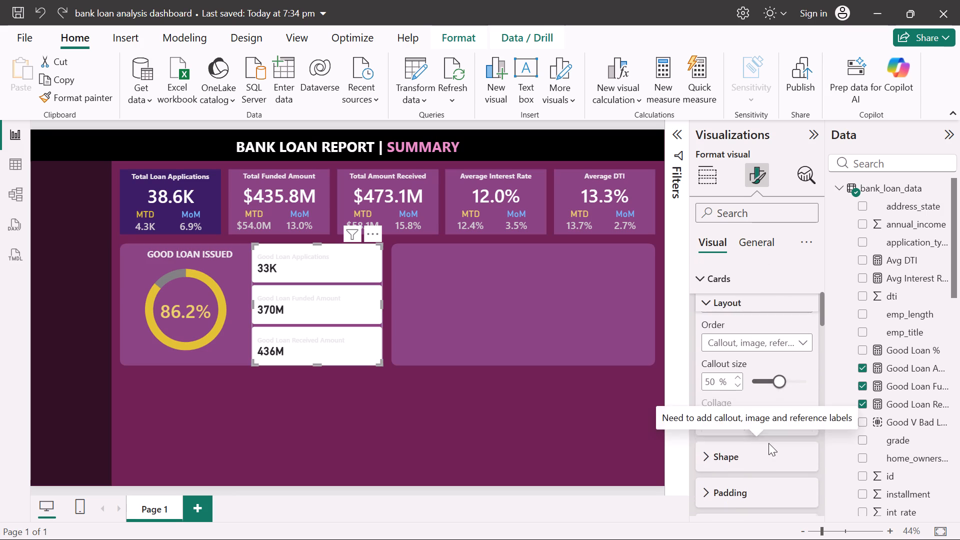
scroll(768, 443, "down", 1)
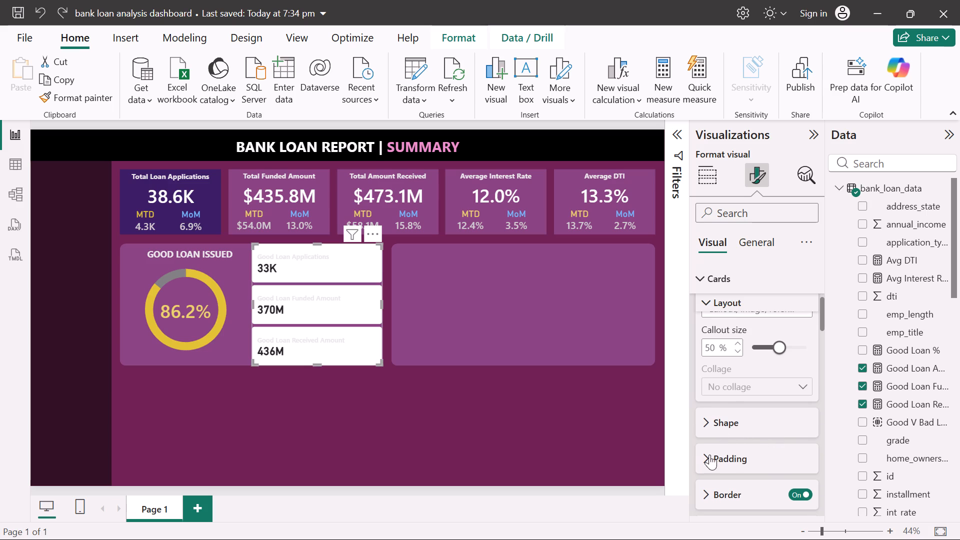
left_click(708, 416)
scroll(708, 416, "down", 1)
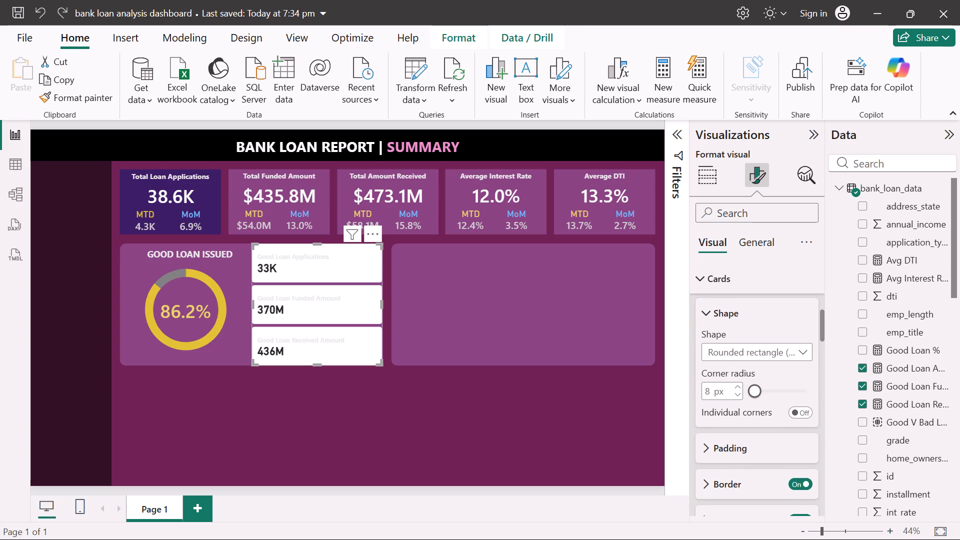
scroll(708, 416, "down", 1)
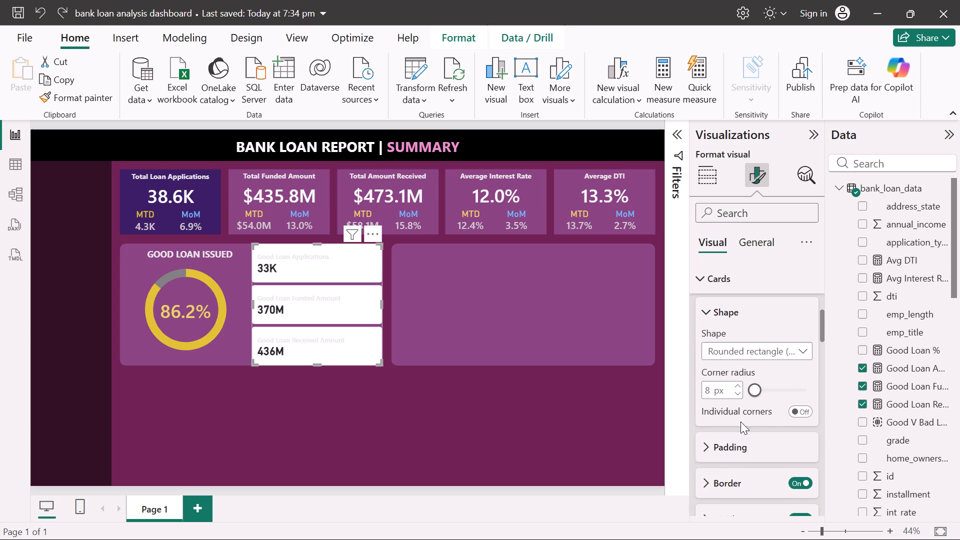
left_click_drag(754, 385, 738, 387)
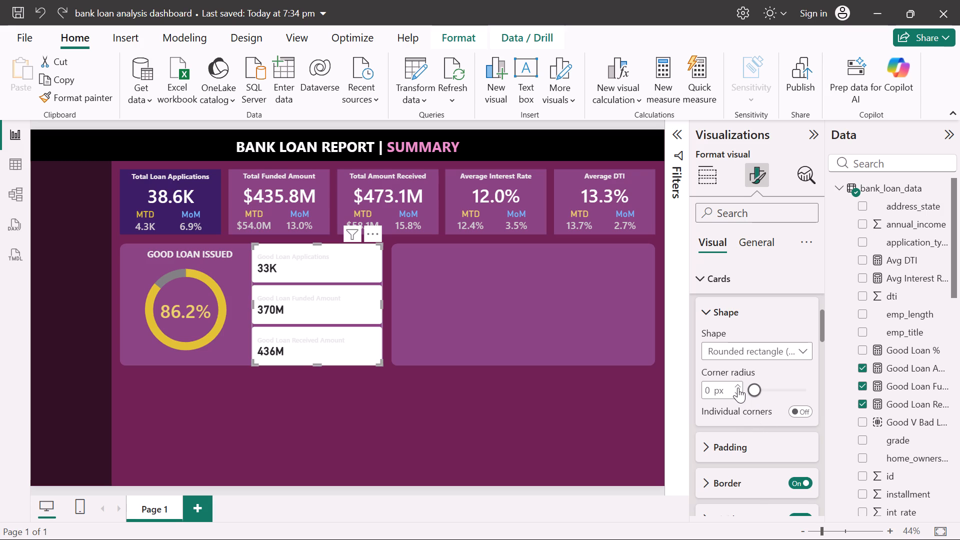
left_click_drag(738, 387, 735, 388)
Turn off individual padding for the good loan cards and set their uniform padding to 0 px.
left_click(712, 455)
scroll(712, 455, "down", 1)
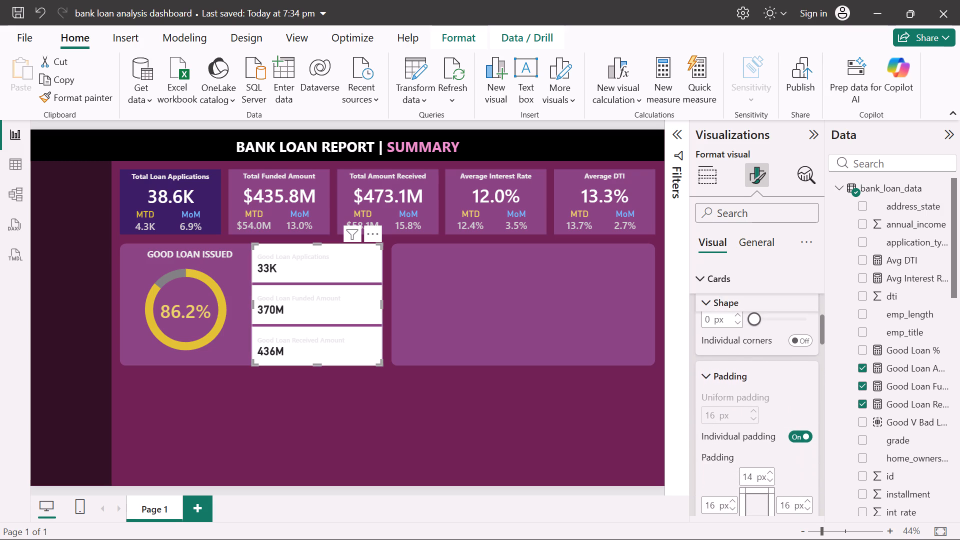
left_click(804, 437)
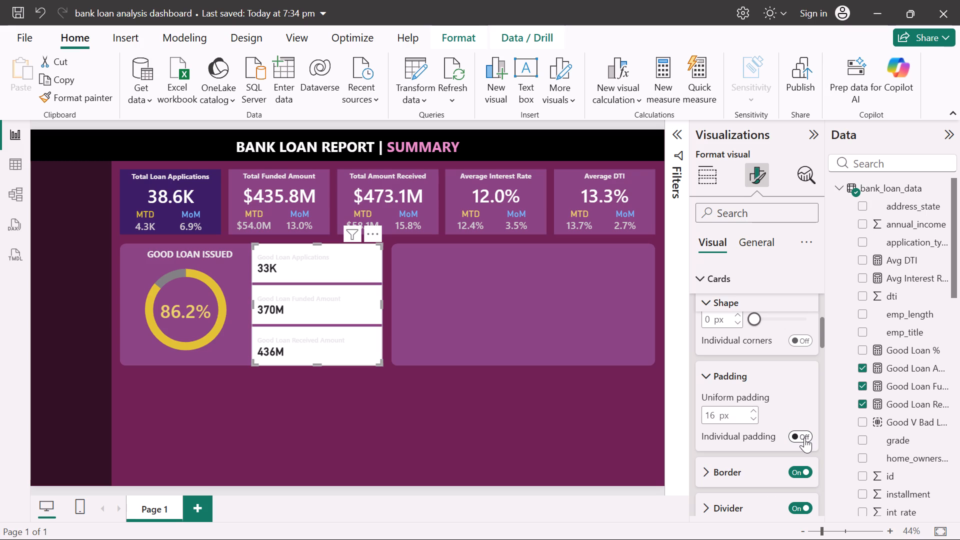
triple_click(754, 419)
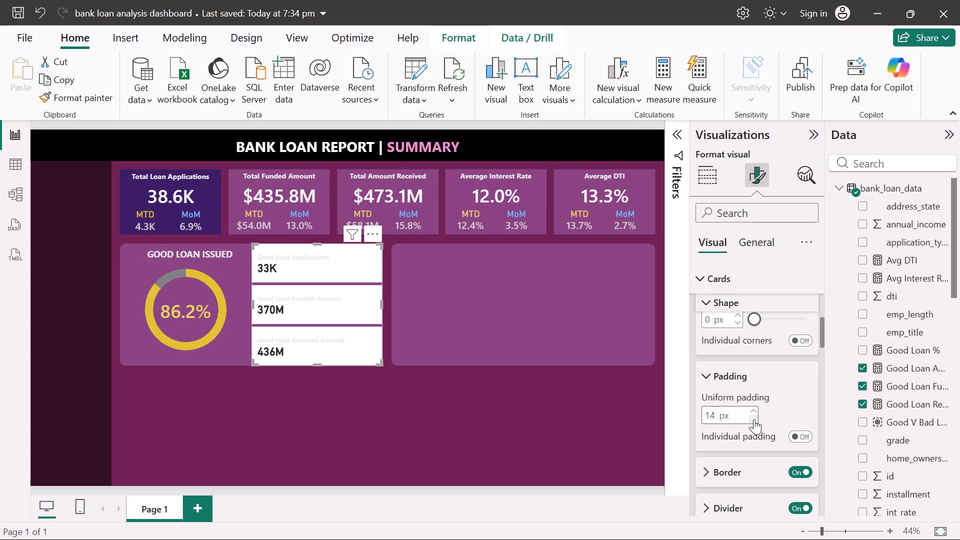
left_click(754, 419)
triple_click(754, 419)
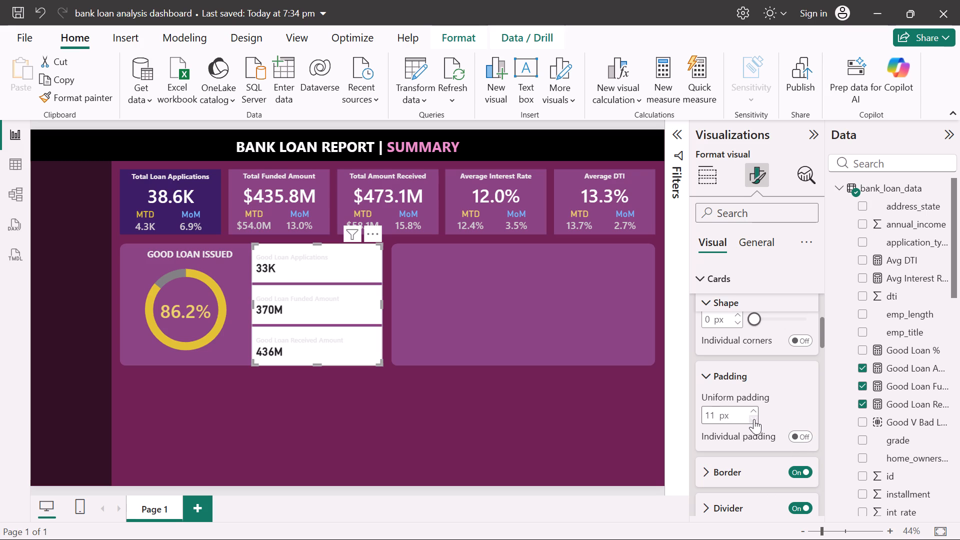
triple_click(754, 419)
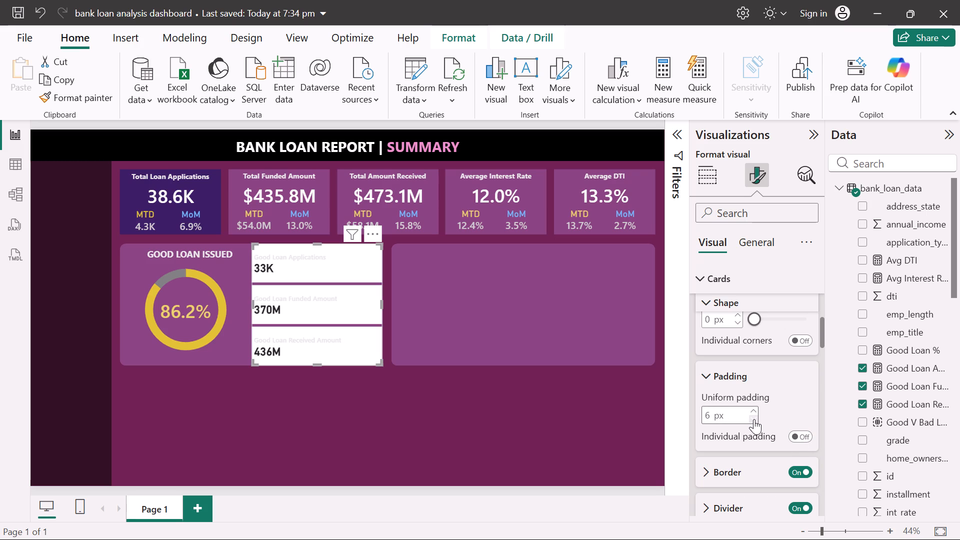
triple_click(754, 419)
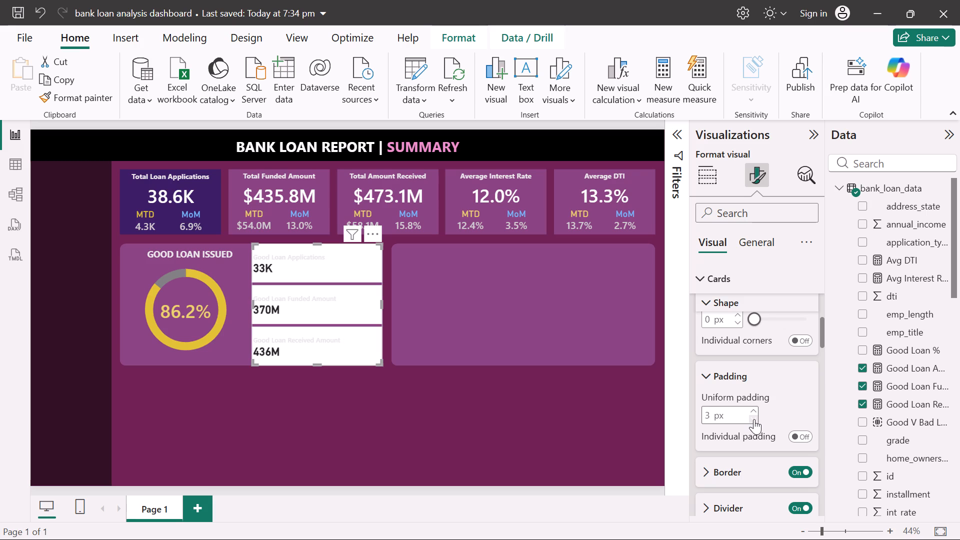
left_click(754, 419)
double_click(754, 419)
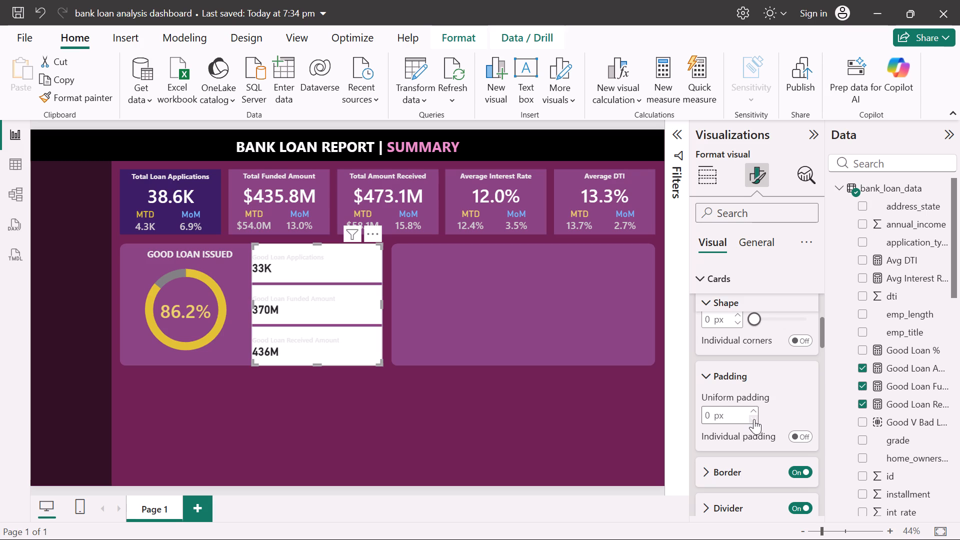
Review the remaining card settings and the callout layout and padding of the good loan cards.
scroll(750, 417, "down", 1)
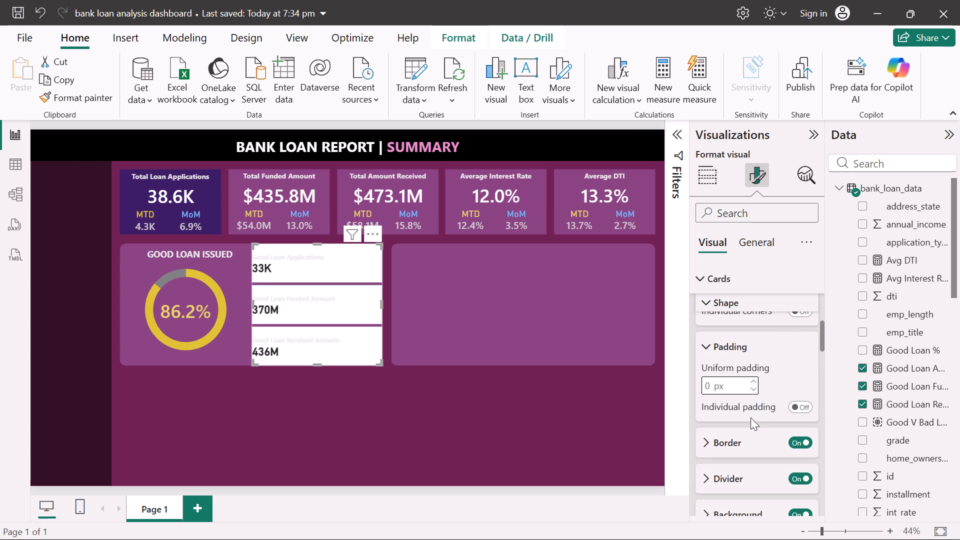
scroll(750, 417, "down", 1)
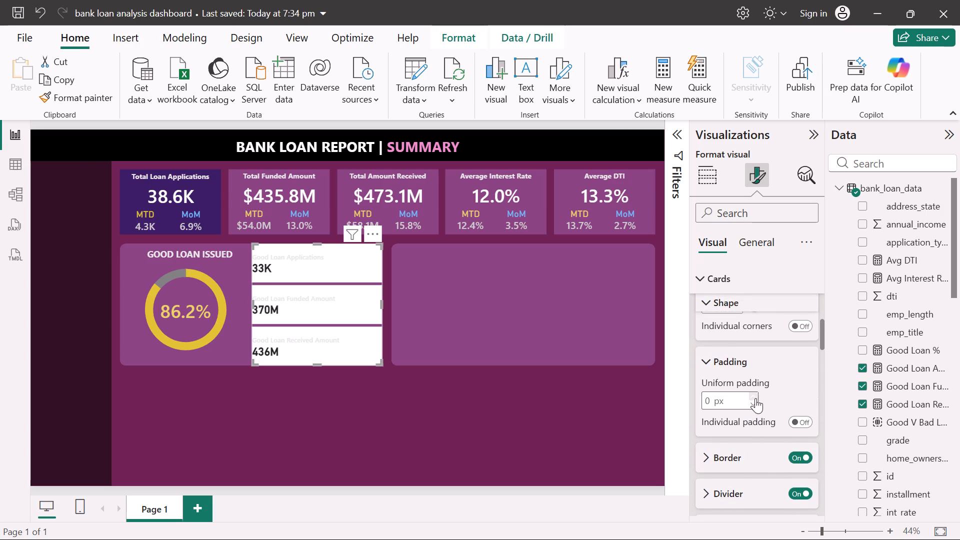
scroll(793, 393, "down", 4)
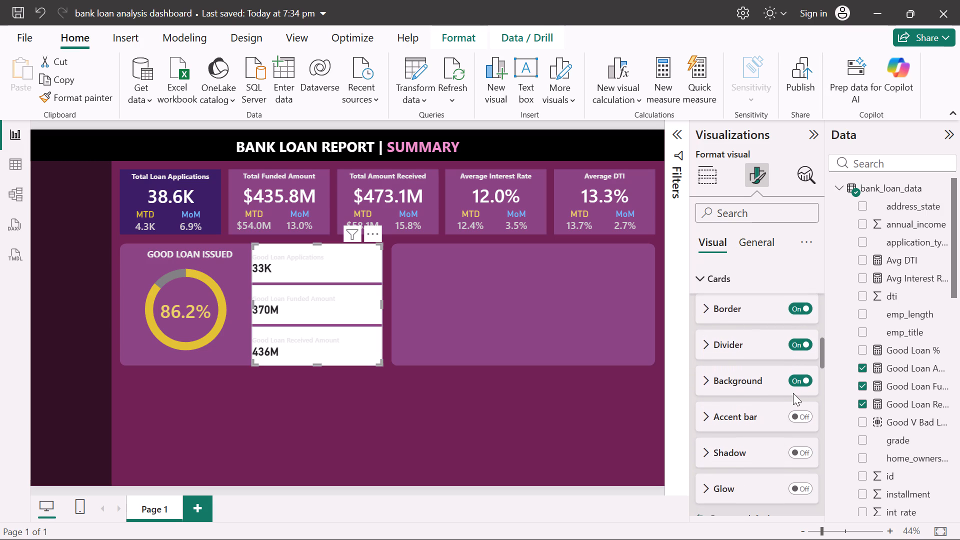
scroll(793, 393, "down", 4)
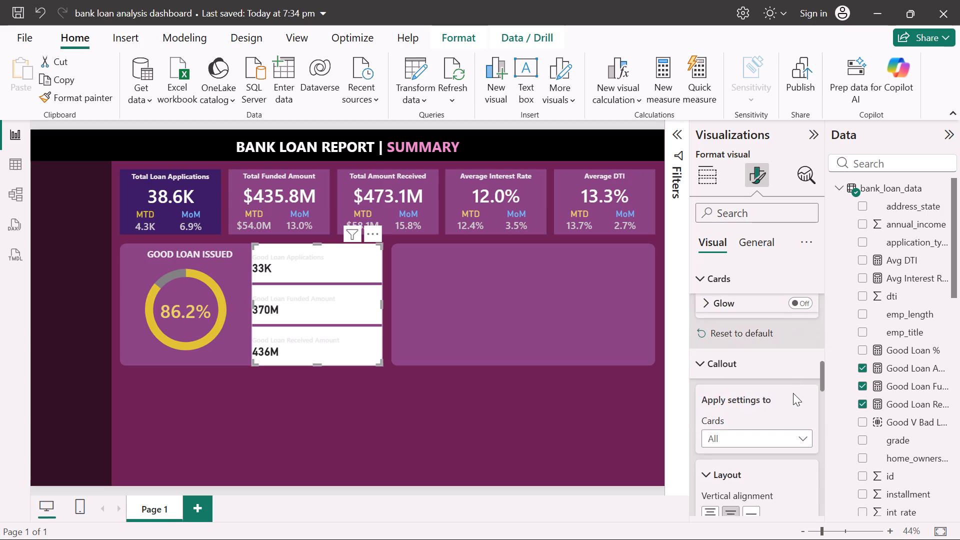
scroll(793, 393, "down", 4)
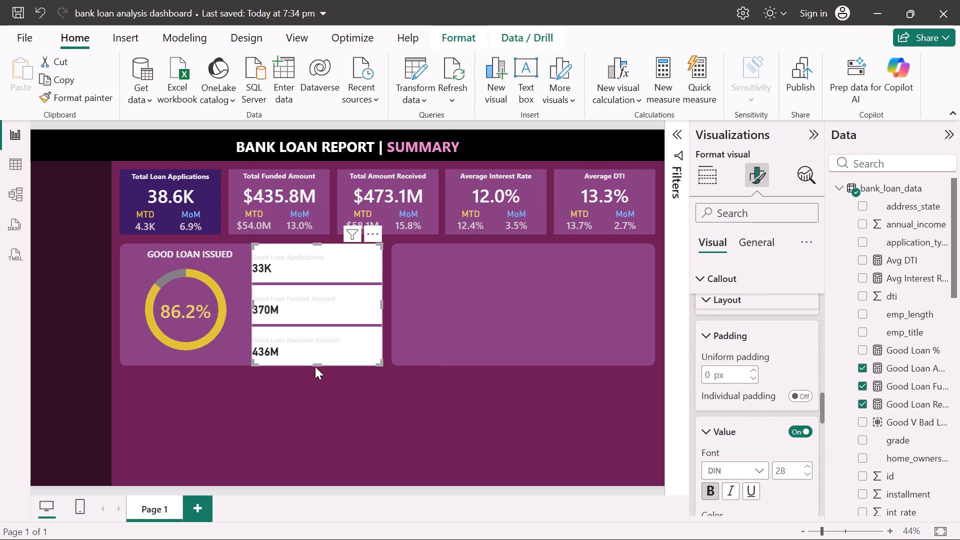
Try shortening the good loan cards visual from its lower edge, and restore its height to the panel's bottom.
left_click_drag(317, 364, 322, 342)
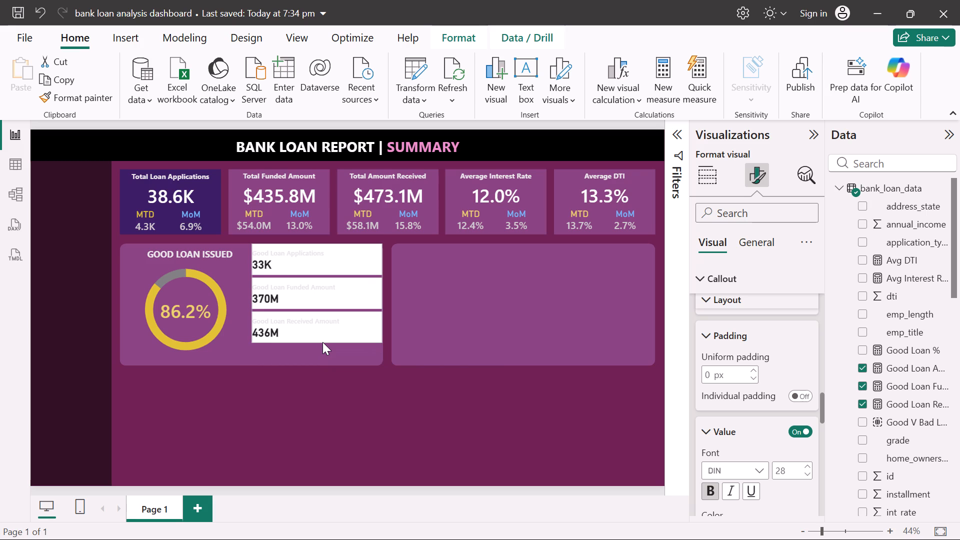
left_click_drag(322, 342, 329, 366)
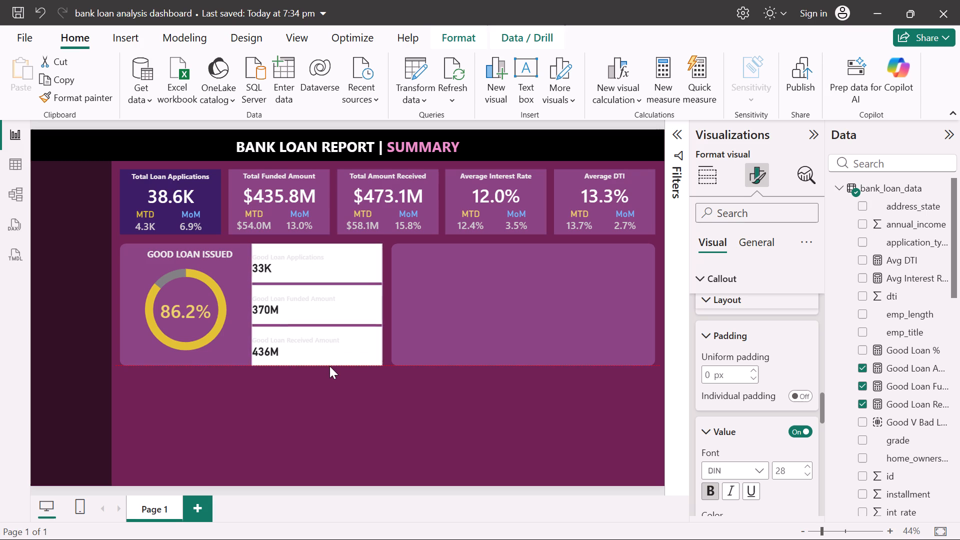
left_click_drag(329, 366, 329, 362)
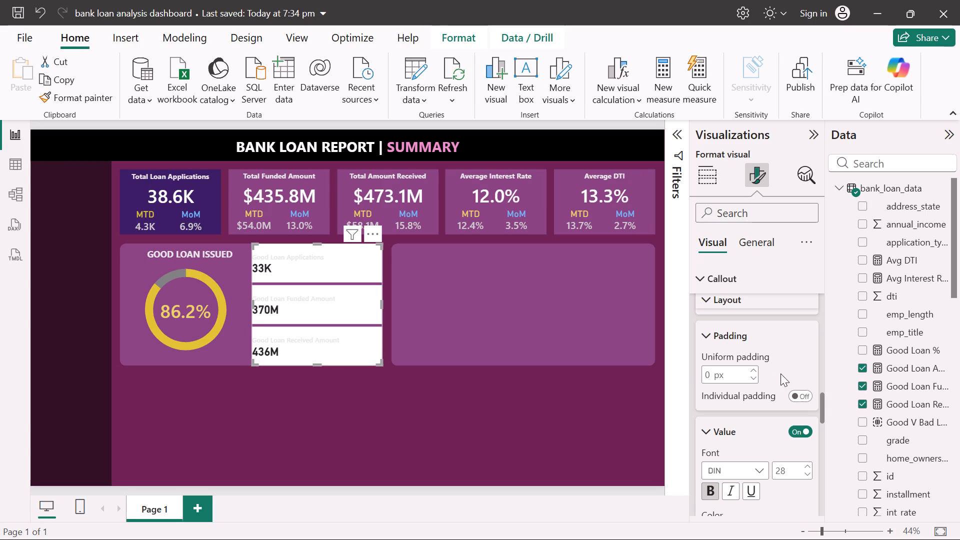
Set the horizontal gap of the callout labels to 7 px for all good loan cards.
scroll(696, 476, "down", 6)
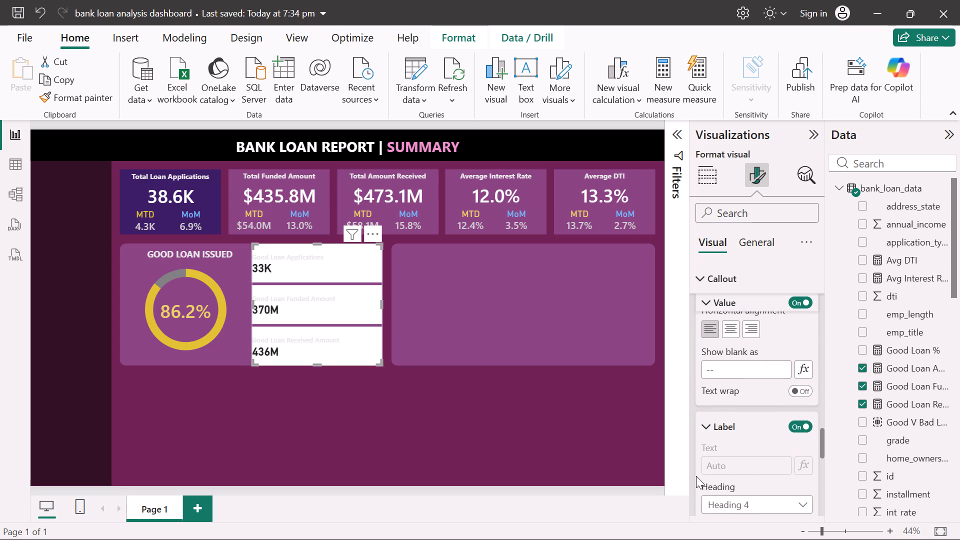
scroll(696, 476, "down", 7)
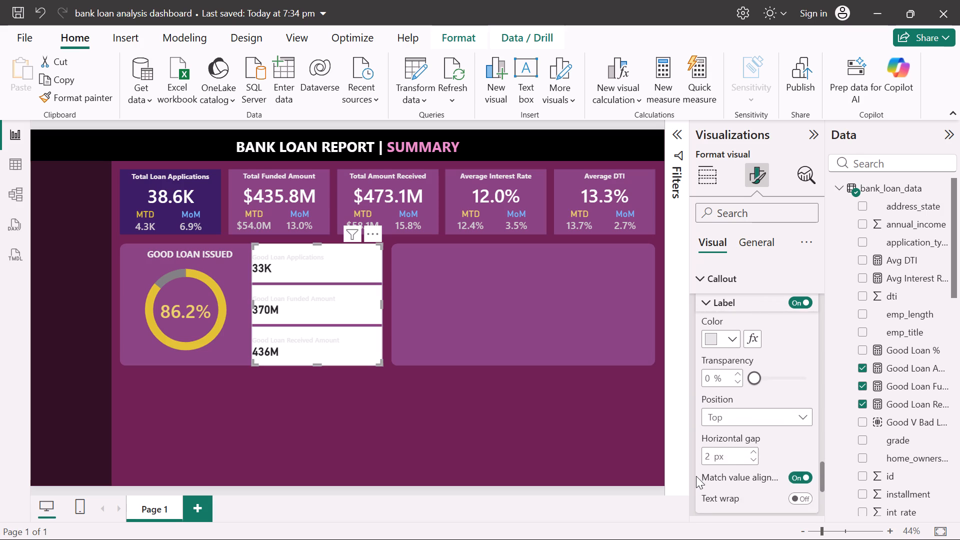
scroll(696, 476, "down", 2)
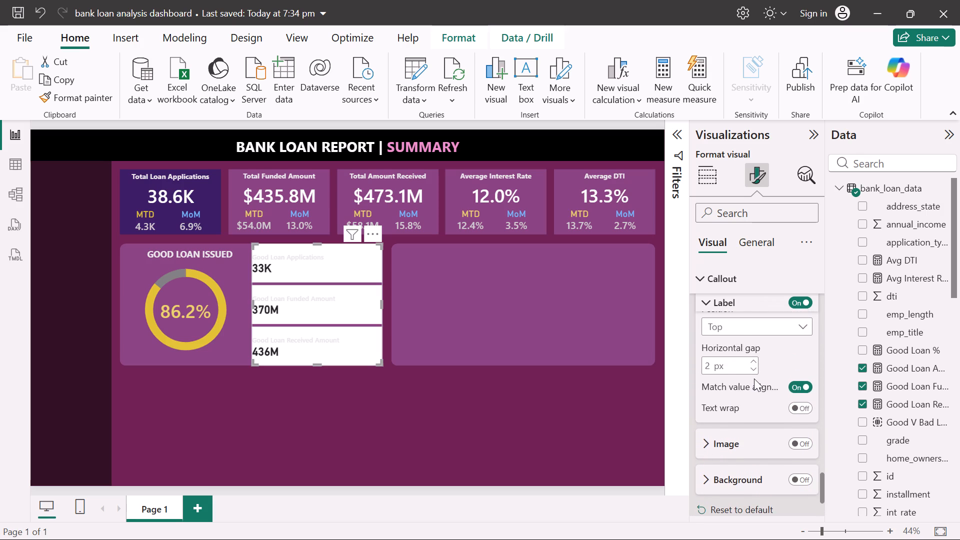
left_click(753, 361)
left_click(753, 361)
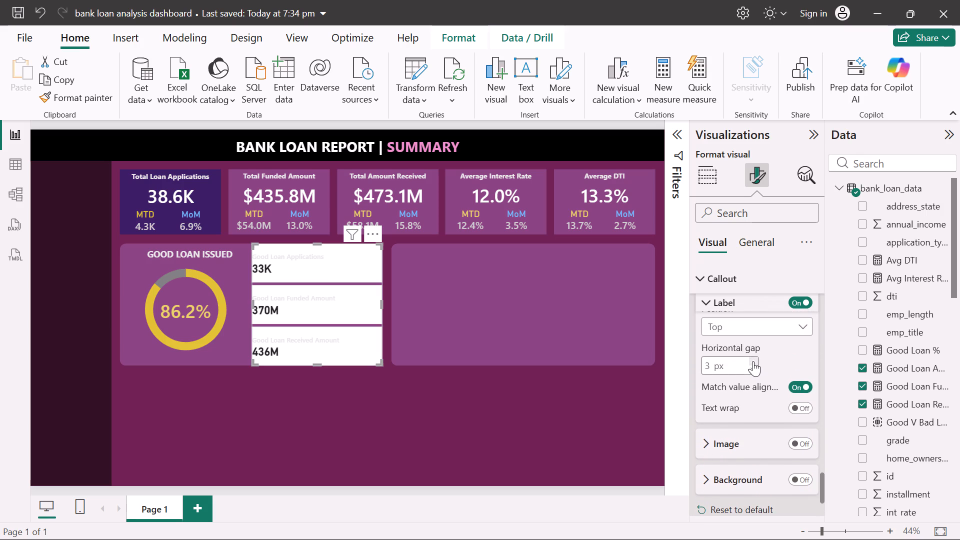
triple_click(753, 361)
left_click(578, 434)
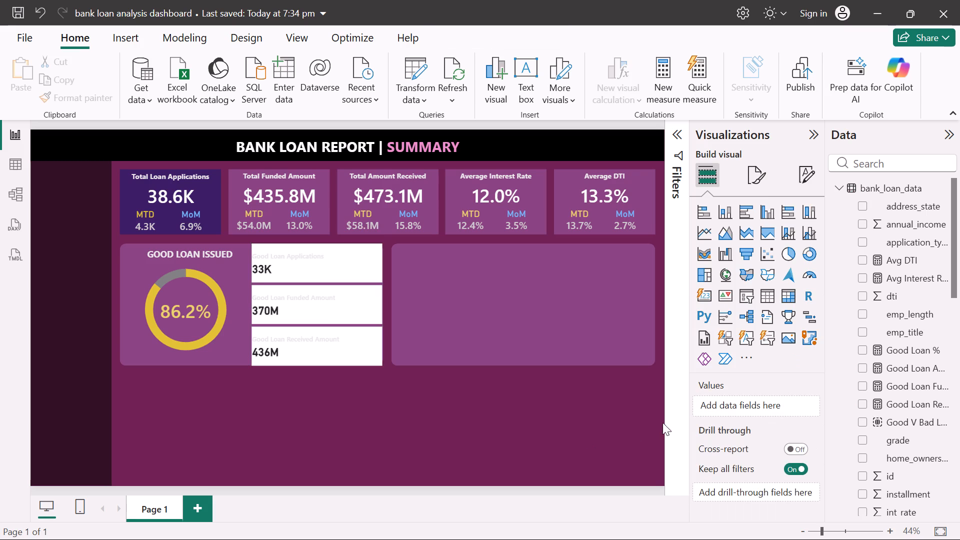
Turn off the card border for all cards in the good loan visual.
left_click(360, 346)
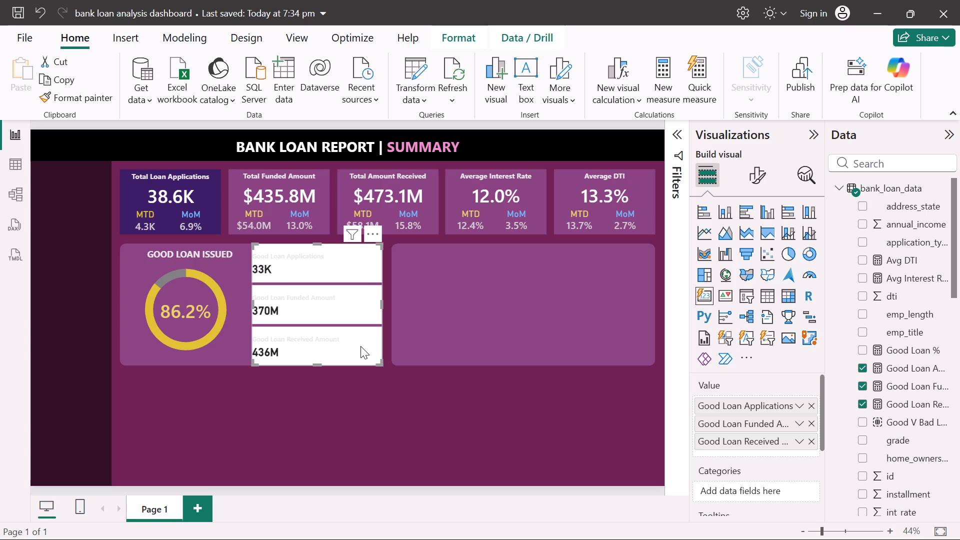
left_click(768, 183)
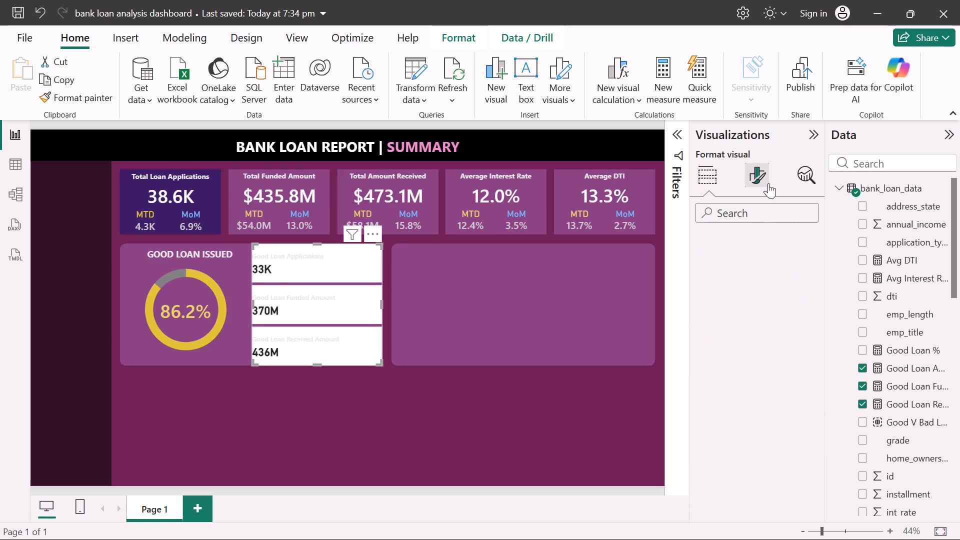
left_click(738, 370)
scroll(738, 370, "down", 1)
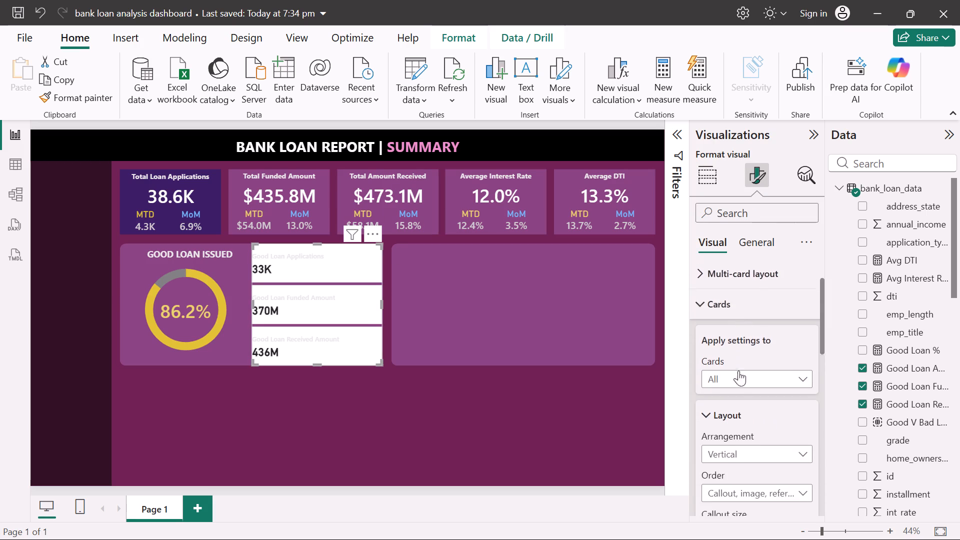
scroll(738, 370, "down", 7)
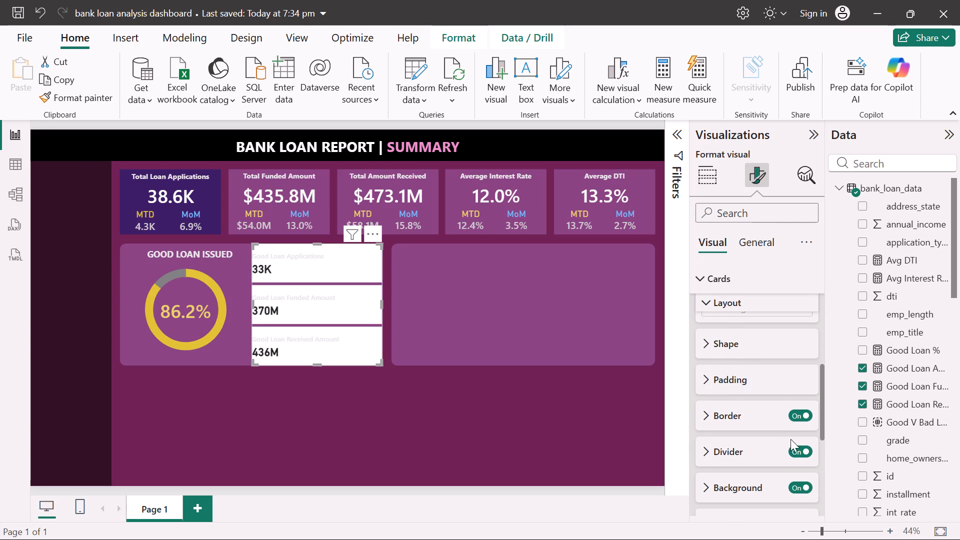
left_click(805, 409)
Turn off the card background for all good loan cards so the purple panel shows through.
scroll(805, 409, "up", 1)
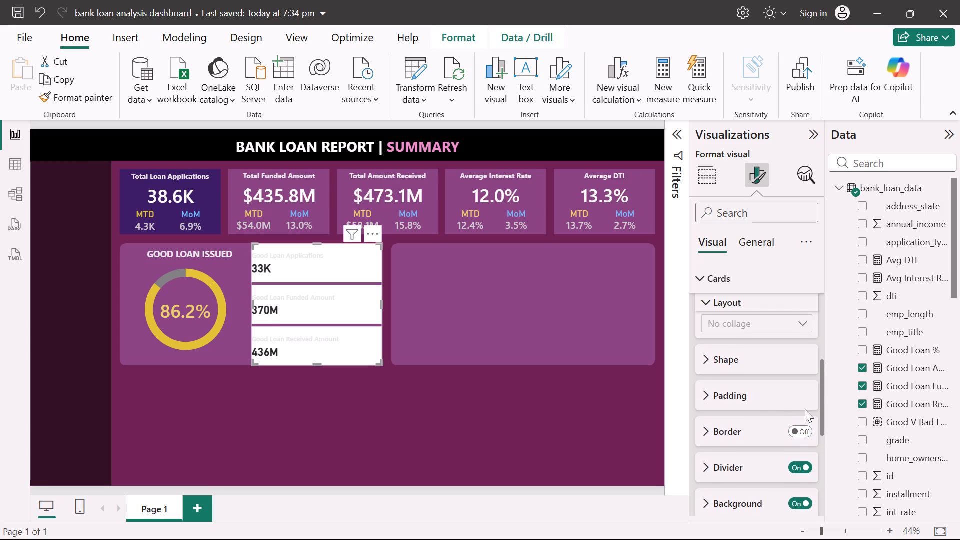
scroll(805, 409, "up", 2)
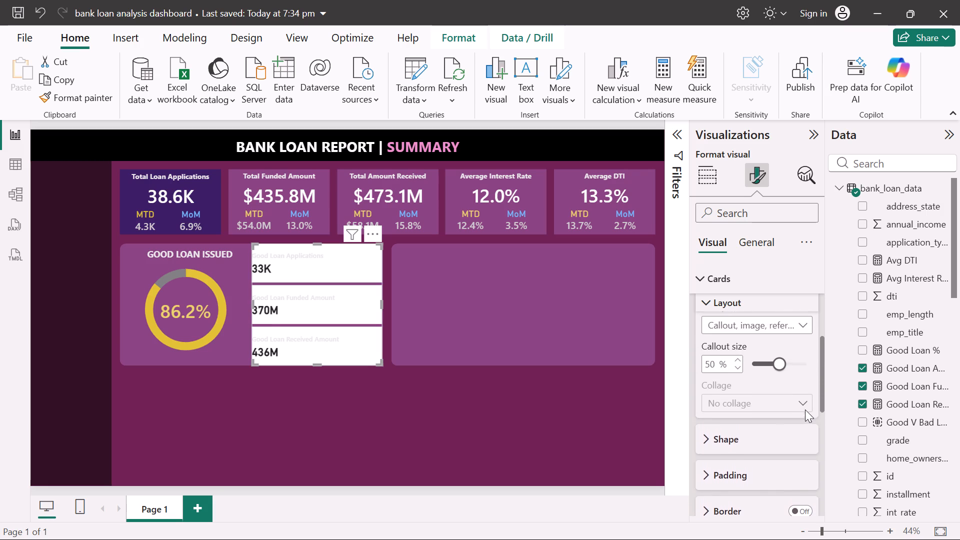
scroll(805, 409, "up", 1)
scroll(805, 409, "down", 1)
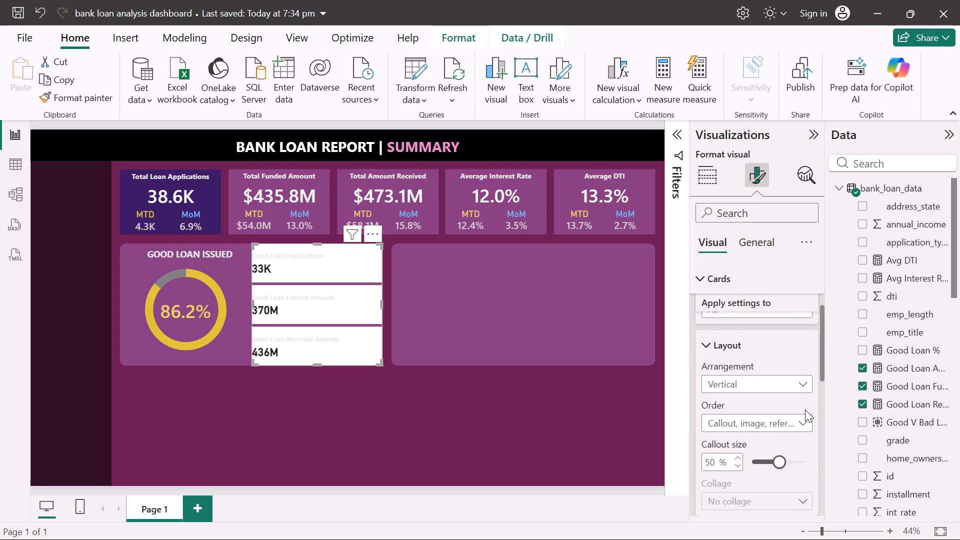
scroll(805, 409, "down", 2)
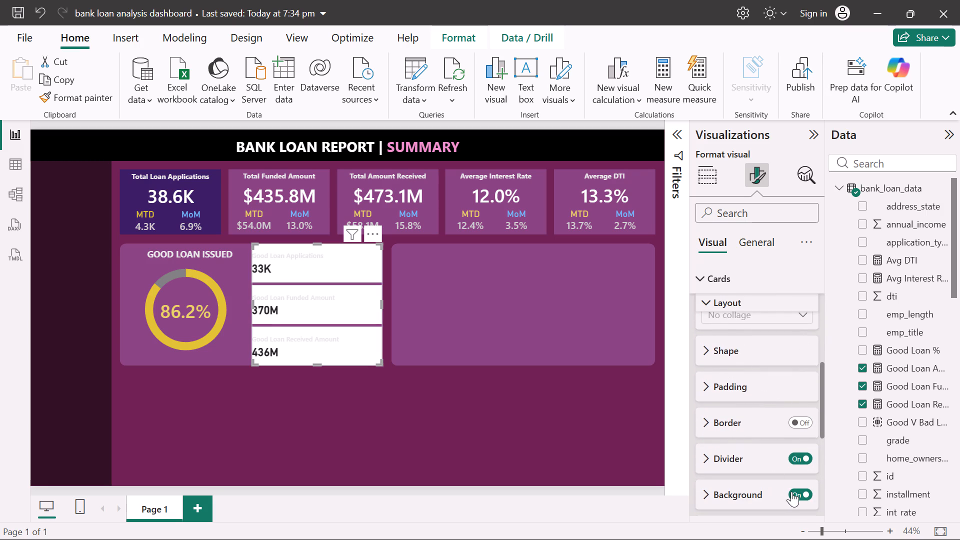
left_click(801, 491)
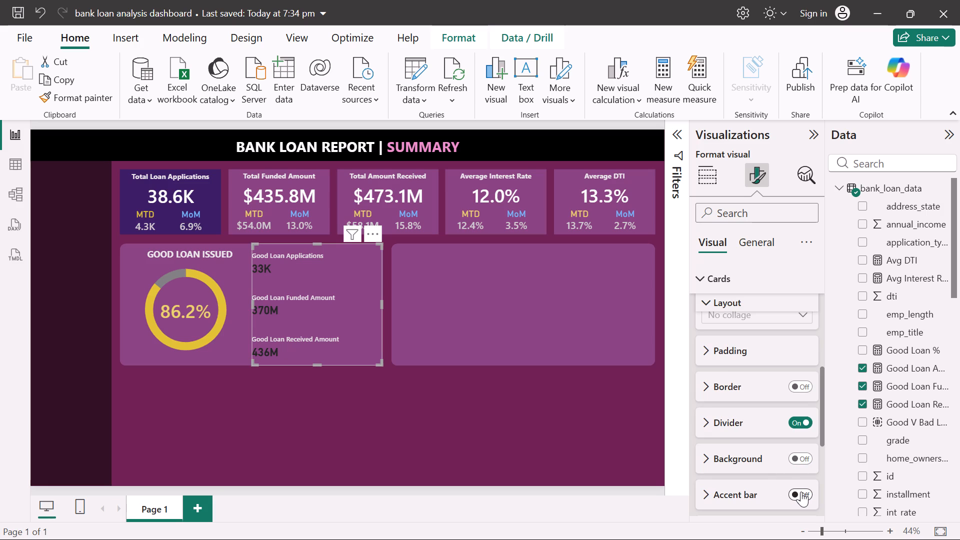
Turn on the accent bar for all good loan cards and color it medium indigo blue.
scroll(762, 455, "down", 1)
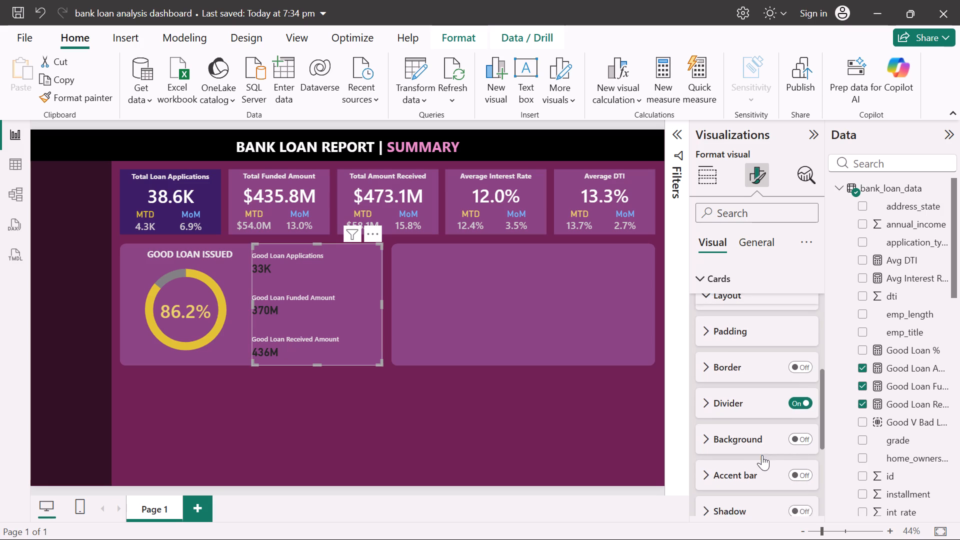
scroll(762, 455, "down", 1)
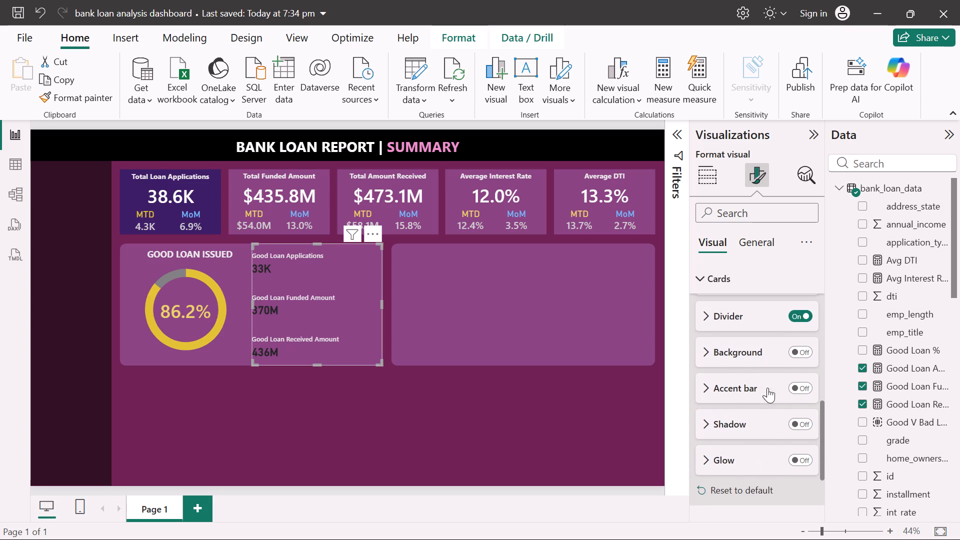
left_click(794, 385)
left_click(712, 383)
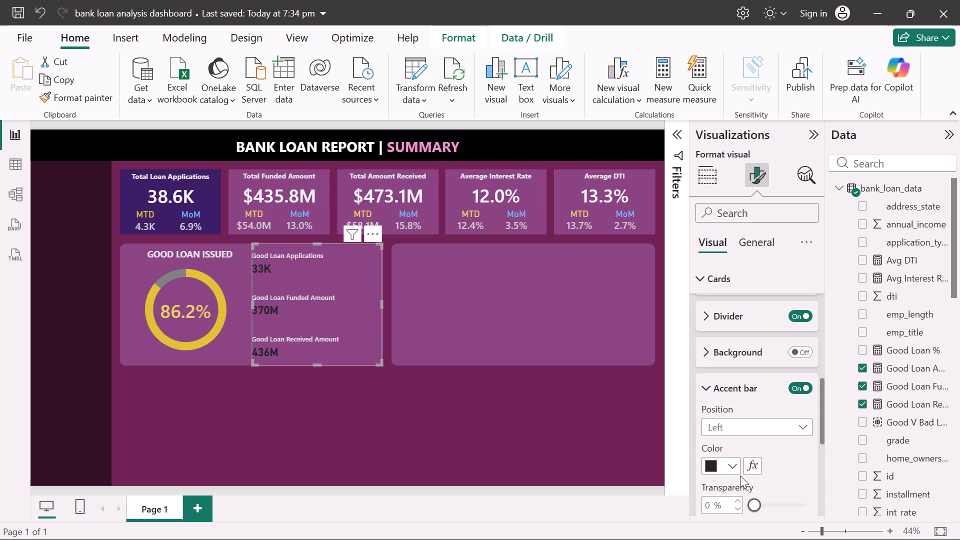
left_click(731, 462)
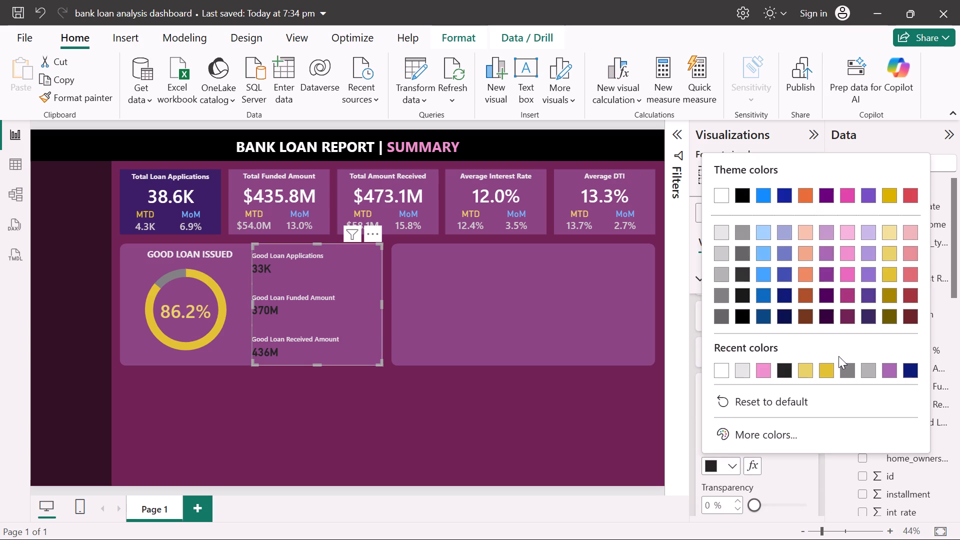
left_click(788, 273)
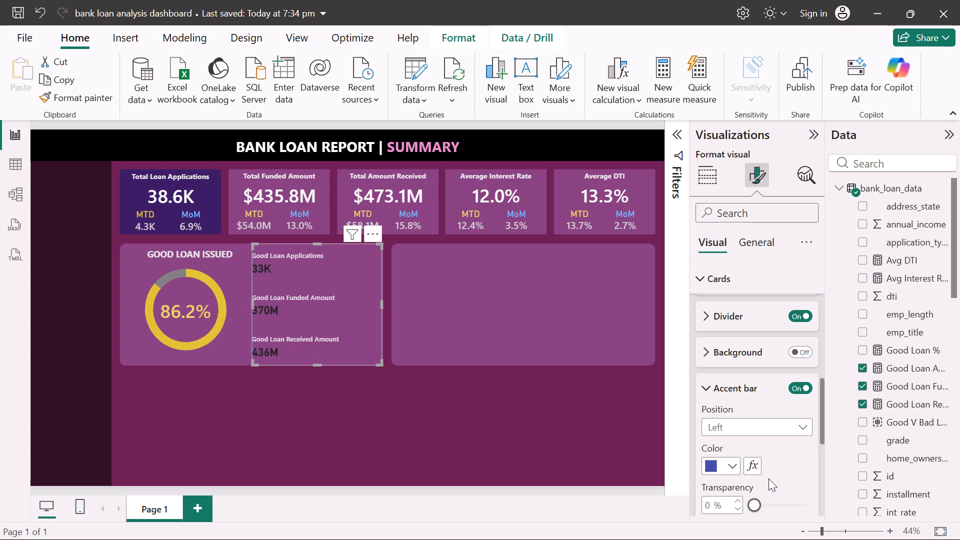
Set the accent bar width of the good loan cards to 10 px.
scroll(768, 478, "down", 2)
triple_click(752, 445)
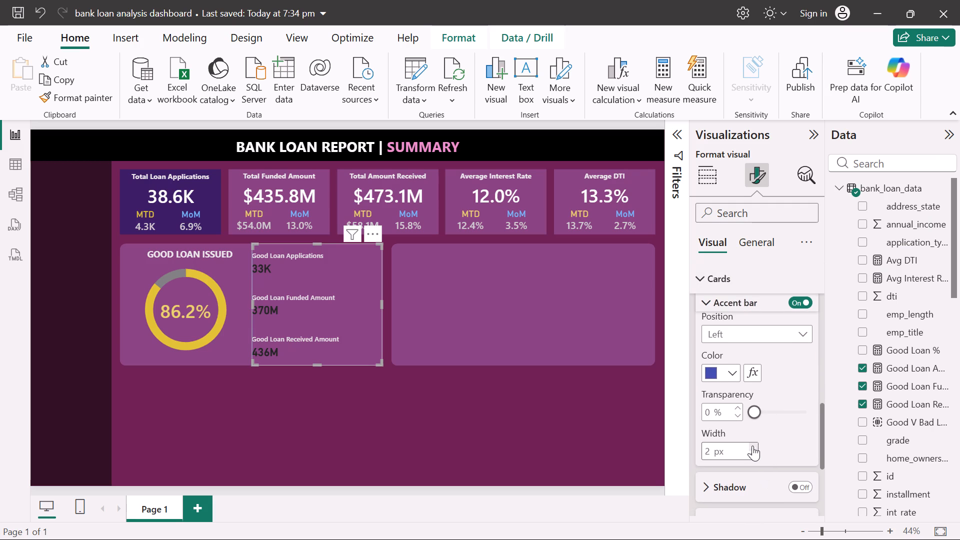
triple_click(752, 445)
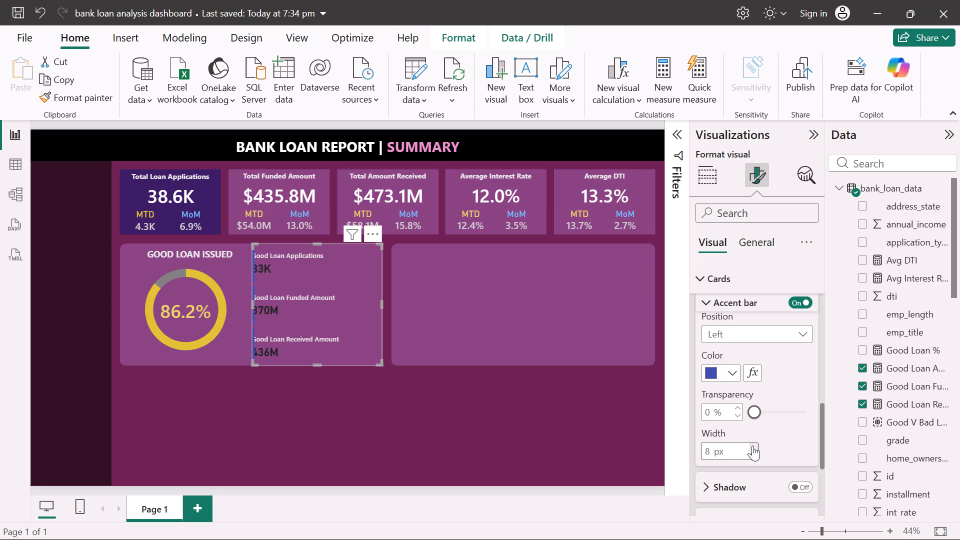
left_click(752, 445)
left_click(752, 445)
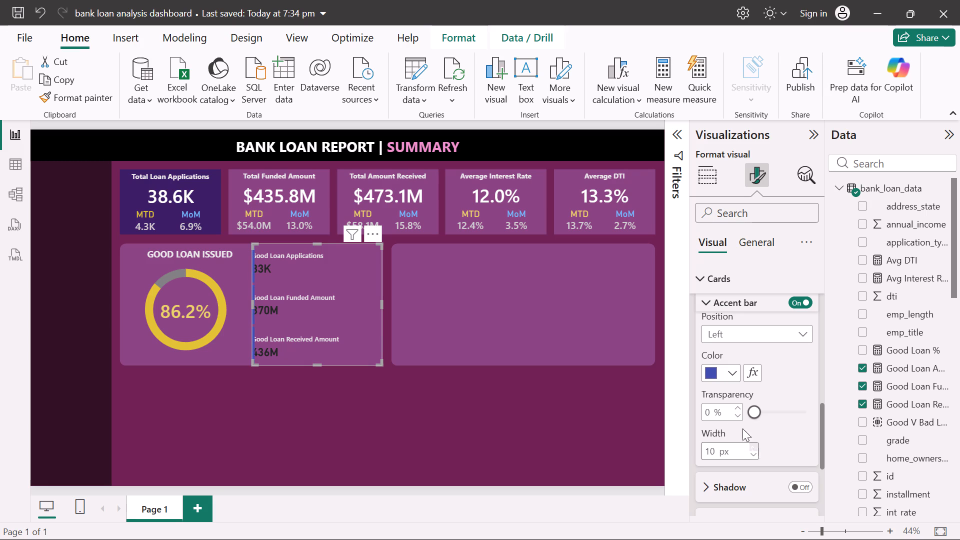
Change the accent bar color of the good loan cards to bright light blue.
left_click(733, 370)
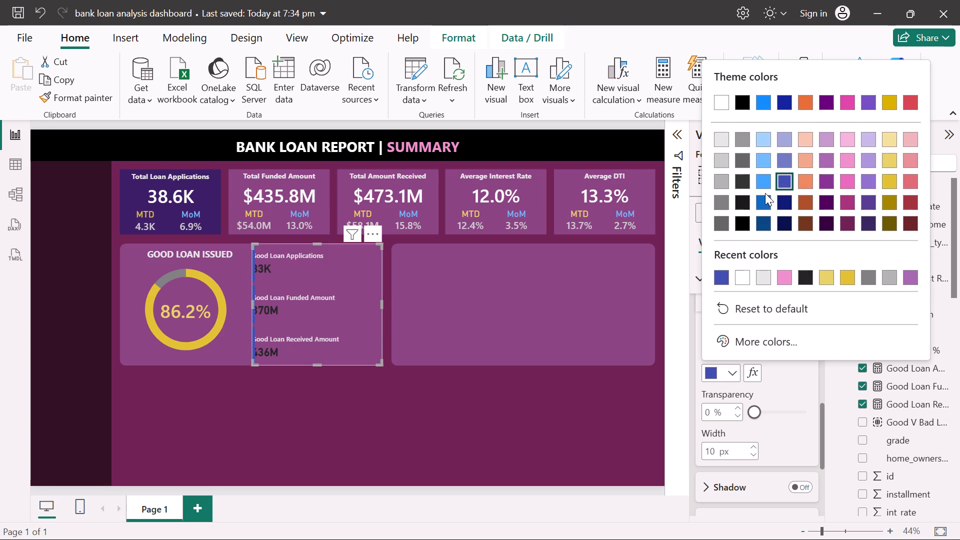
left_click(759, 178)
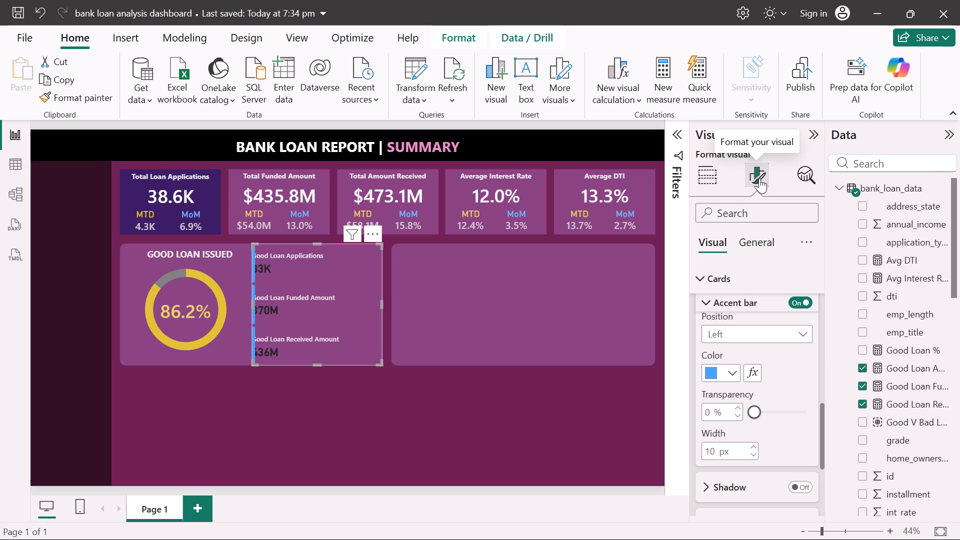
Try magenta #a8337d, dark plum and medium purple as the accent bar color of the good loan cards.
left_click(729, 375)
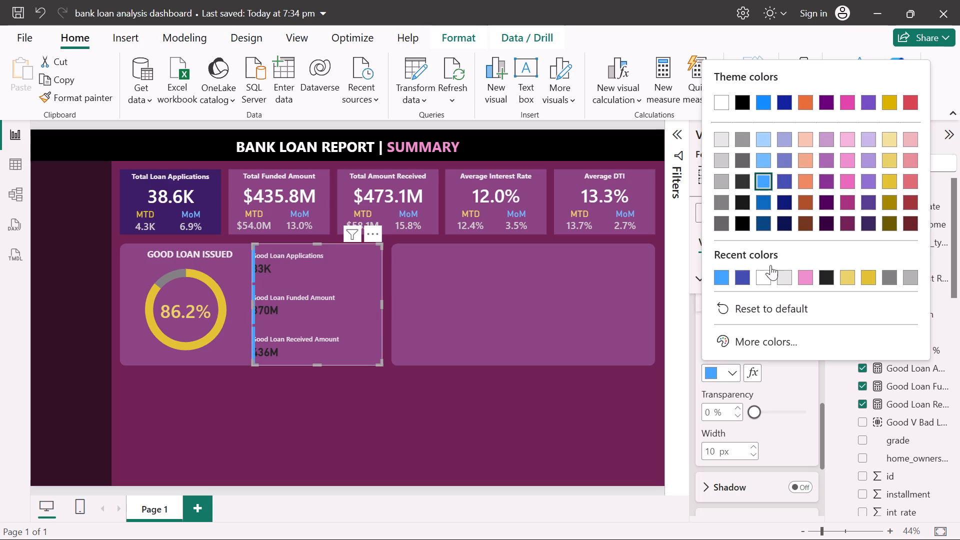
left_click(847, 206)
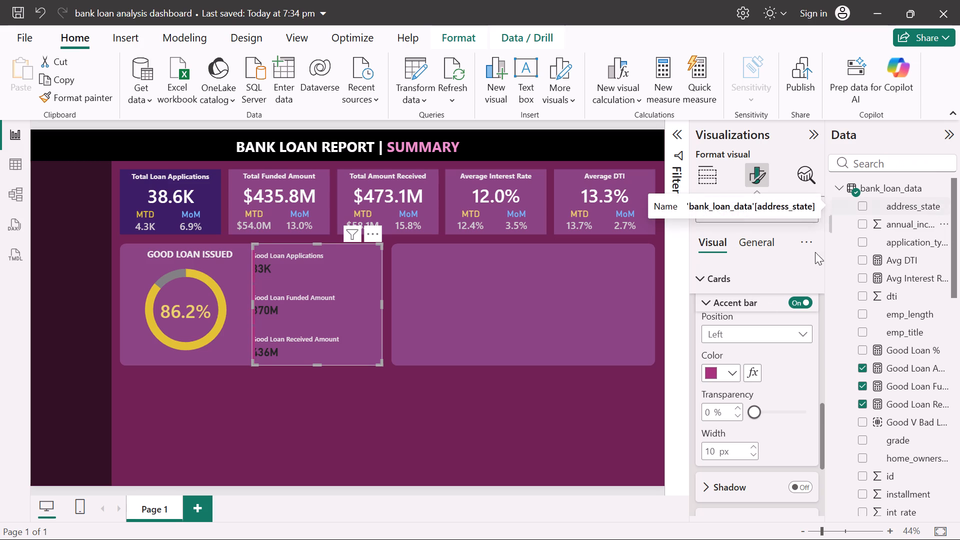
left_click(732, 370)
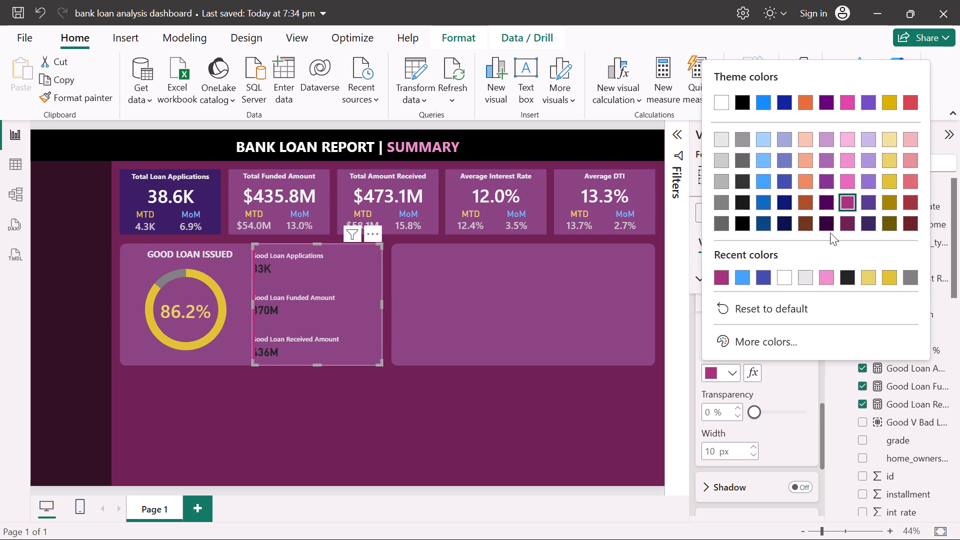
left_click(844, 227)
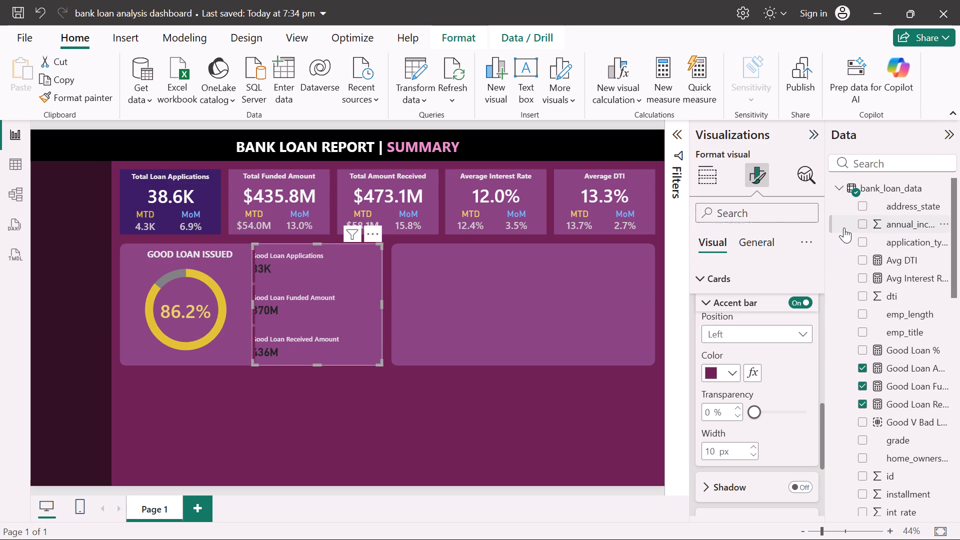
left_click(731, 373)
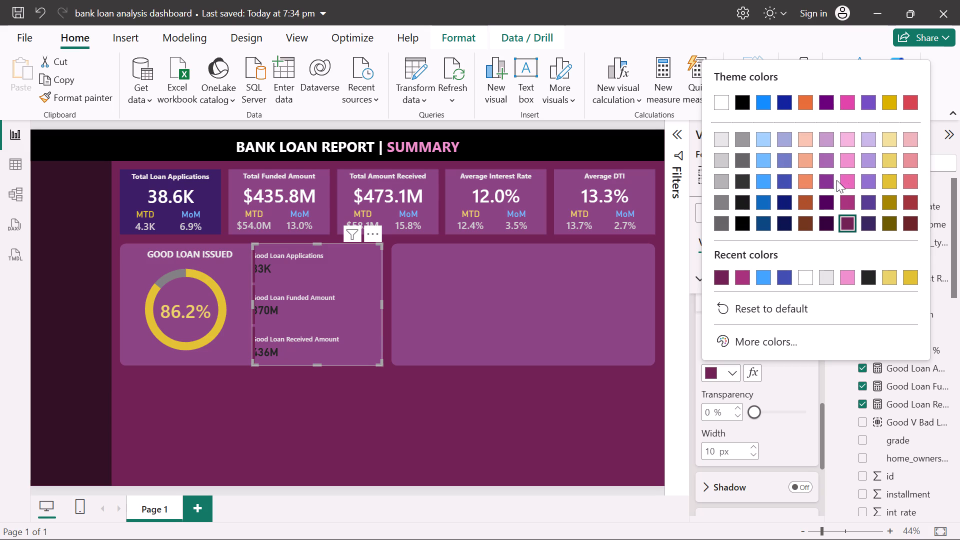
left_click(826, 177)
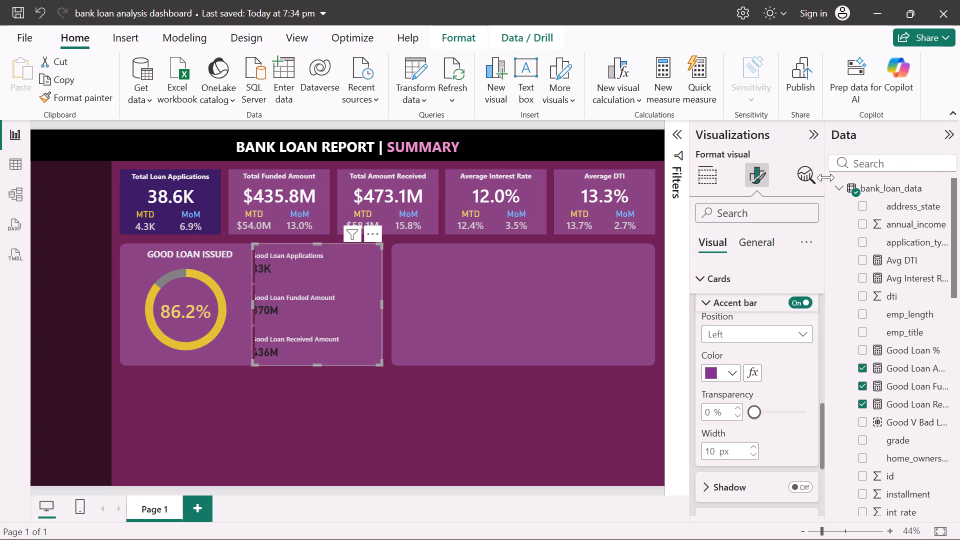
Change the accent bar color of the good loan cards to light lavender purple.
left_click(732, 365)
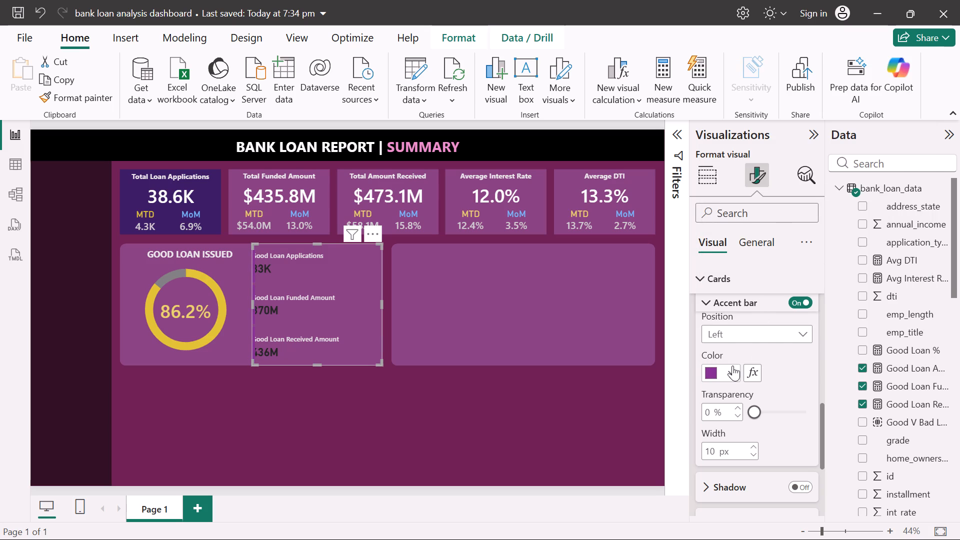
left_click(828, 139)
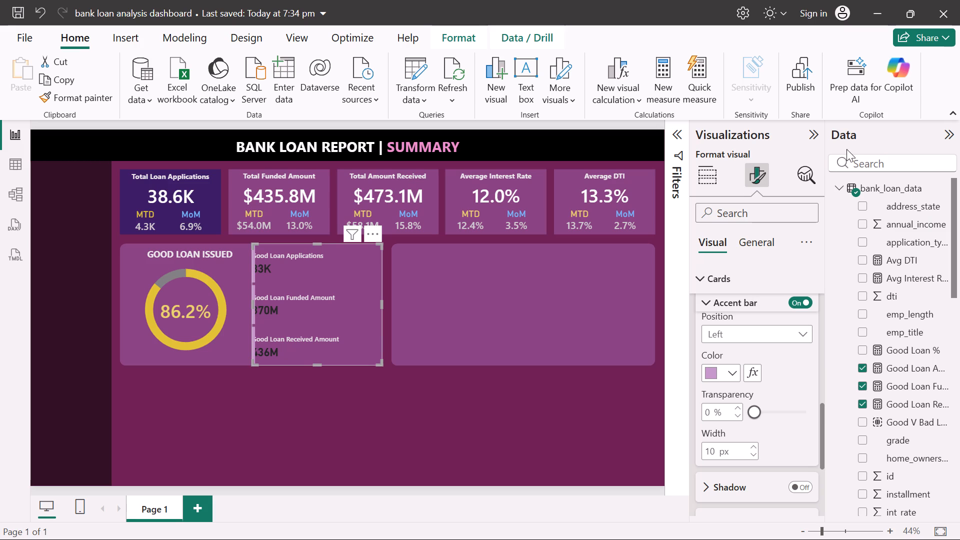
Turn on individual padding for the good loan cards and reduce the top padding to 1 px.
scroll(741, 424, "down", 3)
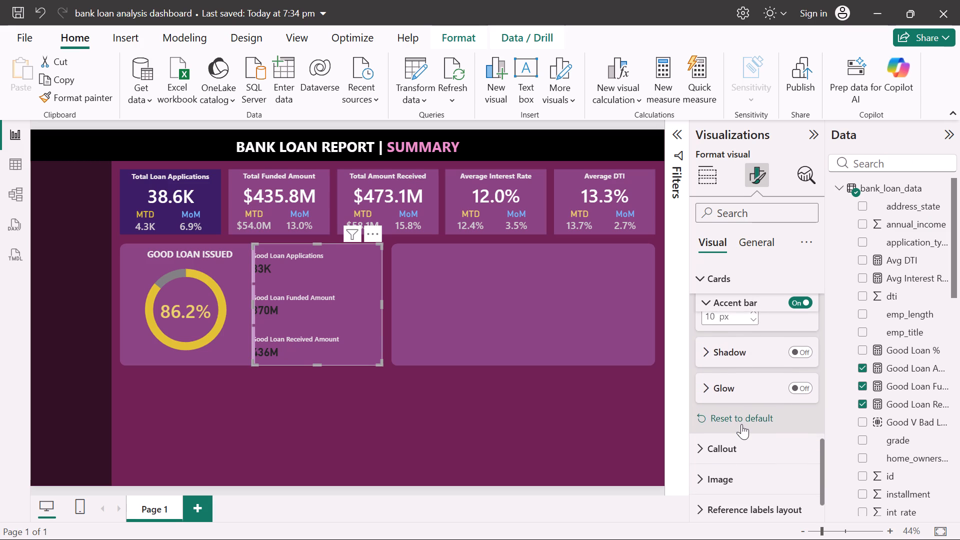
scroll(741, 424, "up", 3)
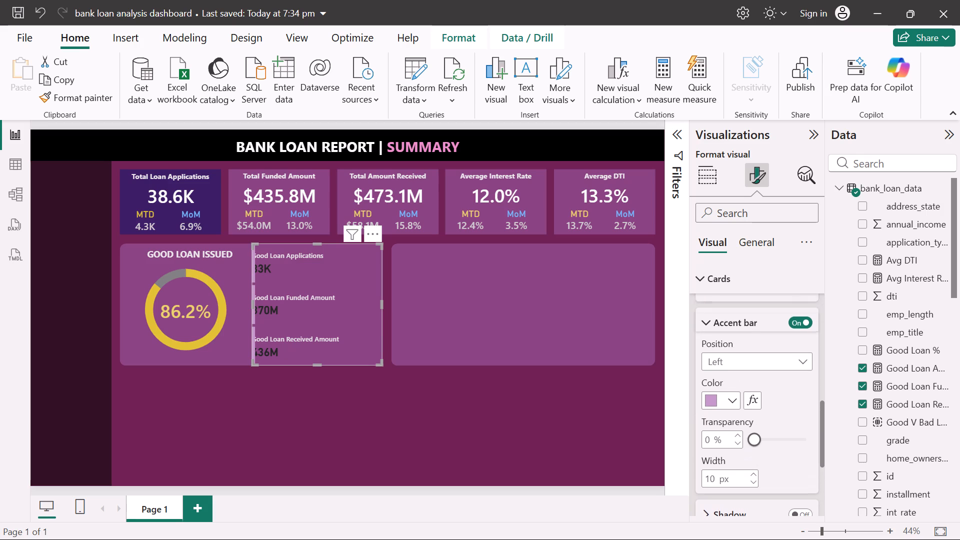
scroll(741, 424, "up", 3)
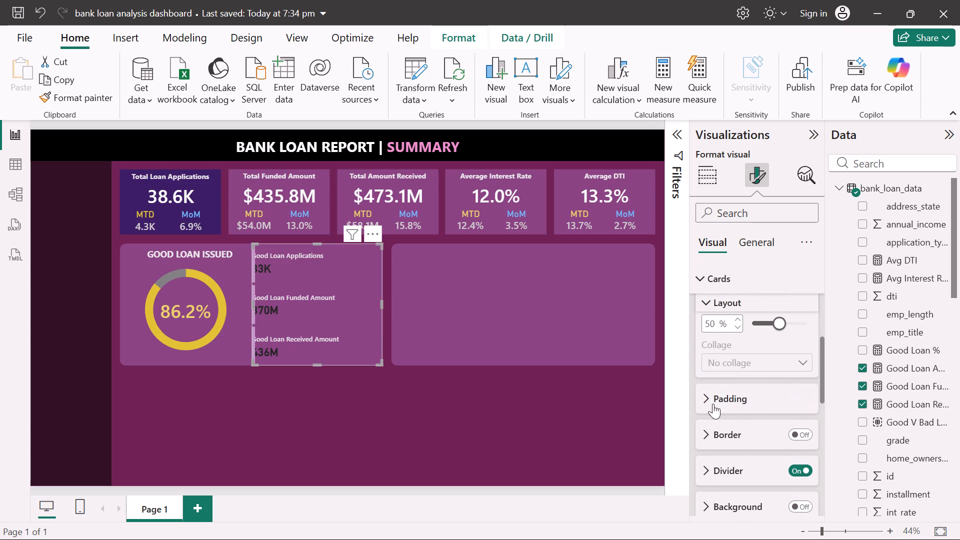
left_click(706, 399)
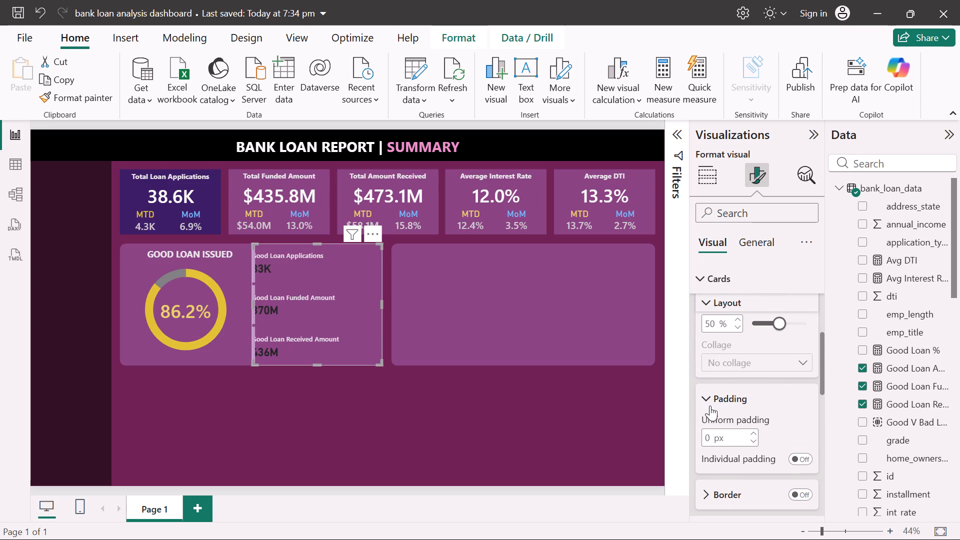
left_click(793, 458)
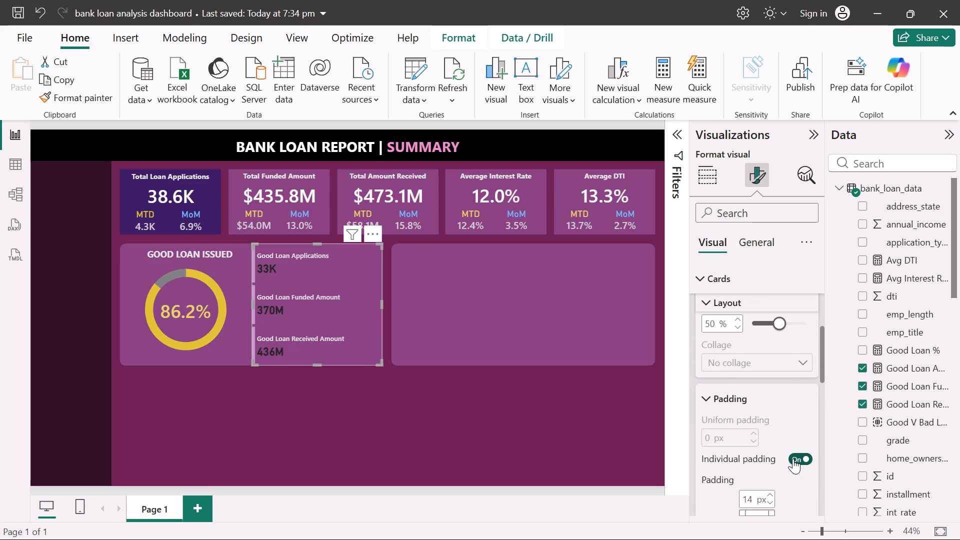
scroll(793, 458, "down", 2)
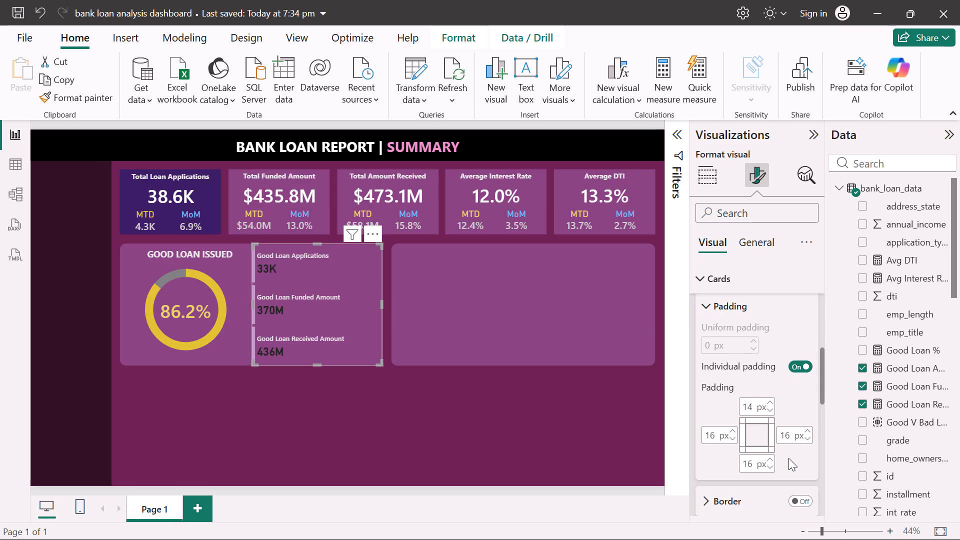
double_click(769, 400)
triple_click(770, 411)
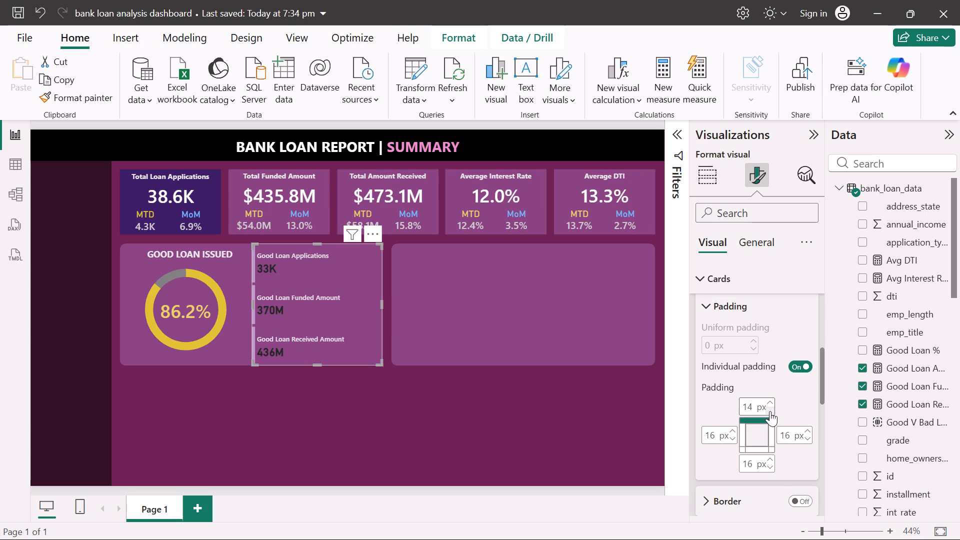
triple_click(770, 411)
triple_click(770, 411)
triple_click(770, 411)
triple_click(770, 411)
Set the bottom padding of the good loan cards to 2 px and raise the top padding to 2 px.
triple_click(771, 465)
triple_click(771, 465)
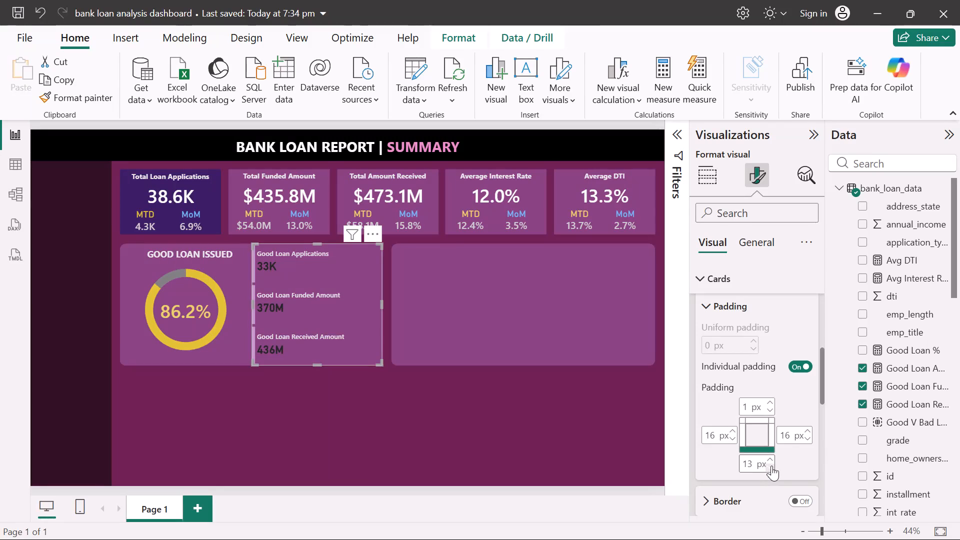
triple_click(771, 465)
double_click(771, 465)
left_click(771, 465)
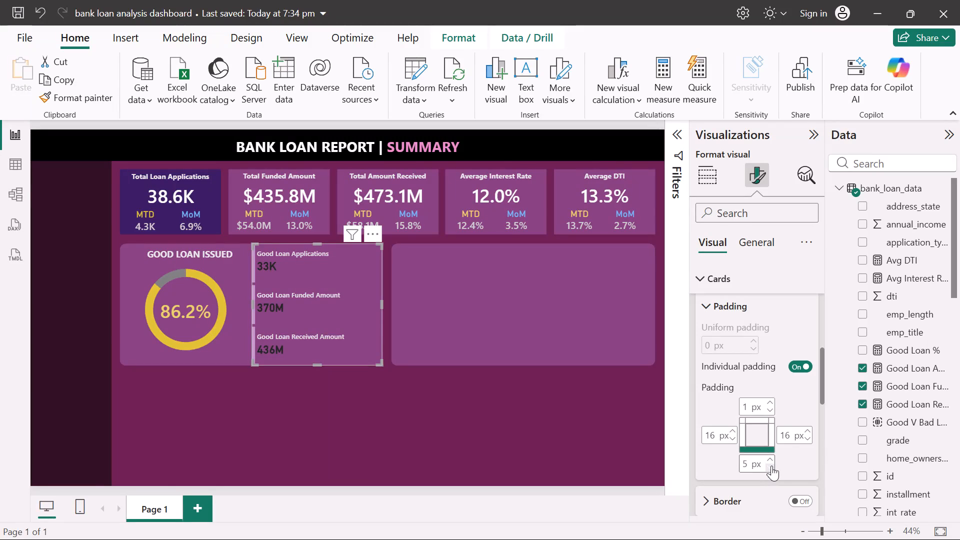
left_click(771, 465)
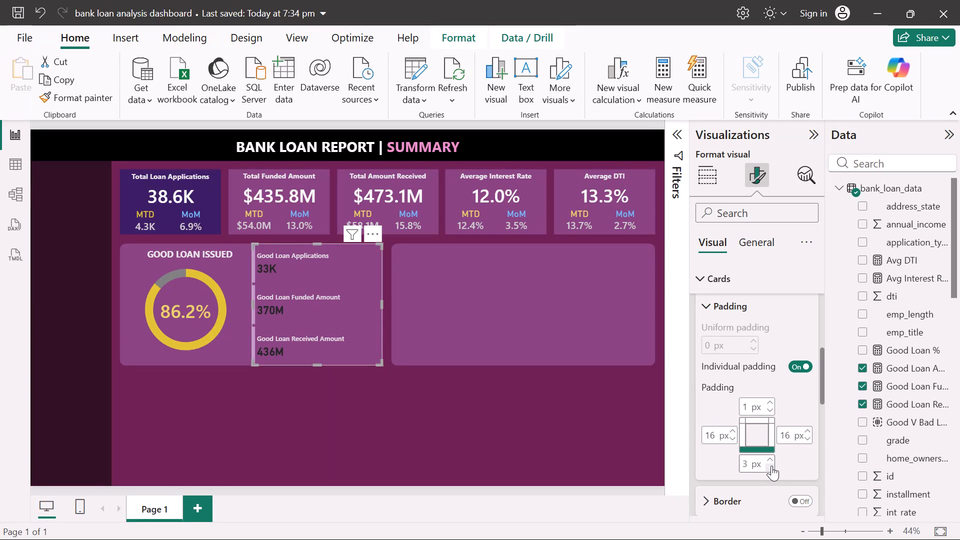
left_click(771, 465)
left_click(771, 465)
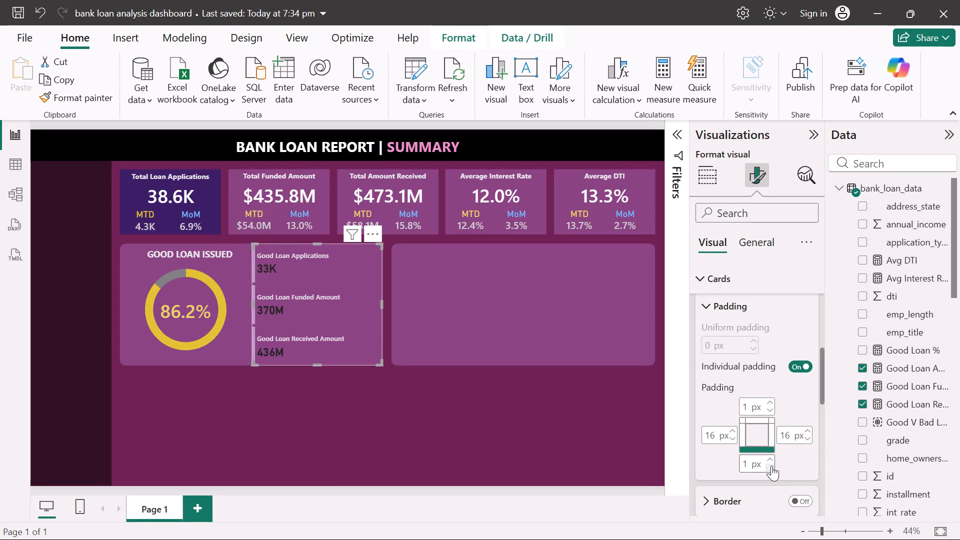
left_click(771, 455)
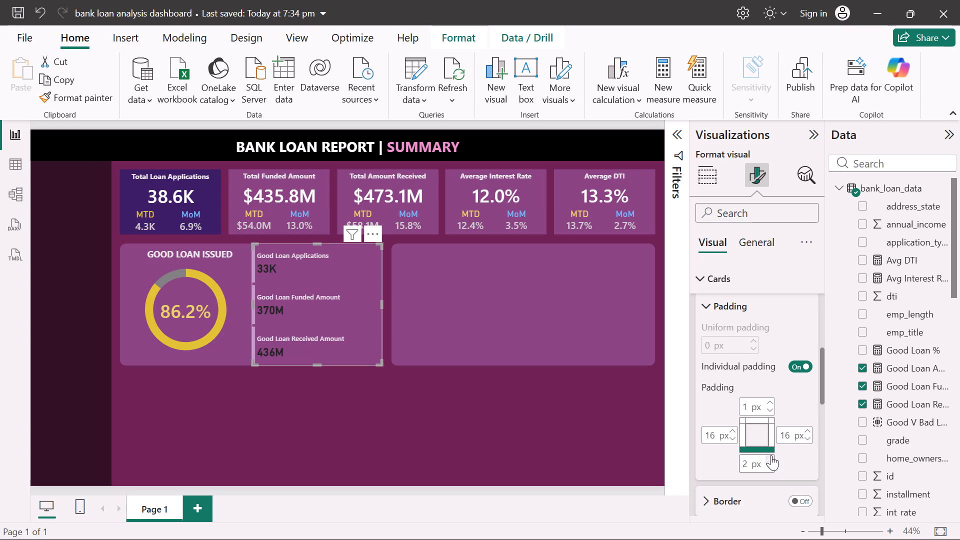
left_click(770, 401)
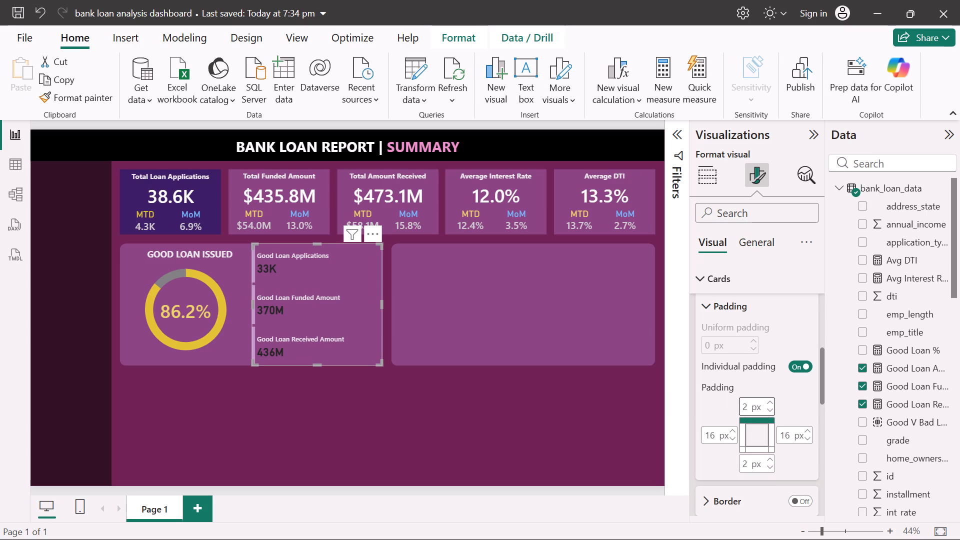
Color the callout values of all good loan cards light golden yellow, like the percentage inside the donut.
scroll(726, 361, "down", 6)
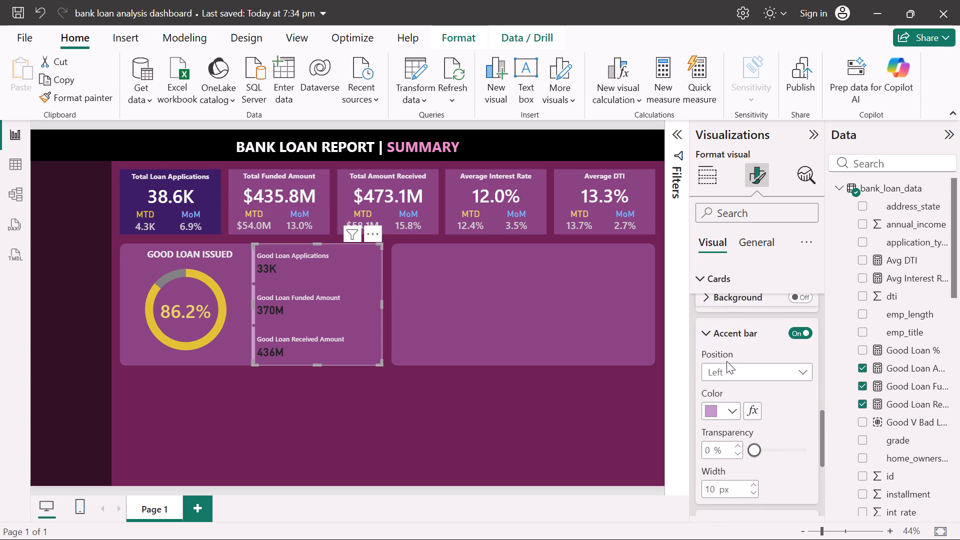
scroll(726, 361, "down", 4)
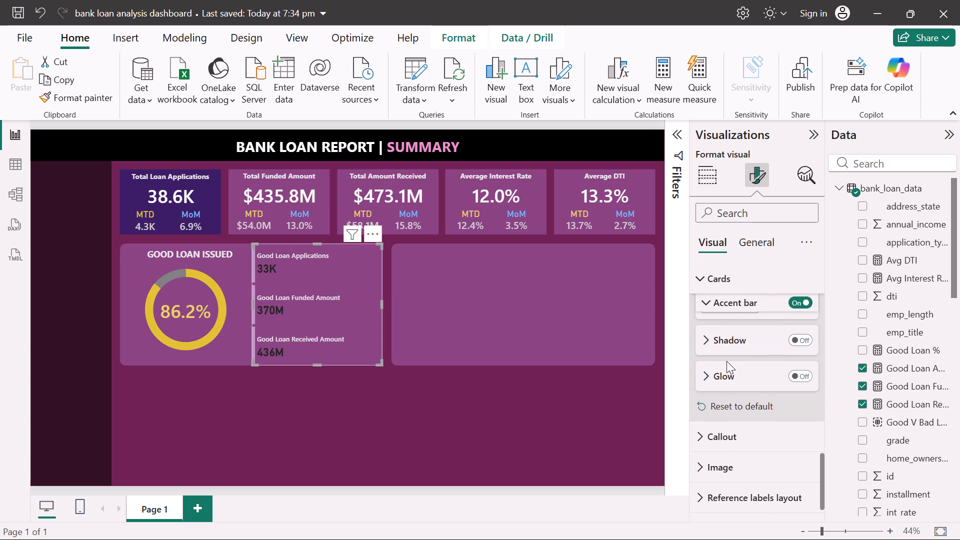
scroll(726, 361, "down", 1)
left_click(703, 428)
scroll(703, 428, "down", 2)
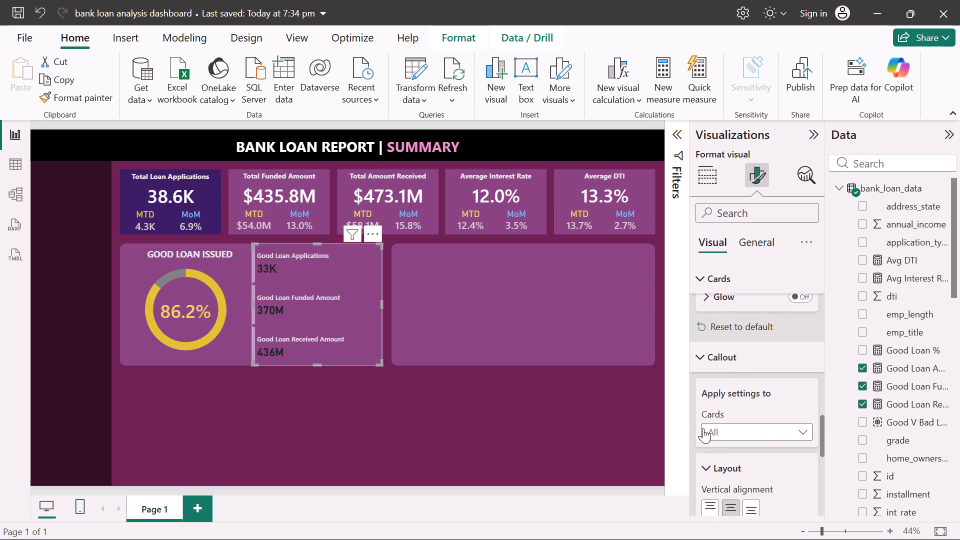
scroll(703, 428, "down", 4)
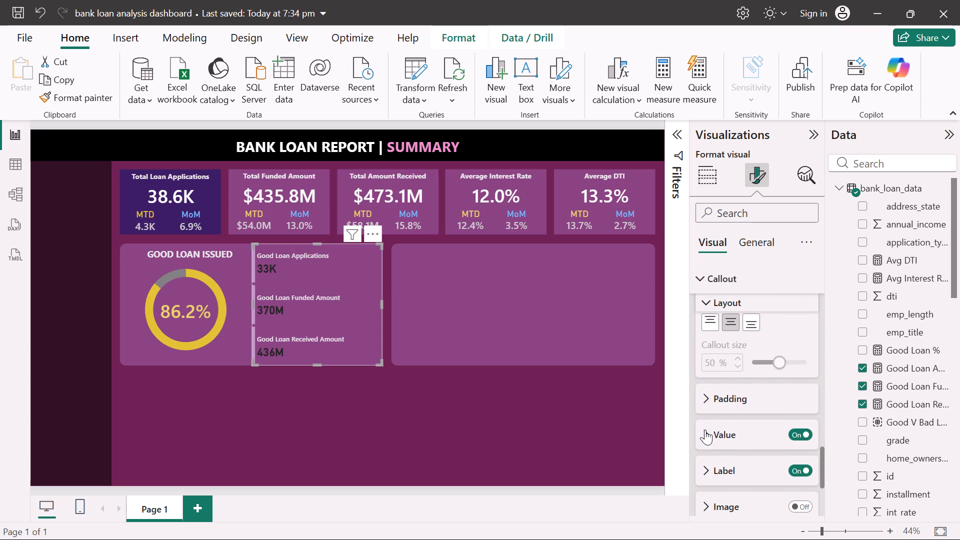
left_click(705, 429)
scroll(705, 429, "down", 2)
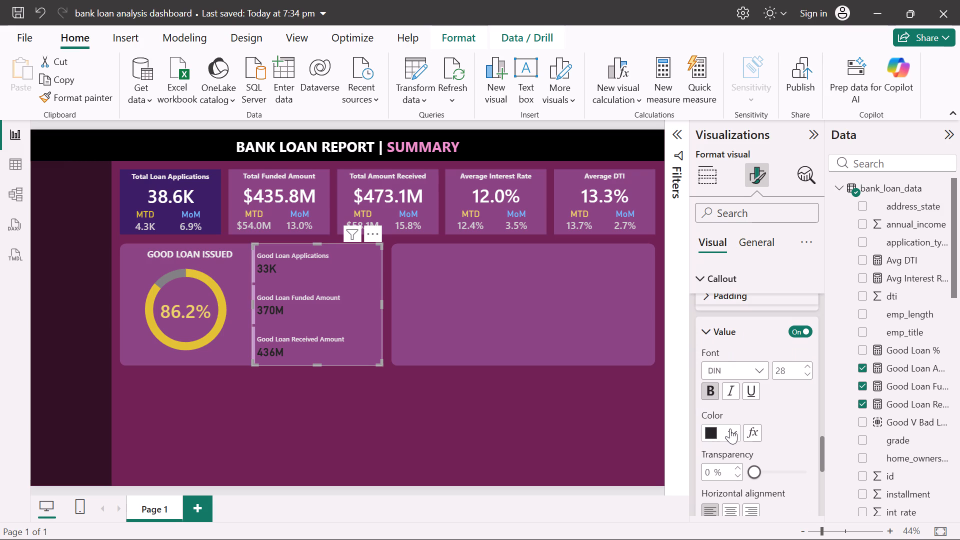
left_click(732, 429)
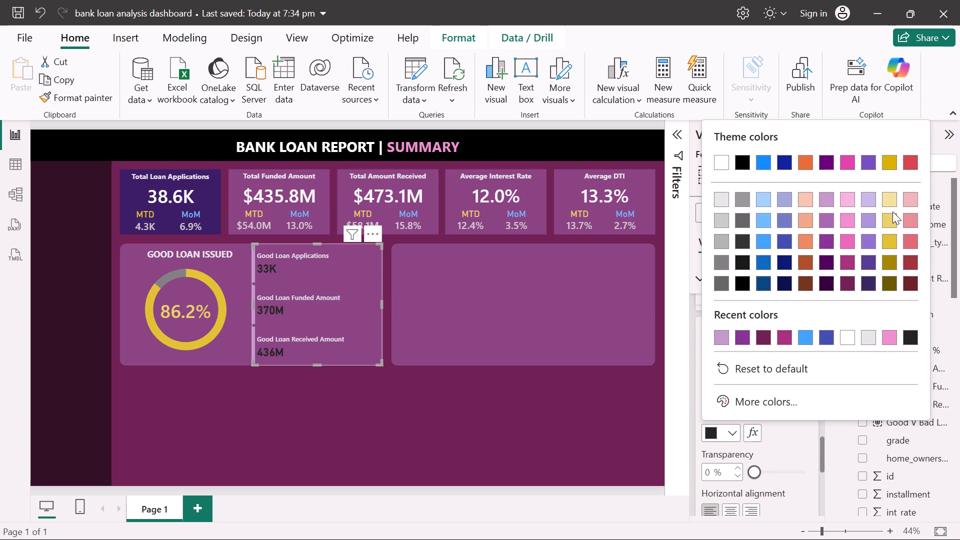
left_click(892, 220)
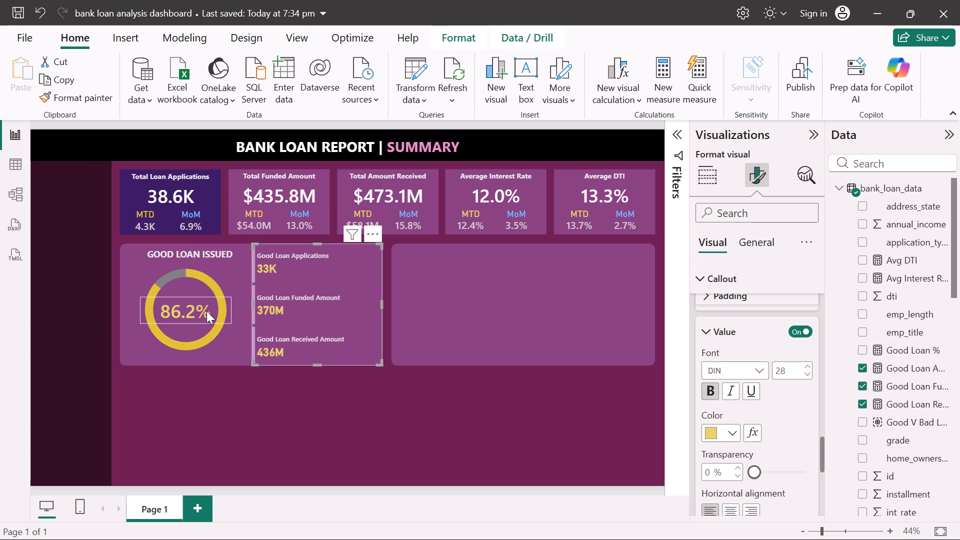
Check which color is applied to the good loan percentage value inside the donut.
left_click(192, 306)
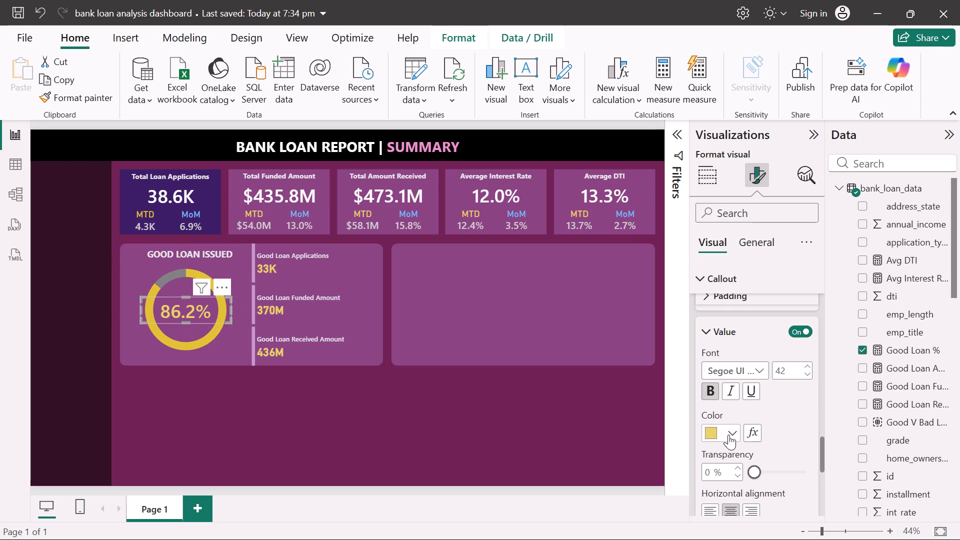
left_click(728, 434)
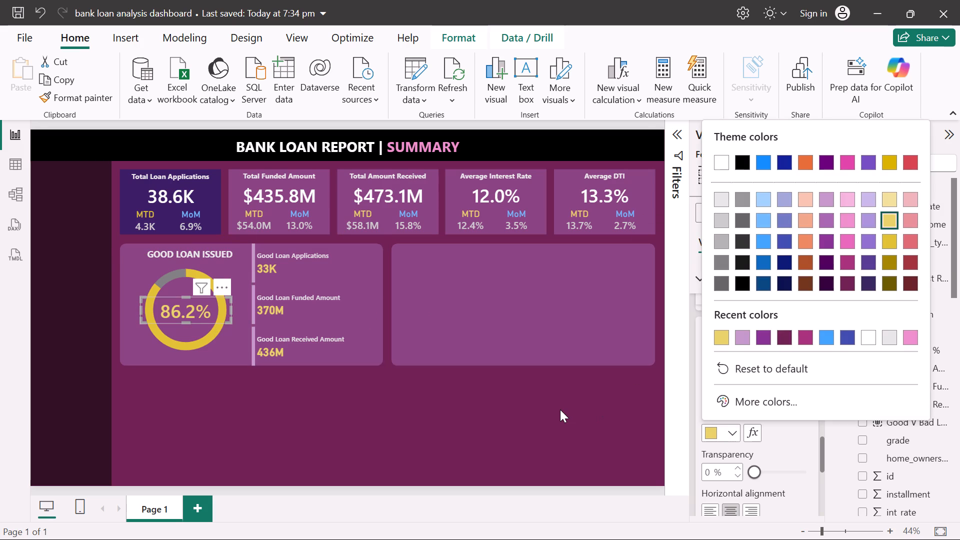
left_click(560, 409)
left_click(560, 409)
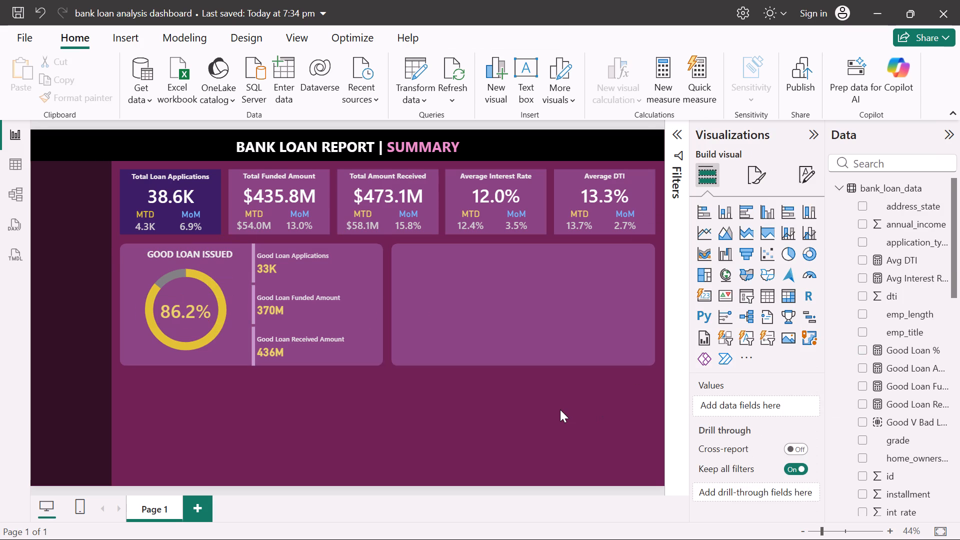
Increase the left padding of all good loan cards to 24 px.
left_click(343, 316)
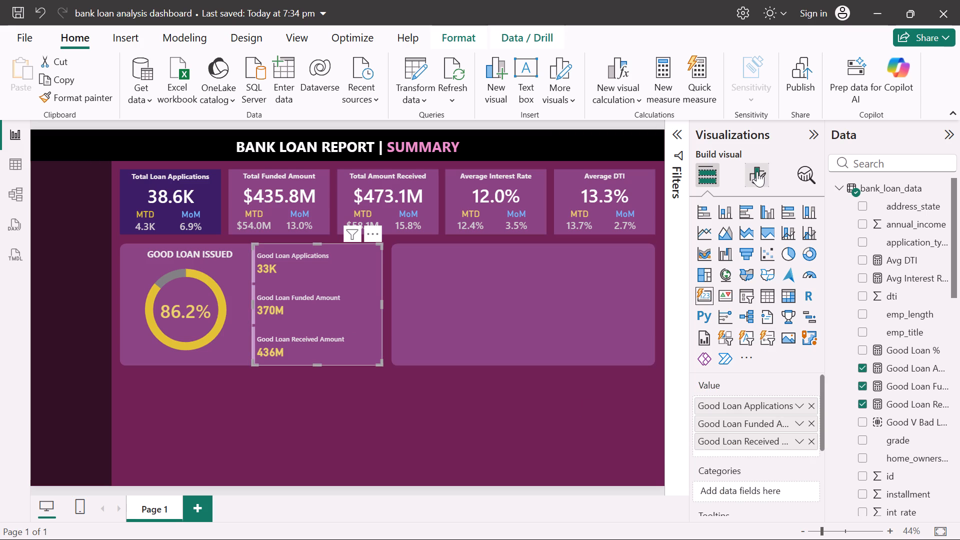
left_click(757, 171)
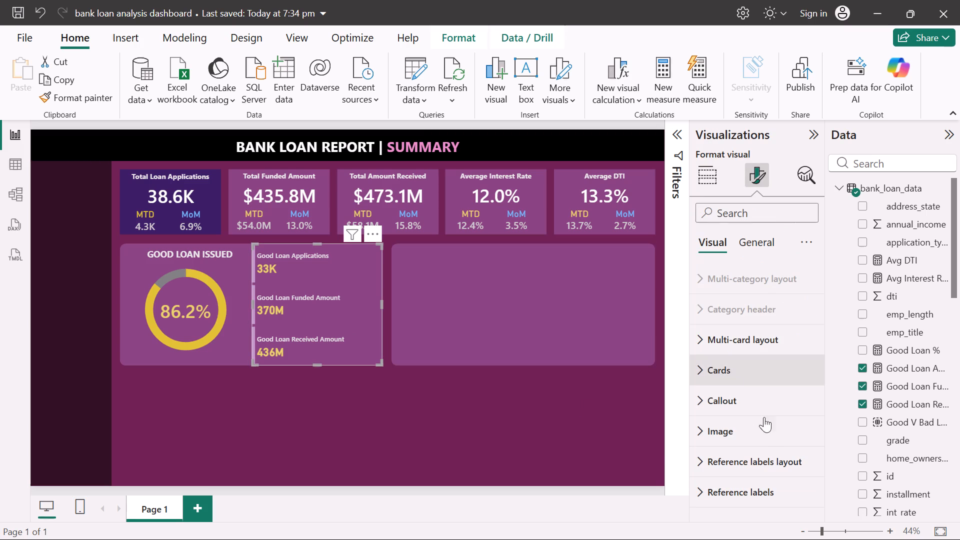
left_click(731, 370)
scroll(731, 370, "down", 4)
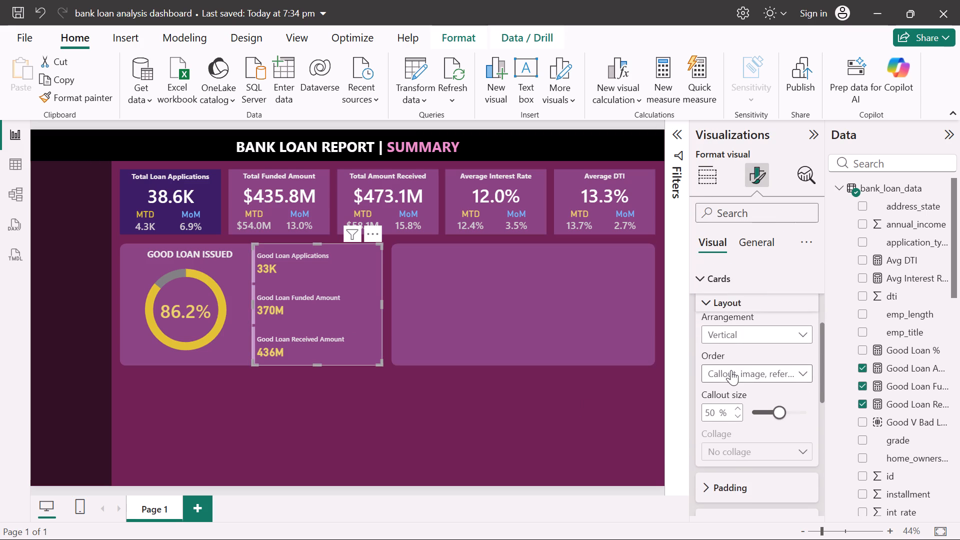
scroll(731, 370, "down", 3)
left_click(709, 358)
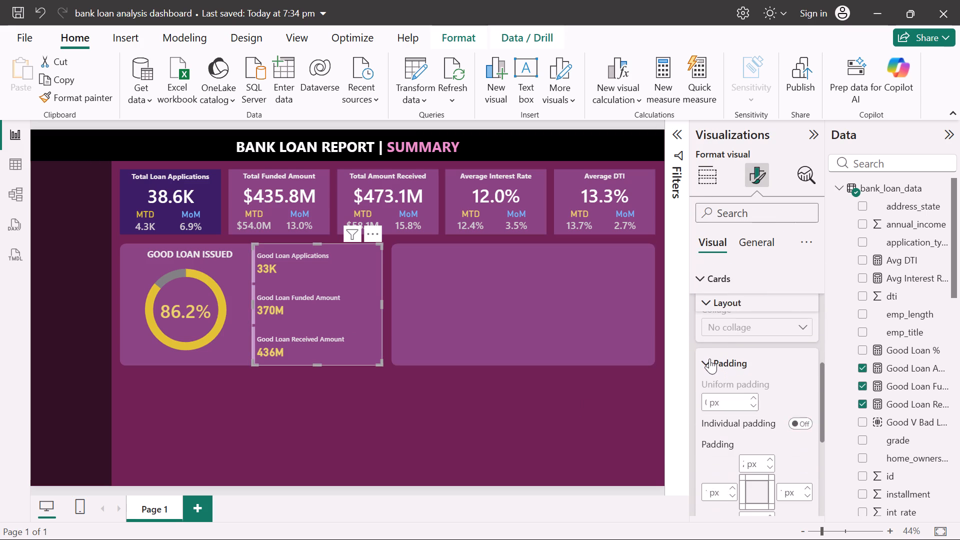
scroll(742, 436, "down", 1)
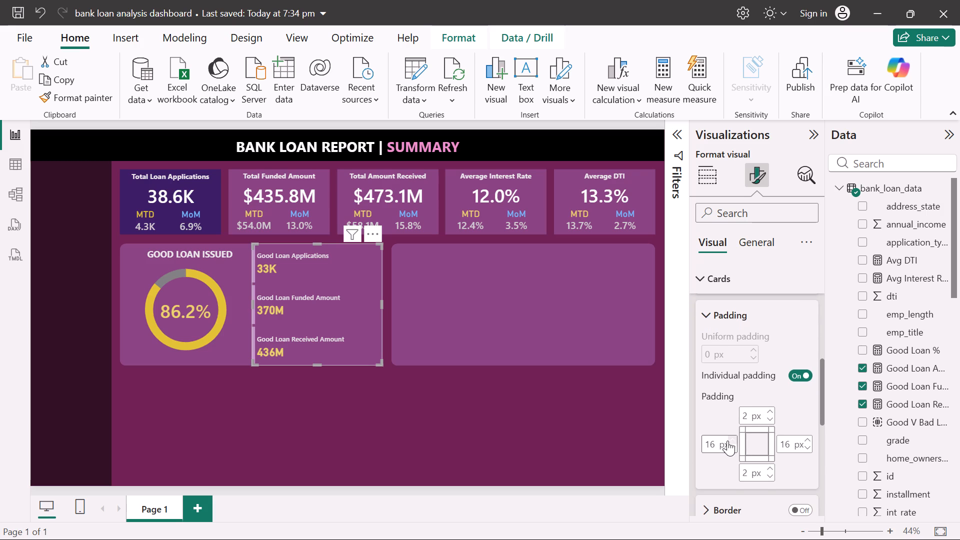
triple_click(734, 440)
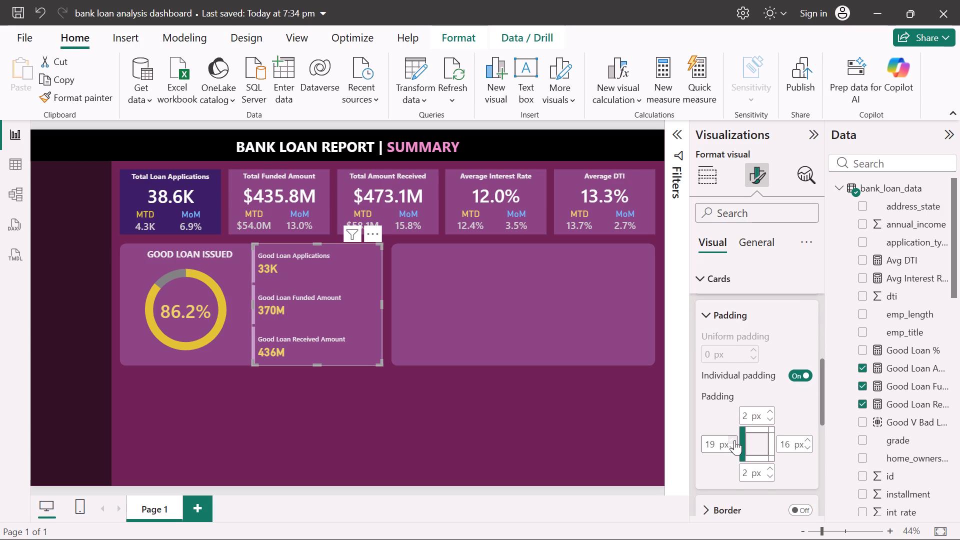
left_click(734, 440)
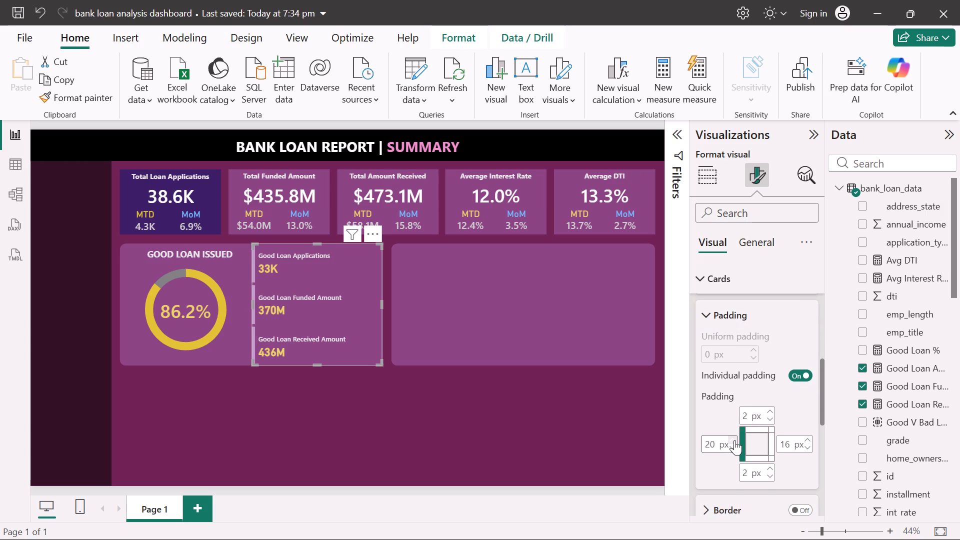
double_click(734, 440)
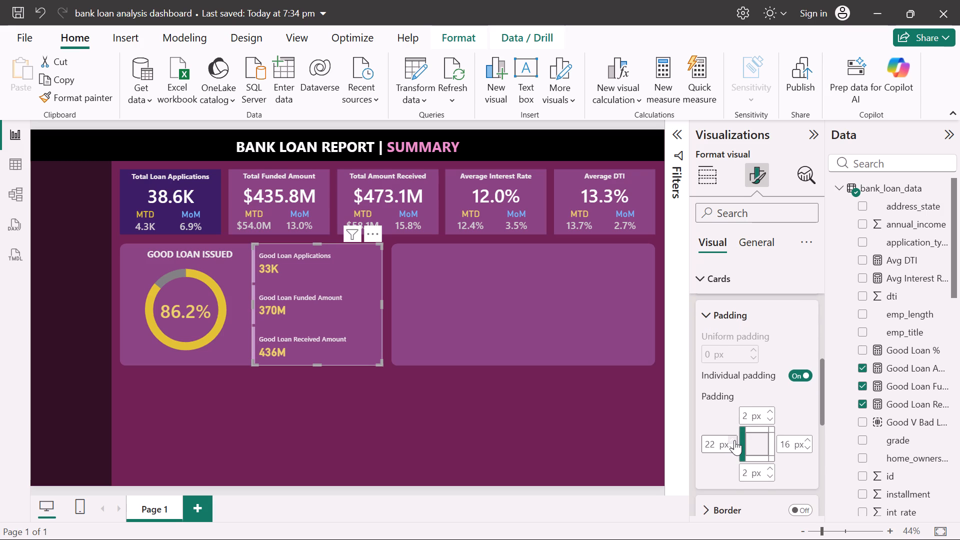
double_click(734, 440)
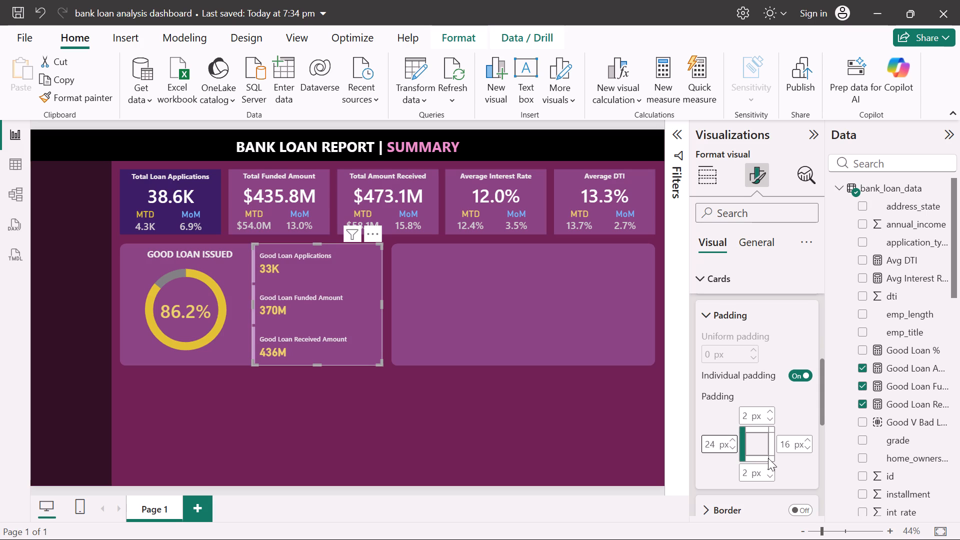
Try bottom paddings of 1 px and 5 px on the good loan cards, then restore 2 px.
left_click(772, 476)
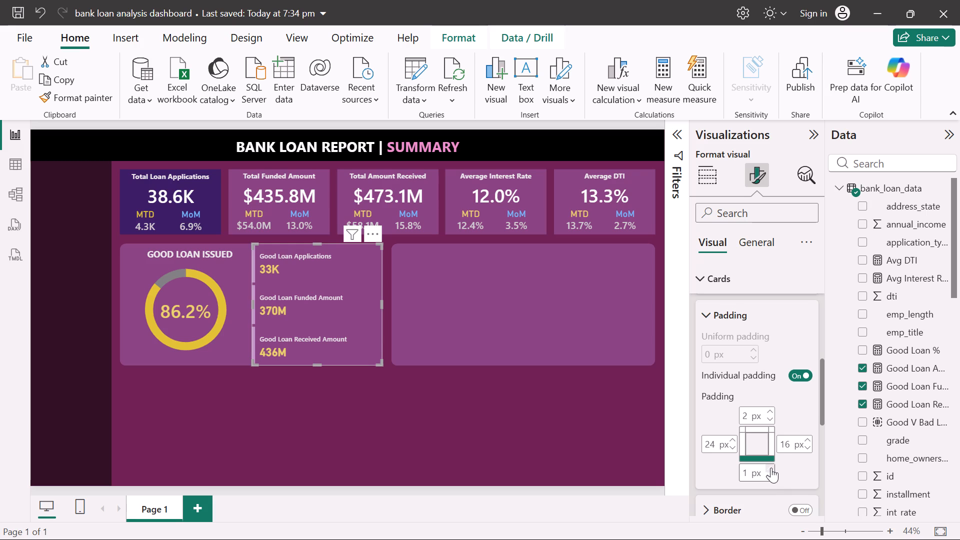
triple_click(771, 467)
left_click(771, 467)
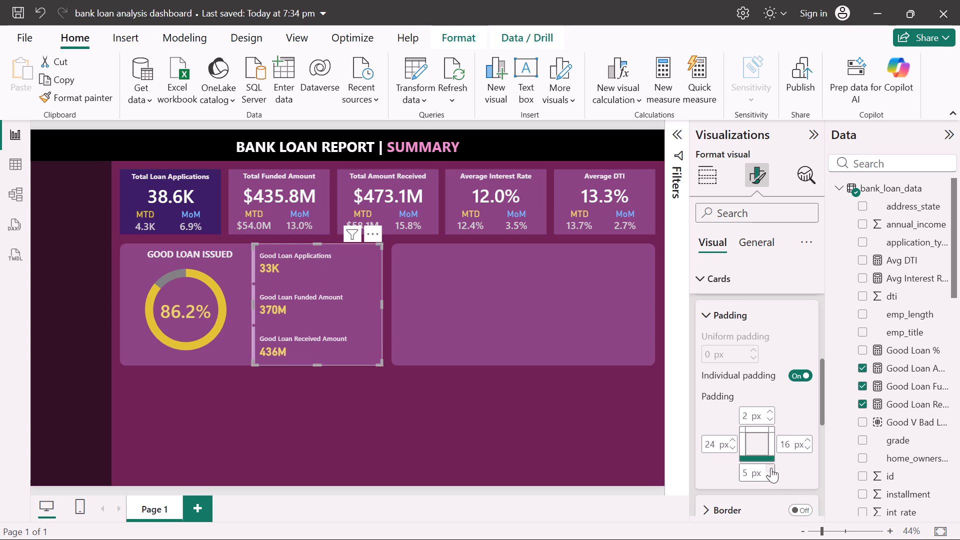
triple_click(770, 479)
Look through the other card formatting settings of the good loan cards for a spacing option.
scroll(759, 457, "down", 3)
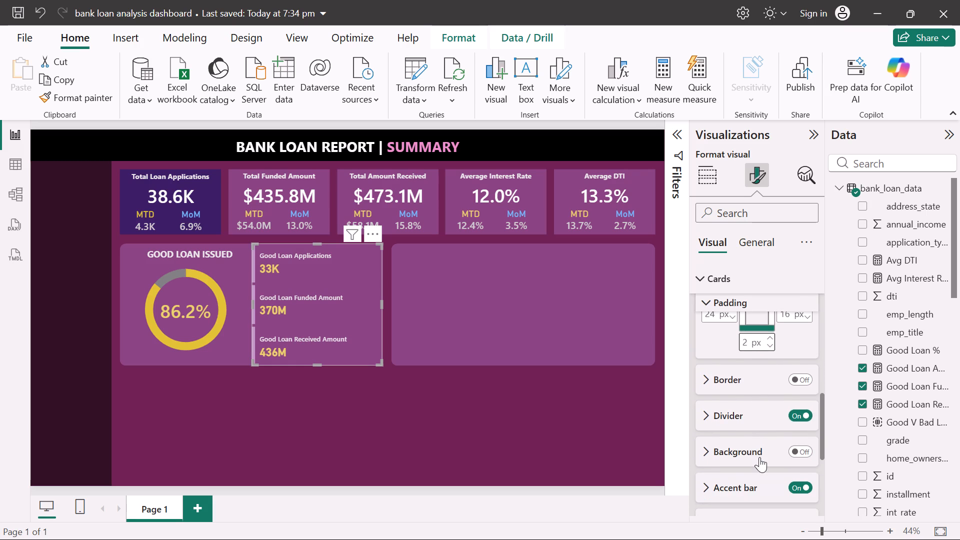
scroll(759, 457, "down", 4)
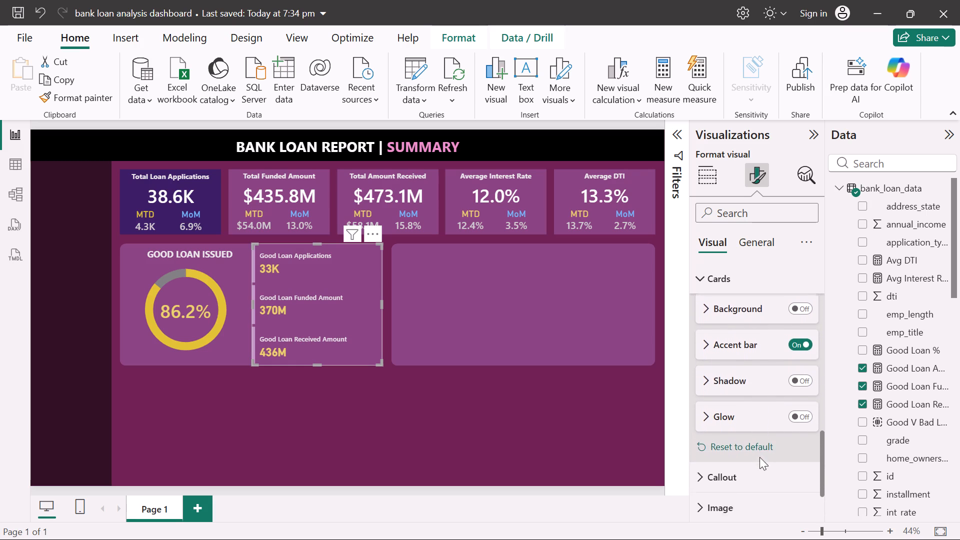
scroll(759, 457, "down", 3)
scroll(759, 457, "up", 3)
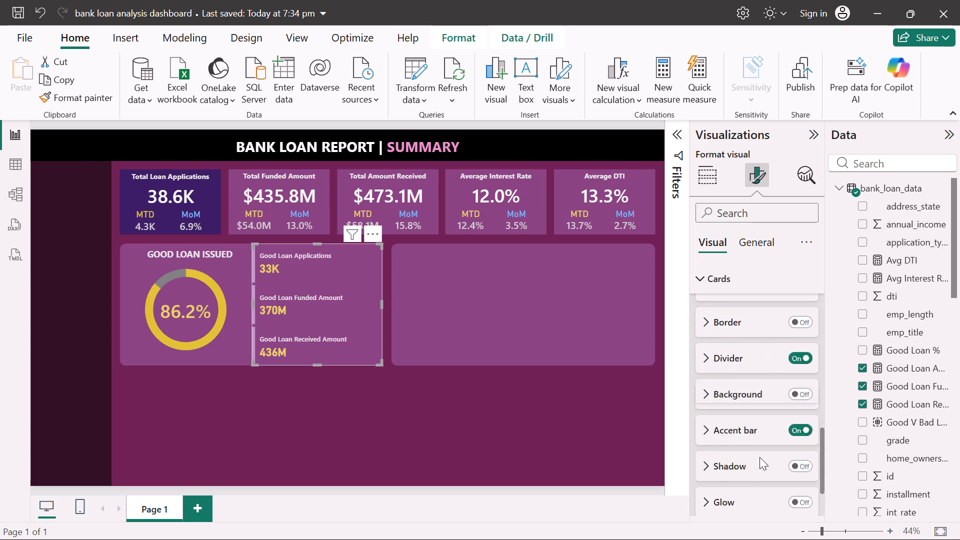
scroll(759, 457, "up", 5)
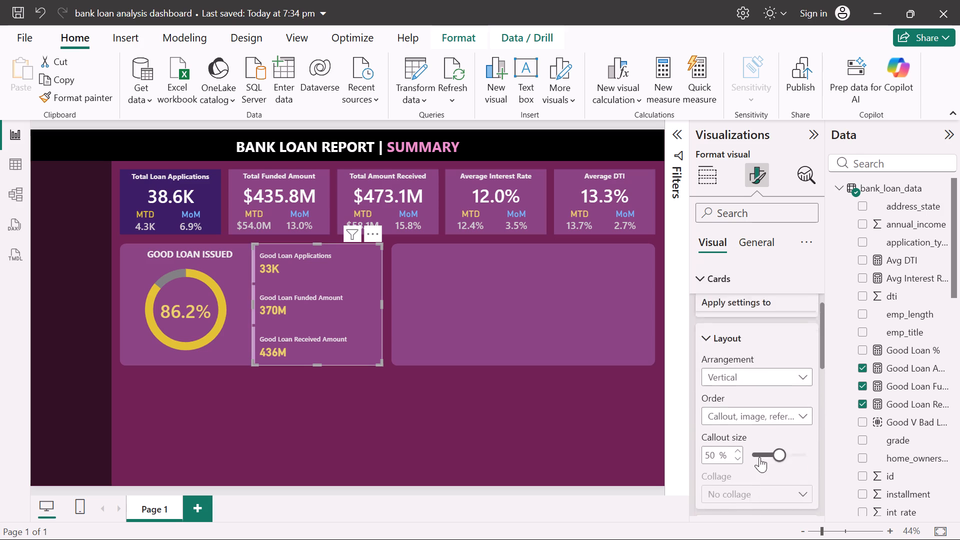
scroll(759, 457, "up", 1)
Increase the vertical gap between the good loan cards to 15 px in the multi-card layout.
left_click(694, 335)
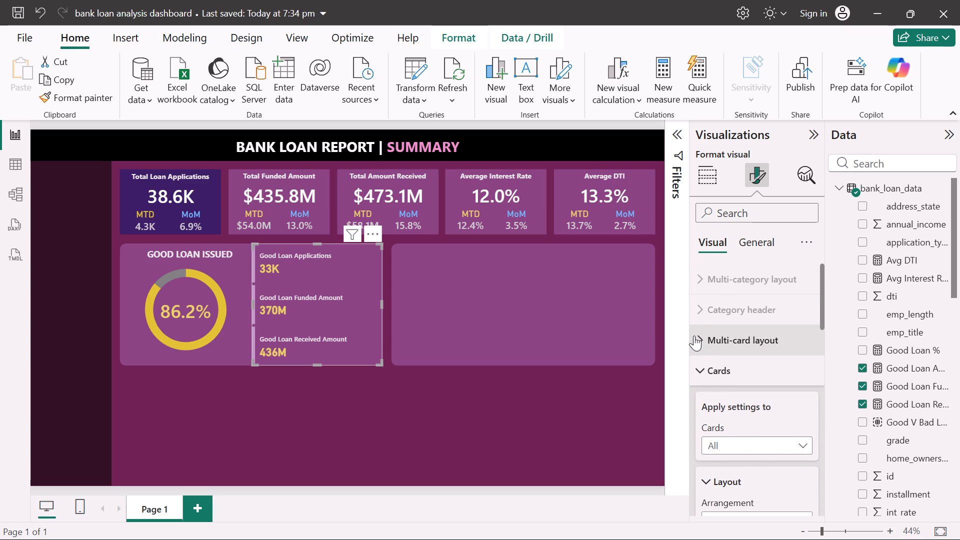
scroll(738, 400, "down", 2)
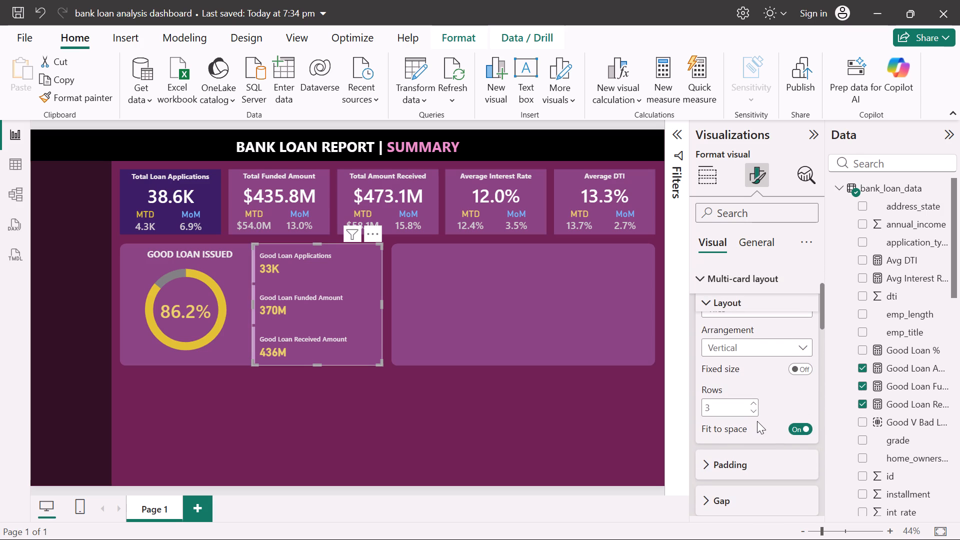
scroll(765, 412, "up", 1)
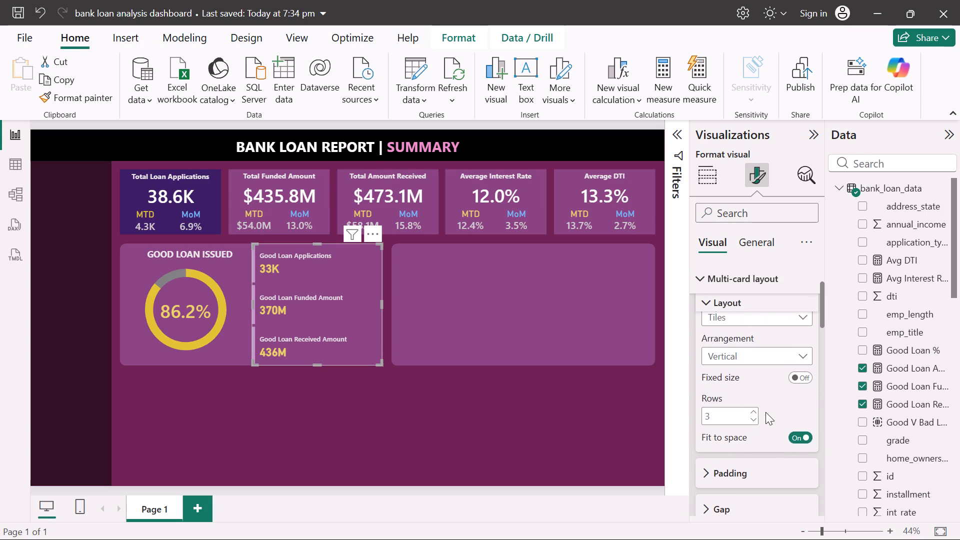
scroll(765, 412, "up", 2)
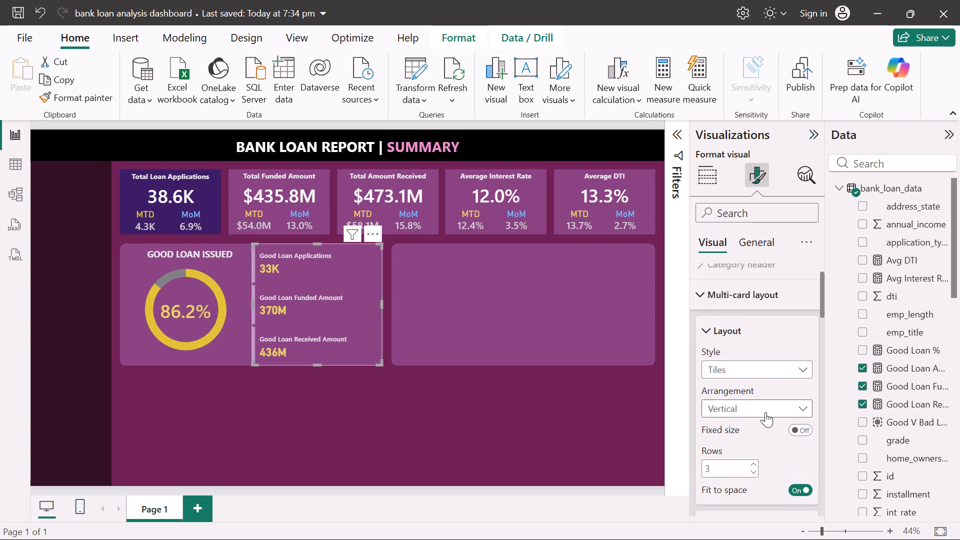
scroll(765, 412, "down", 2)
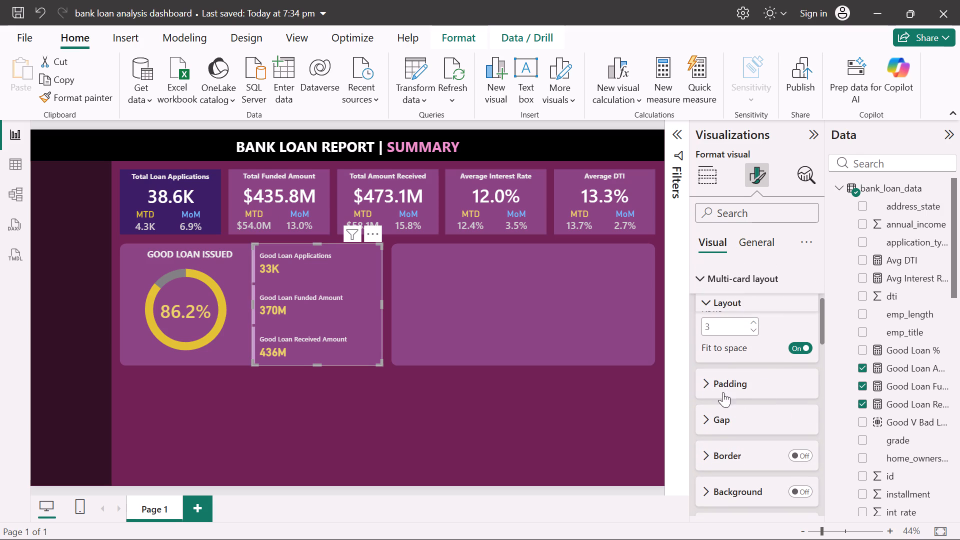
left_click(715, 415)
scroll(715, 415, "down", 1)
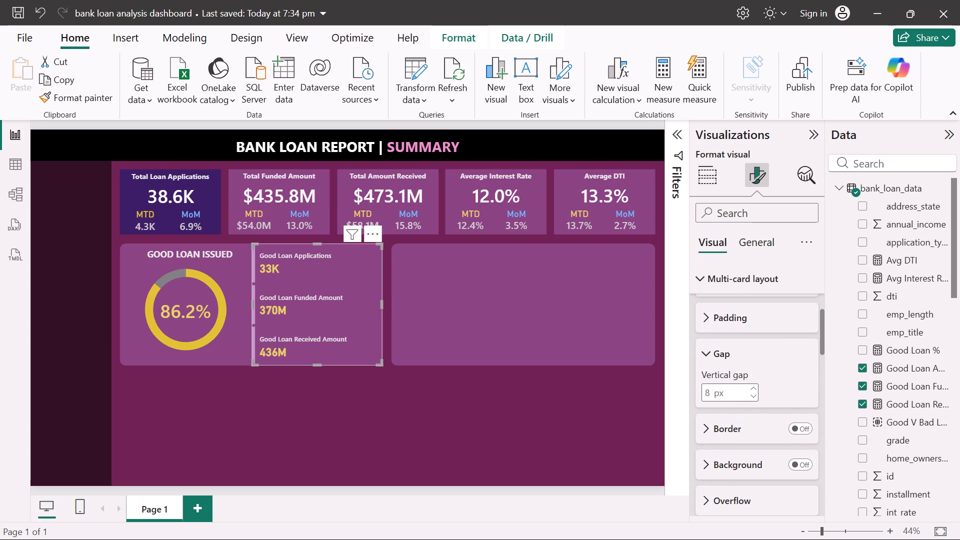
triple_click(753, 385)
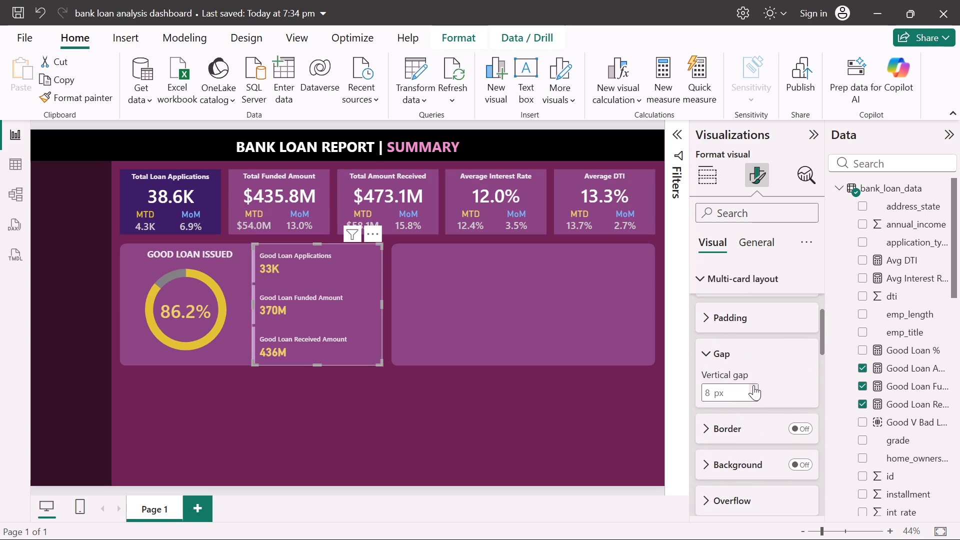
left_click(753, 385)
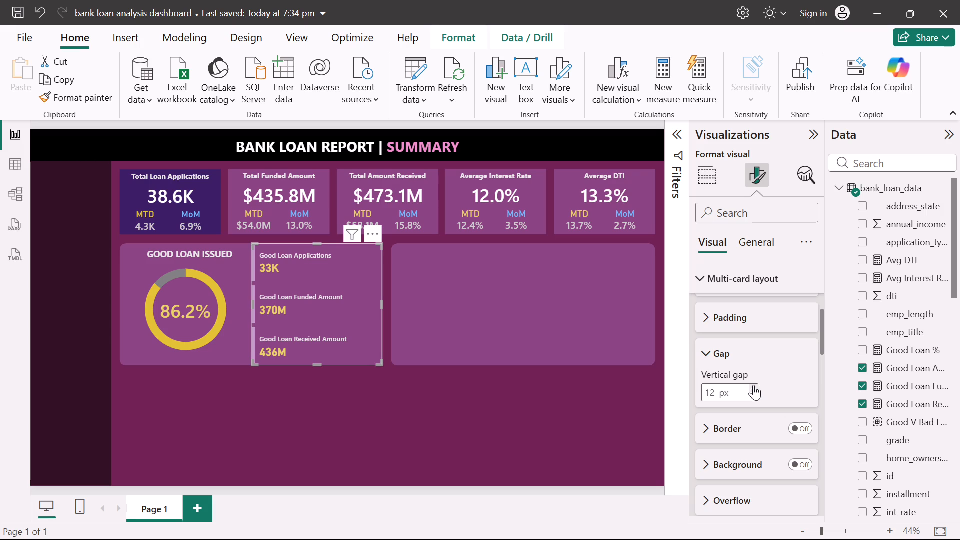
left_click(753, 385)
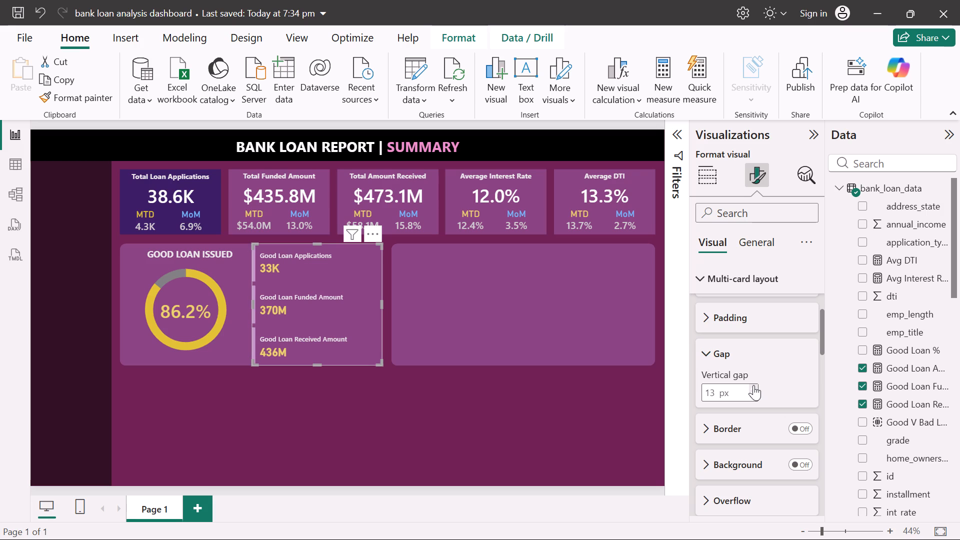
left_click(753, 385)
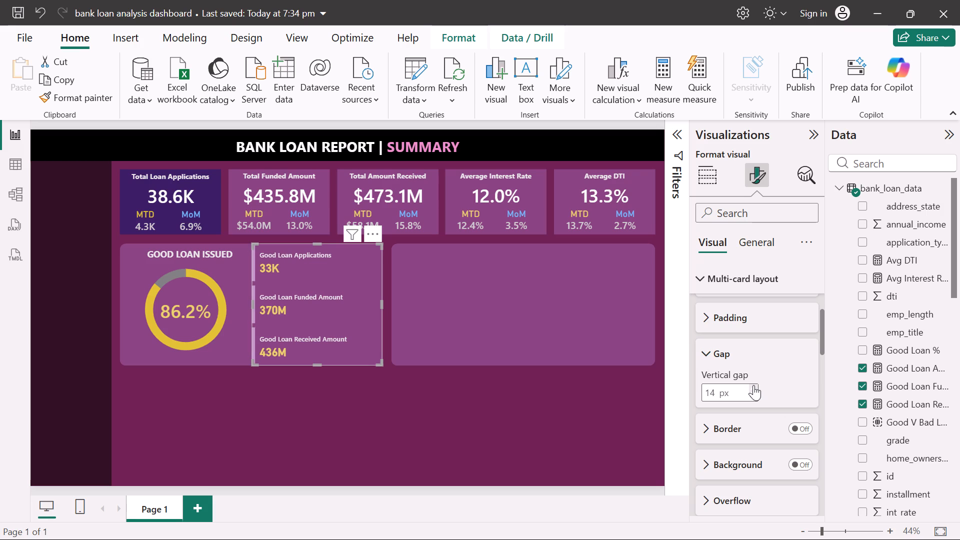
left_click(753, 385)
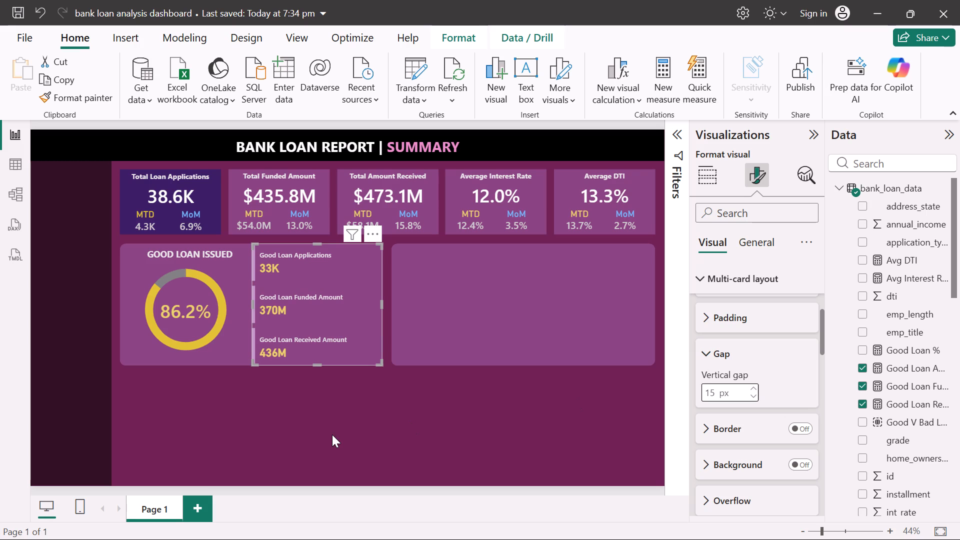
left_click(332, 434)
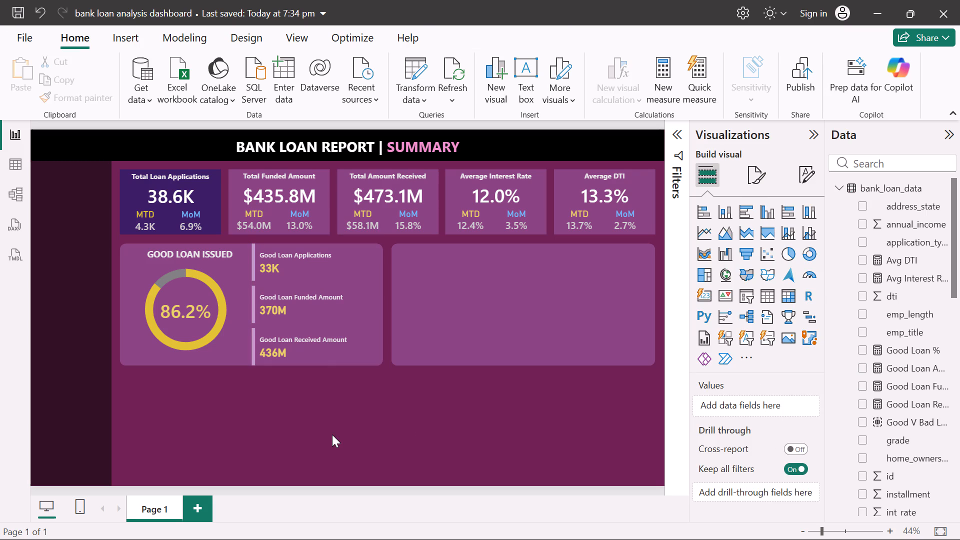
Shorten the good loan cards visual by lowering its top edge and raising its bottom edge slightly inside the panel.
left_click(270, 340)
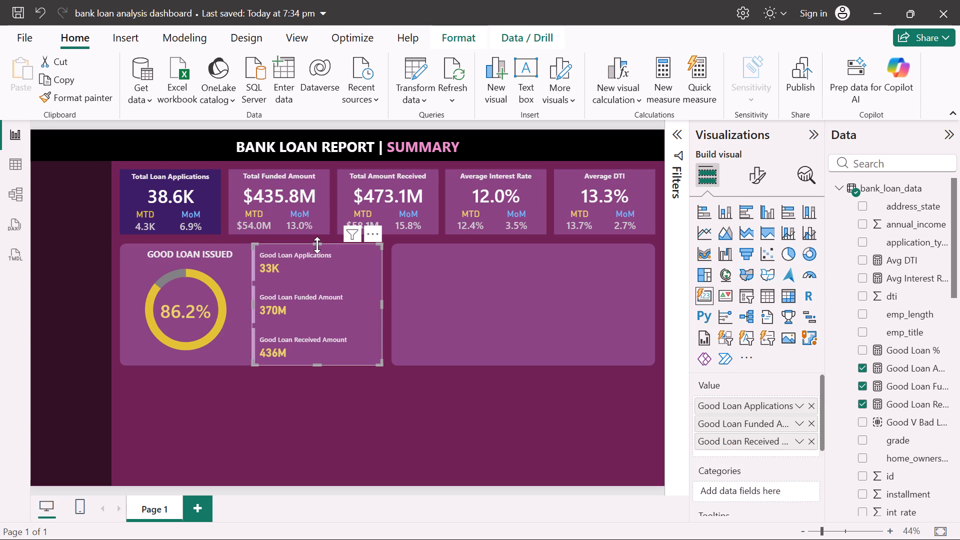
left_click(317, 245)
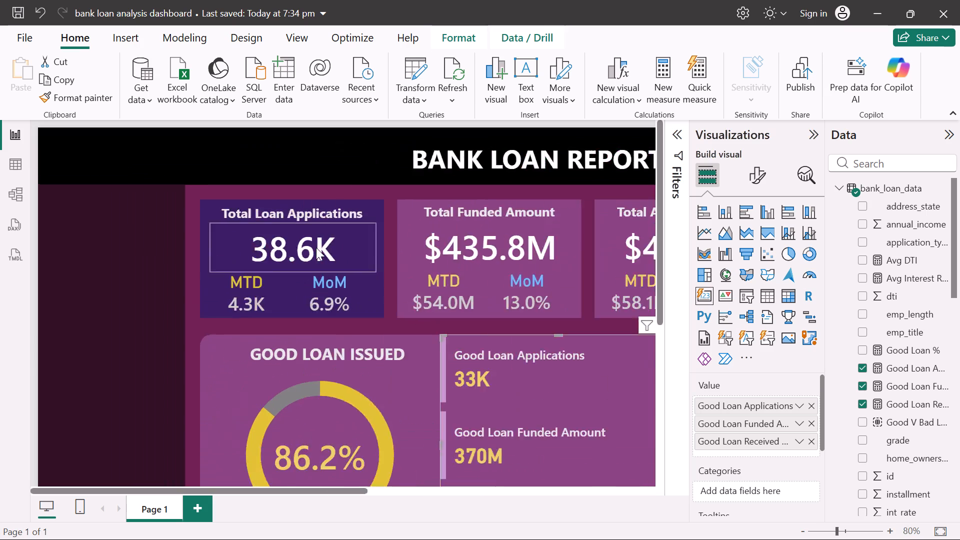
scroll(509, 395, "left", 1)
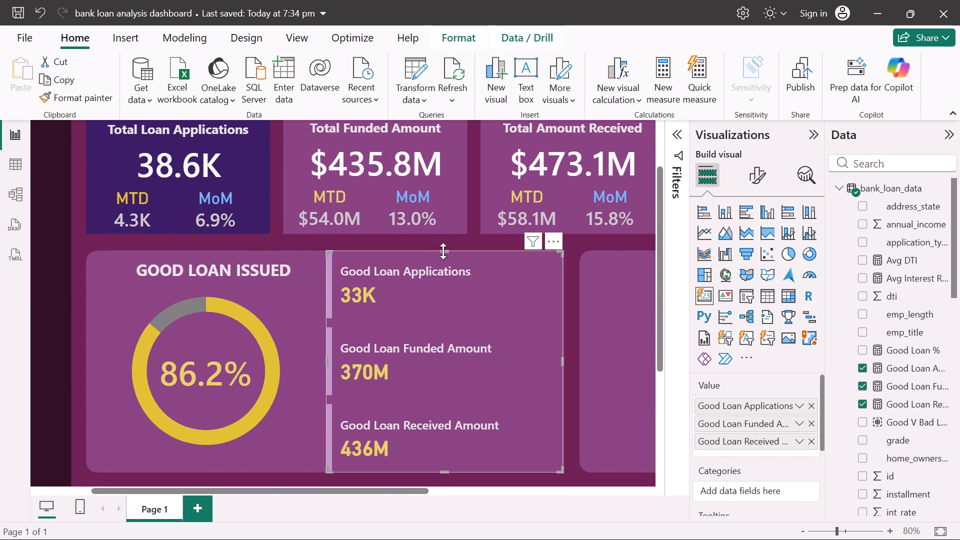
left_click_drag(443, 251, 444, 255)
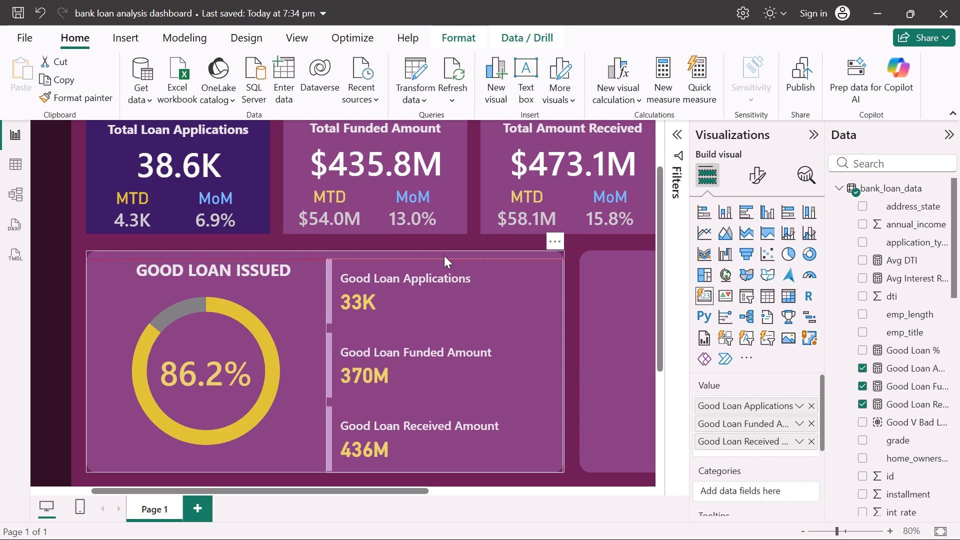
left_click_drag(444, 255, 444, 256)
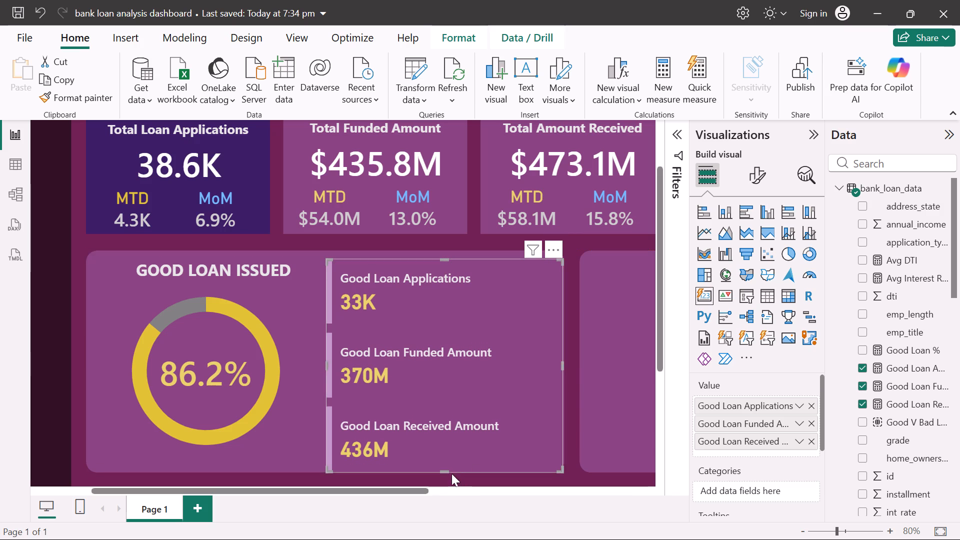
left_click_drag(446, 470, 445, 464)
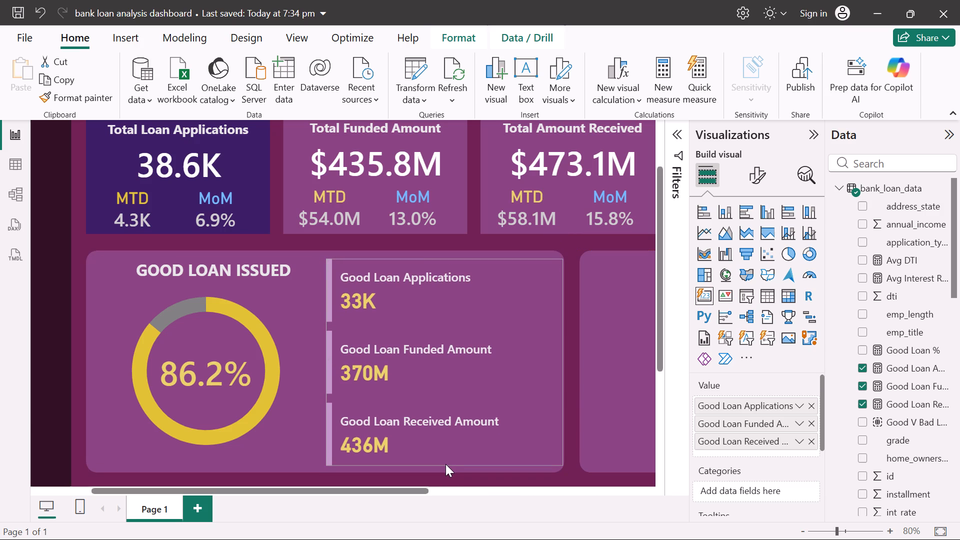
left_click_drag(445, 464, 444, 465)
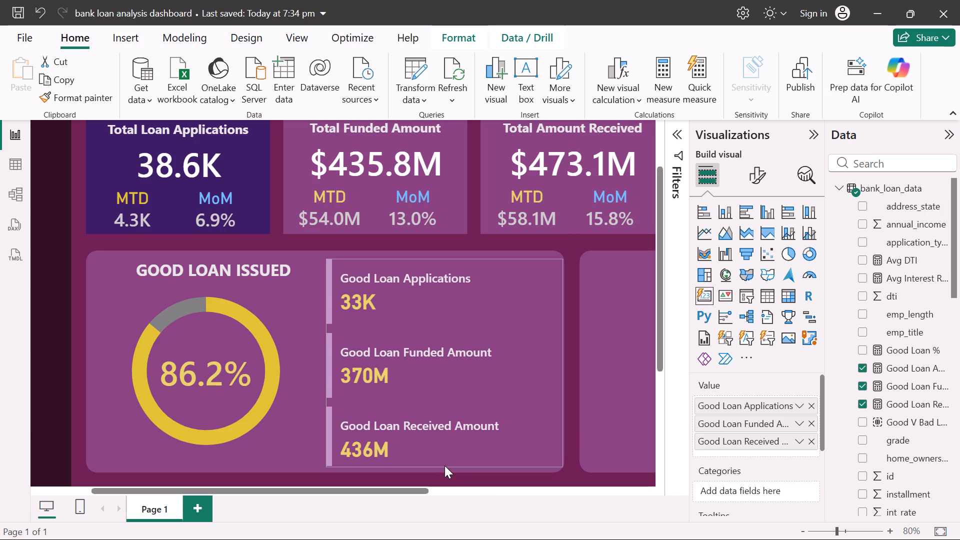
Raise the bottom edge of the good loan cards visual slightly to shorten it within its panel.
left_click_drag(444, 465, 444, 464)
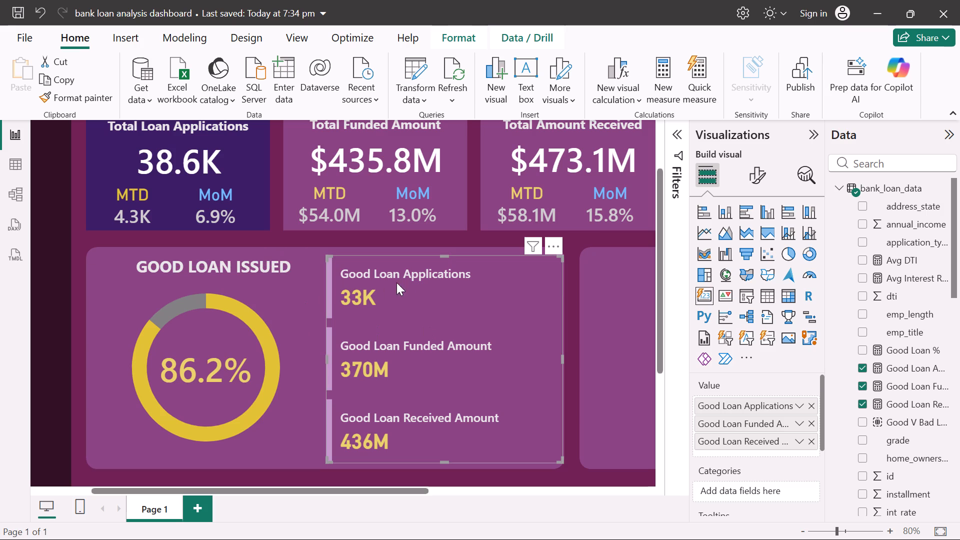
left_click(444, 255)
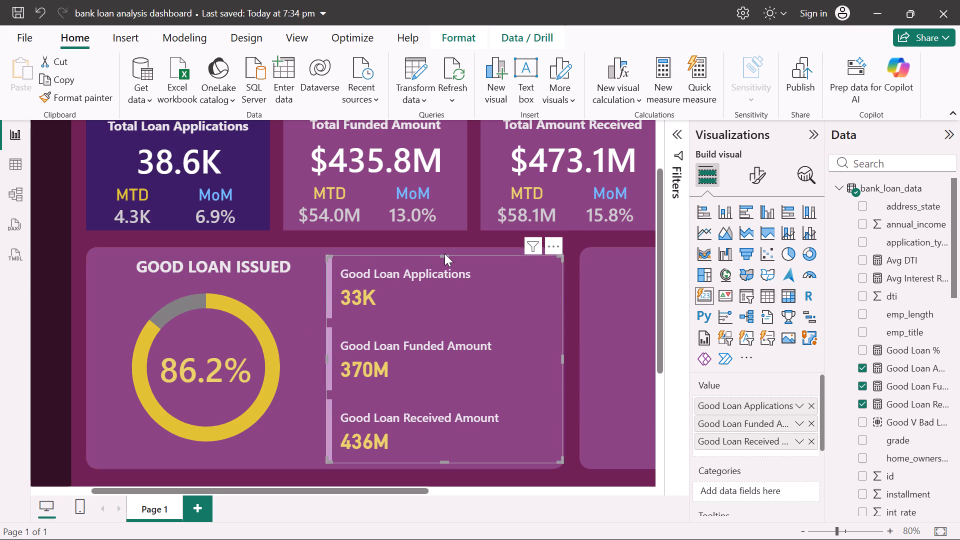
left_click(263, 234)
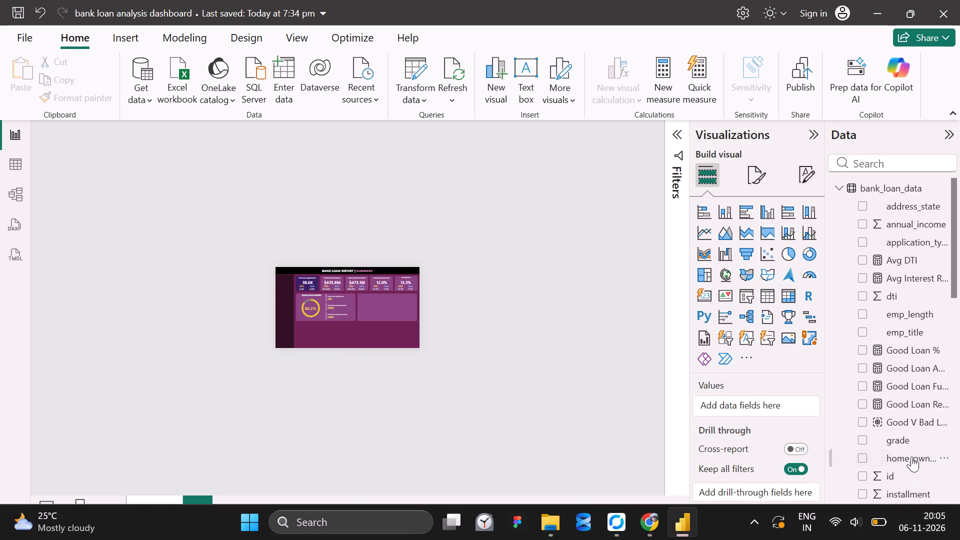
Format the Good Loan Funded Amount measure as dollar currency with 1 decimal place.
left_click(937, 529)
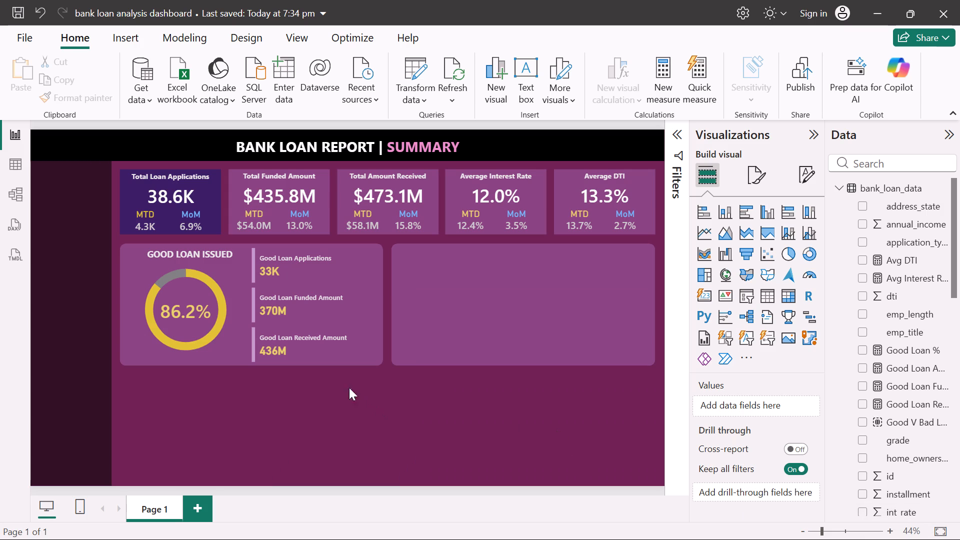
left_click(299, 295)
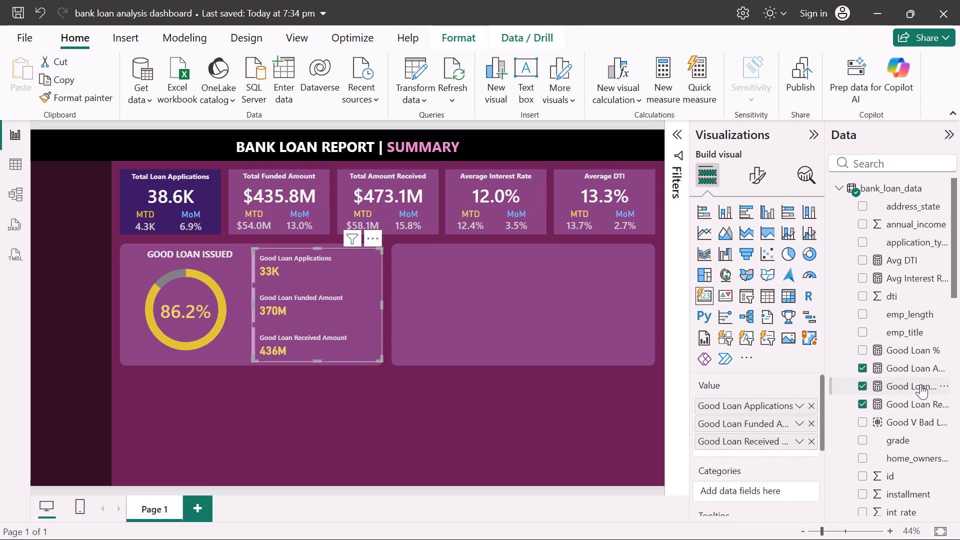
left_click(920, 384)
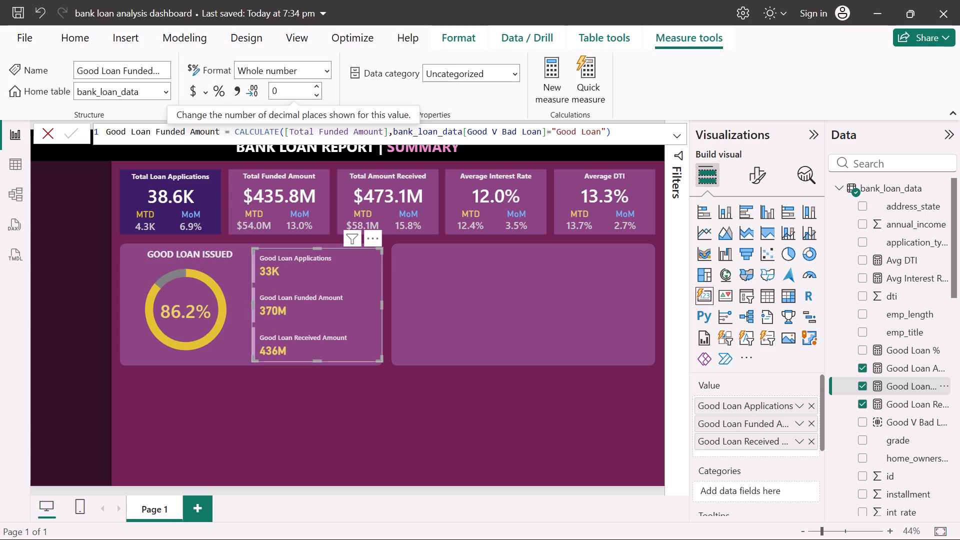
left_click(197, 90)
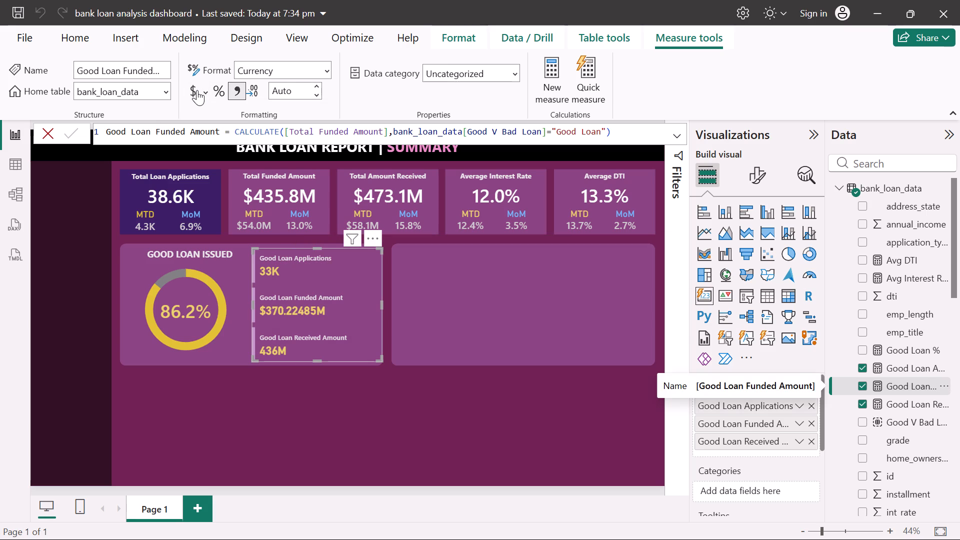
left_click(315, 95)
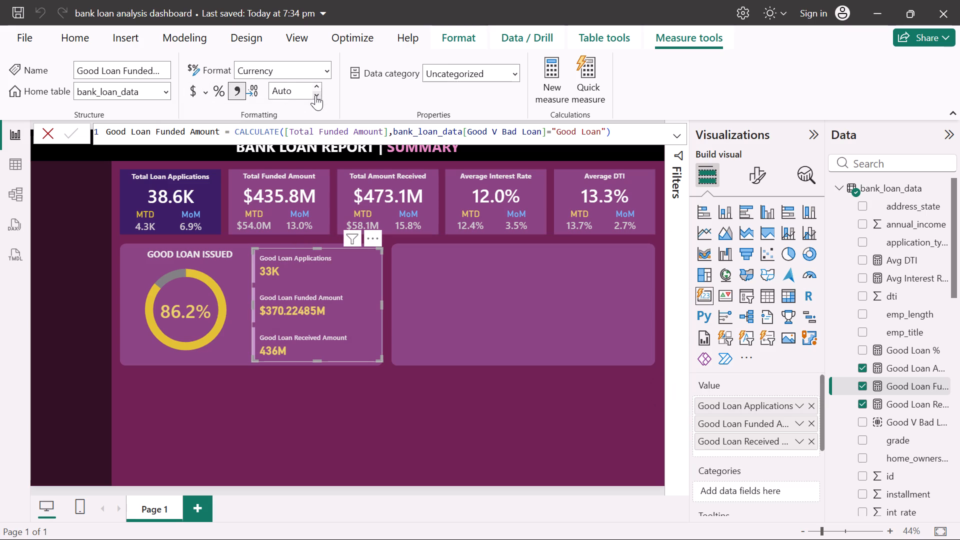
left_click(315, 88)
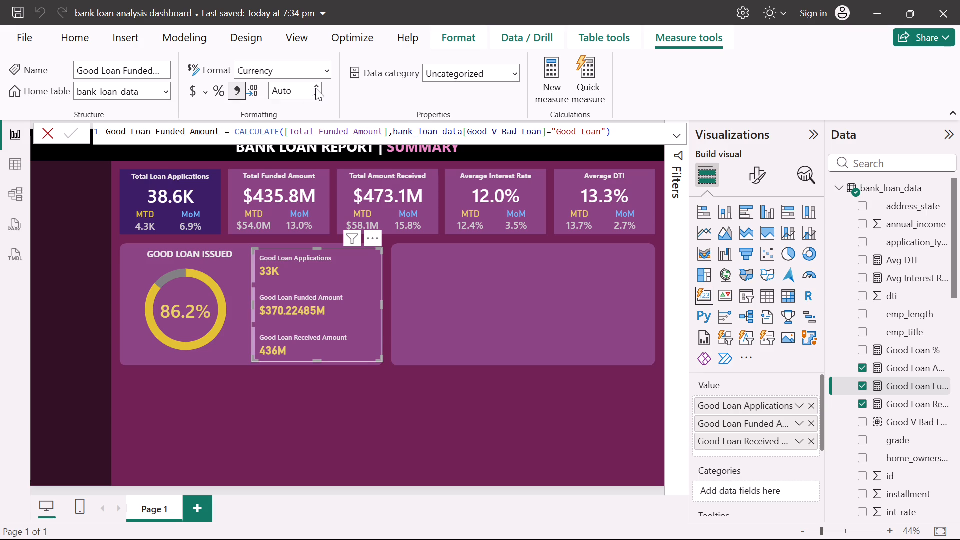
left_click(317, 86)
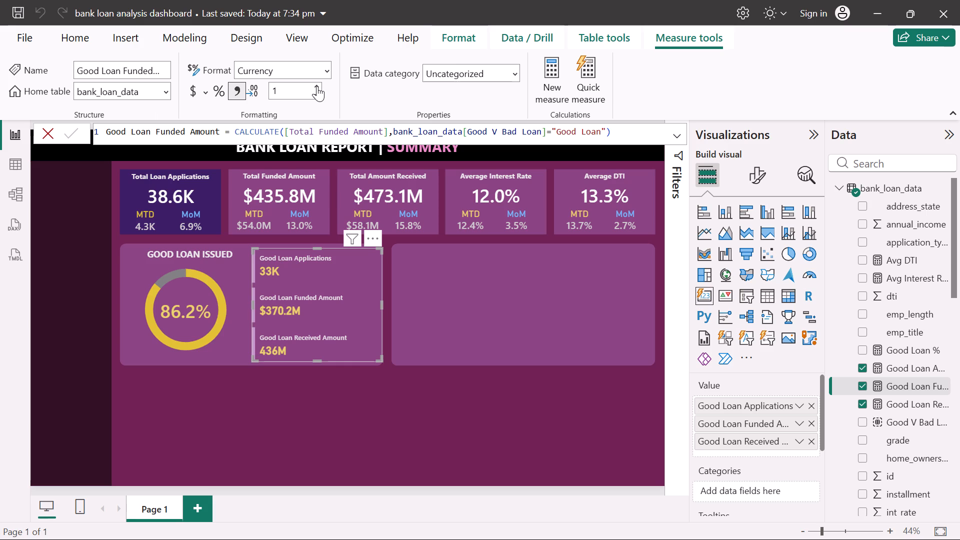
left_click(279, 345)
Format the Good Loan Received Amount measure as dollar currency with 1 decimal place.
left_click(913, 404)
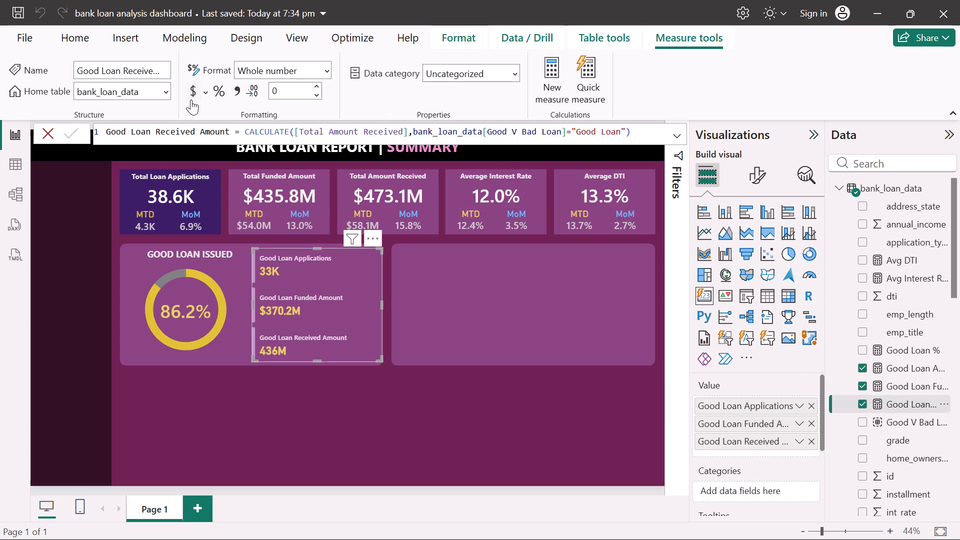
left_click(191, 99)
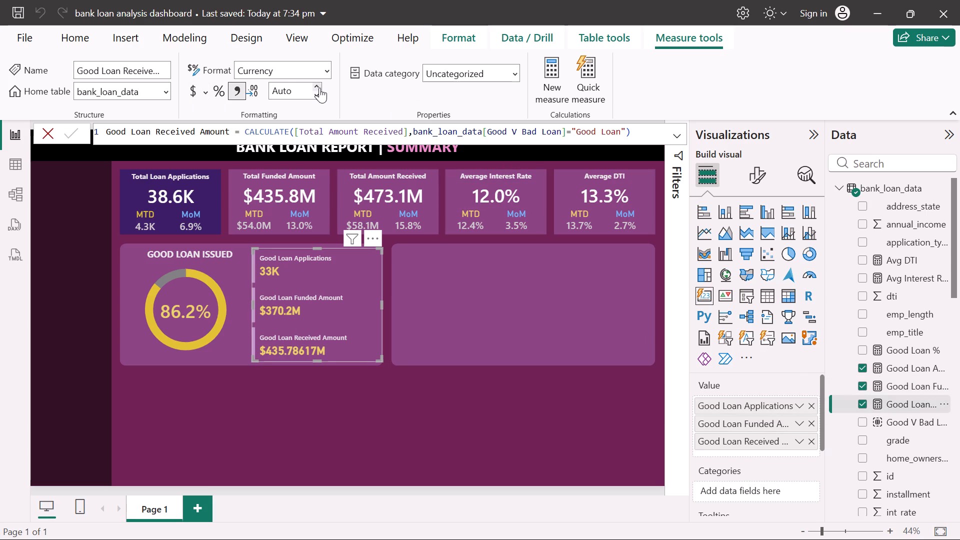
left_click(317, 93)
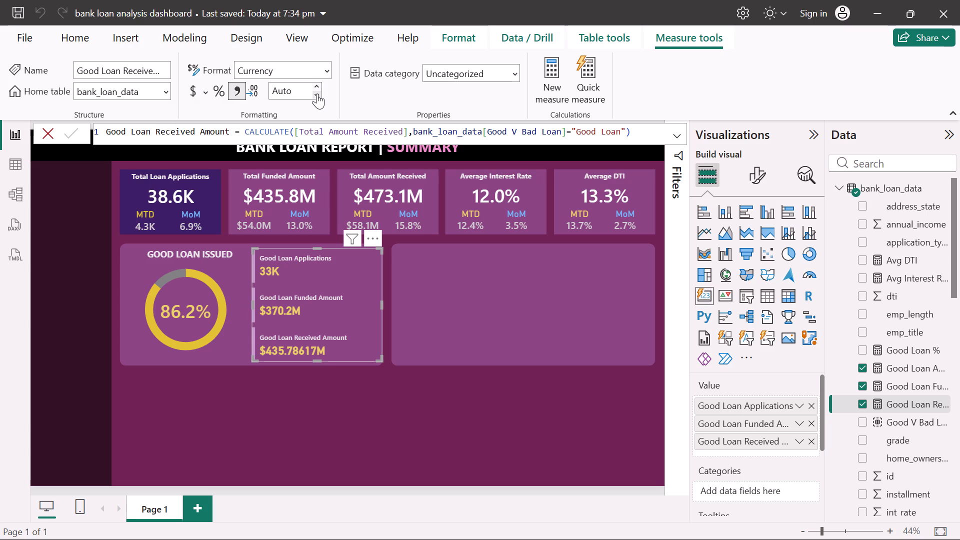
left_click(317, 93)
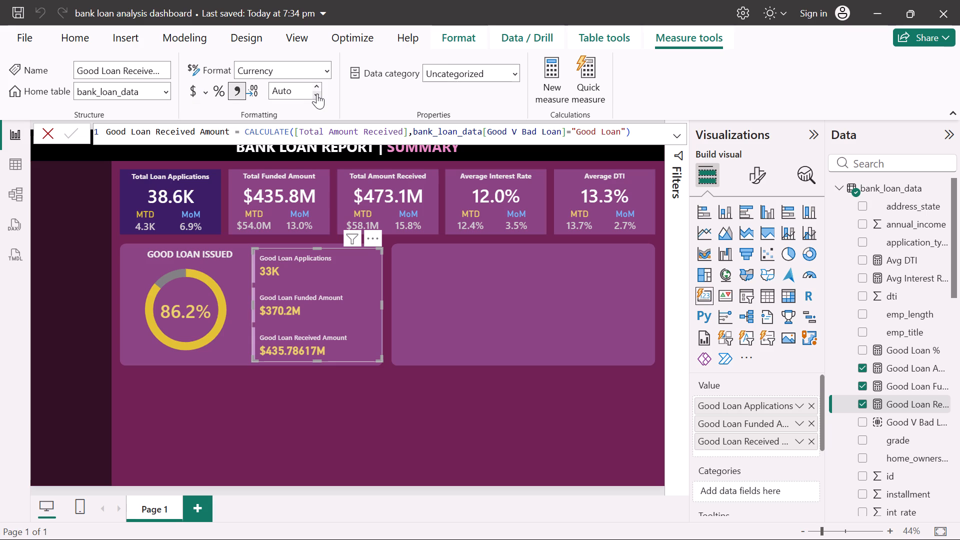
left_click(317, 86)
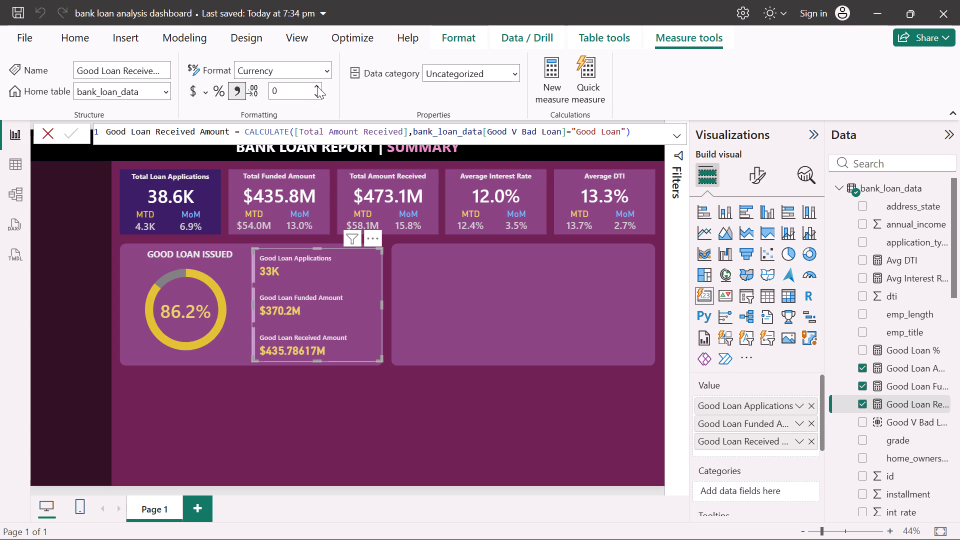
left_click(317, 86)
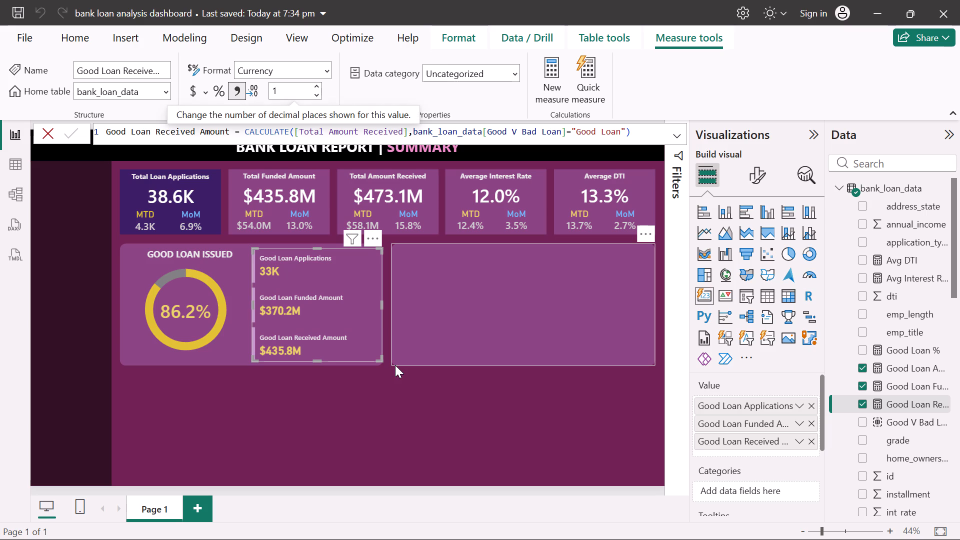
left_click(353, 386)
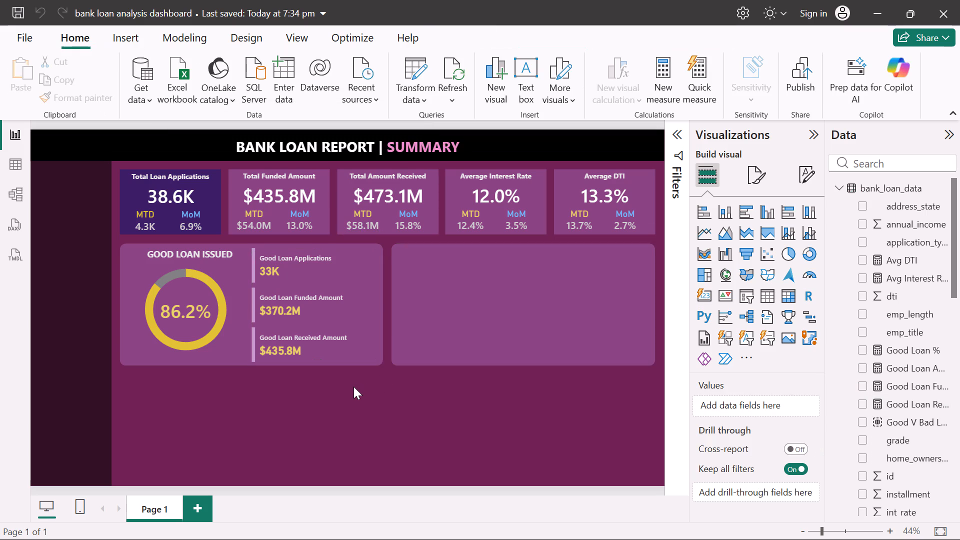
Nudge the good loan cards visual up by one small increment within its panel.
left_click(304, 322)
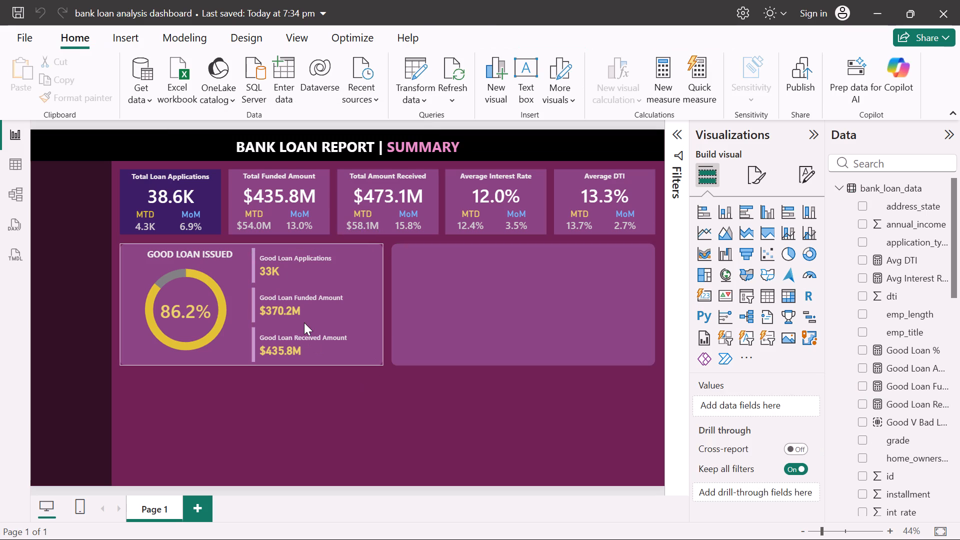
key("Up")
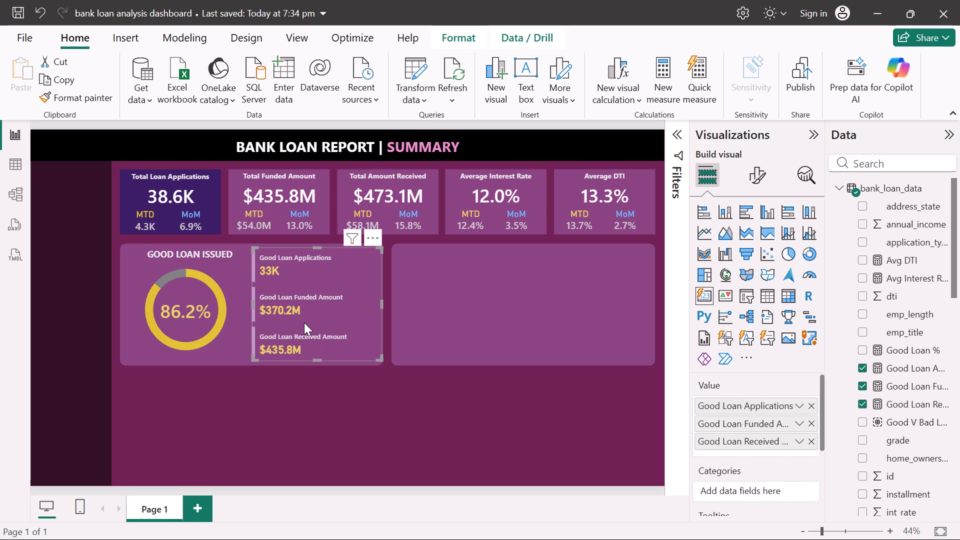
left_click(316, 446)
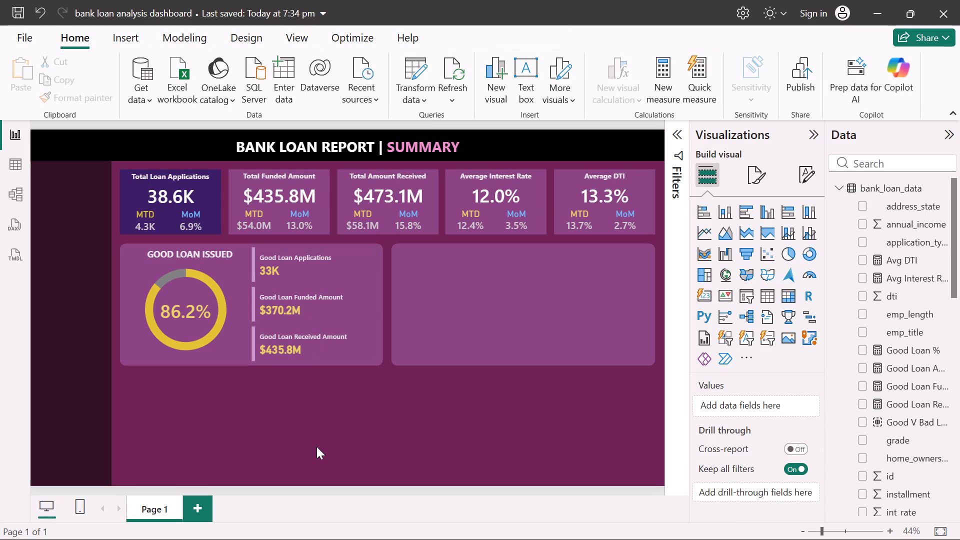
Set the font size of the GOOD LOAN ISSUED heading text to 18.
left_click(199, 260)
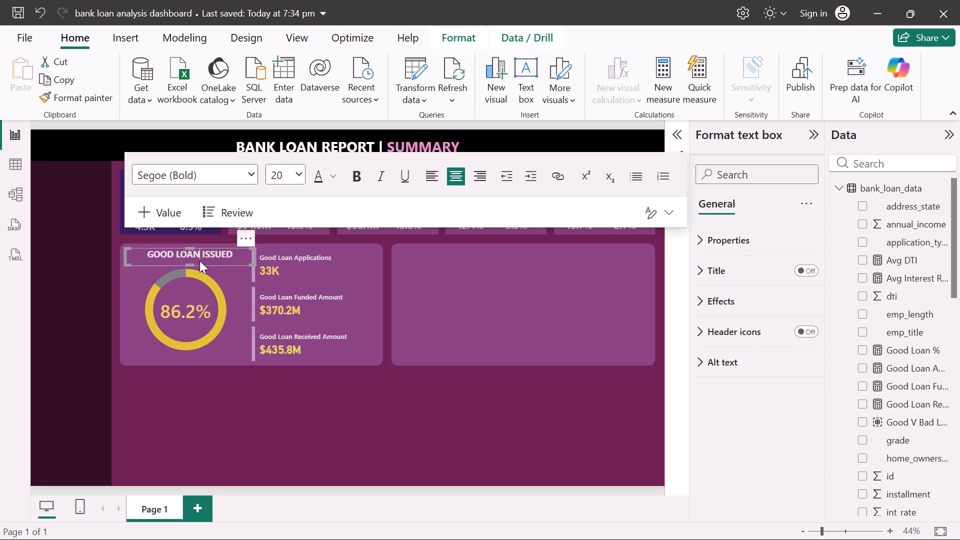
left_click_drag(232, 255, 141, 258)
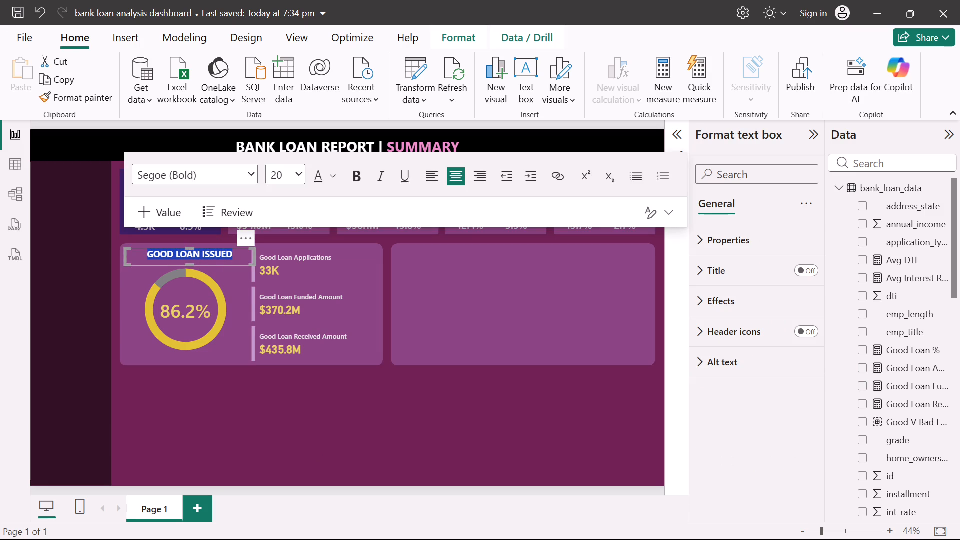
left_click_drag(141, 258, 140, 258)
left_click(297, 168)
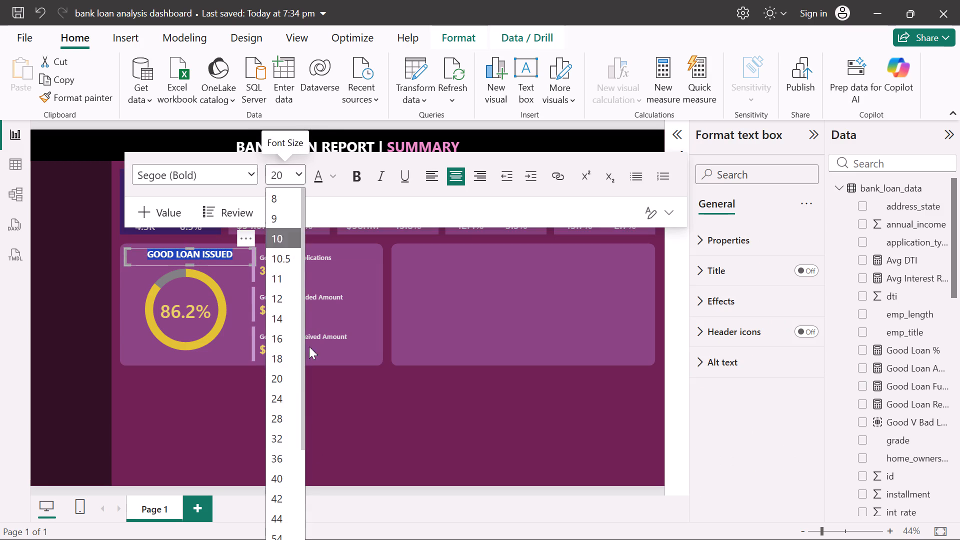
left_click(280, 357)
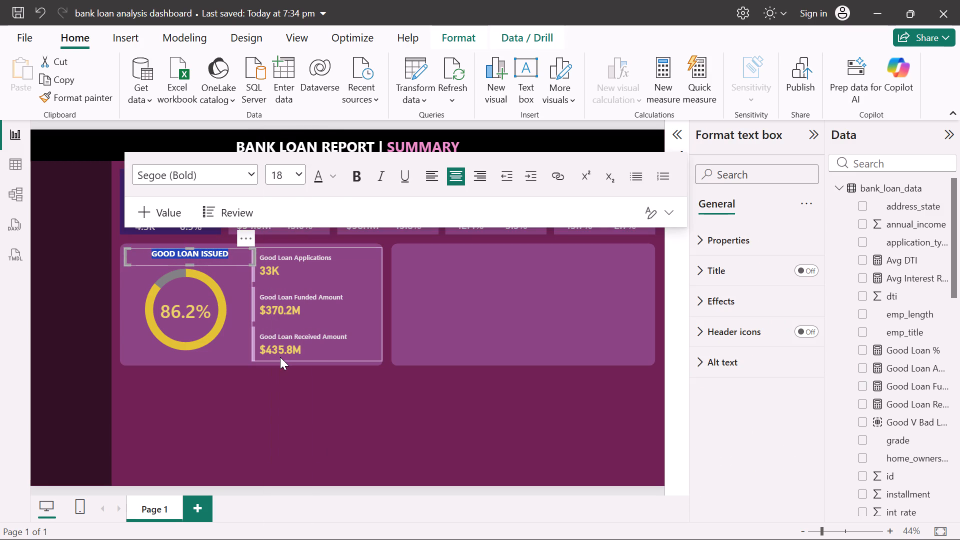
left_click(225, 460)
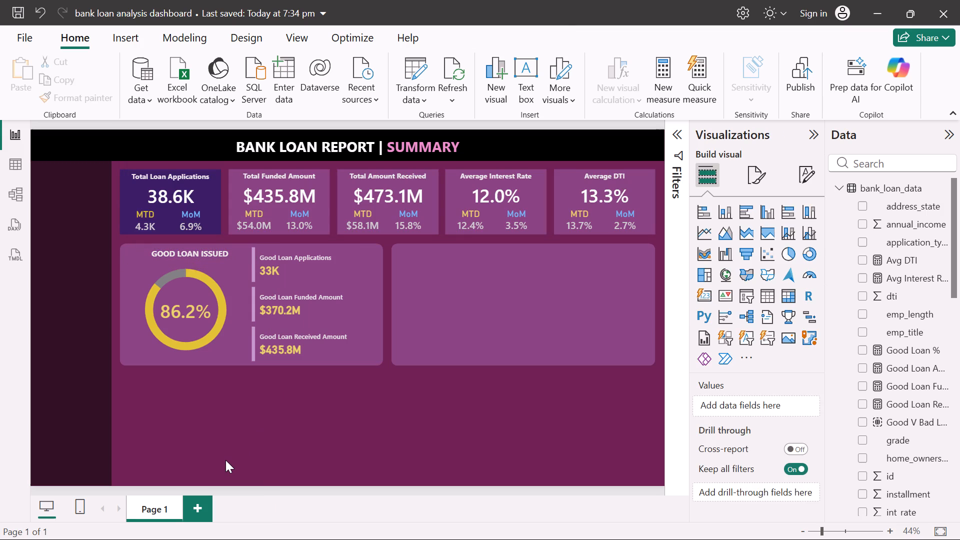
Duplicate the good loan donut chart and place the copy at the left side of the empty panel, level with the original.
left_click(311, 332)
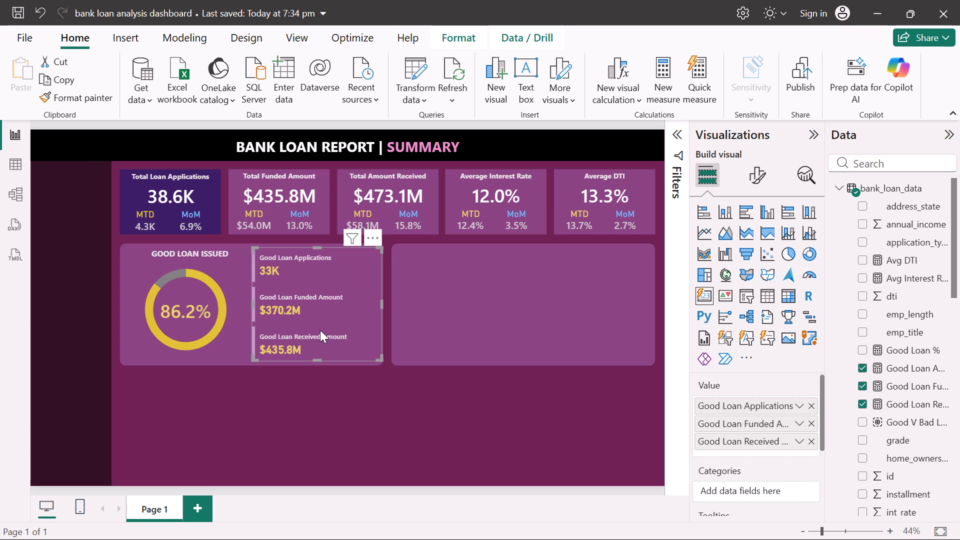
left_click(240, 342)
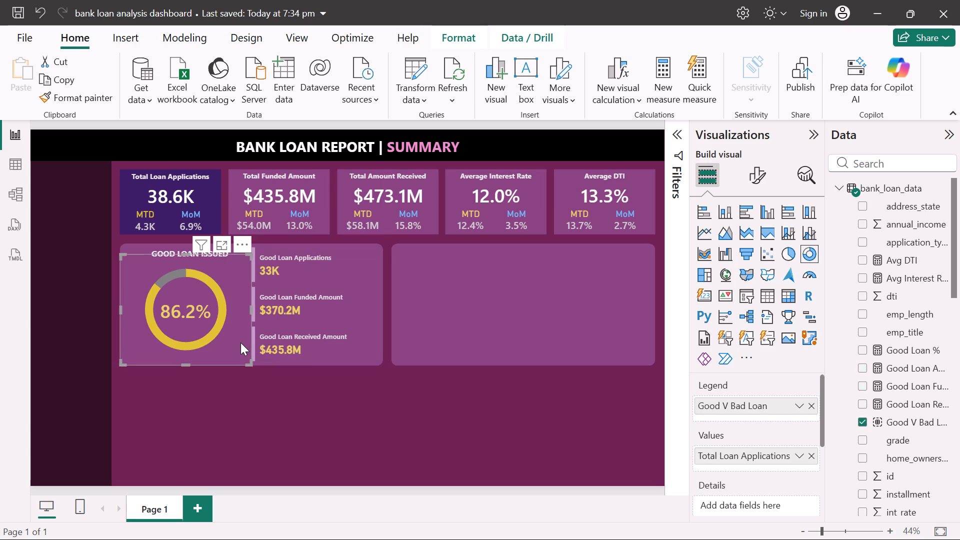
key("ctrl+c")
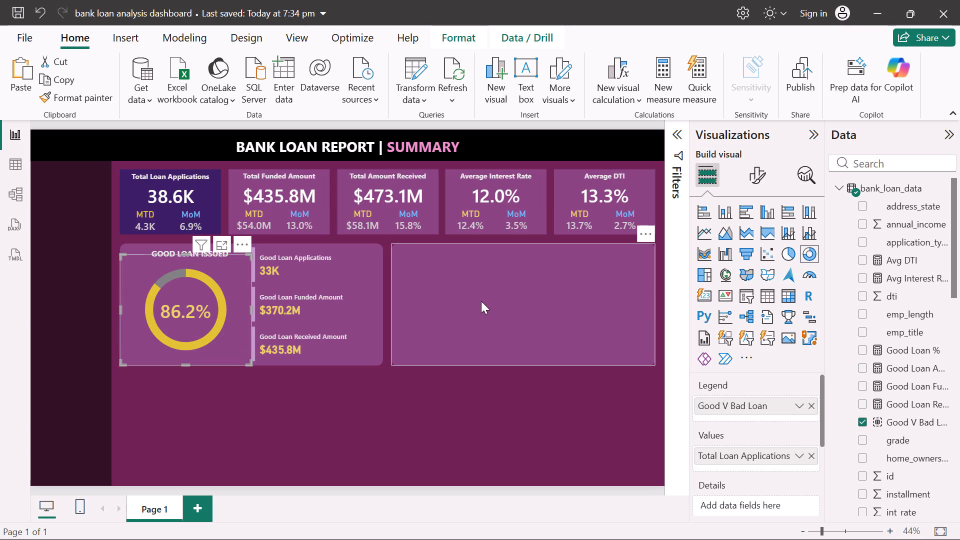
left_click(457, 308)
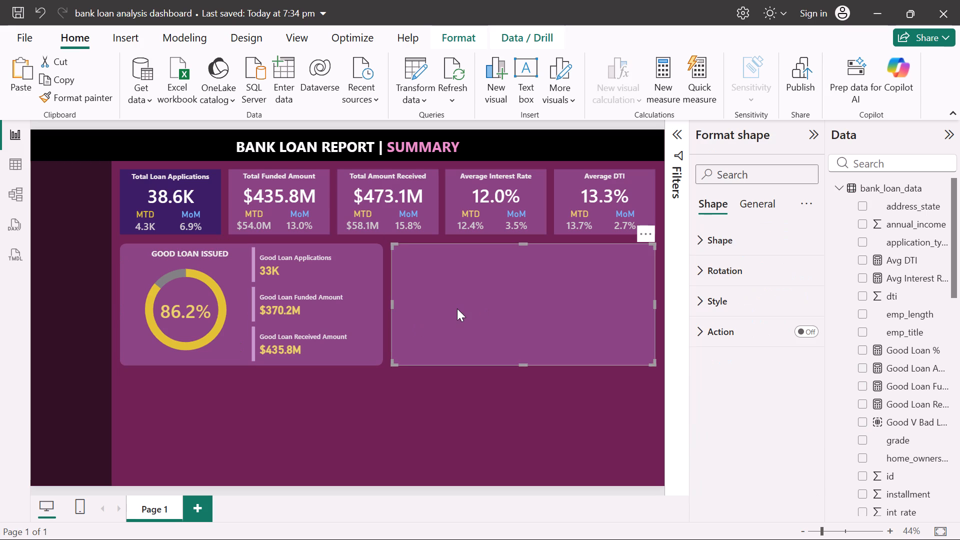
key("ctrl+v")
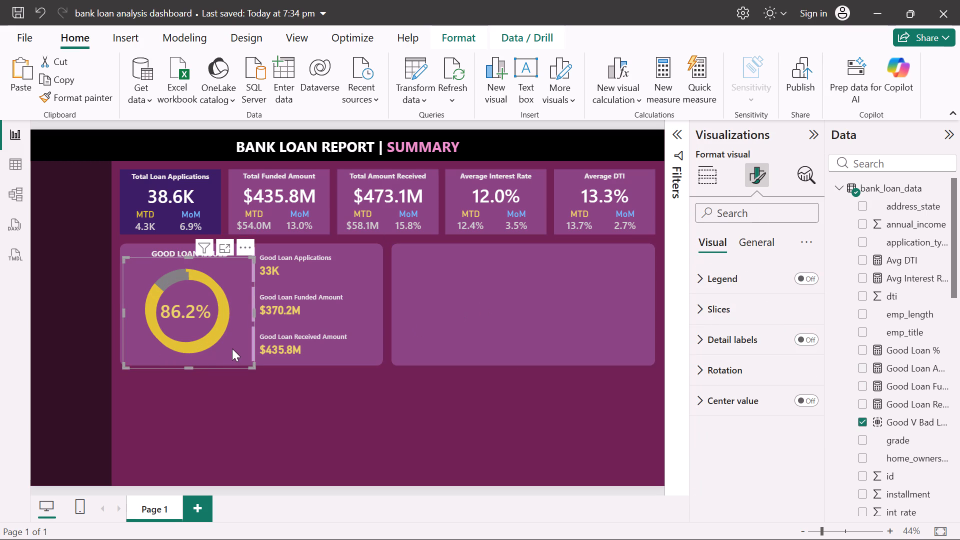
left_click_drag(232, 348, 540, 341)
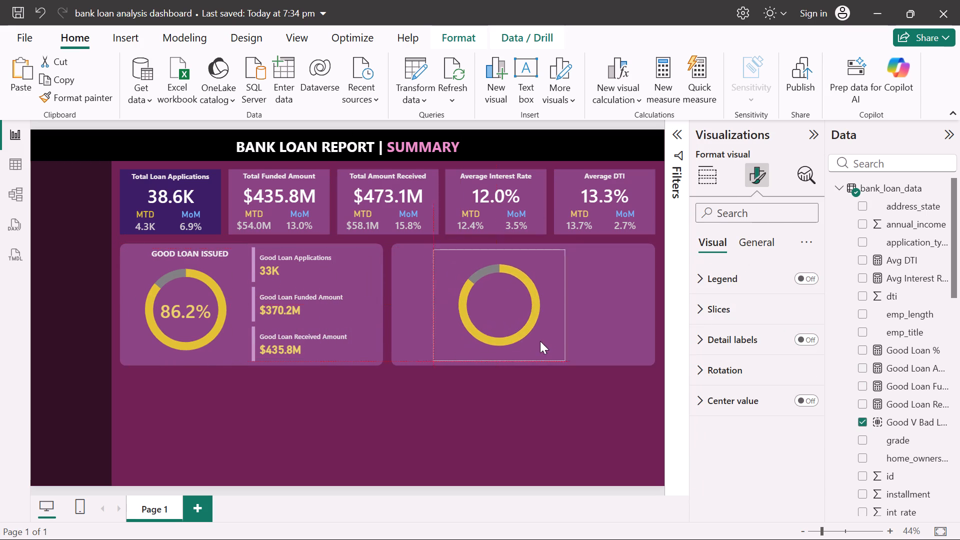
left_click_drag(540, 341, 505, 342)
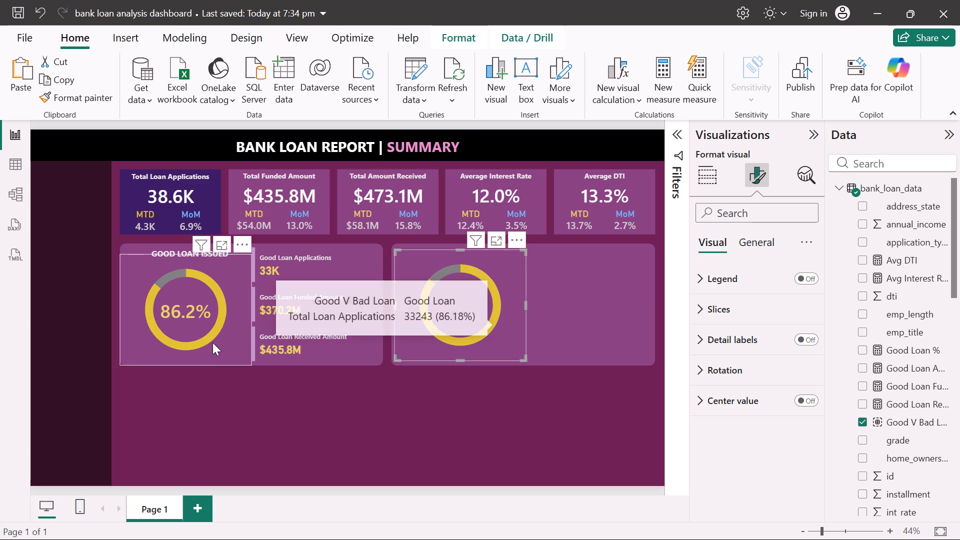
left_click_drag(502, 321, 499, 326)
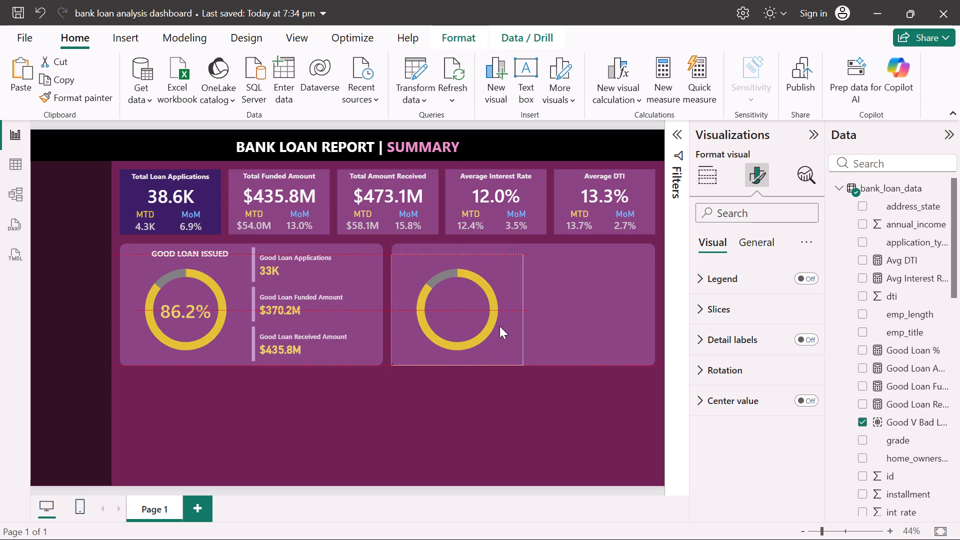
left_click_drag(499, 326, 499, 325)
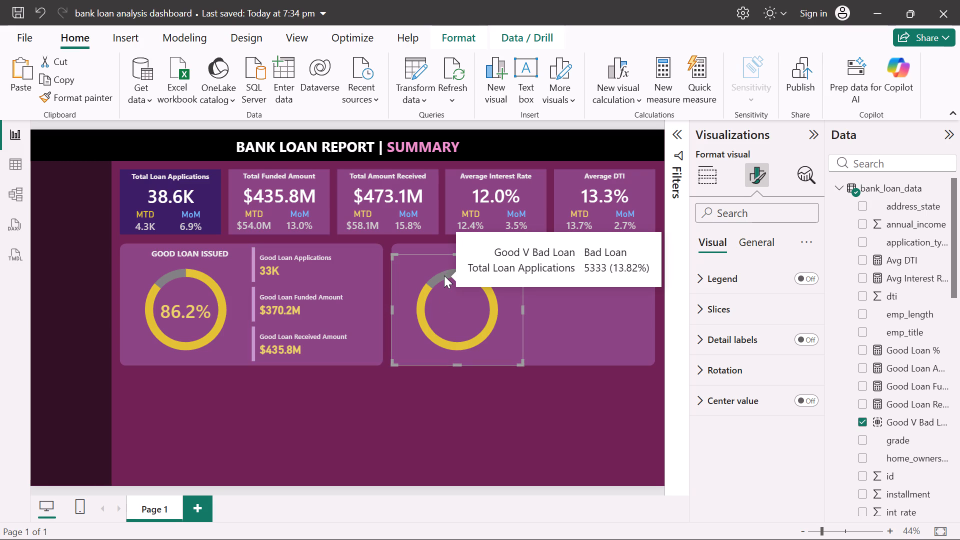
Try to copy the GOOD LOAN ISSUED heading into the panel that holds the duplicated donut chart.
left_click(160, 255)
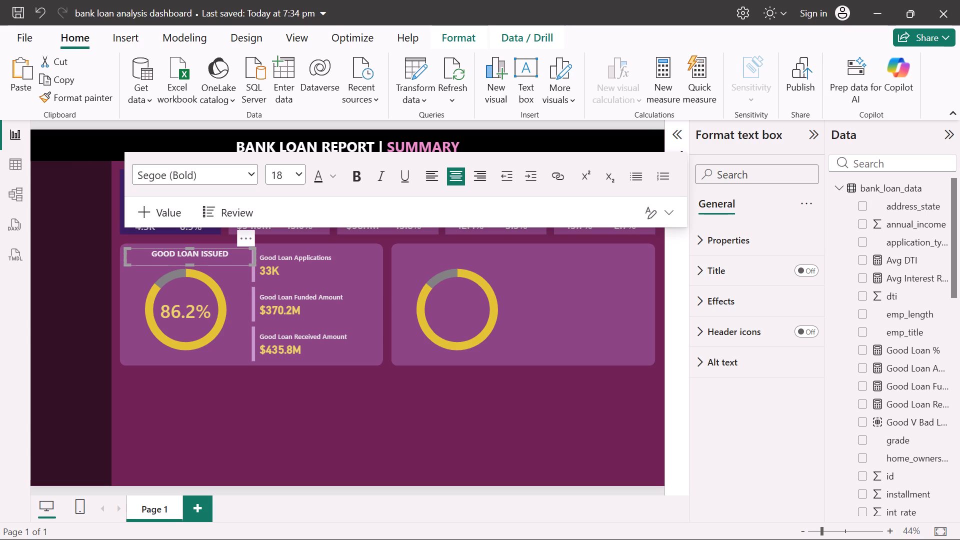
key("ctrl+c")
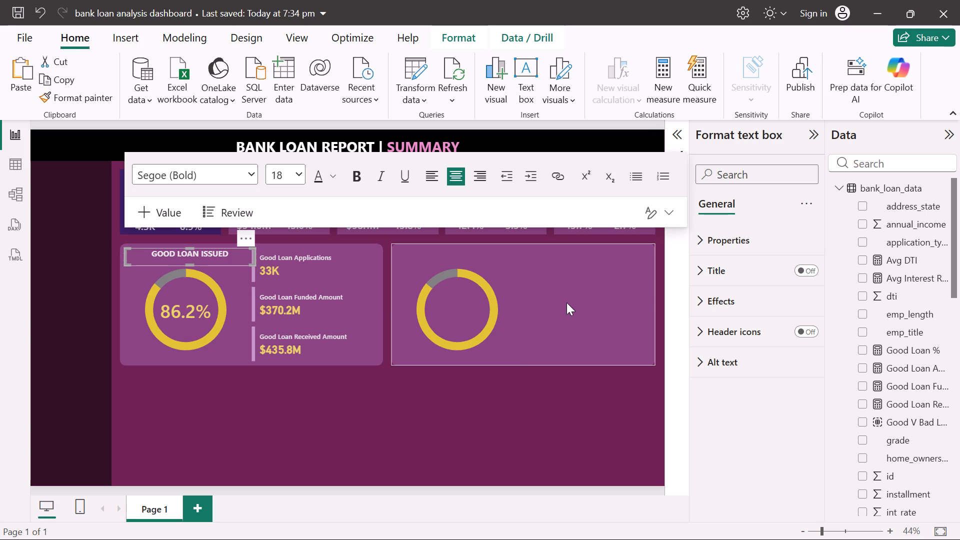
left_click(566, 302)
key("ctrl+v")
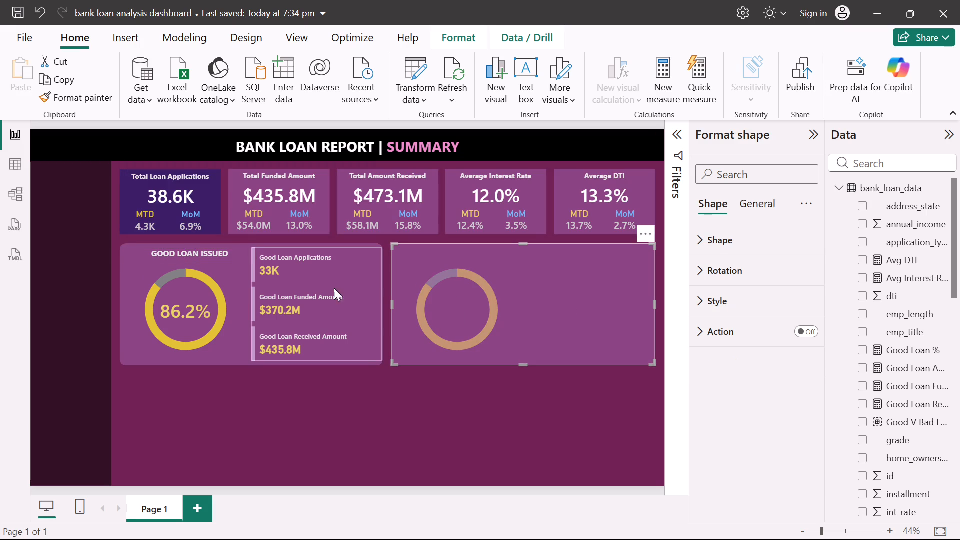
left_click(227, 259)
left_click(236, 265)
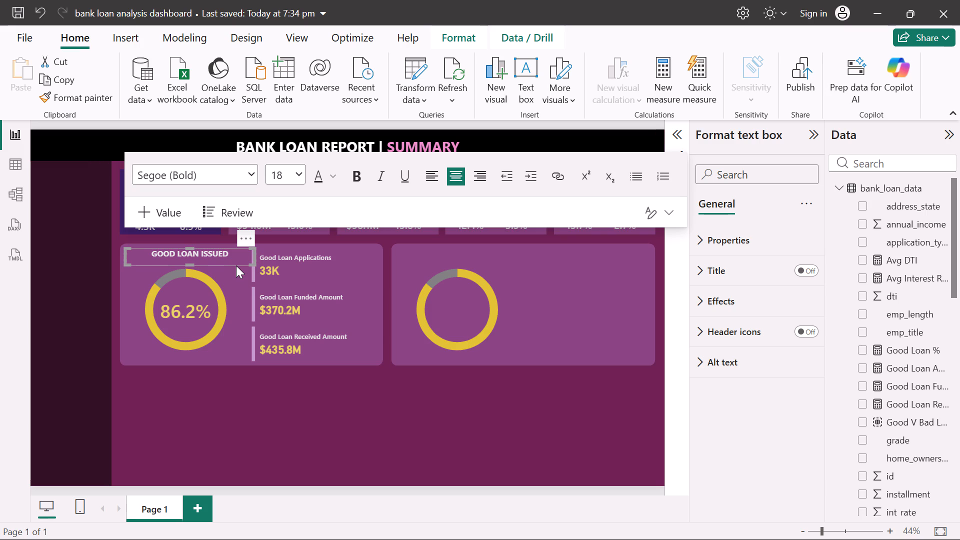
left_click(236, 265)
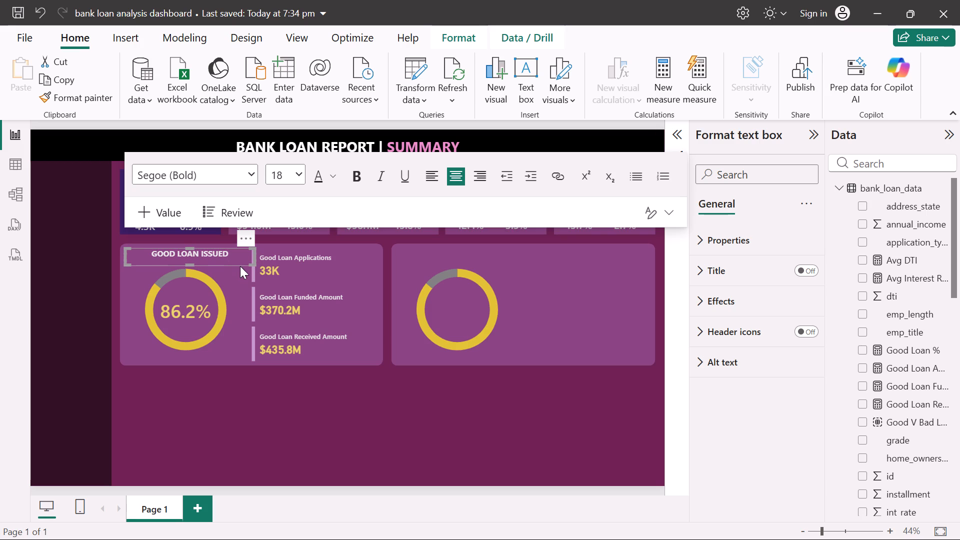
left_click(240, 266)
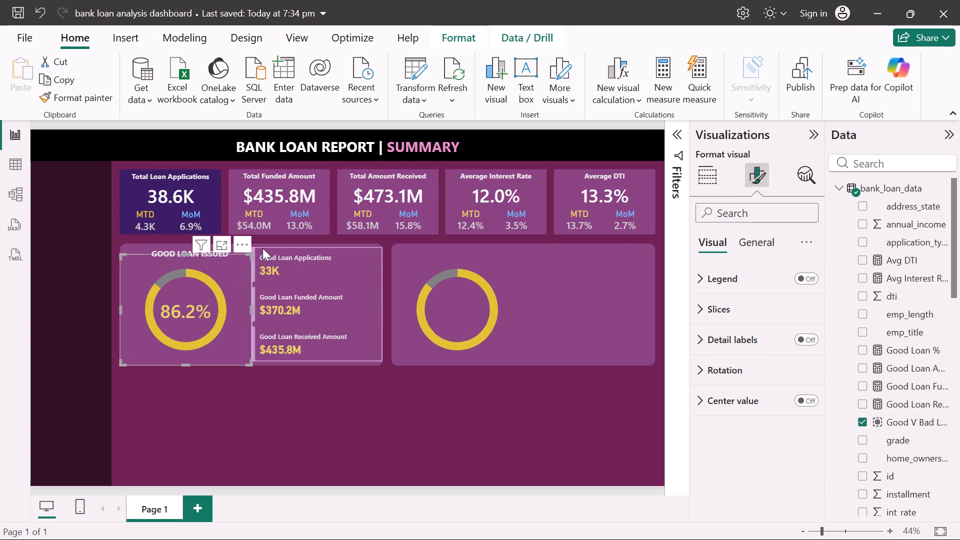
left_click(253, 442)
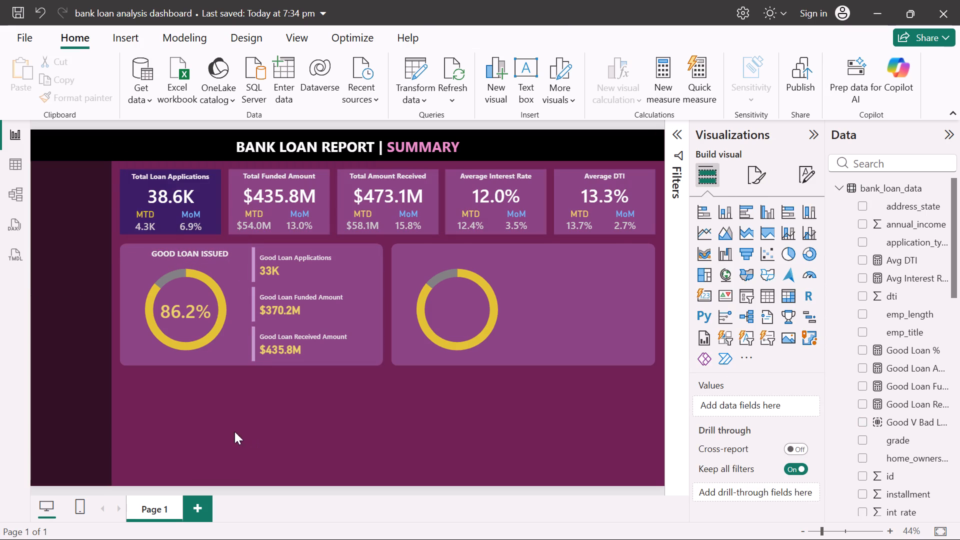
Duplicate the Good Loan % card and centre the copy inside the duplicated donut chart.
left_click(187, 305)
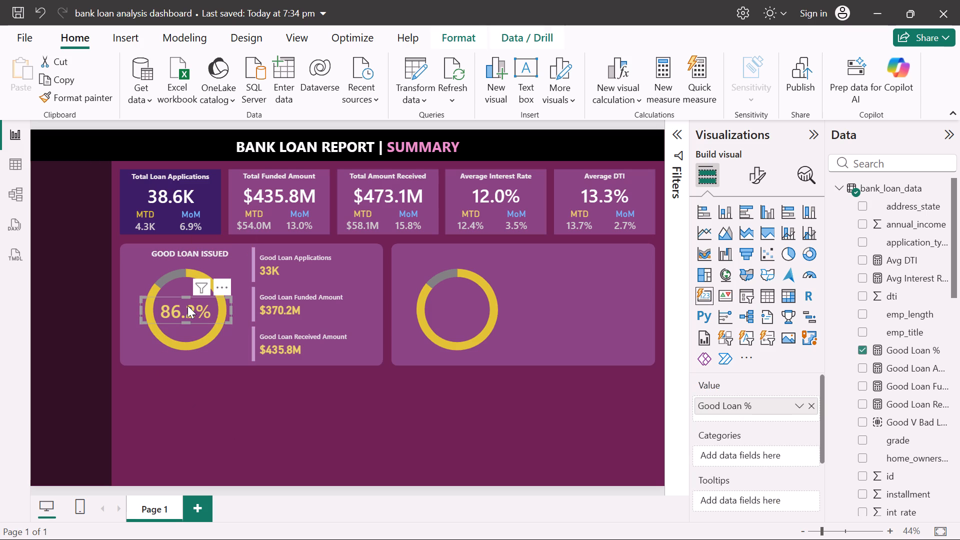
key("ctrl+c")
key("ctrl+v")
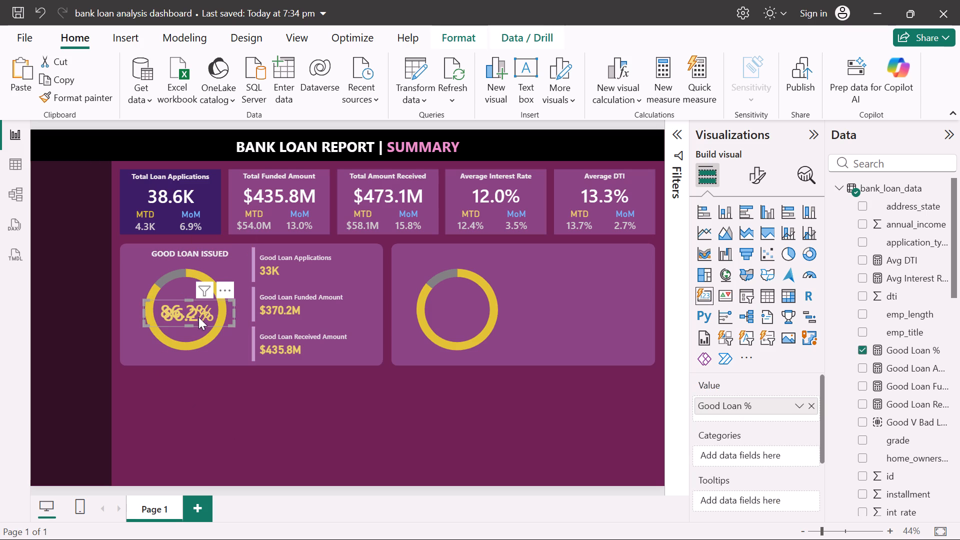
left_click_drag(198, 317, 465, 314)
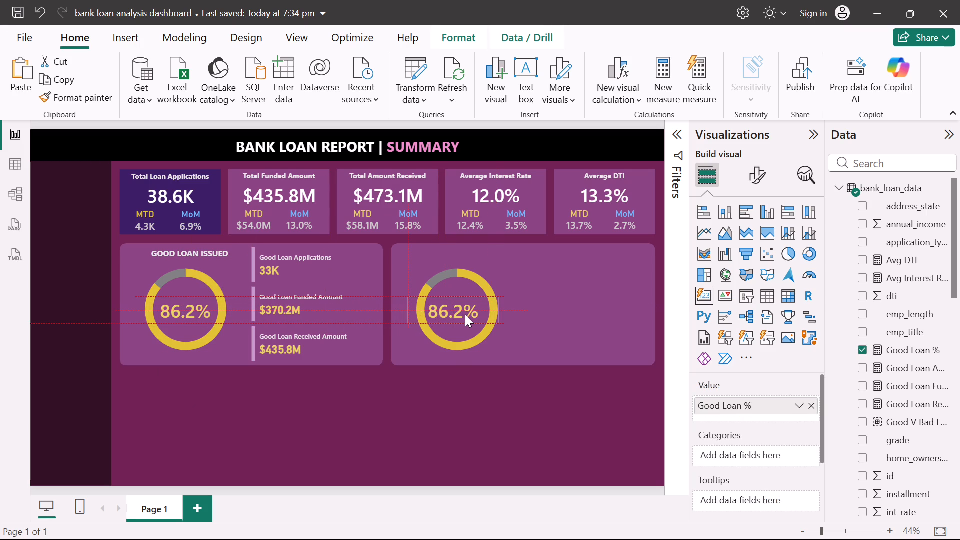
left_click_drag(465, 314, 463, 314)
left_click_drag(463, 314, 467, 314)
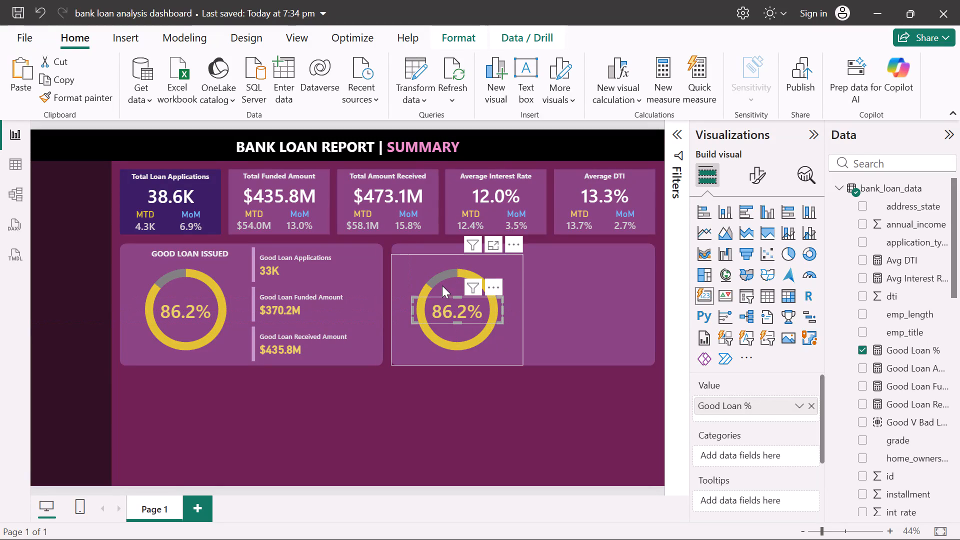
Set the Bad Loan slice of the duplicated donut chart to bright blue.
left_click(480, 343)
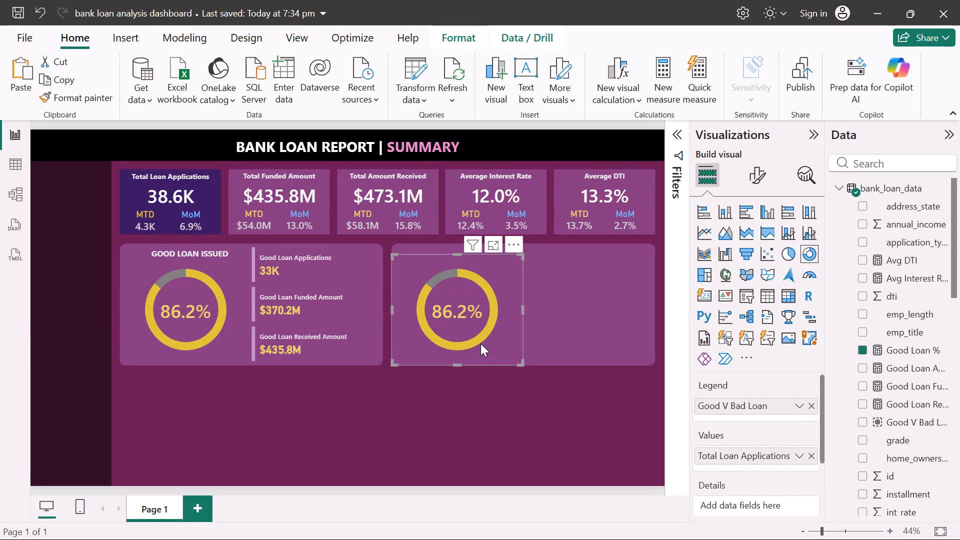
left_click(755, 172)
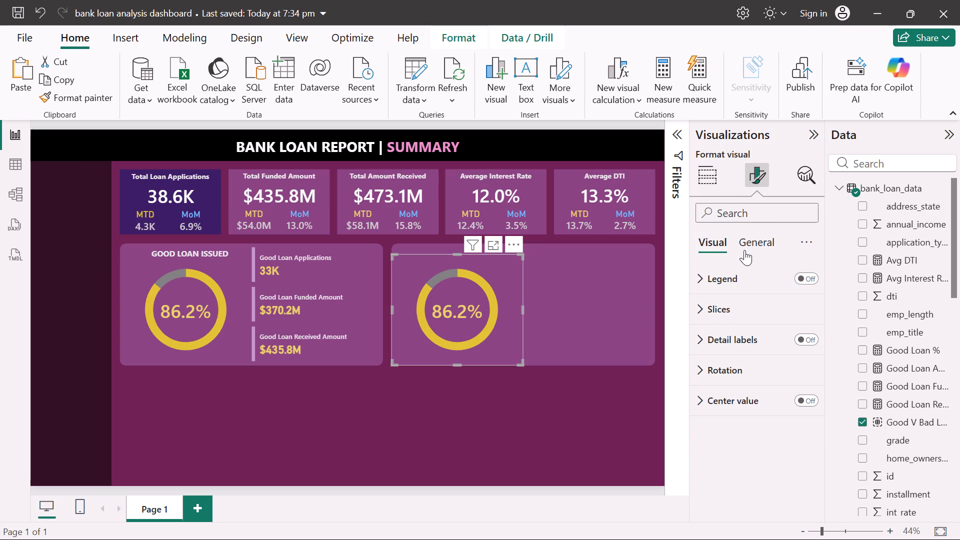
left_click(712, 306)
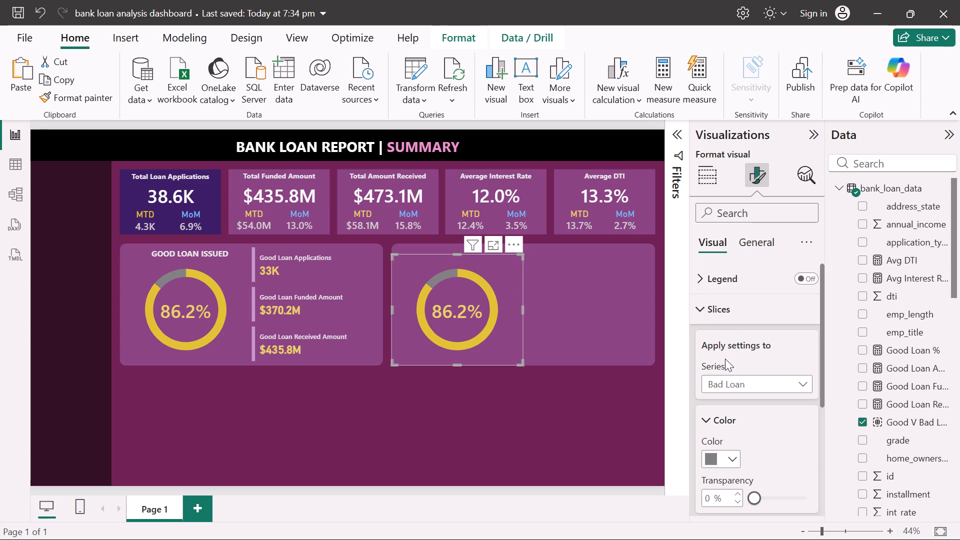
scroll(725, 358, "down", 2)
scroll(729, 342, "up", 1)
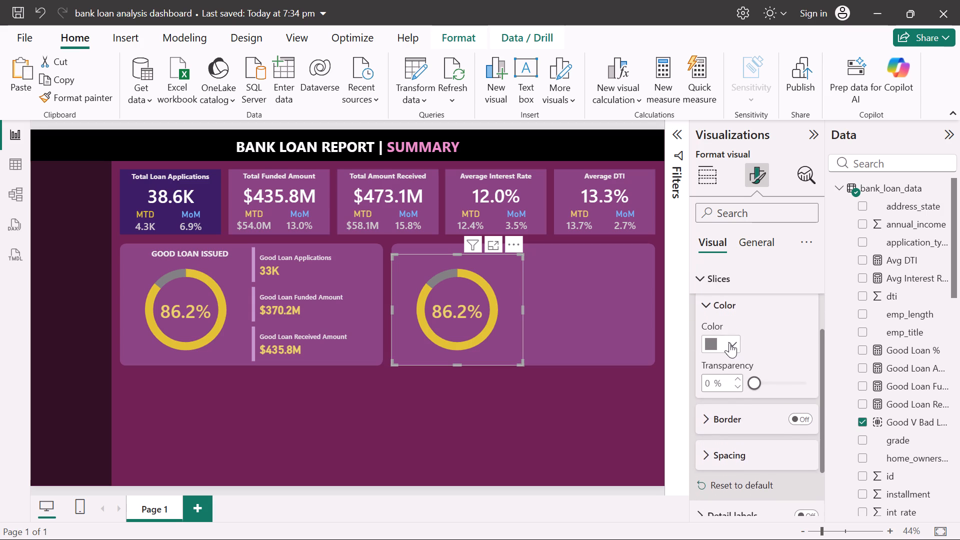
scroll(729, 342, "up", 1)
scroll(729, 342, "down", 1)
scroll(729, 342, "up", 1)
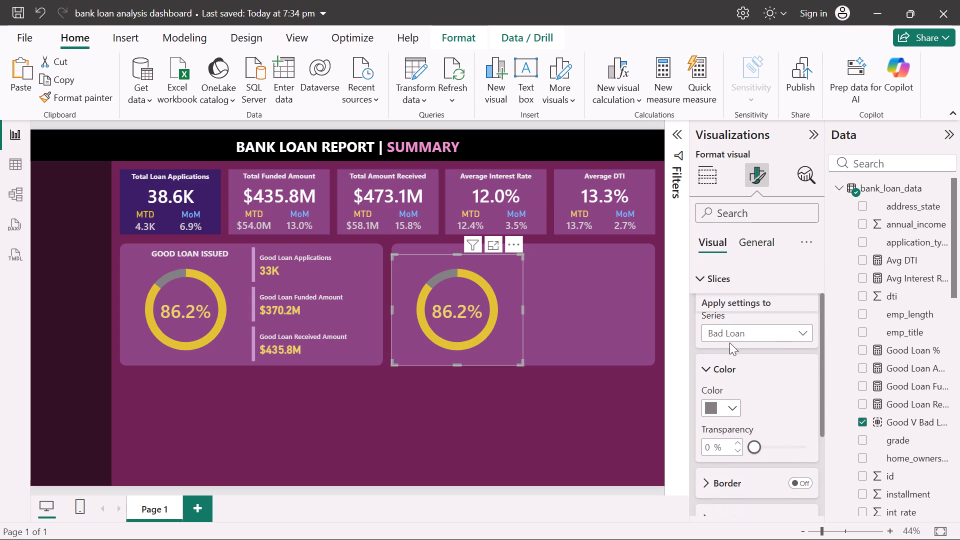
left_click(734, 409)
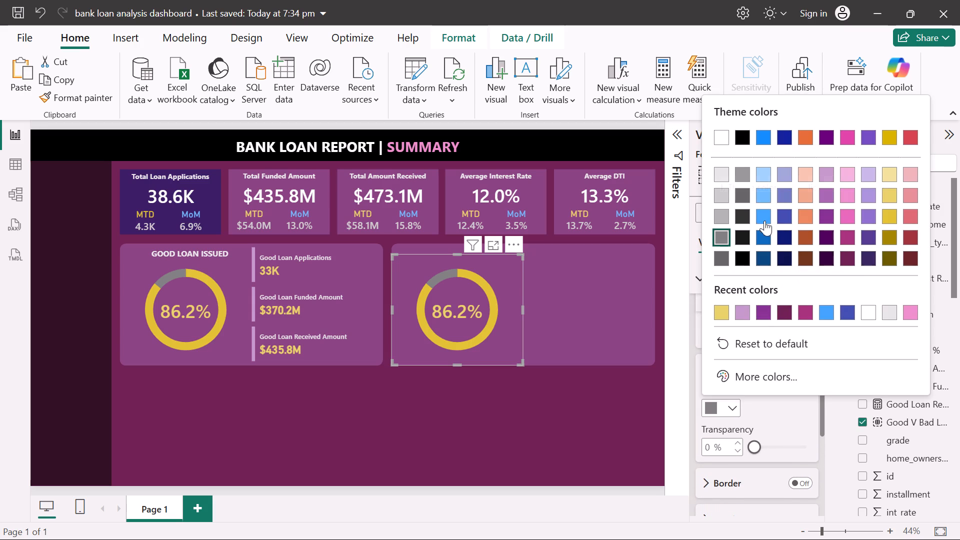
left_click(764, 219)
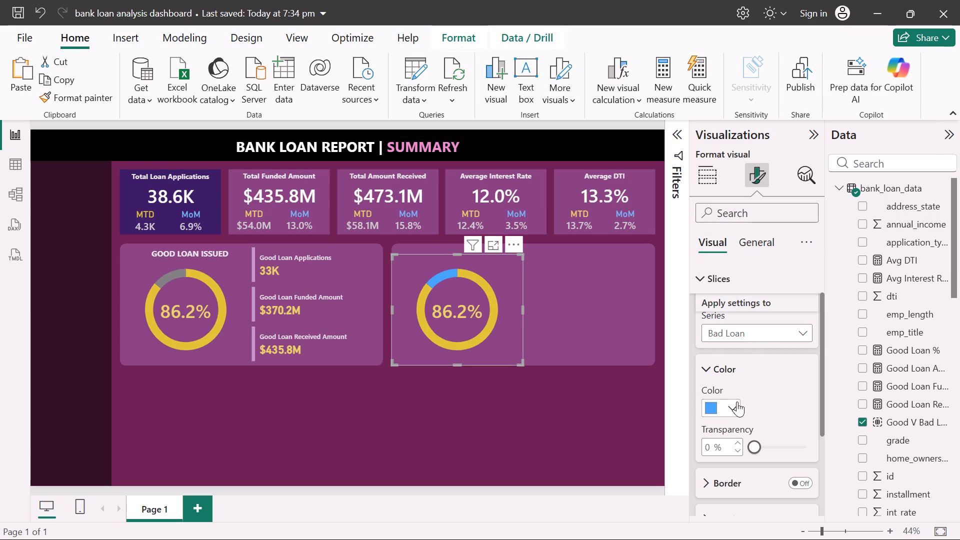
Set the Good Loan slice of the duplicated donut chart to a mid grey, one shade darker than White, 20% darker.
left_click(803, 328)
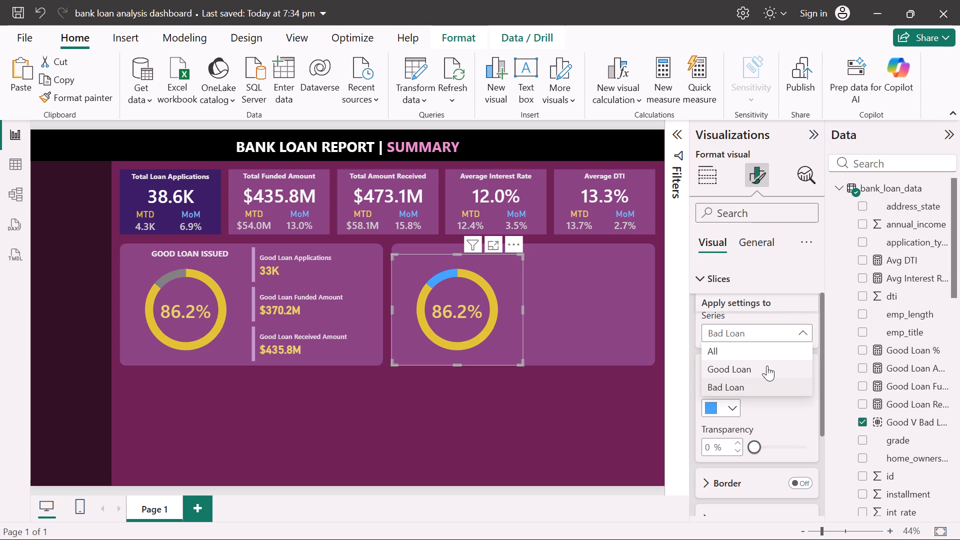
left_click(767, 369)
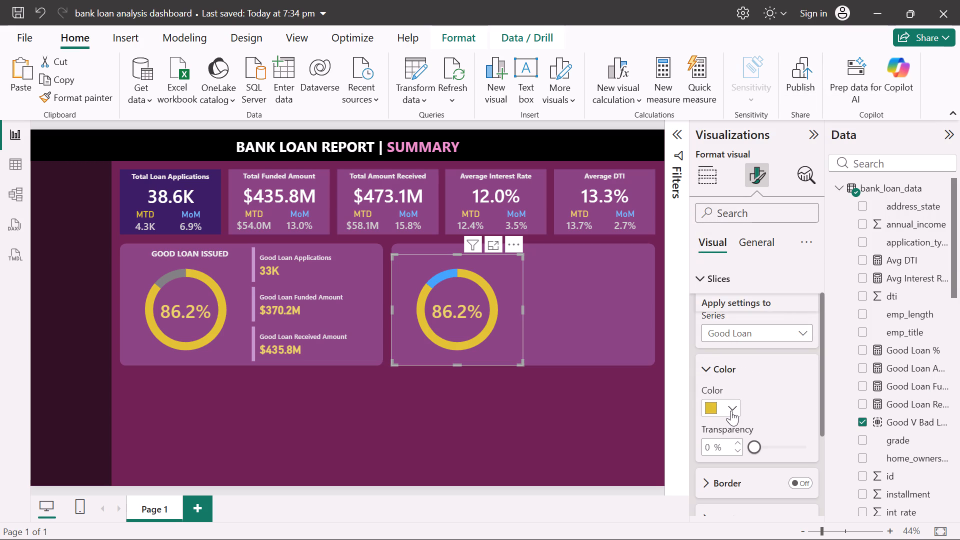
left_click(731, 410)
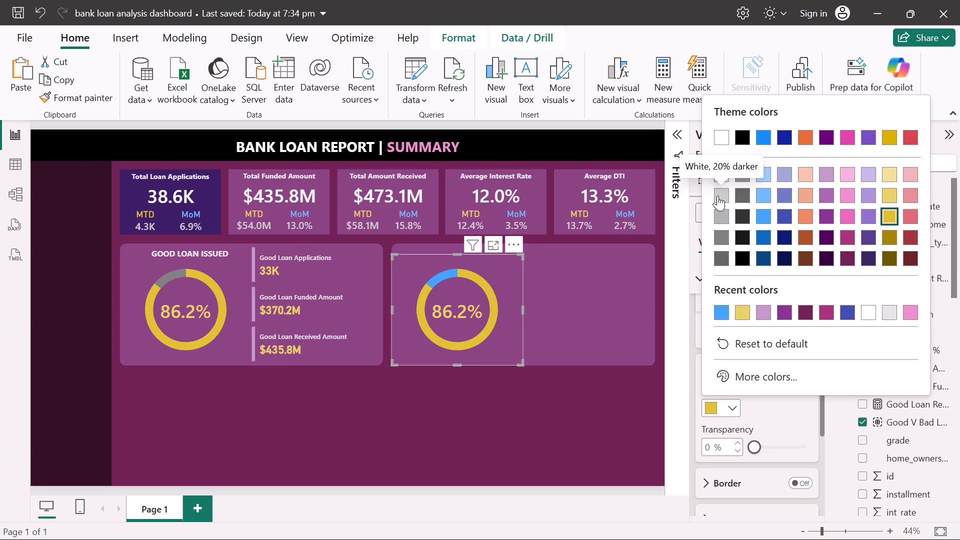
left_click(717, 195)
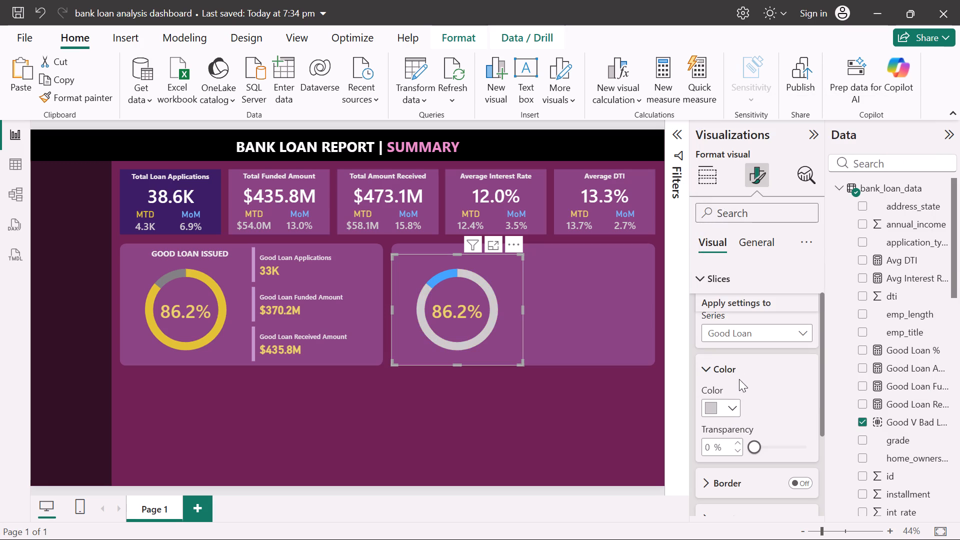
left_click(732, 406)
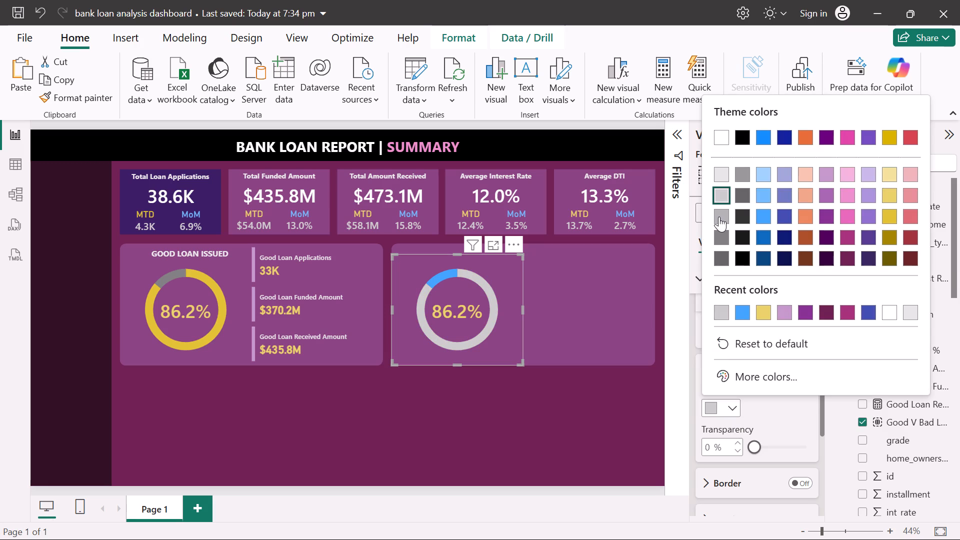
left_click(719, 216)
left_click(560, 420)
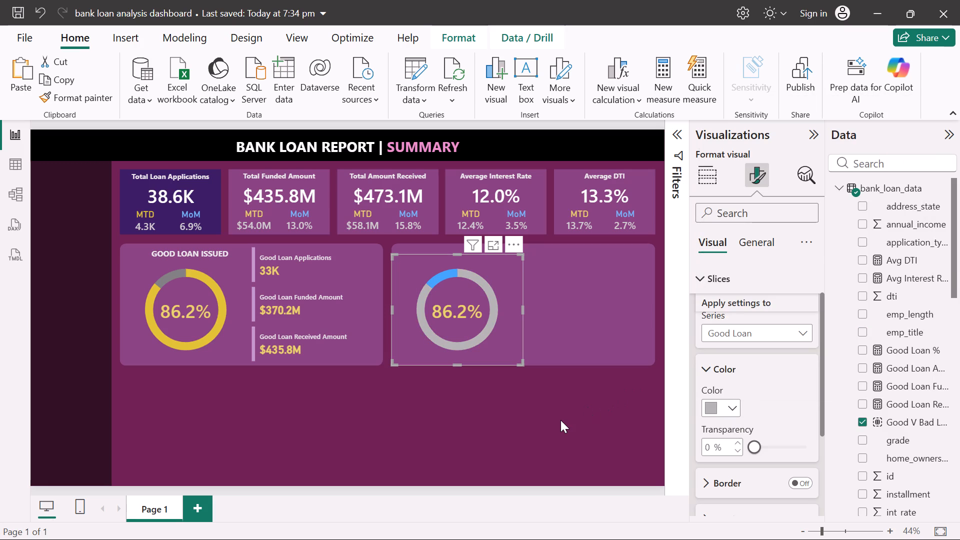
Set the callout value colour of the duplicated Good Loan % card to light blue, one shade lighter than the donut's bright blue slice.
left_click(461, 315)
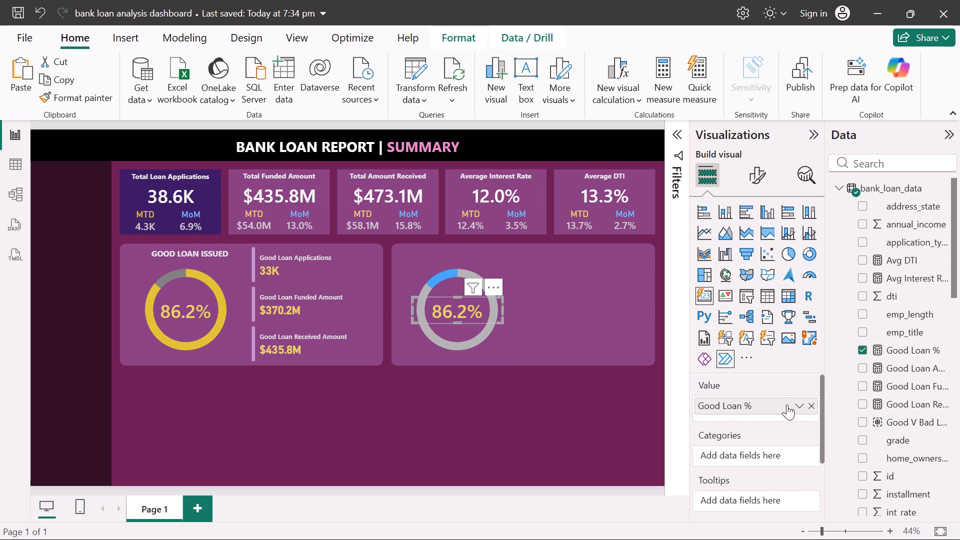
left_click(755, 180)
left_click(727, 384)
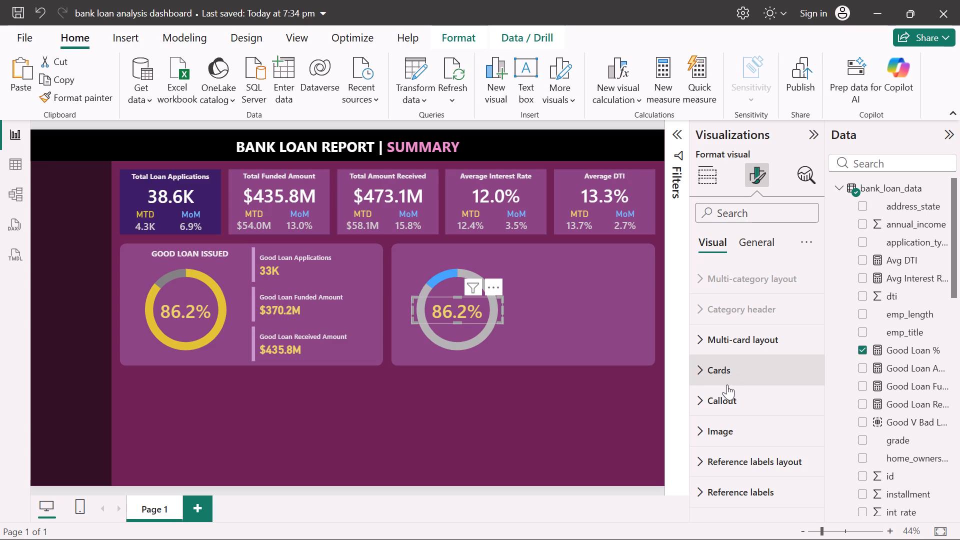
scroll(737, 464, "down", 3)
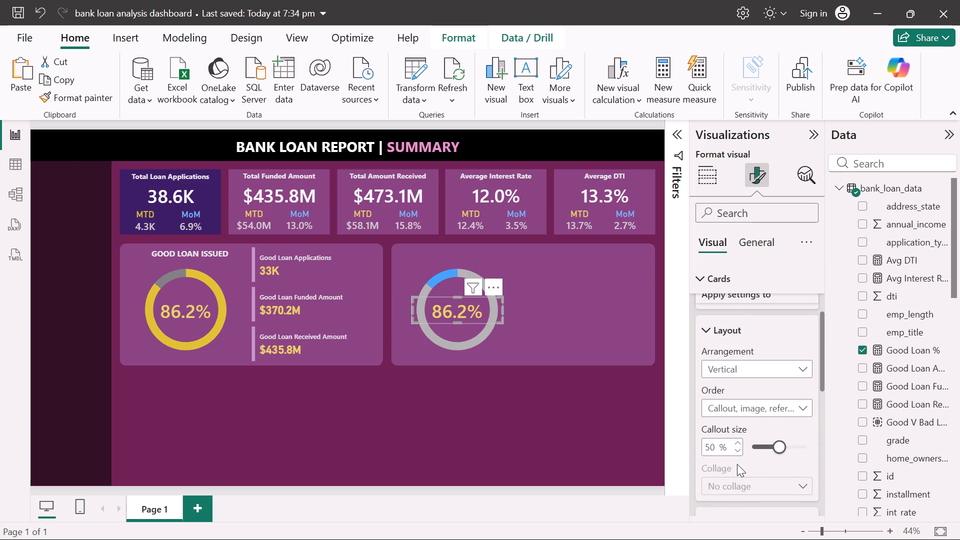
scroll(737, 464, "down", 4)
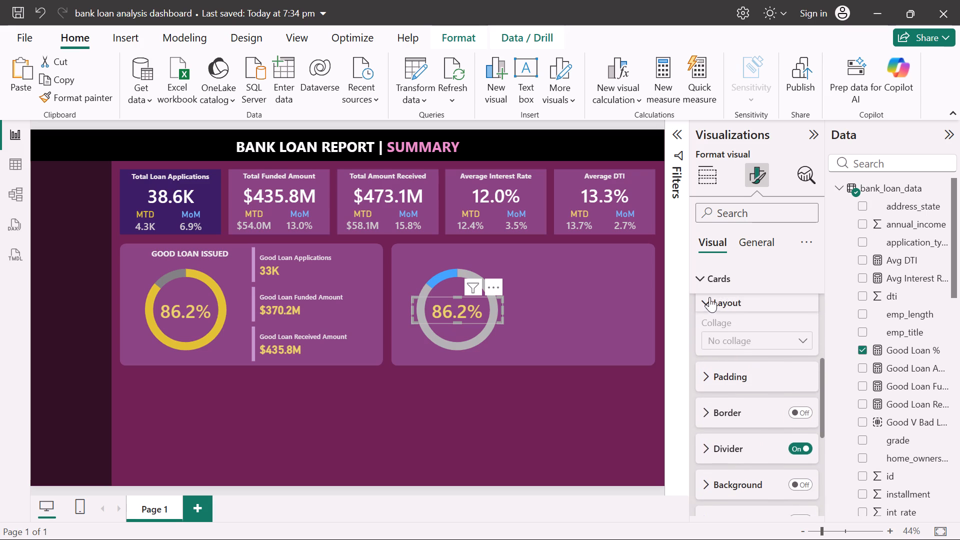
left_click(709, 298)
scroll(721, 386, "up", 2)
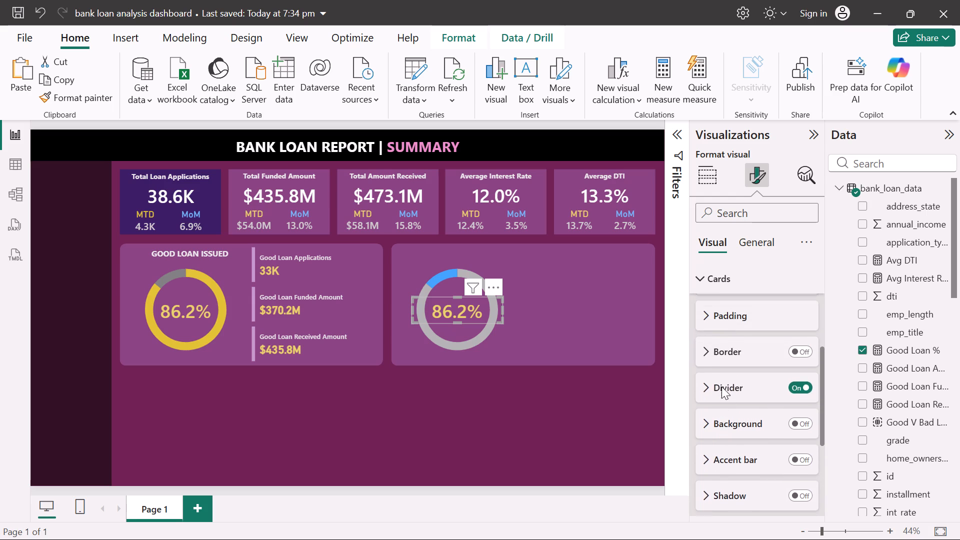
scroll(721, 386, "up", 3)
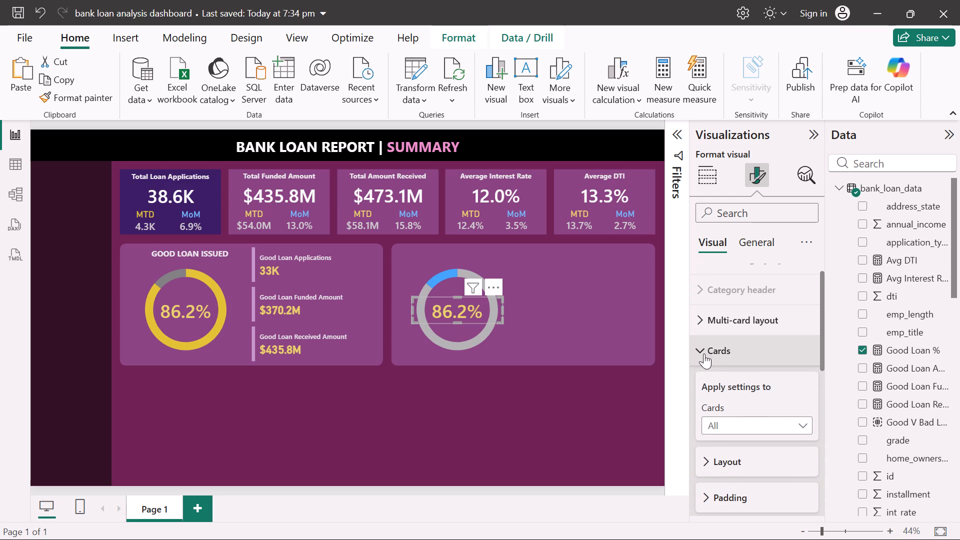
left_click(704, 353)
scroll(720, 395, "down", 1)
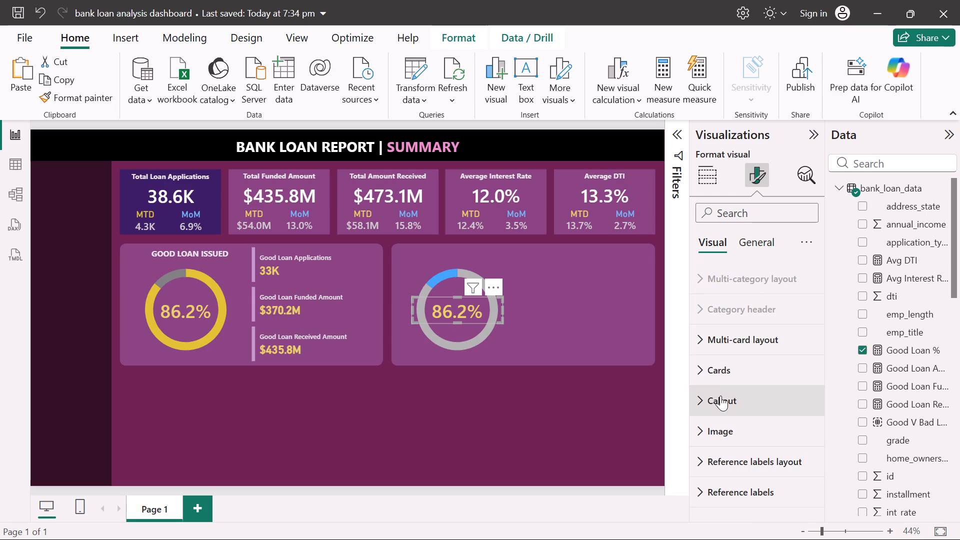
scroll(720, 395, "down", 1)
left_click(720, 395)
scroll(720, 395, "down", 3)
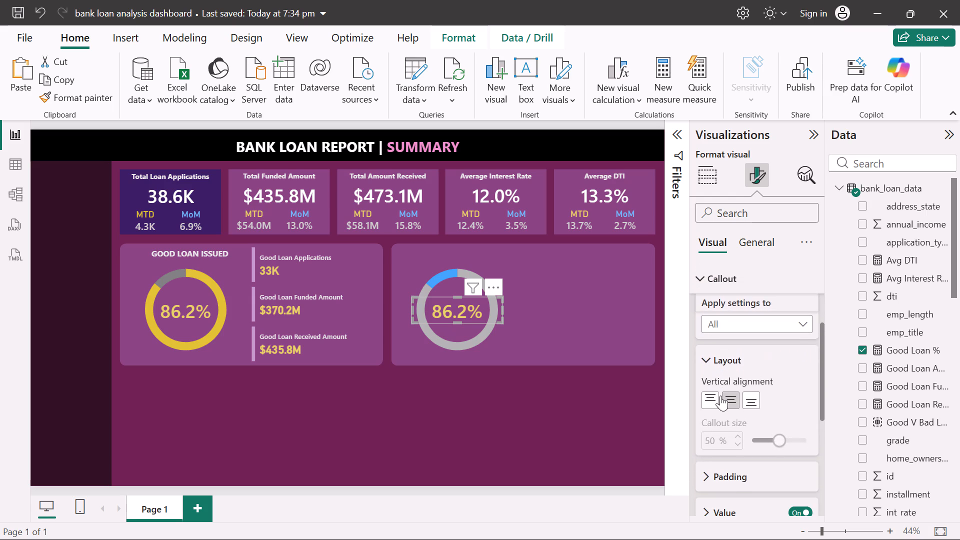
scroll(720, 395, "down", 2)
left_click(709, 408)
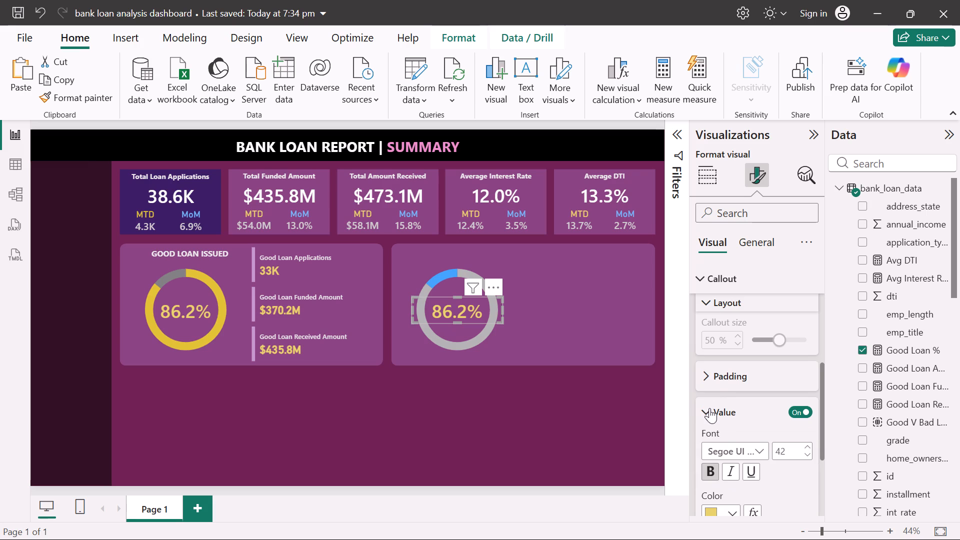
left_click(726, 509)
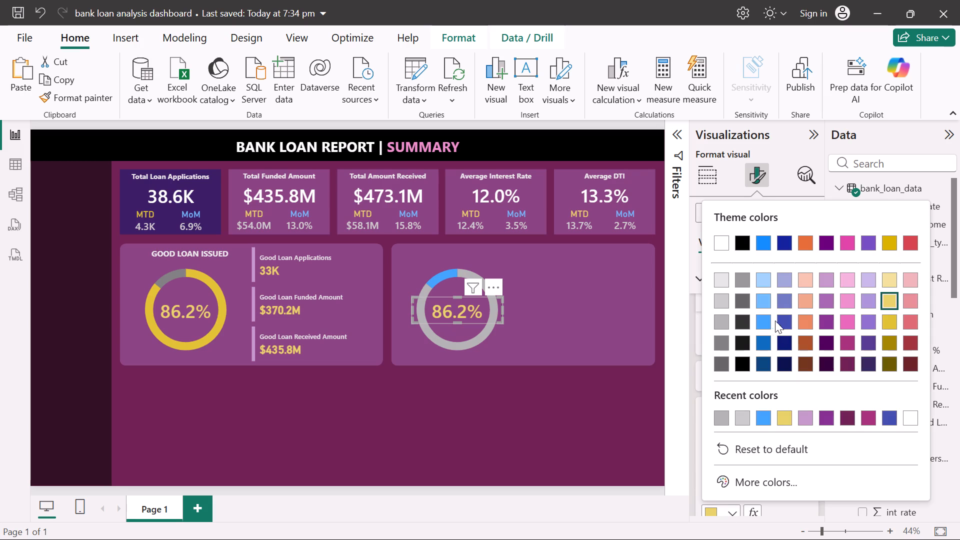
left_click(765, 320)
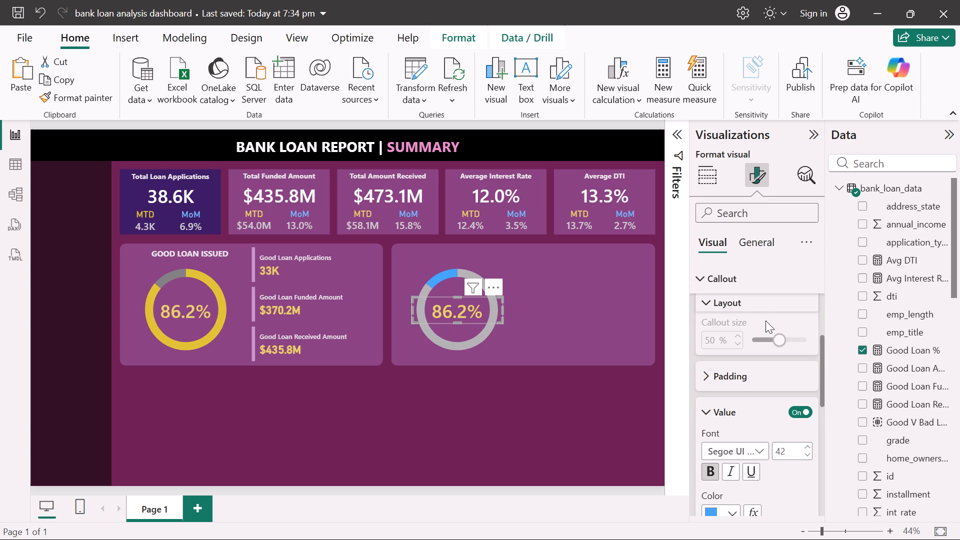
left_click(735, 509)
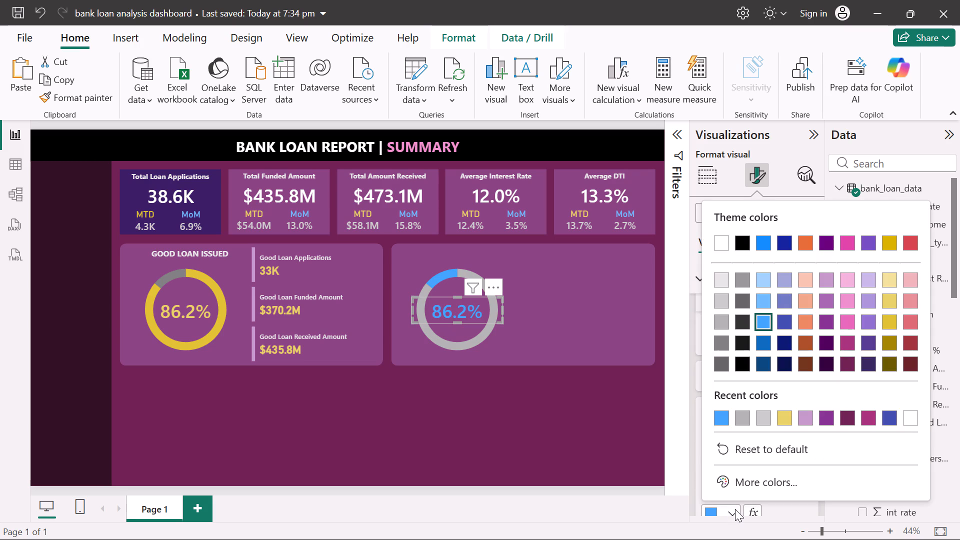
left_click(758, 299)
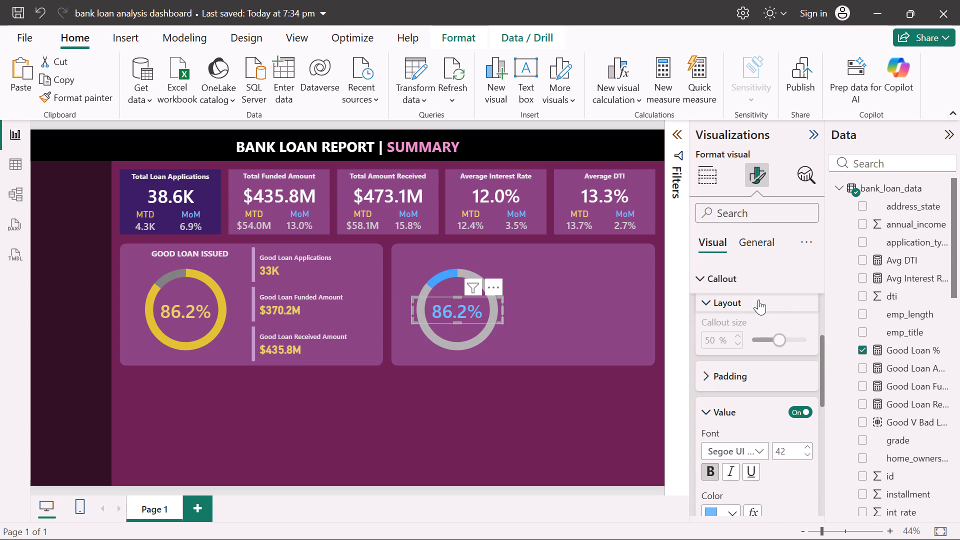
left_click(463, 393)
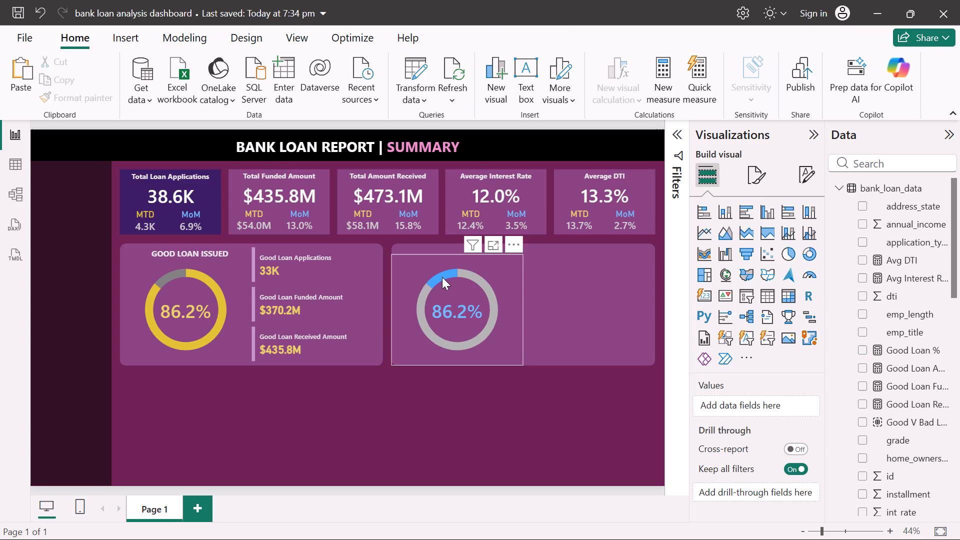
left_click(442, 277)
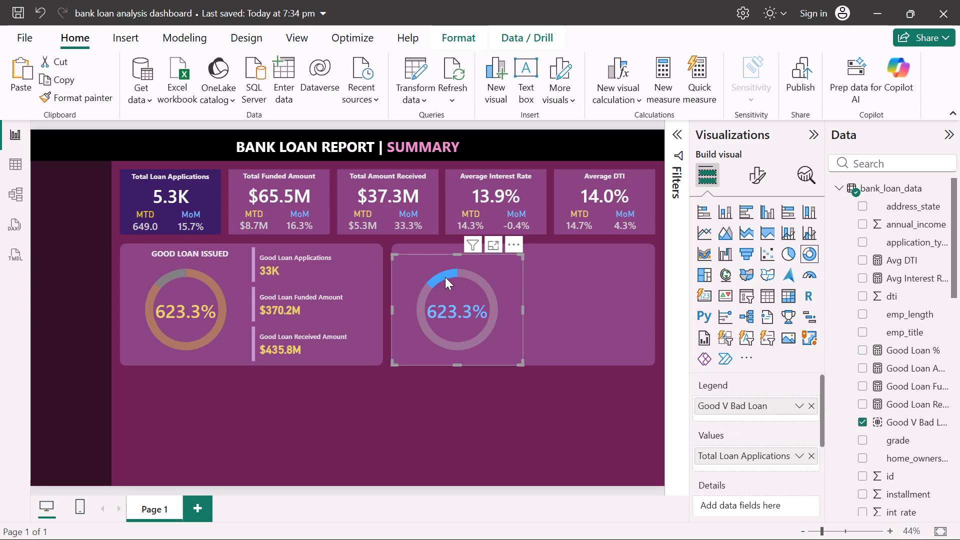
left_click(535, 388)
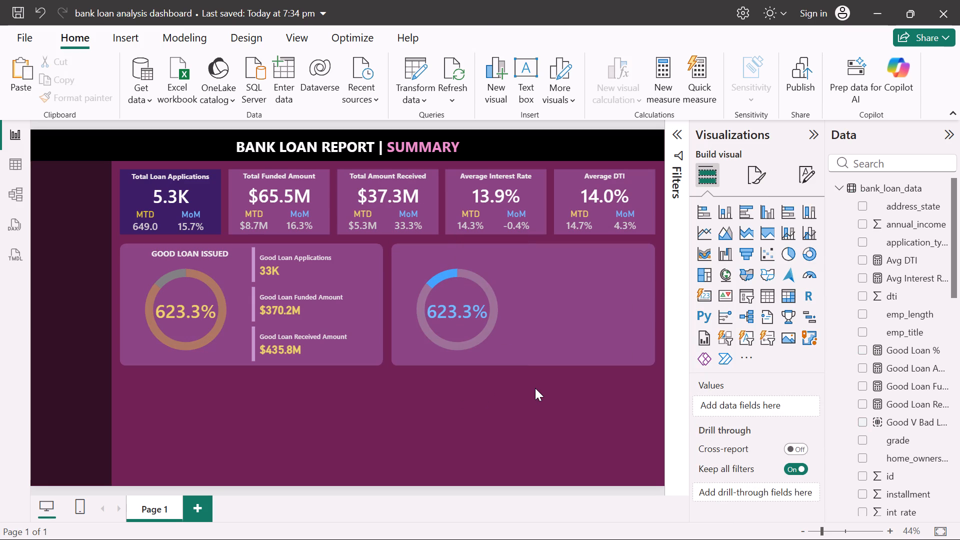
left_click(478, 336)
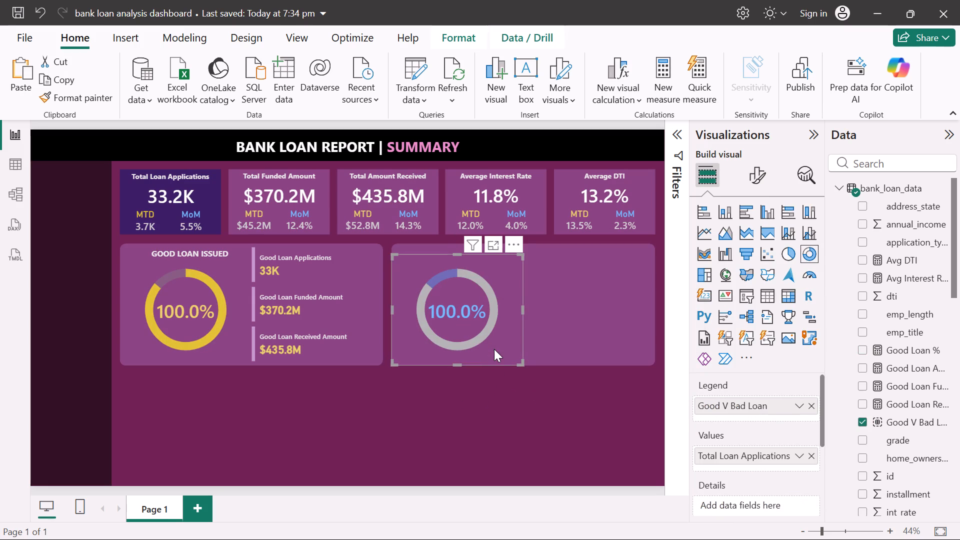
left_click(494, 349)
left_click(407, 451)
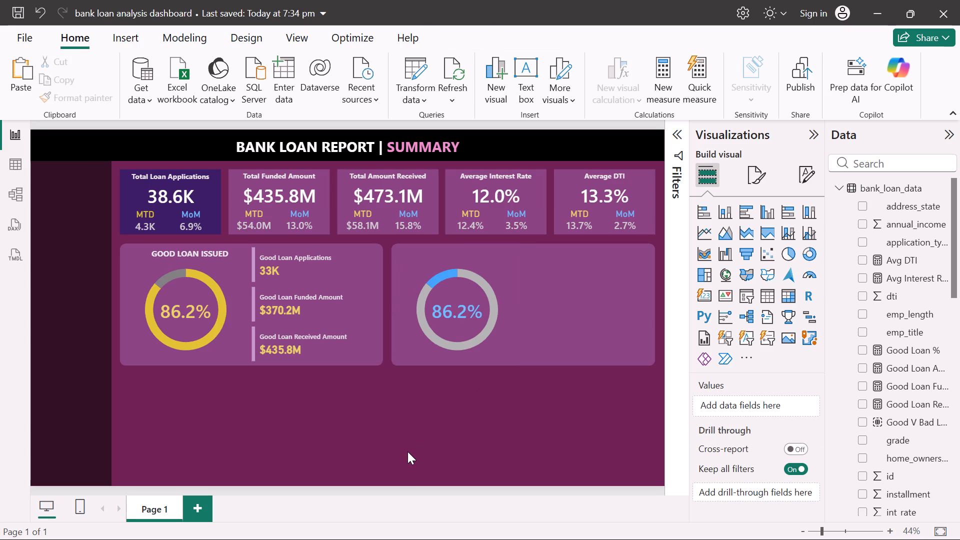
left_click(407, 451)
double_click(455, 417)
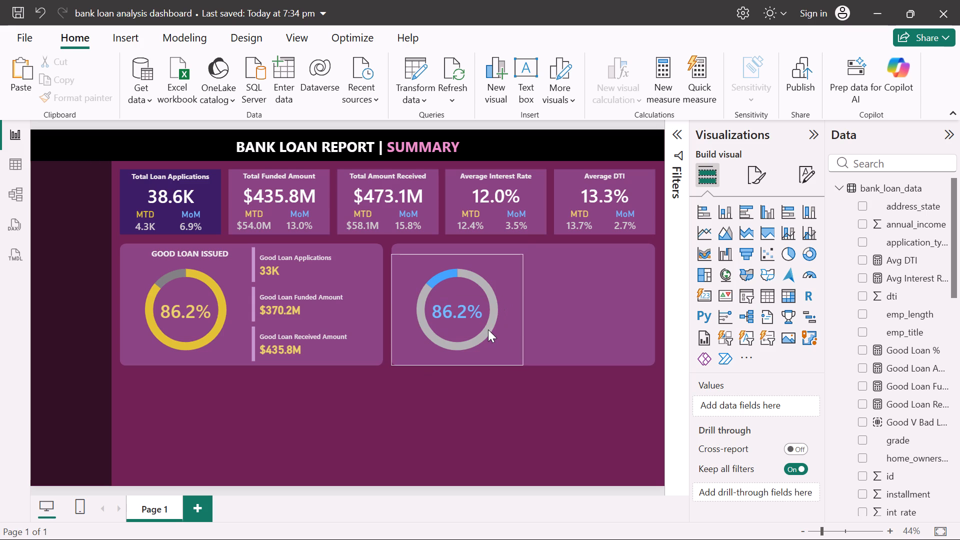
Set the Good Loan slice of the duplicated donut chart to dark grey, one theme shade darker than its mid grey.
left_click(510, 352)
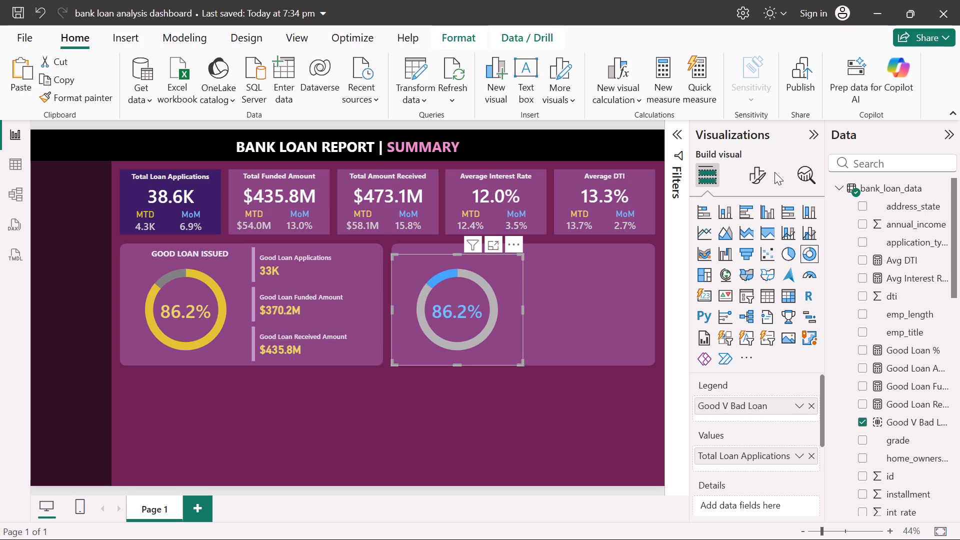
left_click(754, 174)
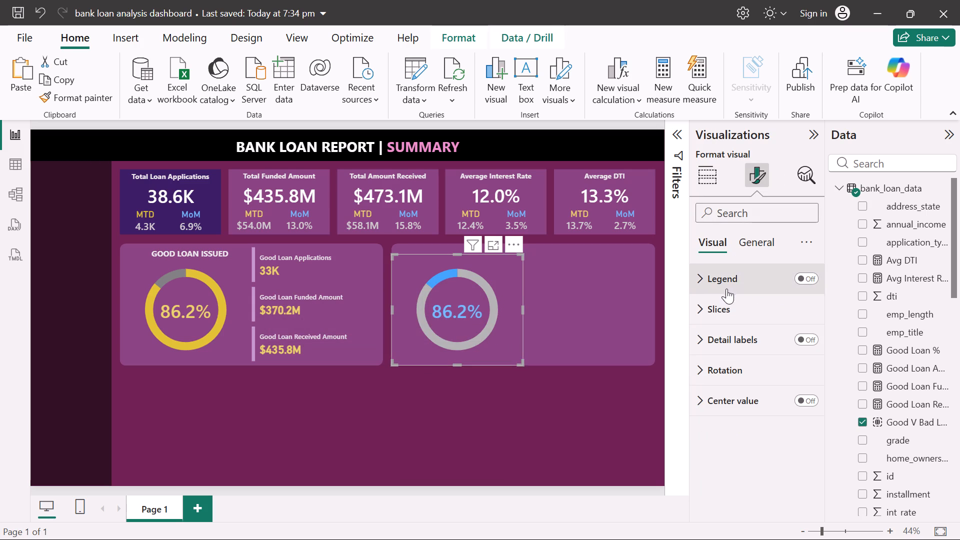
left_click(713, 304)
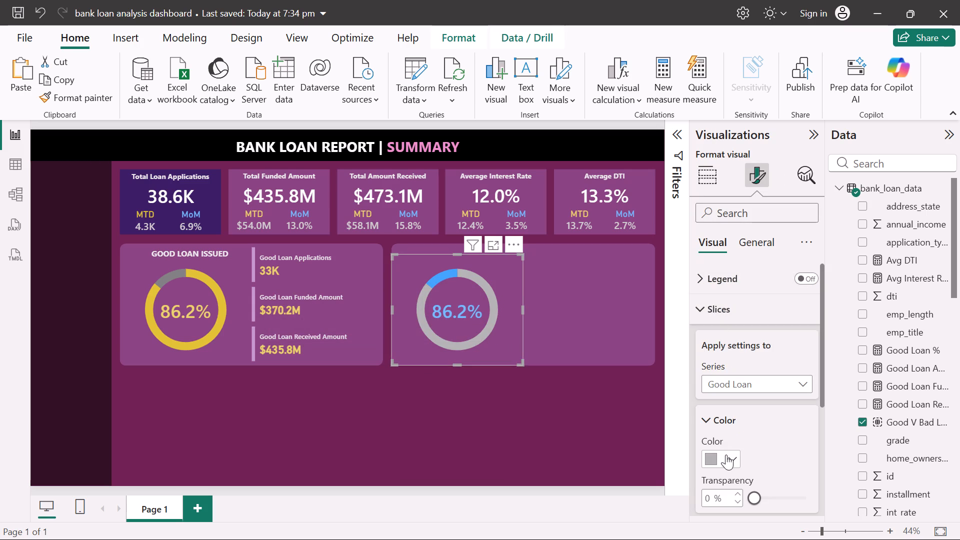
left_click(726, 455)
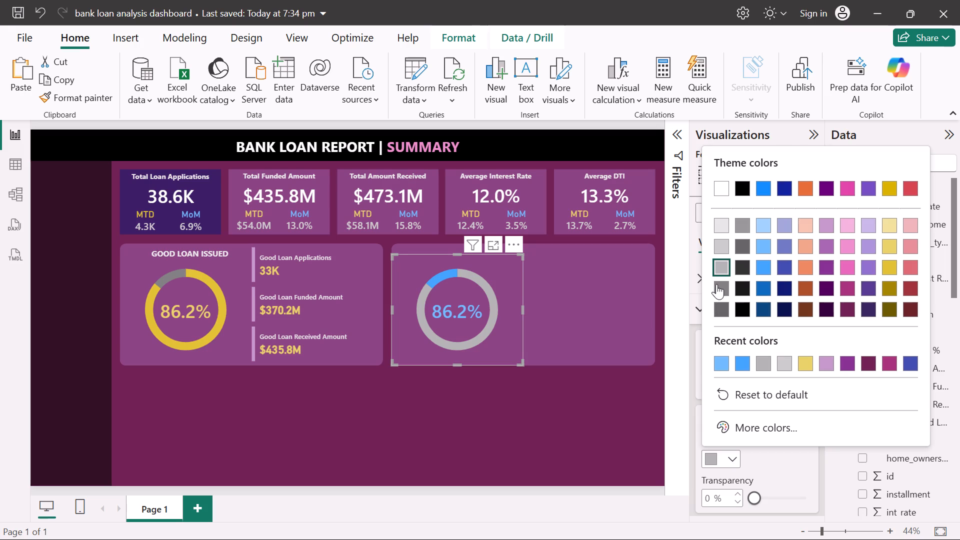
left_click(716, 284)
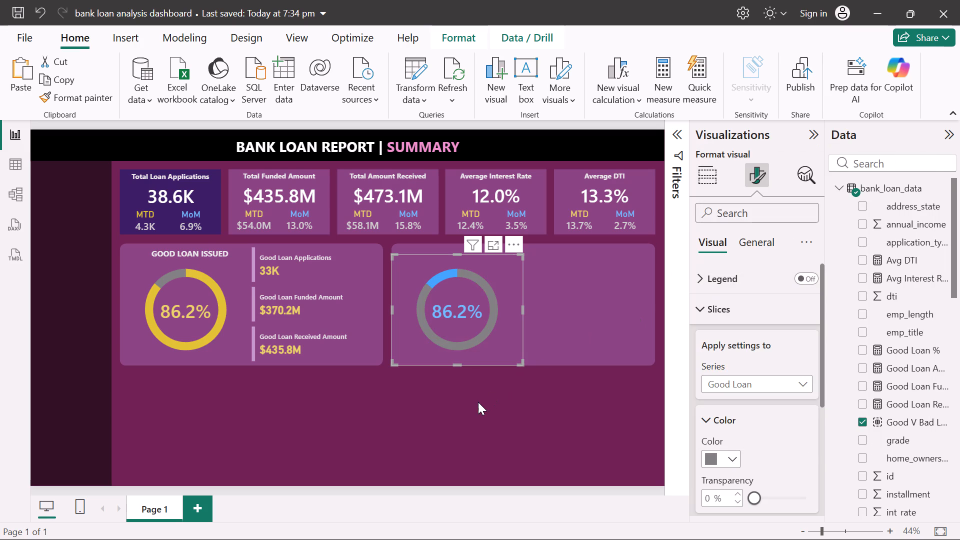
Check the Bad Loan slice colour of the original good loan donut chart.
left_click(228, 294)
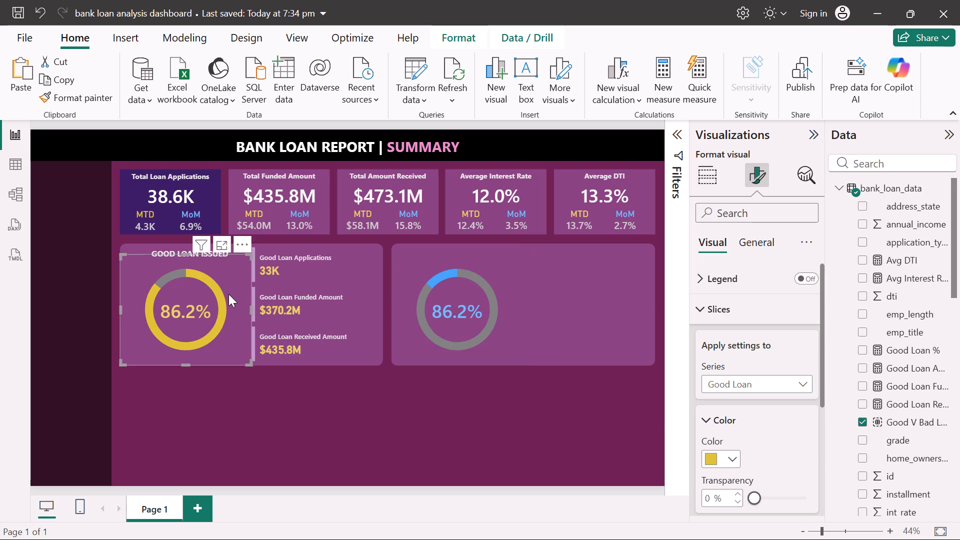
left_click(780, 389)
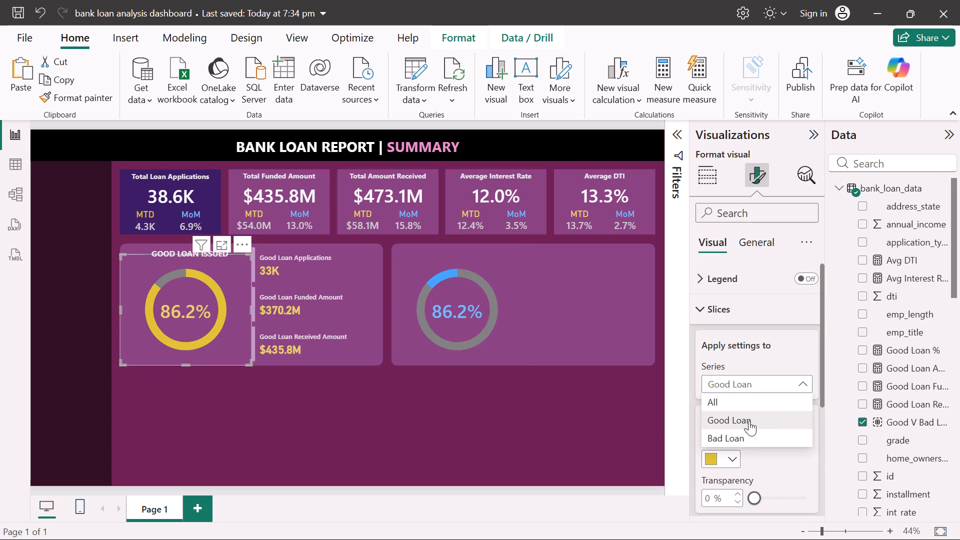
left_click(746, 432)
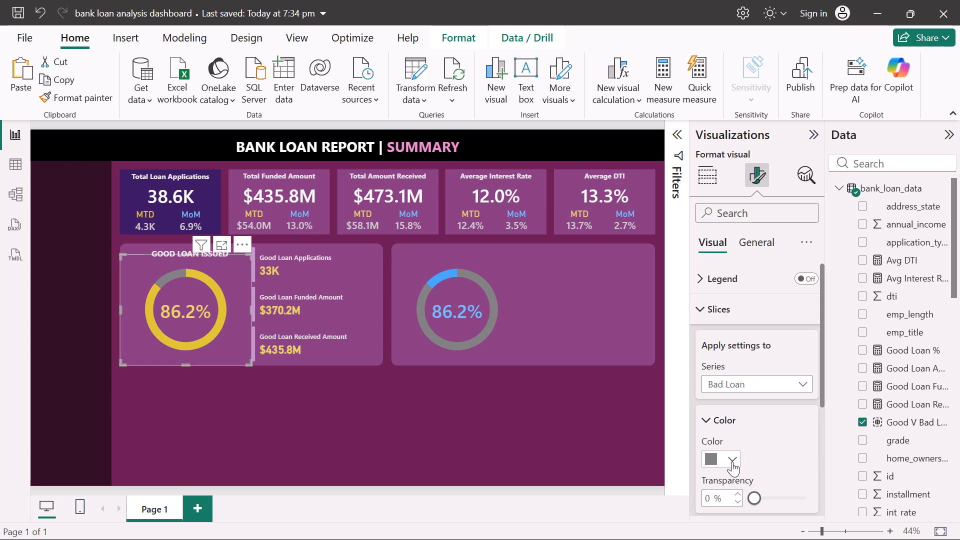
left_click(732, 457)
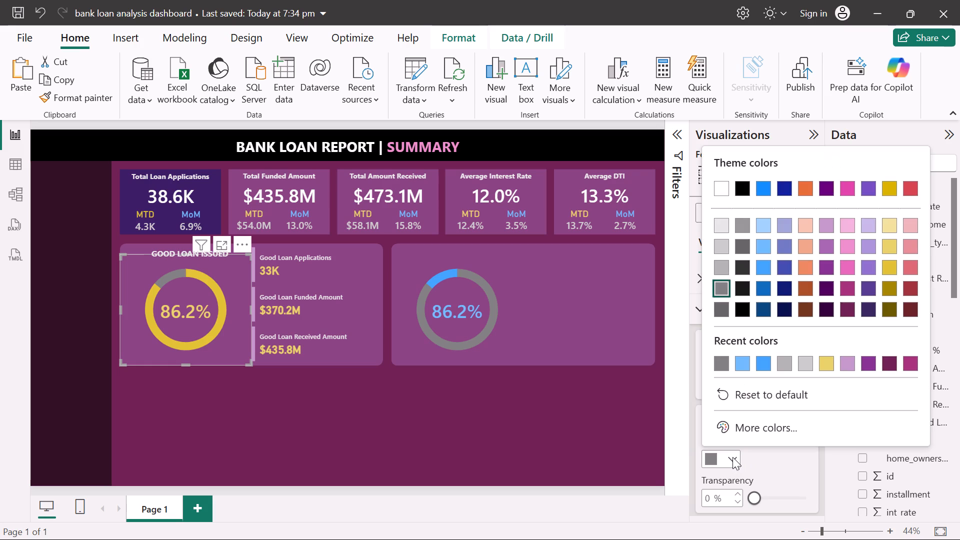
left_click(521, 451)
left_click(521, 451)
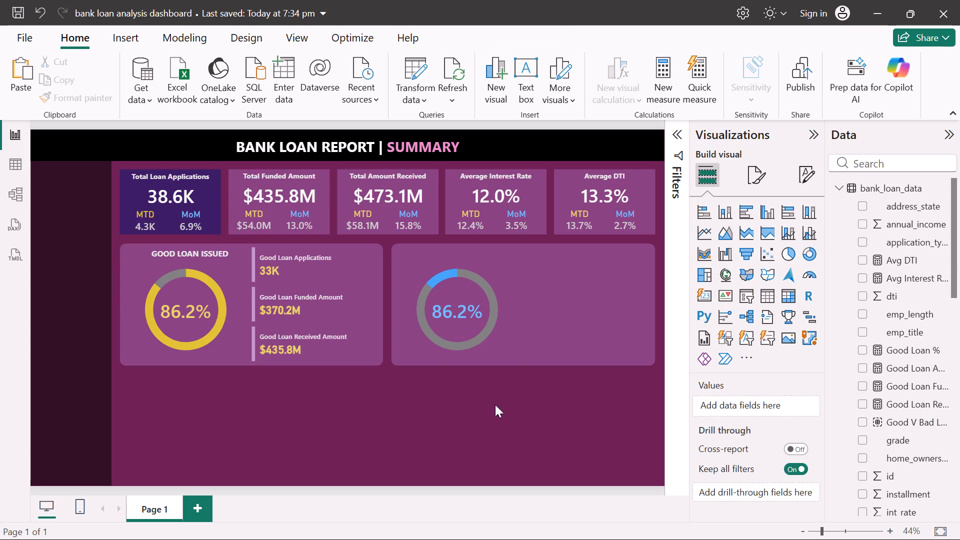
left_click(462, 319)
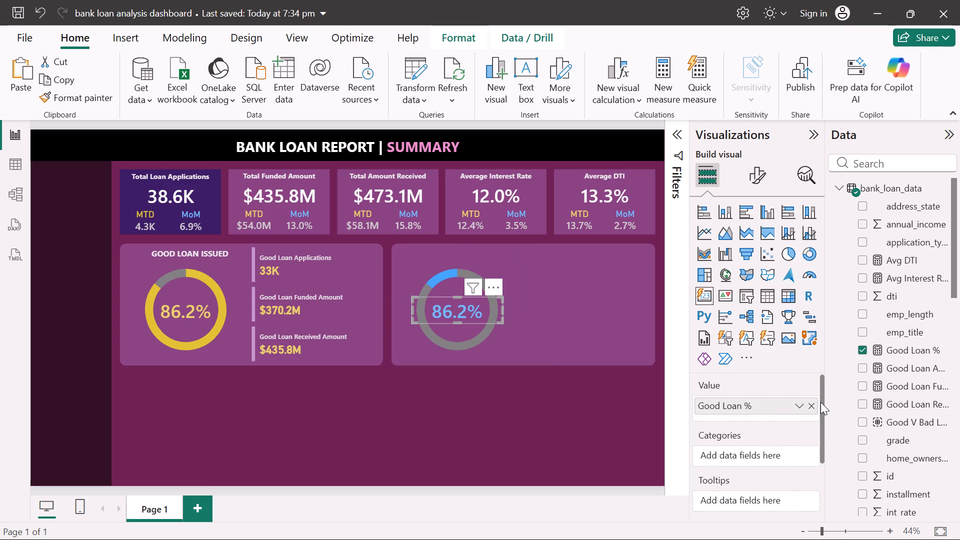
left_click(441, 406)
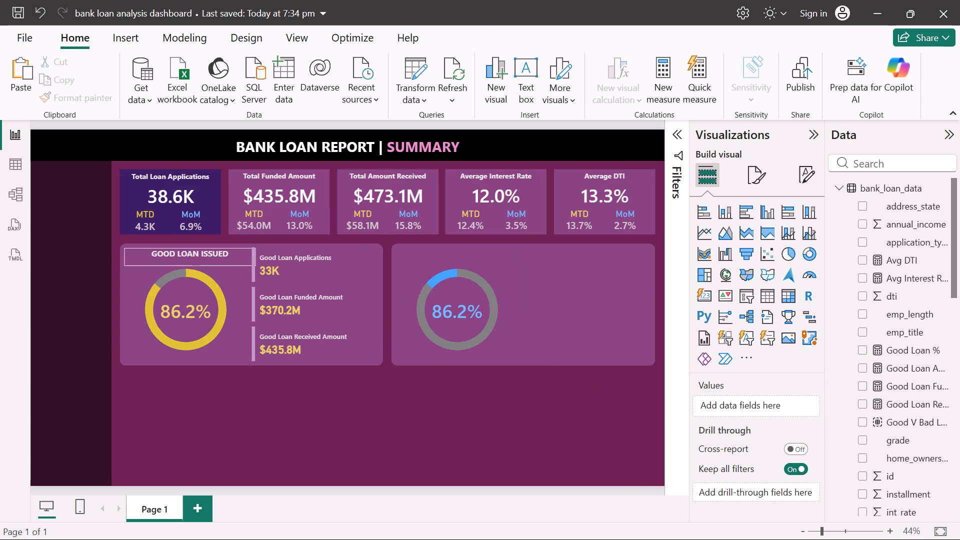
Copy the GOOD LOAN ISSUED heading text and paste it into a new text box.
left_click_drag(234, 257, 136, 258)
key("ctrl+c")
left_click(344, 434)
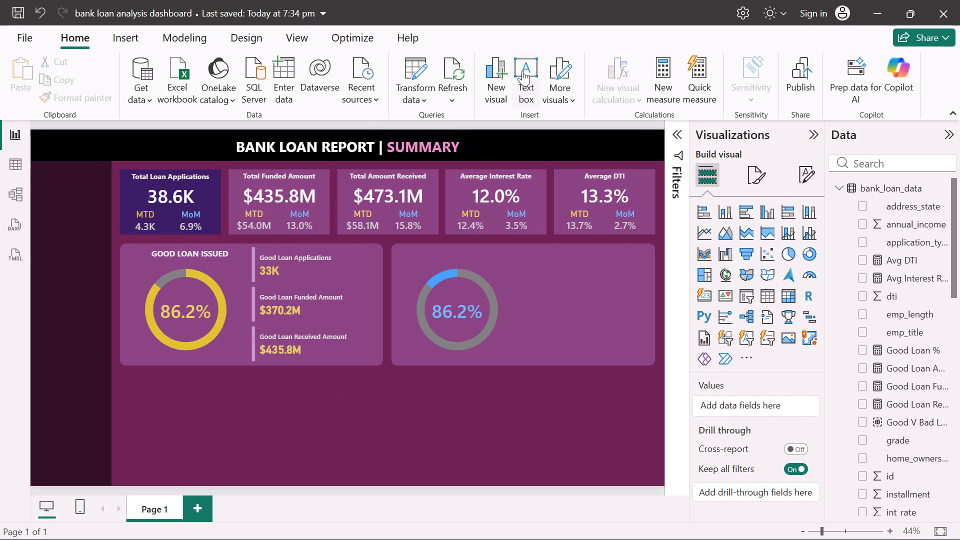
left_click(522, 70)
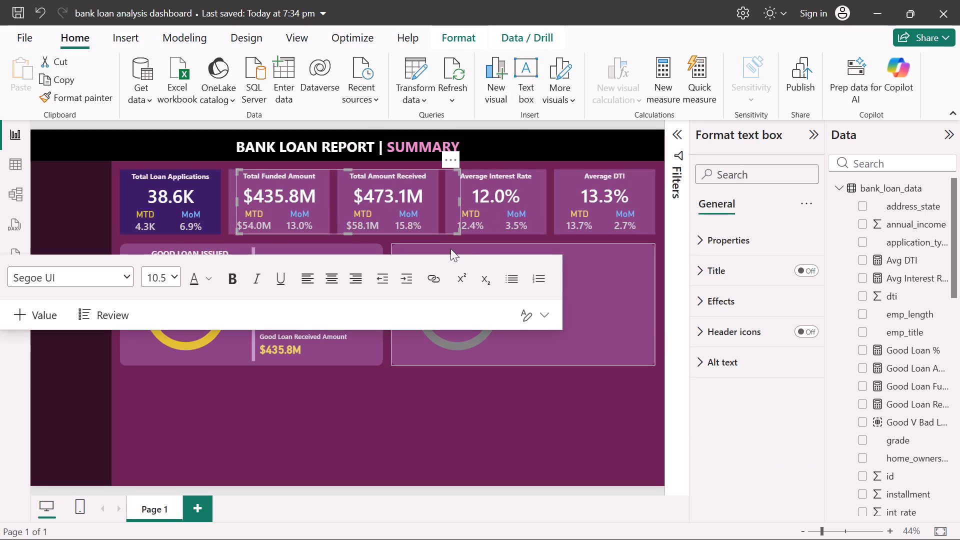
left_click(336, 190)
key("ctrl+v")
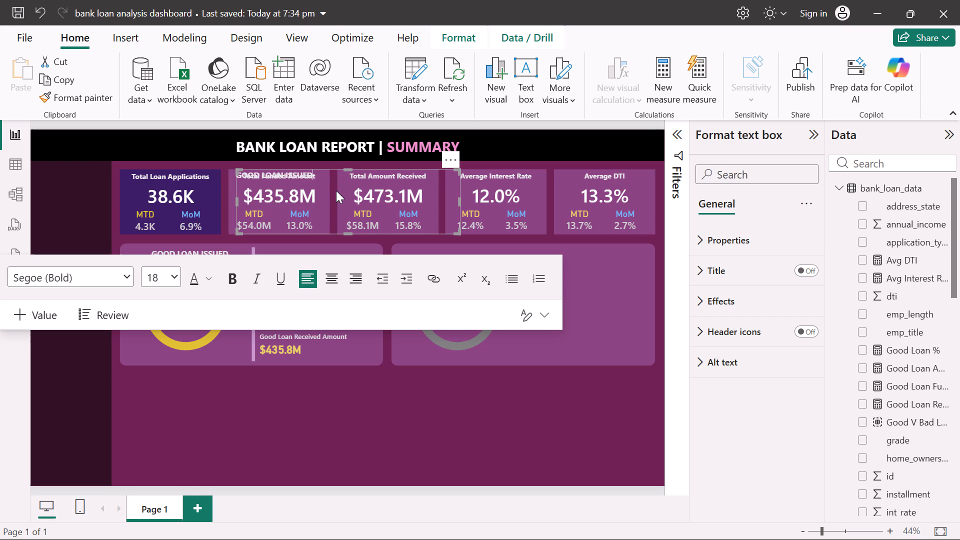
Change the word GOOD to BAD in the new text box so the heading reads BAD LOAN ISSUED.
left_click(260, 173)
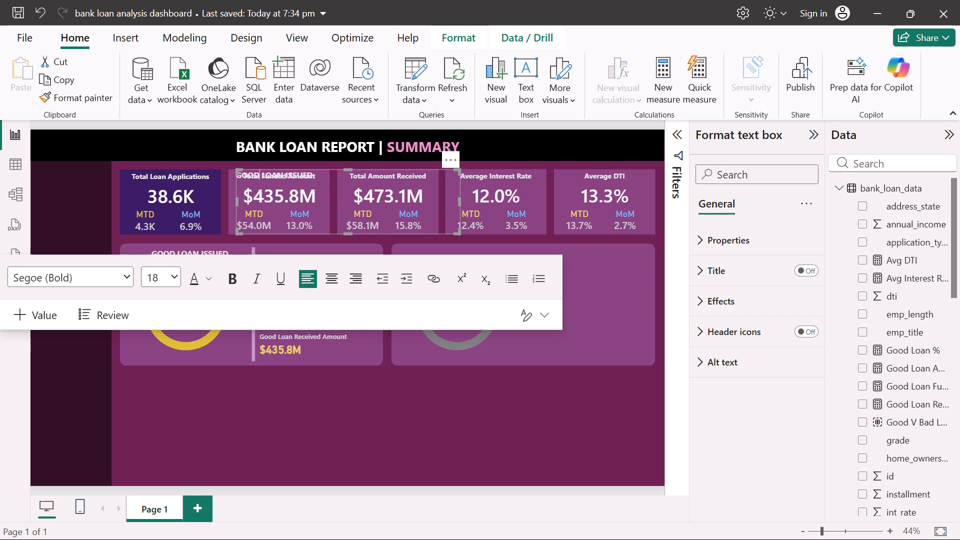
key("BackSpace")
key("BackSpace")
key("BackSpace")
key("BackSpace")
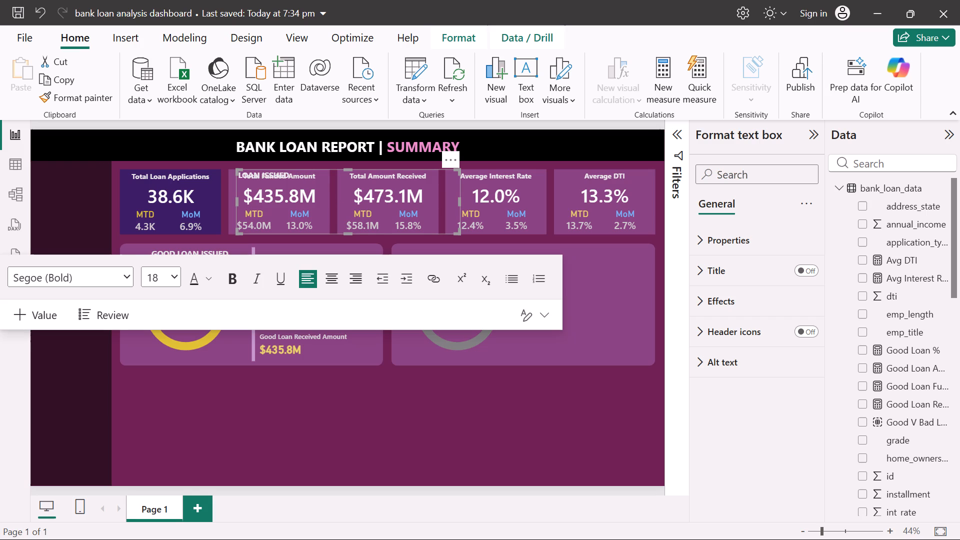
type("BAD")
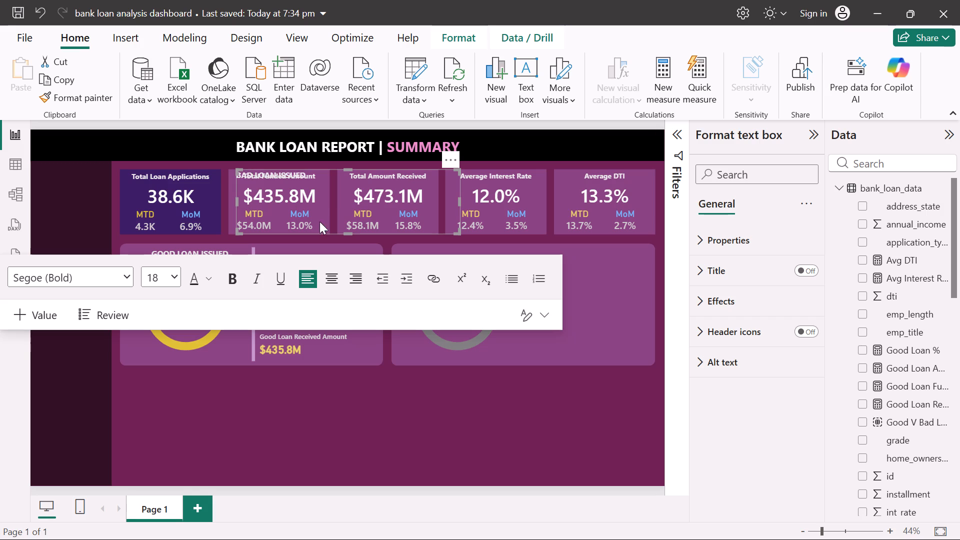
left_click(515, 405)
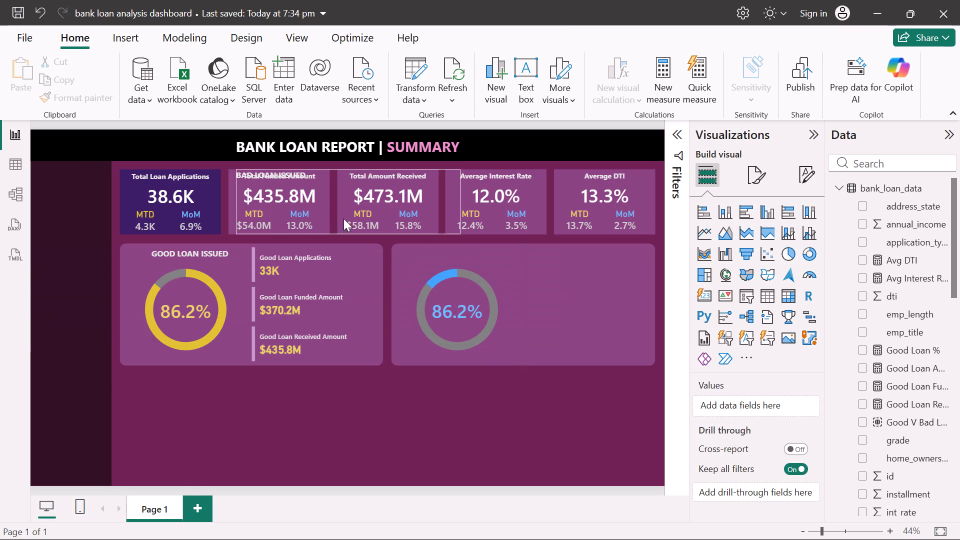
Resize the BAD LOAN ISSUED text box vertically into a thin strip along the top of the loan panels.
left_click_drag(327, 205, 328, 197)
left_click_drag(349, 234, 367, 274)
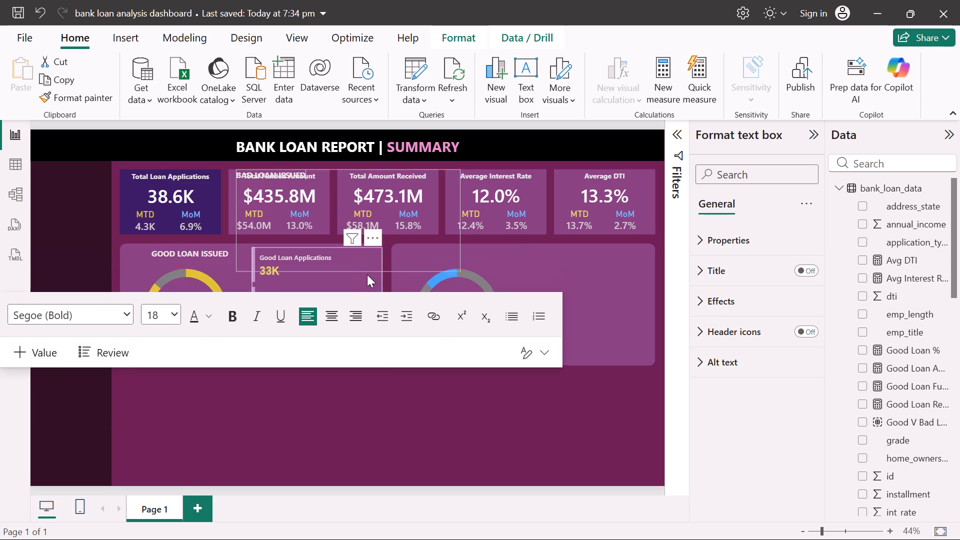
left_click_drag(367, 274, 366, 269)
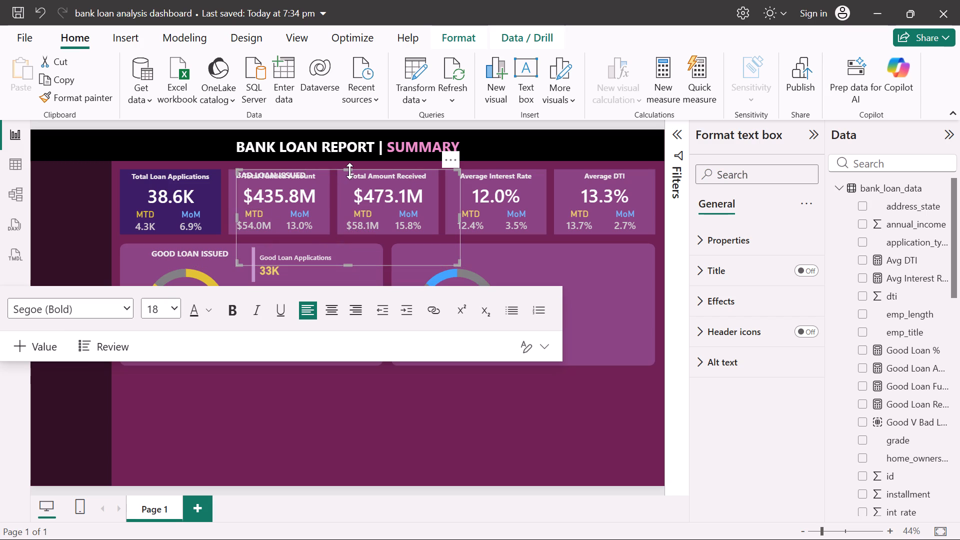
left_click_drag(349, 171, 377, 236)
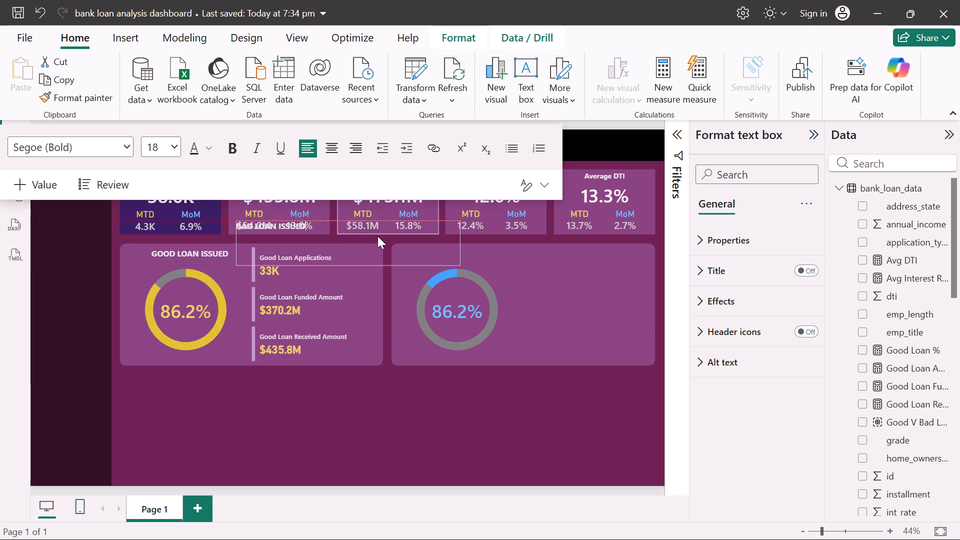
left_click_drag(377, 236, 381, 247)
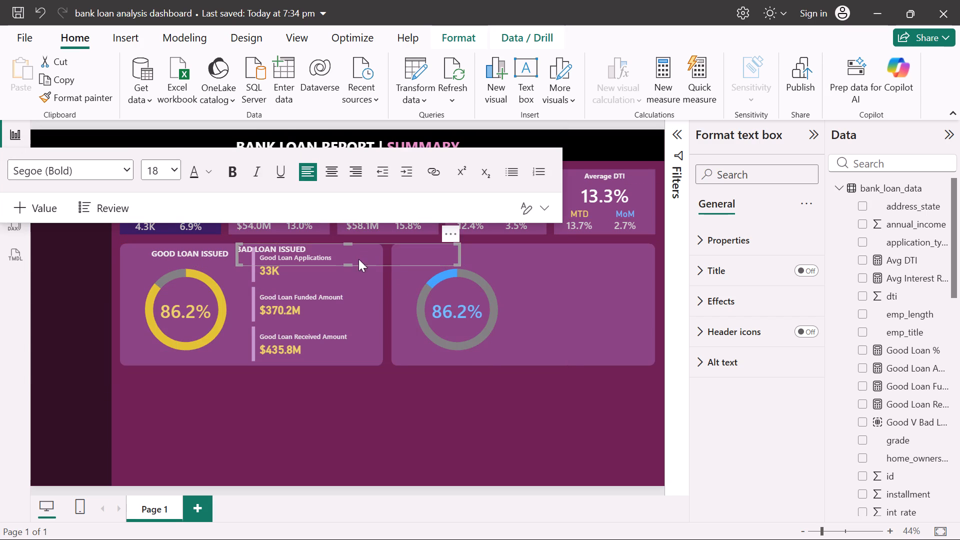
Widen the BAD LOAN ISSUED text box across the empty loan panel to the page edge and centre its text.
left_click_drag(459, 253, 641, 245)
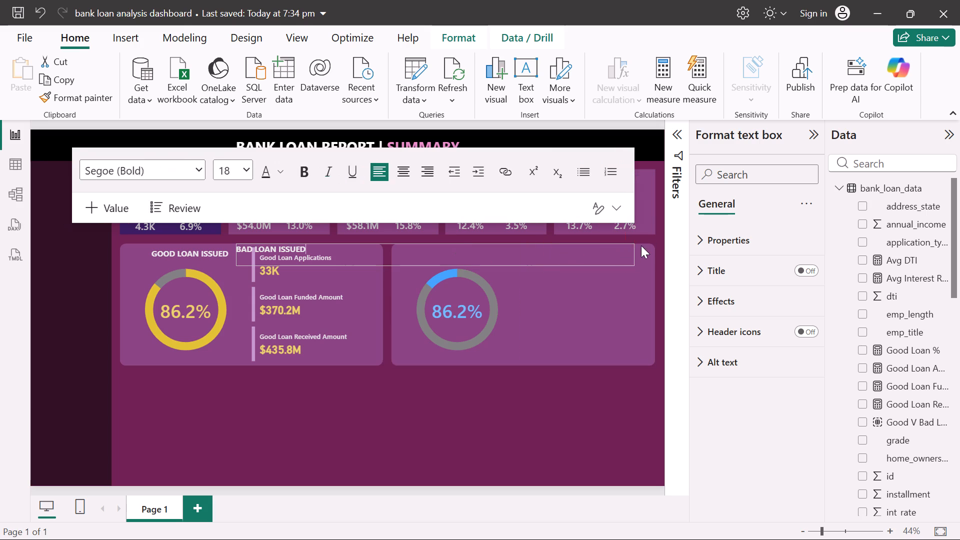
left_click_drag(641, 245, 675, 249)
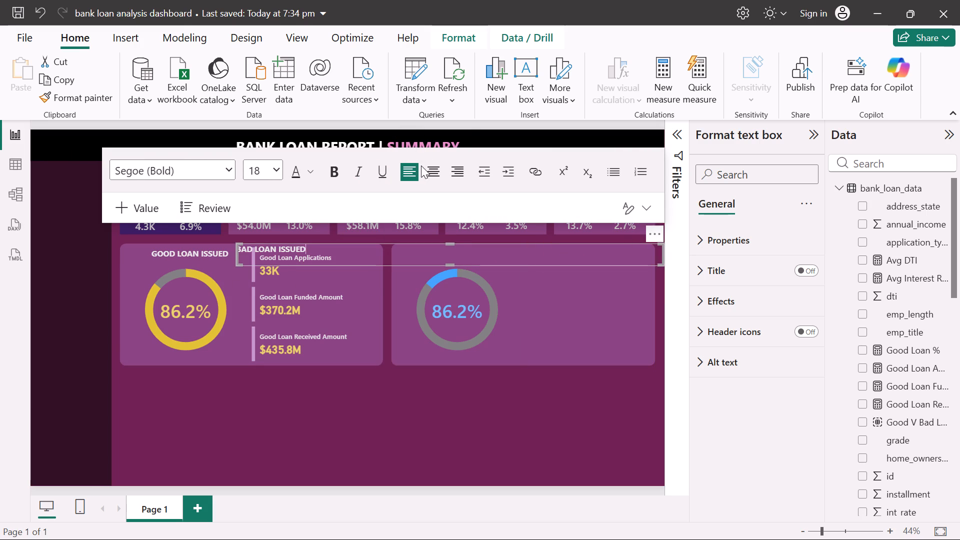
left_click(436, 172)
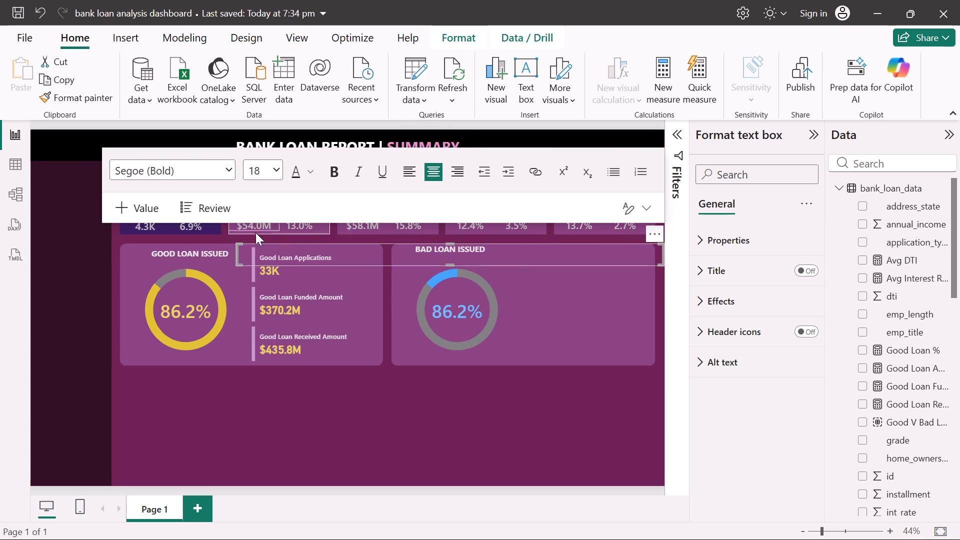
Lower the top edge of the BAD LOAN ISSUED text box slightly to line the heading up with GOOD LOAN ISSUED.
left_click_drag(234, 253, 319, 251)
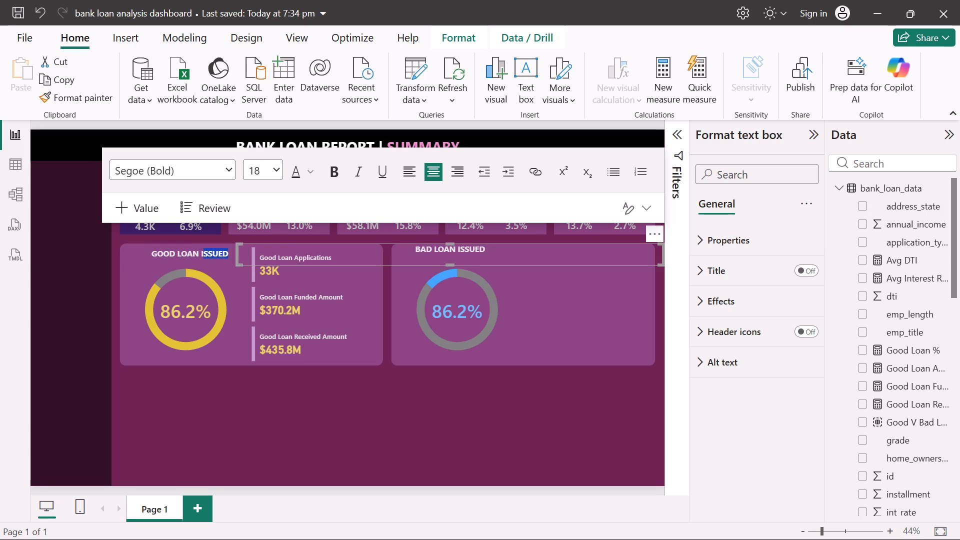
left_click_drag(319, 251, 398, 235)
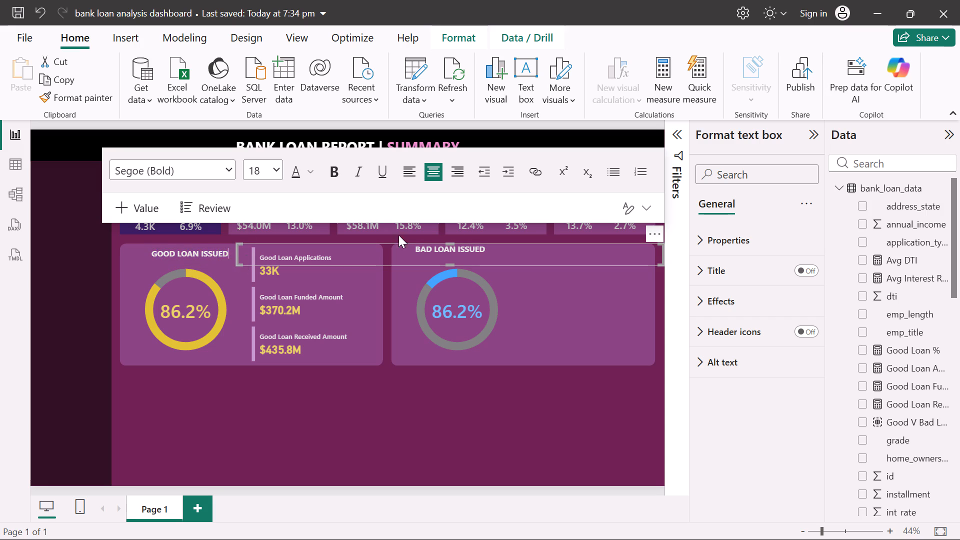
left_click_drag(398, 235, 451, 246)
left_click_drag(451, 246, 451, 252)
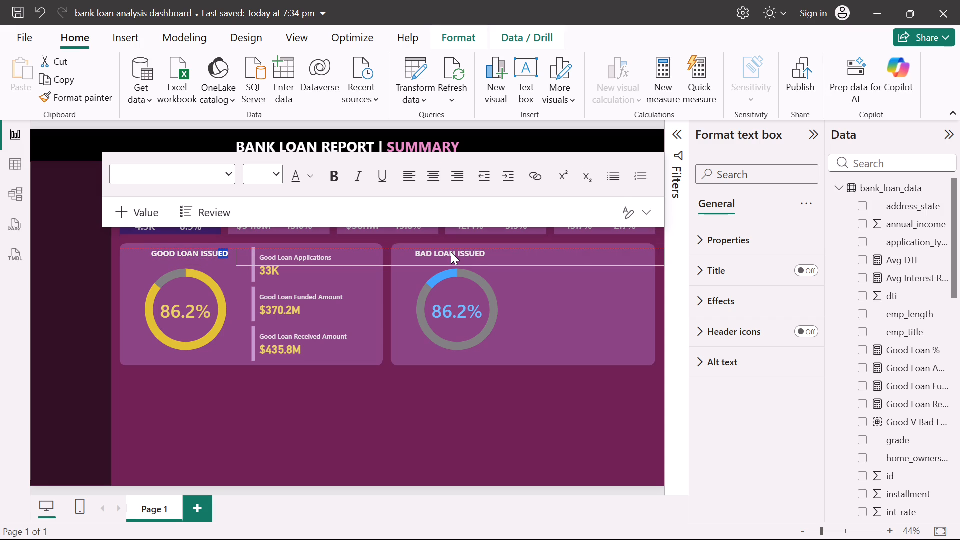
left_click_drag(451, 252, 450, 250)
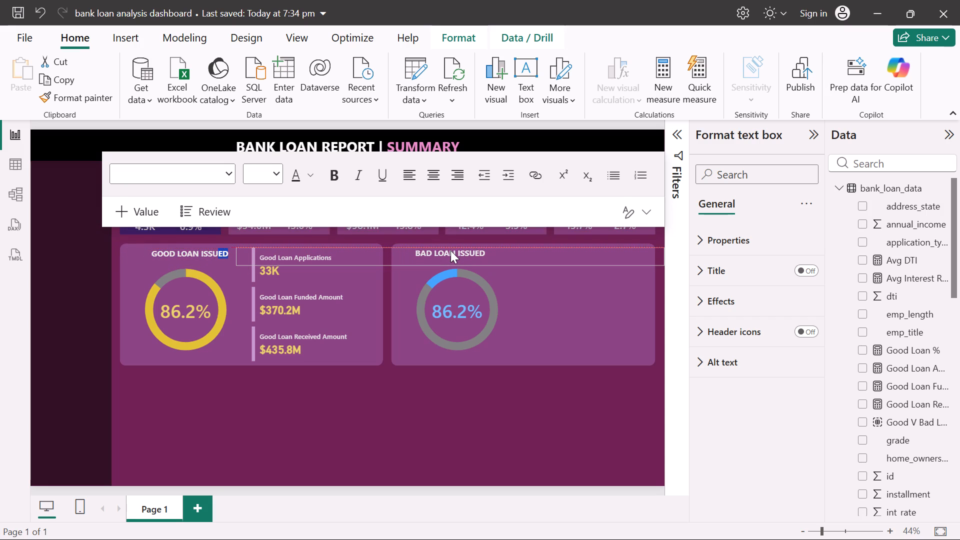
left_click_drag(450, 250, 450, 252)
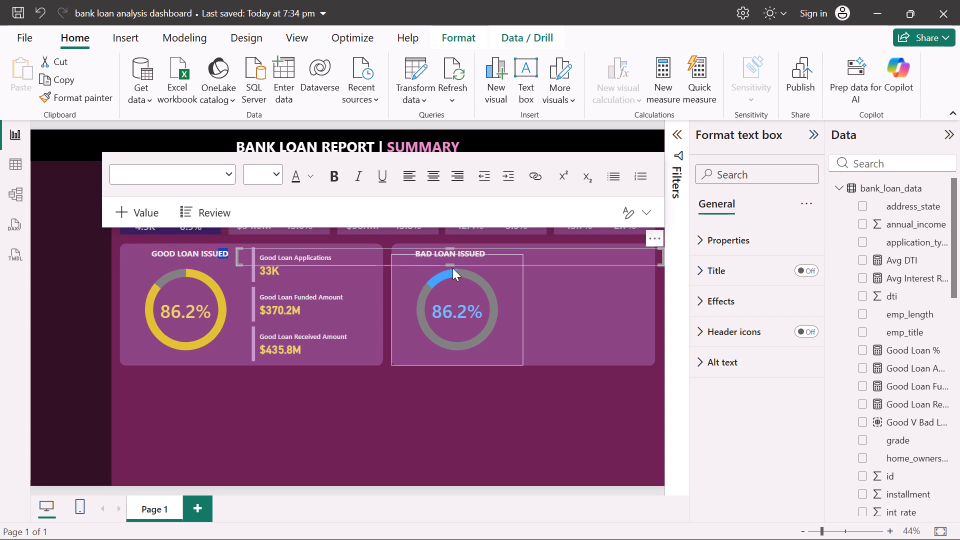
left_click(452, 265)
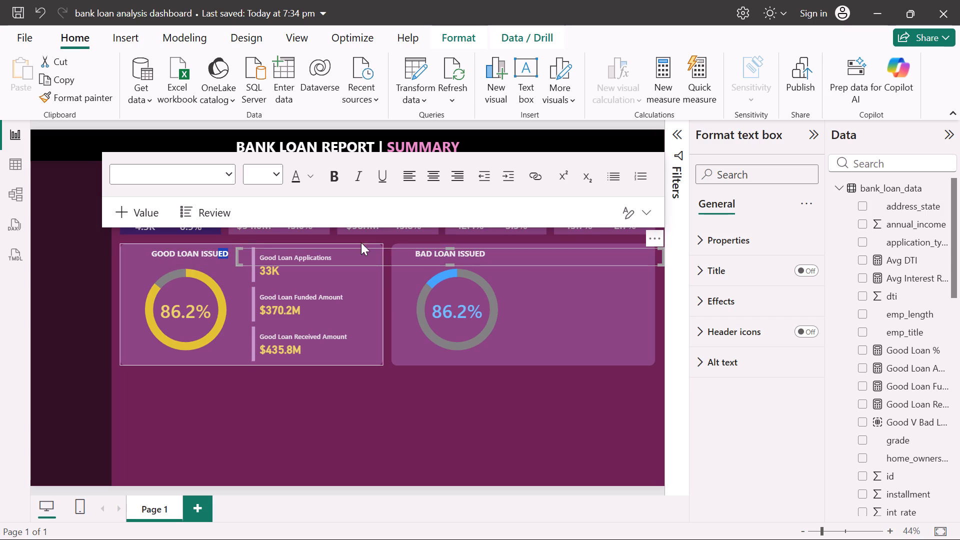
Narrow the BAD LOAN ISSUED text box from both sides to match the blue donut chart's width, centring the heading above it.
left_click_drag(236, 258, 322, 248)
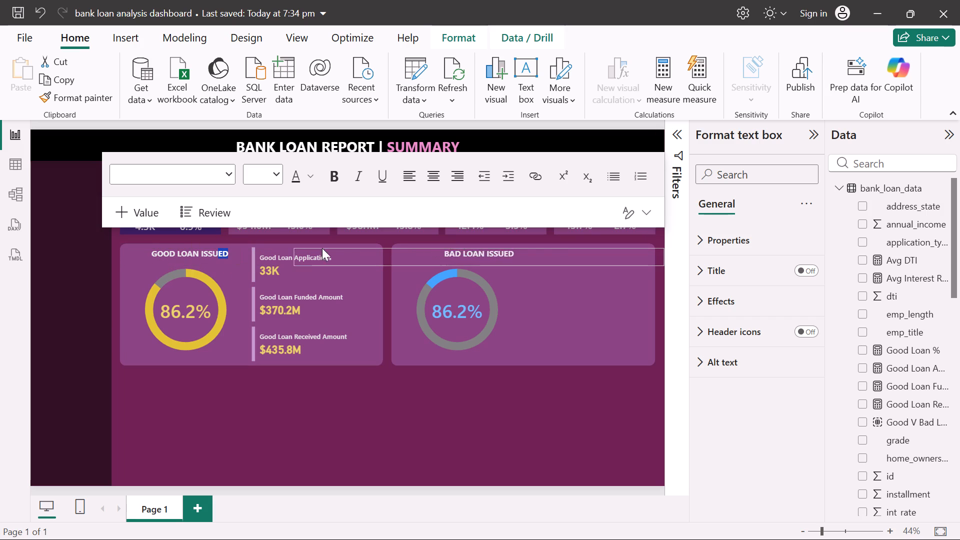
left_click_drag(322, 248, 398, 248)
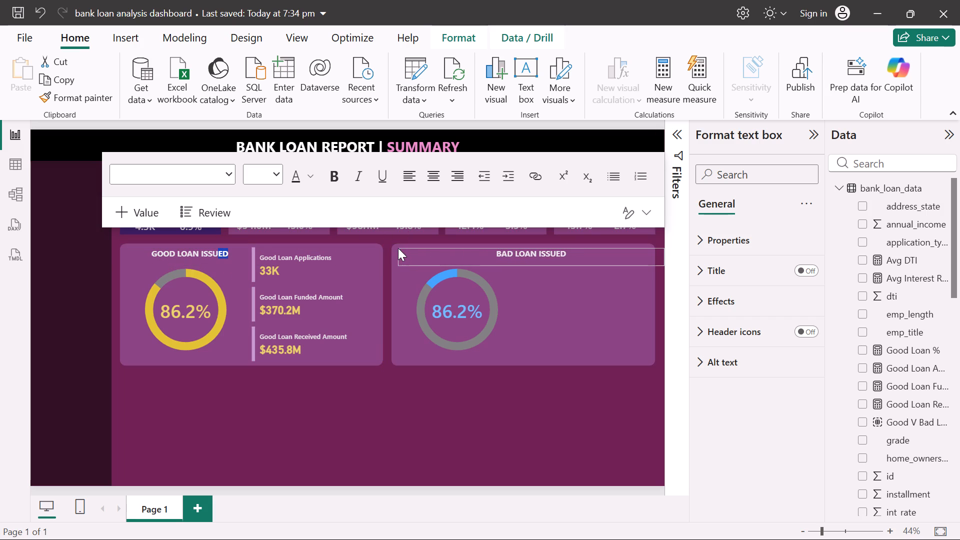
left_click_drag(398, 248, 397, 248)
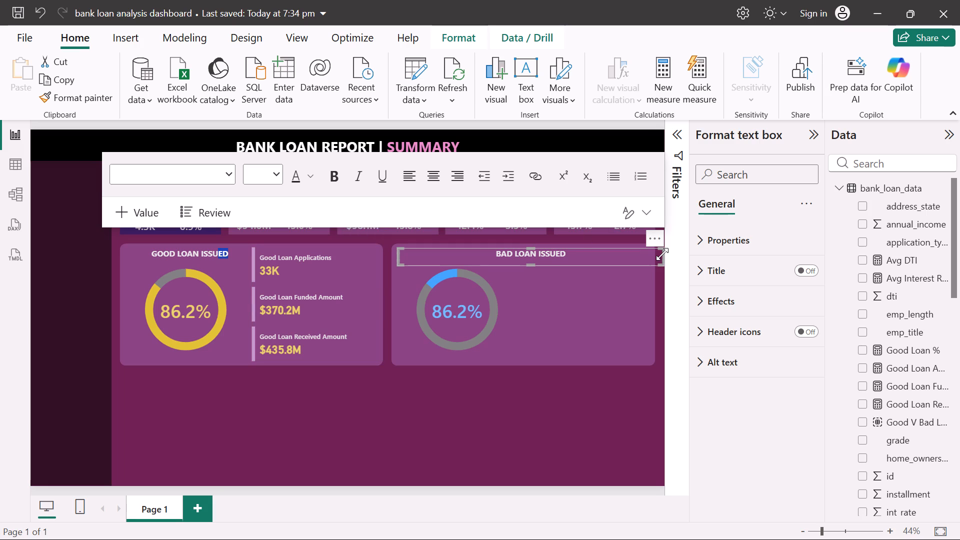
left_click_drag(662, 254, 552, 251)
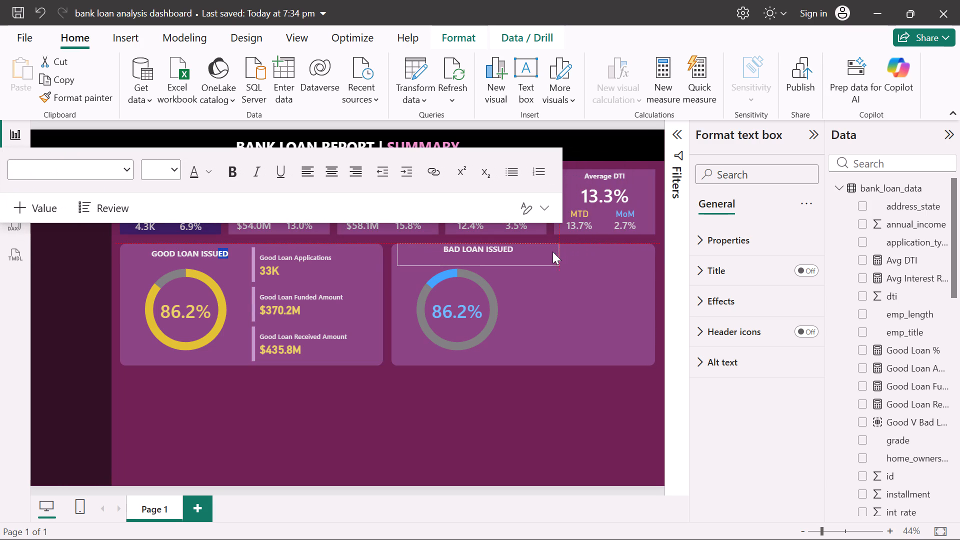
left_click_drag(552, 251, 546, 256)
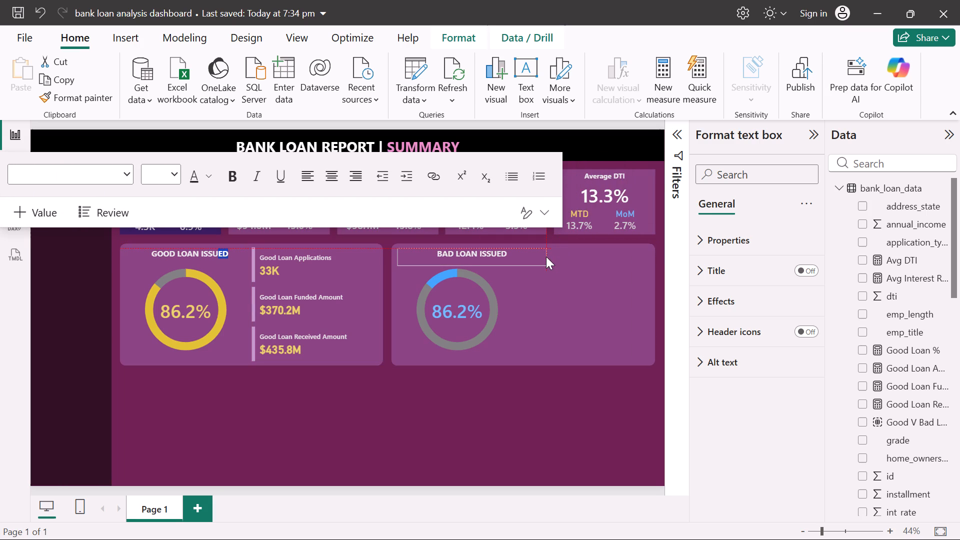
left_click_drag(546, 256, 525, 255)
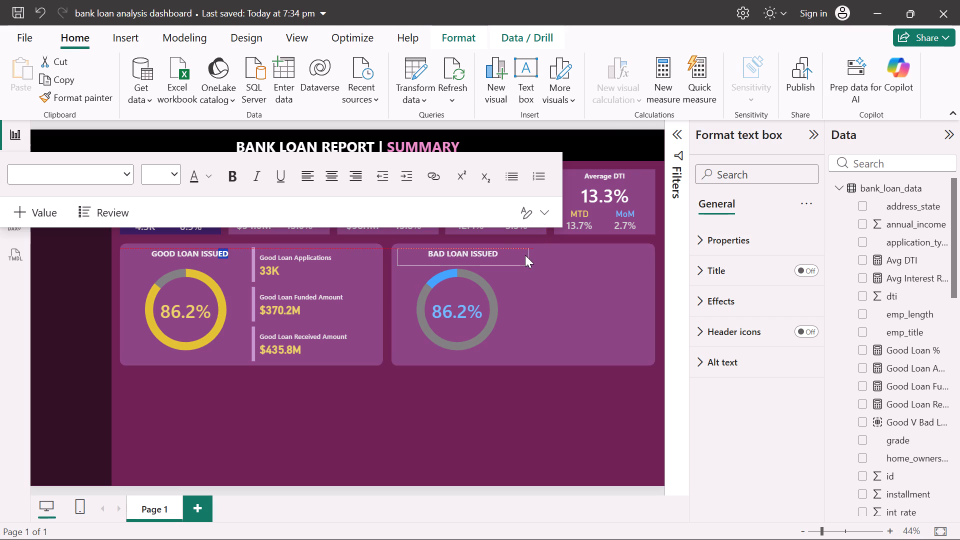
left_click_drag(525, 255, 523, 255)
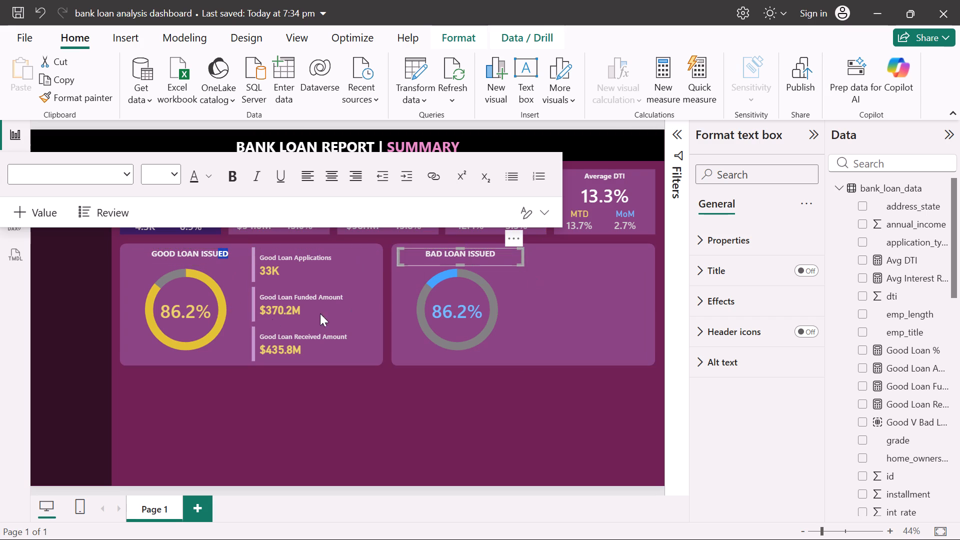
left_click(422, 421)
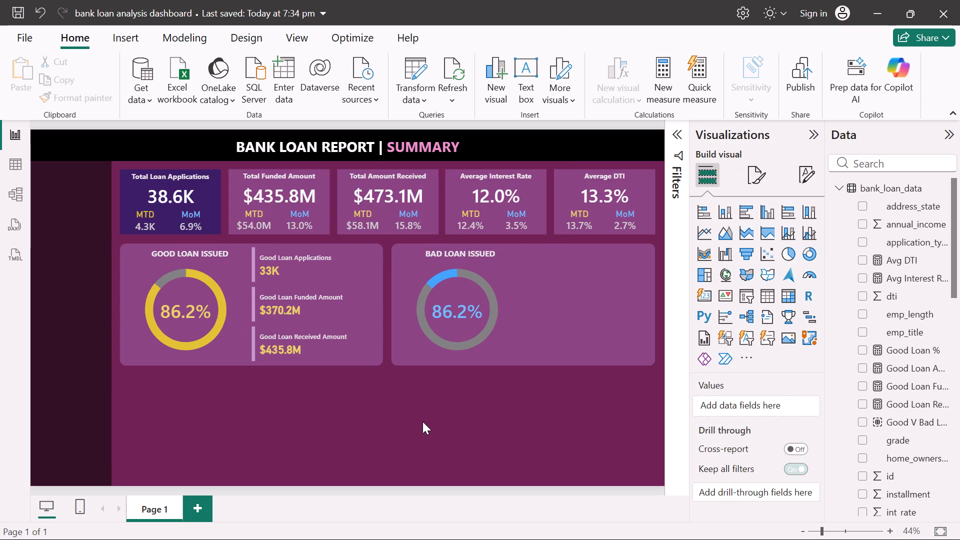
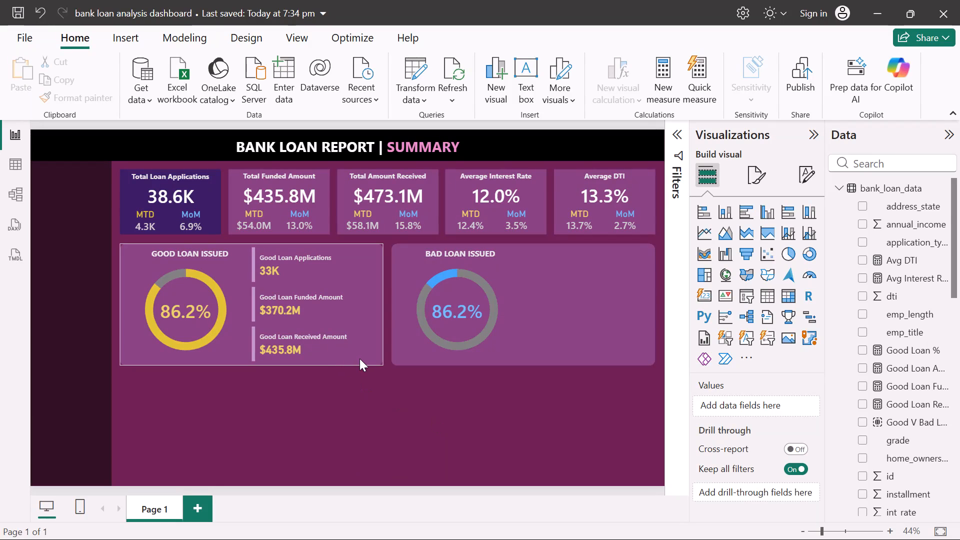
Shorten the background panel behind the good loan visuals by raising its bottom edge slightly.
left_click(119, 252)
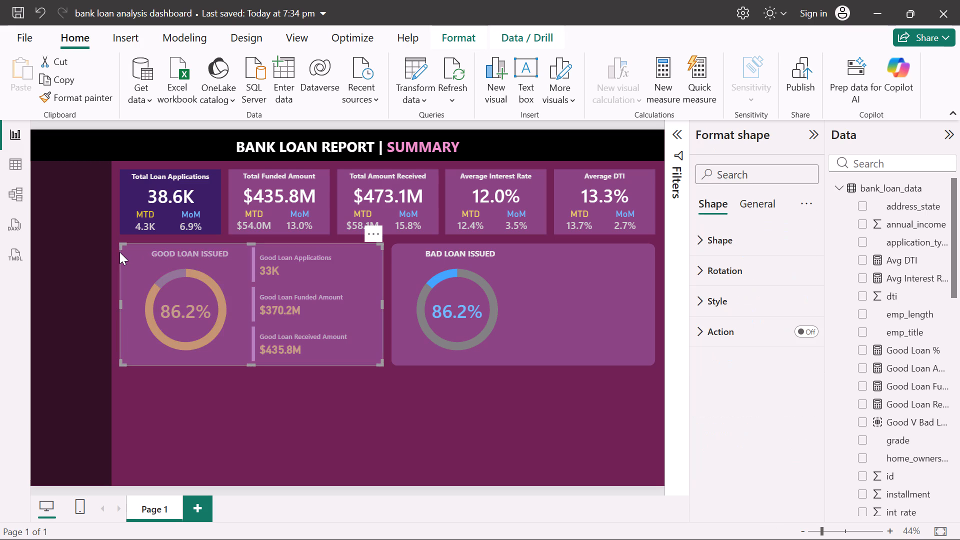
left_click_drag(254, 364, 254, 359)
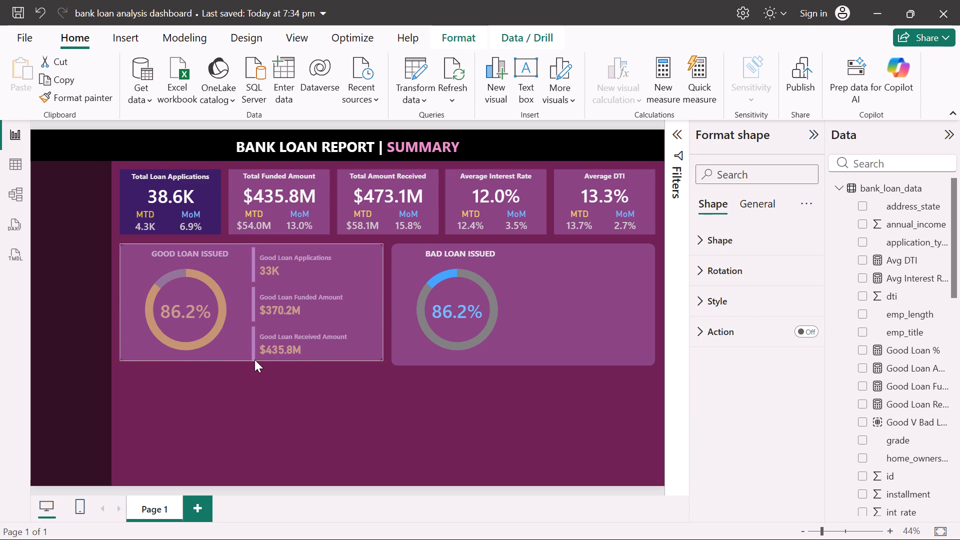
left_click_drag(254, 359, 254, 355)
left_click_drag(254, 355, 254, 354)
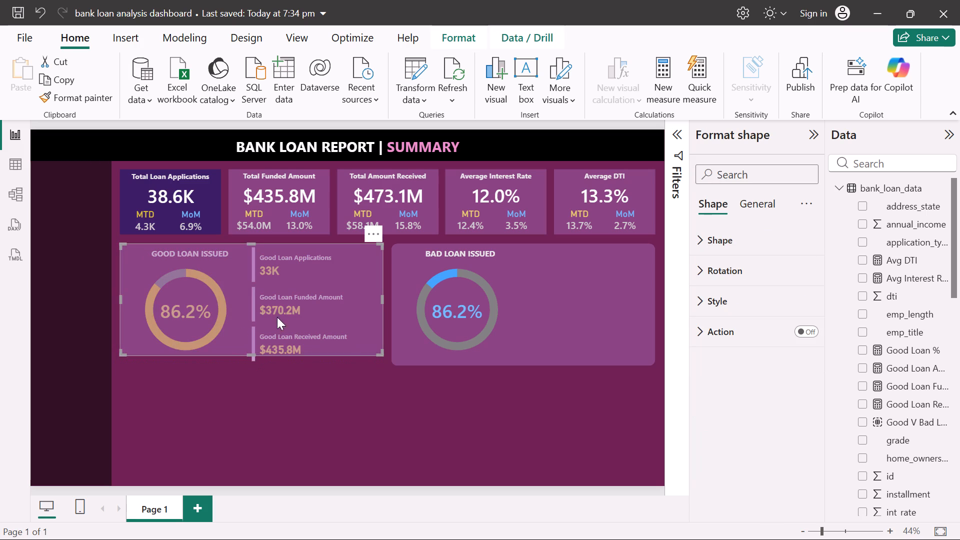
left_click(349, 415)
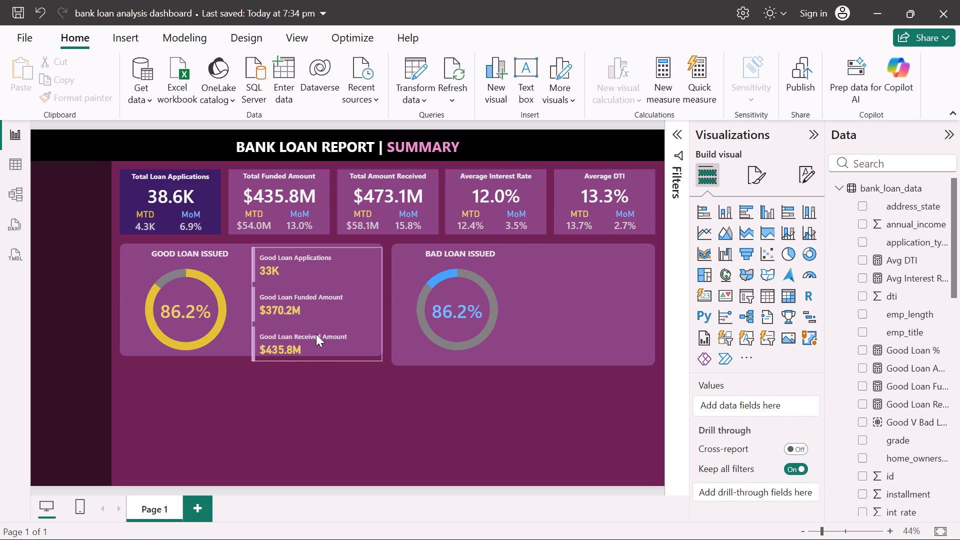
Shorten the good loan multi-row card from its bottom edge and nudge it up to fit inside the shortened panel.
left_click(315, 333)
left_click_drag(315, 357, 316, 349)
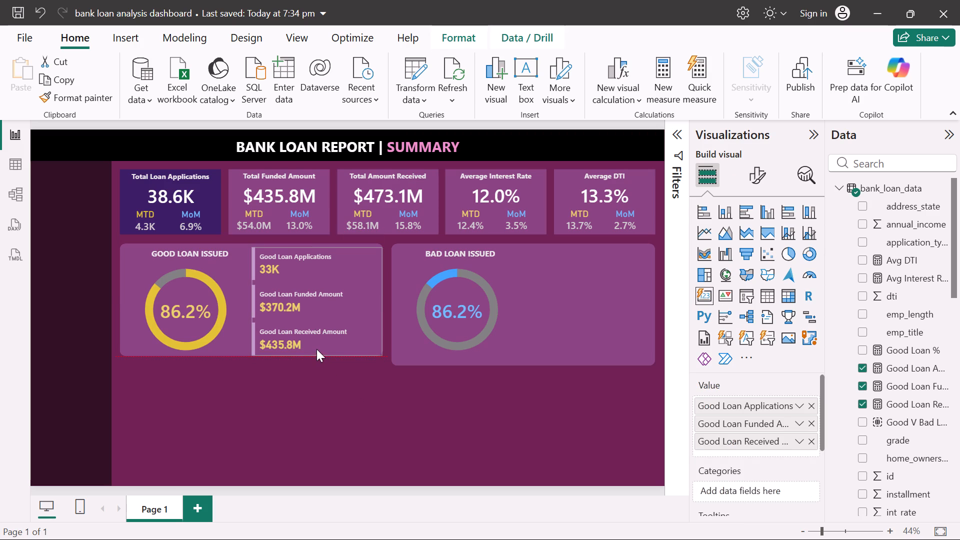
left_click_drag(316, 349, 317, 347)
left_click_drag(317, 347, 317, 345)
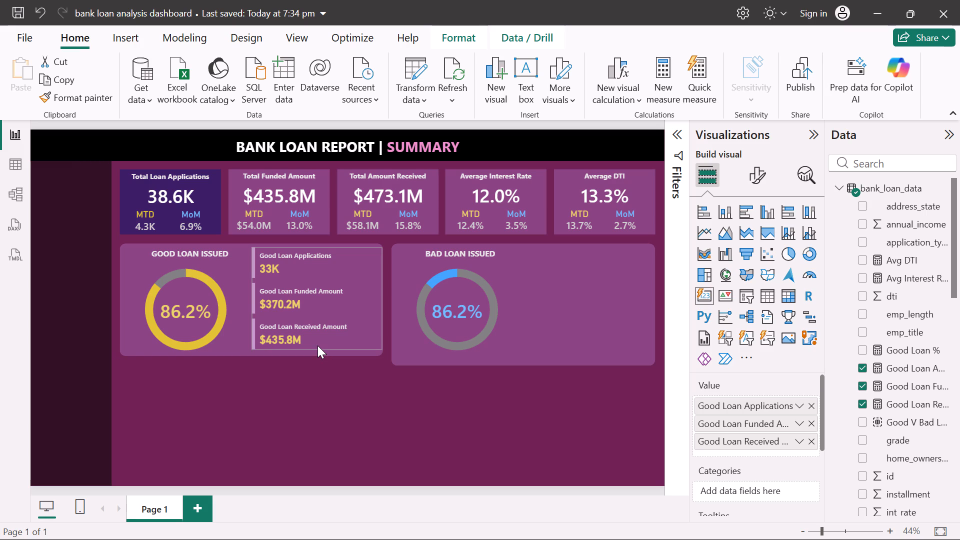
left_click_drag(317, 345, 317, 347)
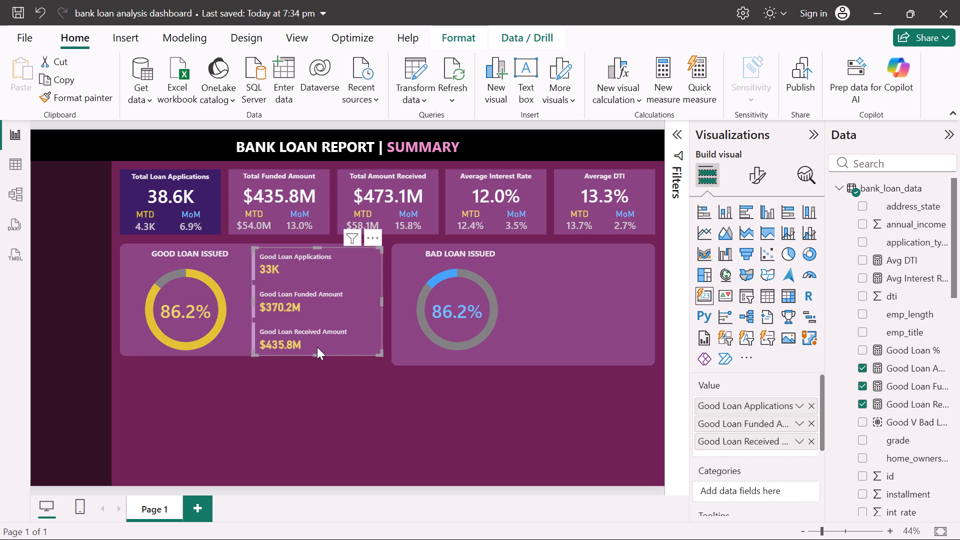
left_click(342, 298)
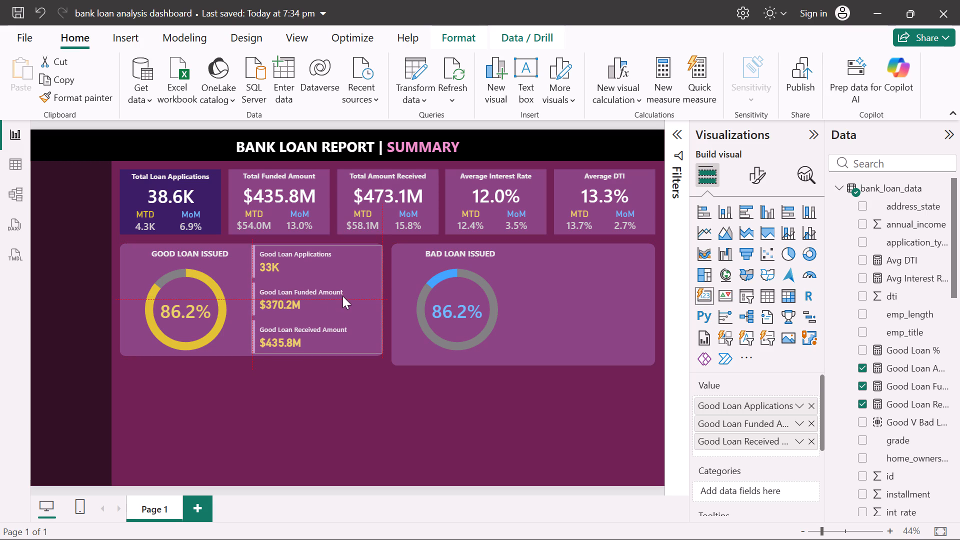
left_click(342, 296)
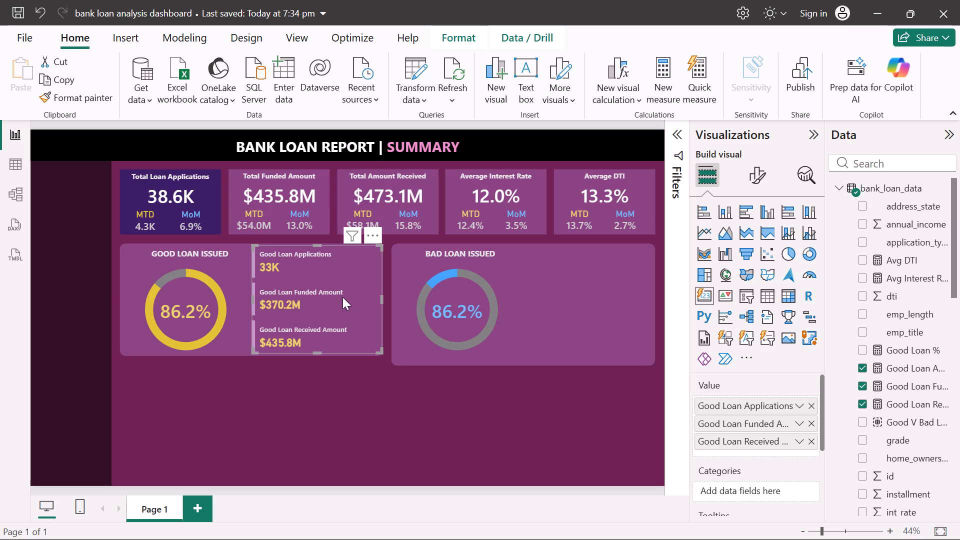
left_click(342, 397)
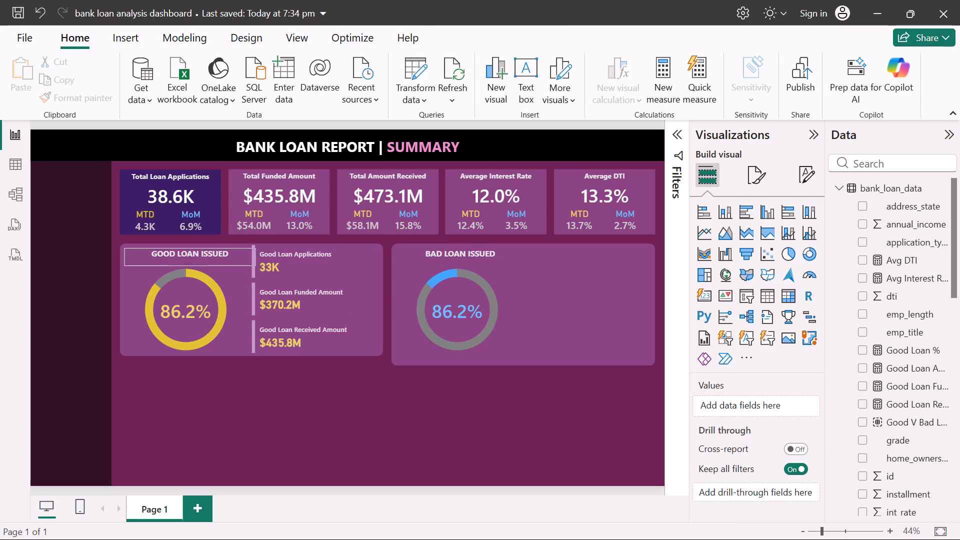
Adjust the yellow donut chart's size and position to fit the shortened good loan panel below its heading.
left_click(225, 329)
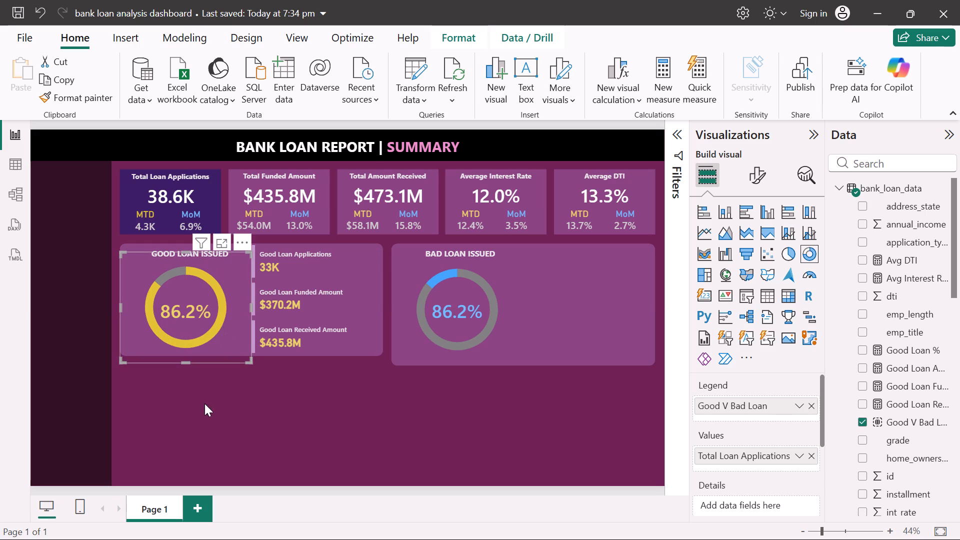
left_click_drag(187, 363, 187, 358)
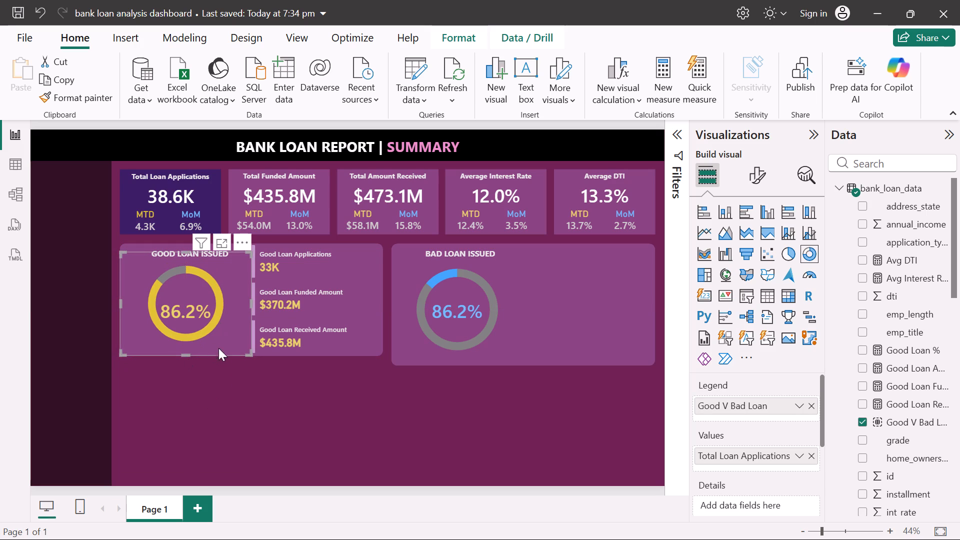
left_click(219, 395)
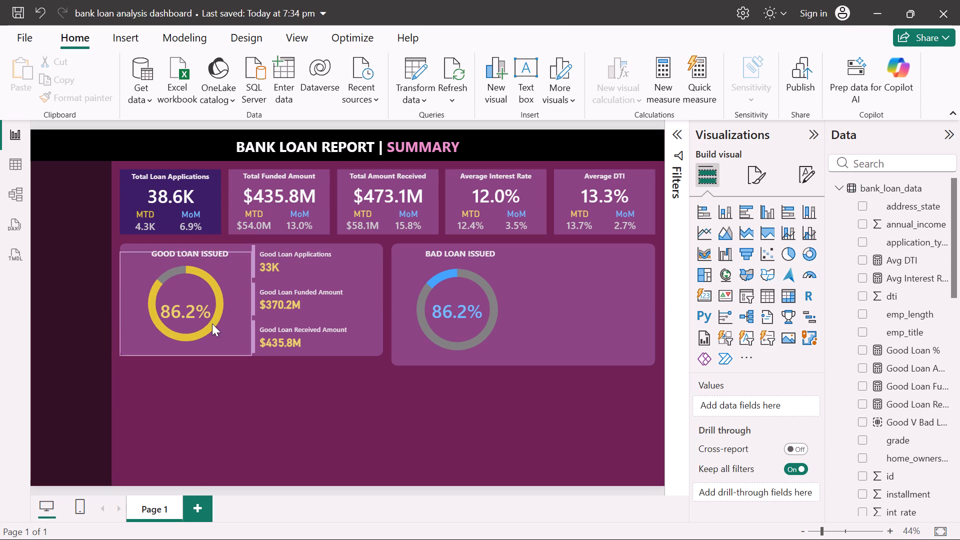
left_click(233, 337)
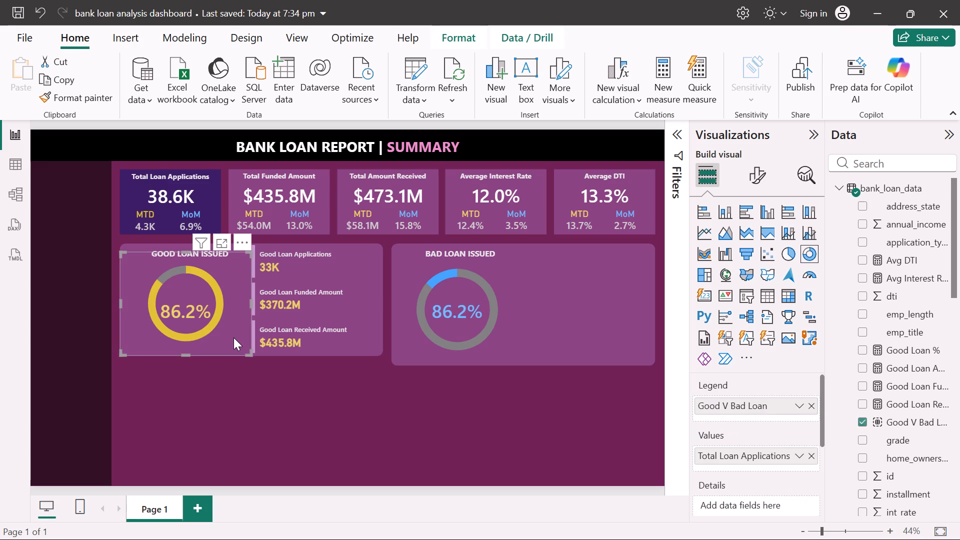
left_click_drag(249, 254, 255, 249)
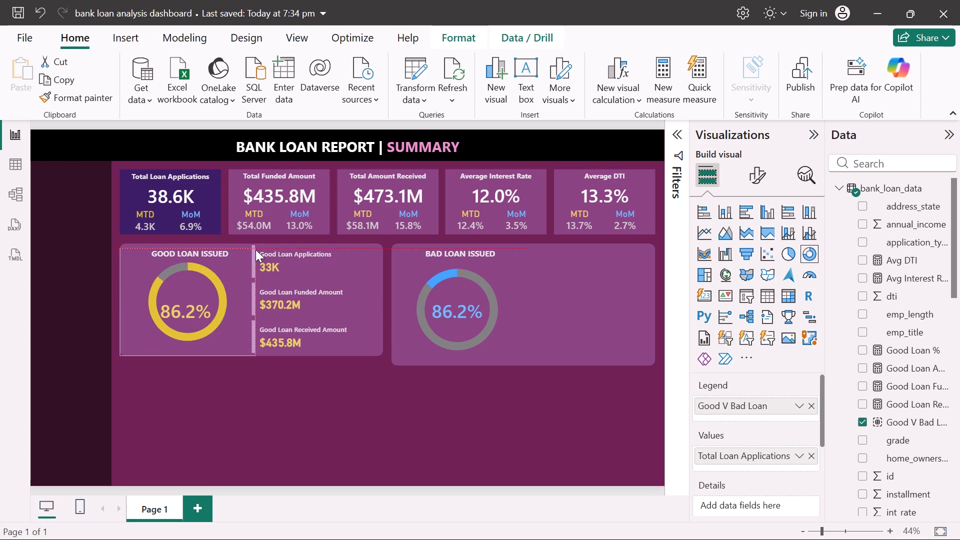
left_click_drag(255, 249, 257, 248)
left_click_drag(231, 333, 228, 342)
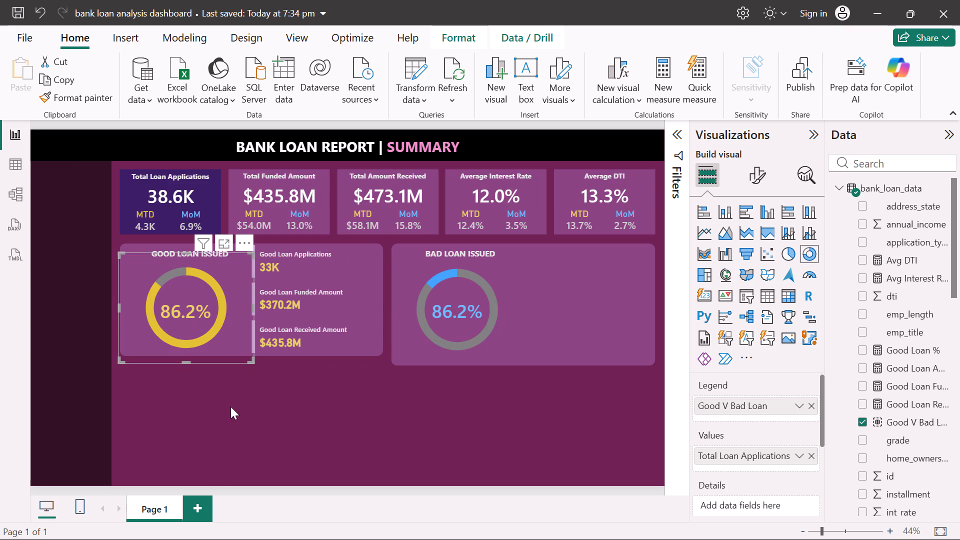
left_click(230, 406)
Move the good loan percentage card up slightly to centre it inside the yellow donut.
left_click(197, 314)
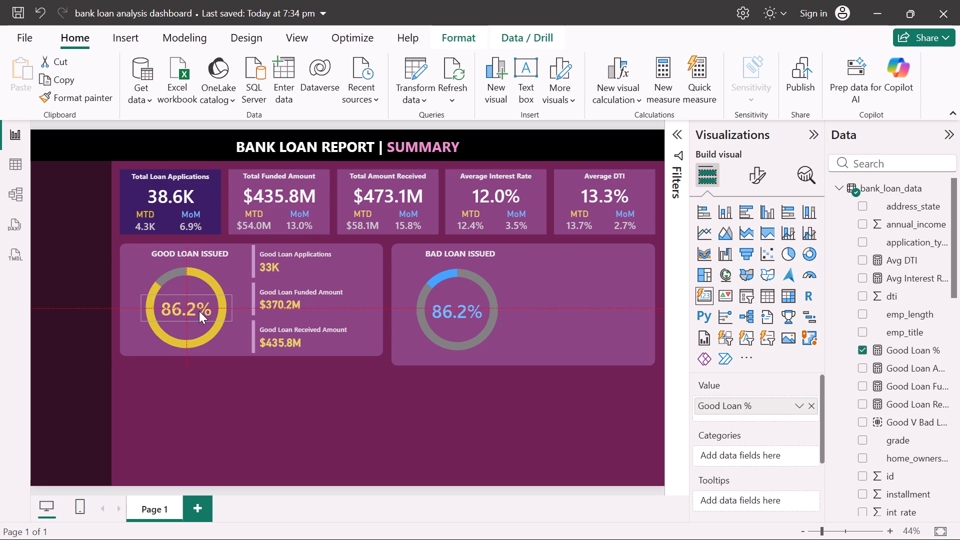
left_click(283, 452)
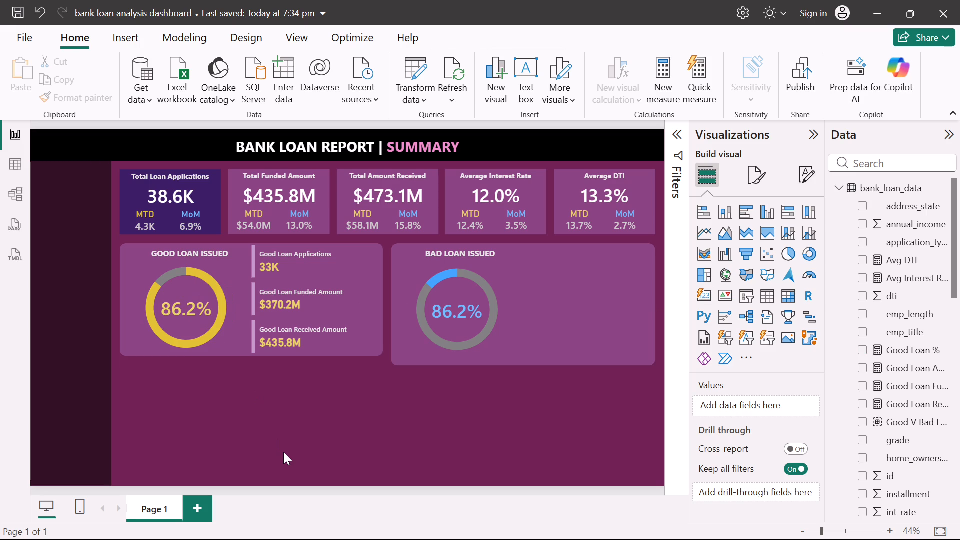
Shorten the bad loan background panel from its bottom edge to match the good loan panel's height.
left_click(531, 347)
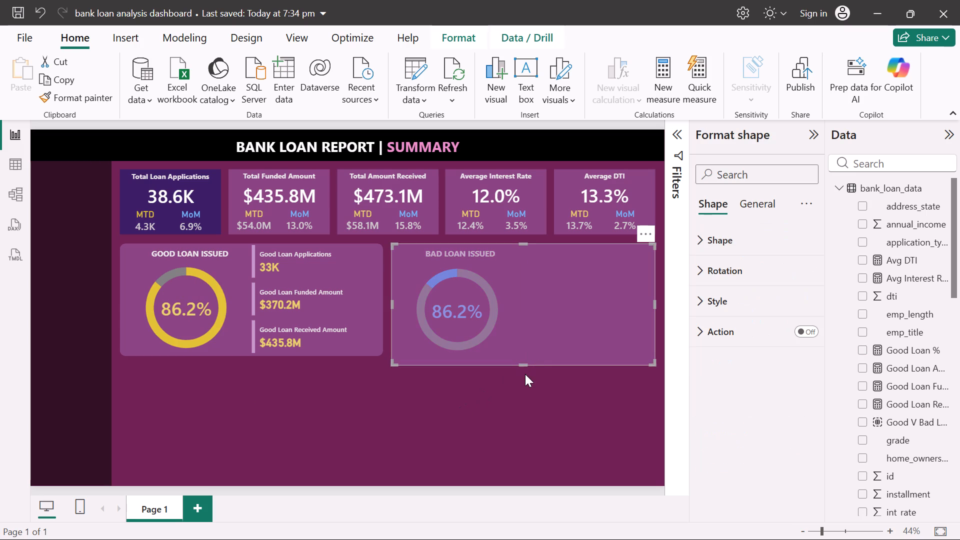
left_click_drag(524, 364, 524, 356)
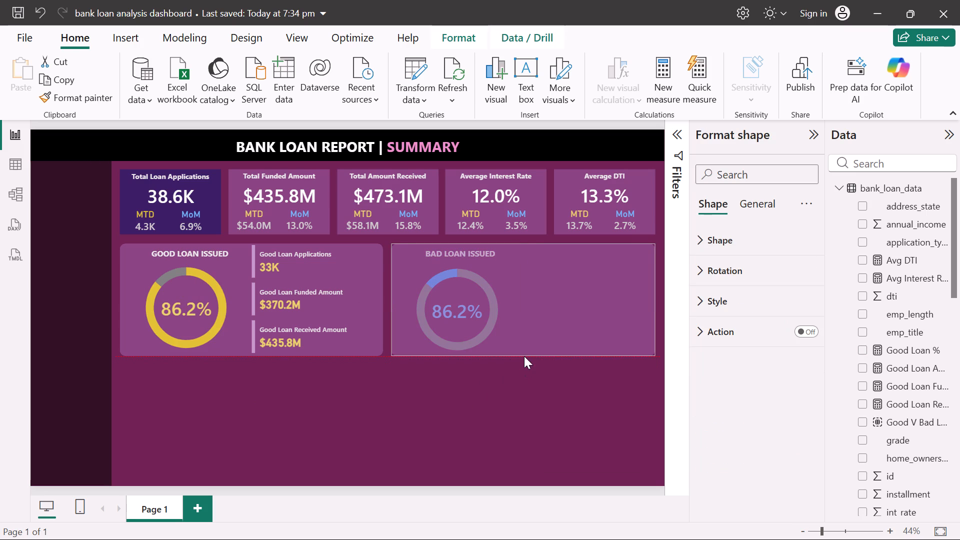
left_click_drag(524, 356, 524, 355)
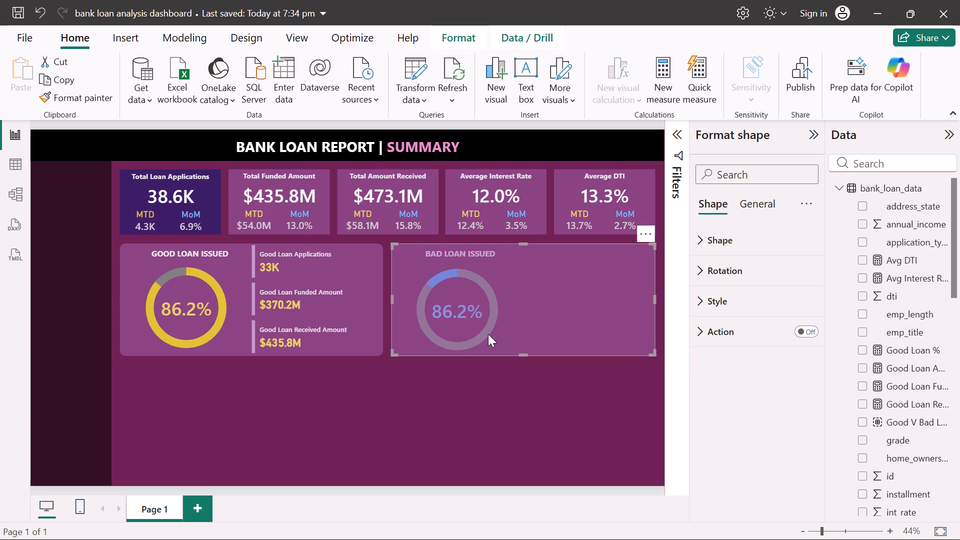
left_click(484, 387)
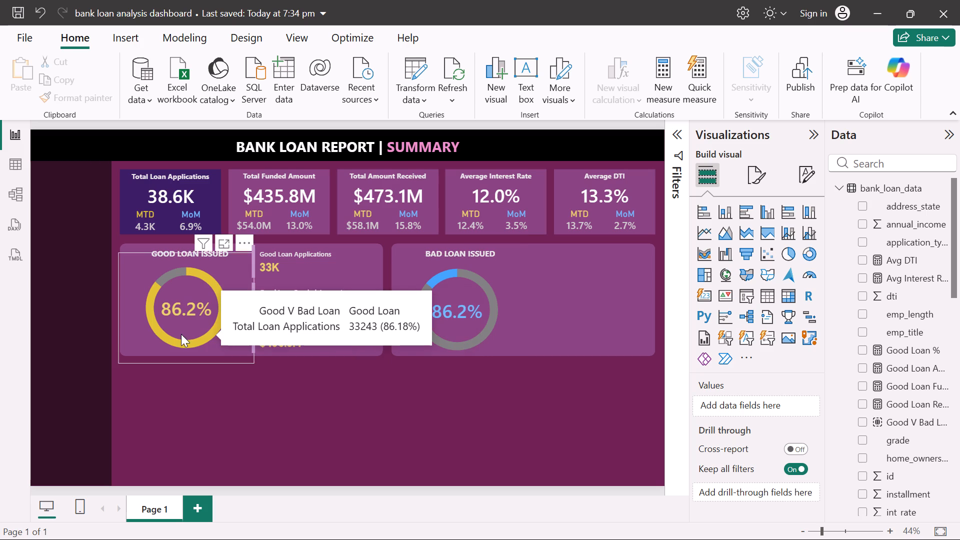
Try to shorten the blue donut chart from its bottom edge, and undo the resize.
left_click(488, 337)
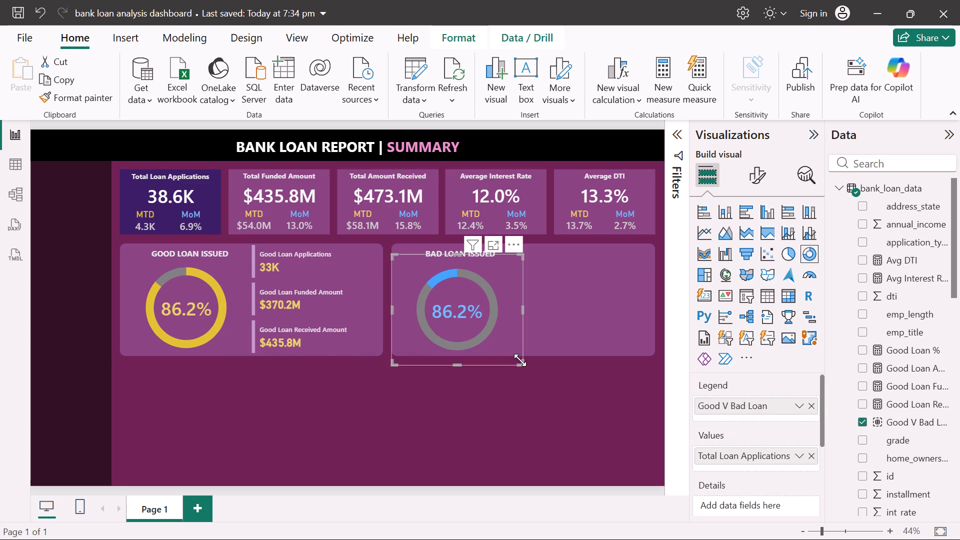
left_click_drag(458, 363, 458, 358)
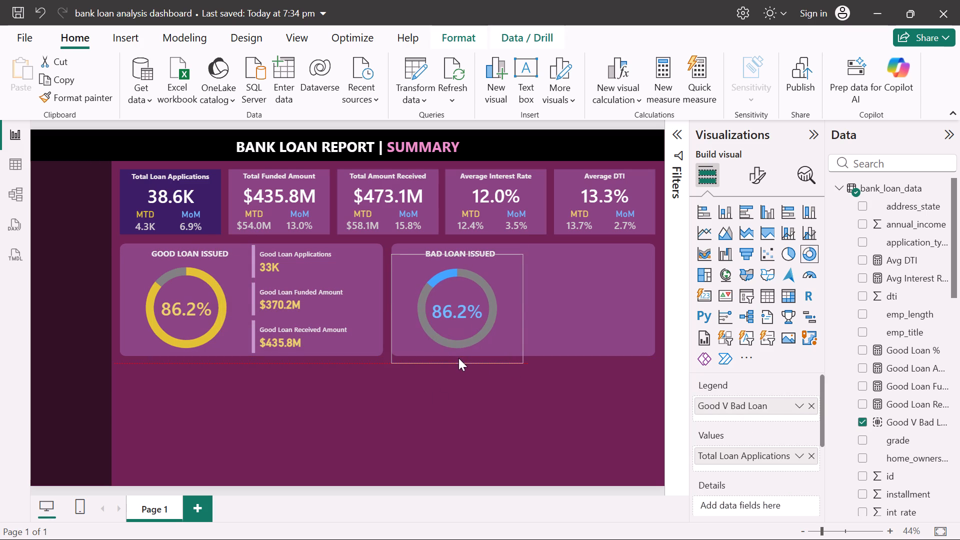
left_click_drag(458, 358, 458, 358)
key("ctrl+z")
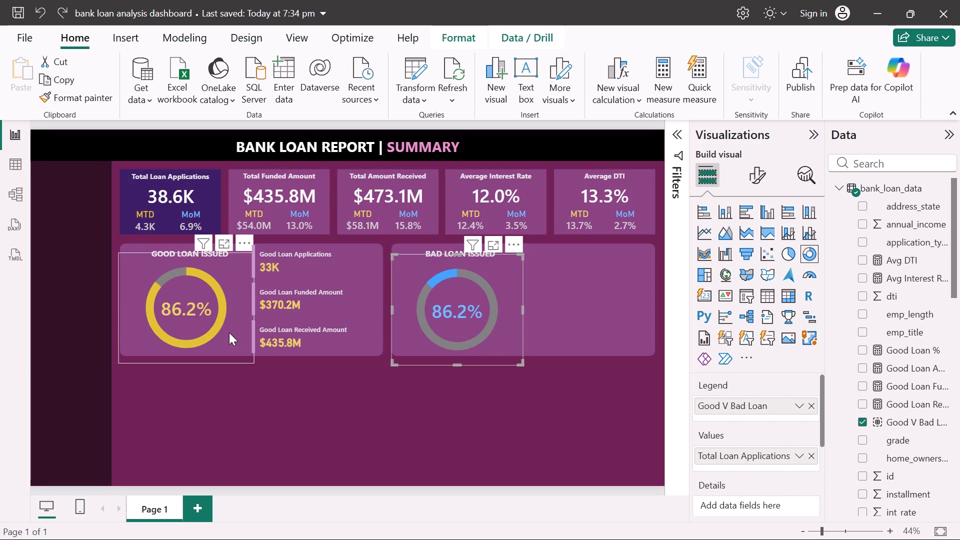
Duplicate the good loan multi-row card and place the copy beside the blue donut, level with the original.
left_click(293, 308)
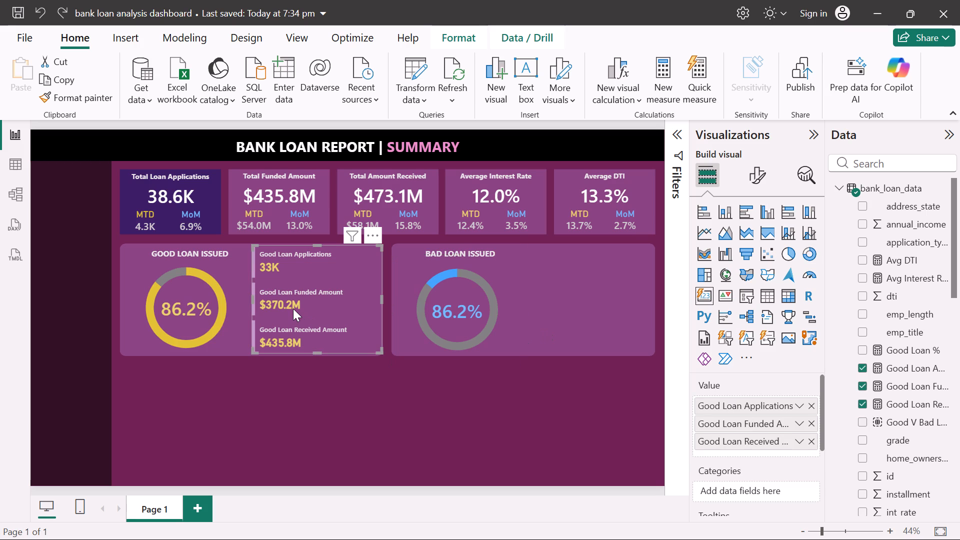
key("ctrl+c")
key("ctrl+v")
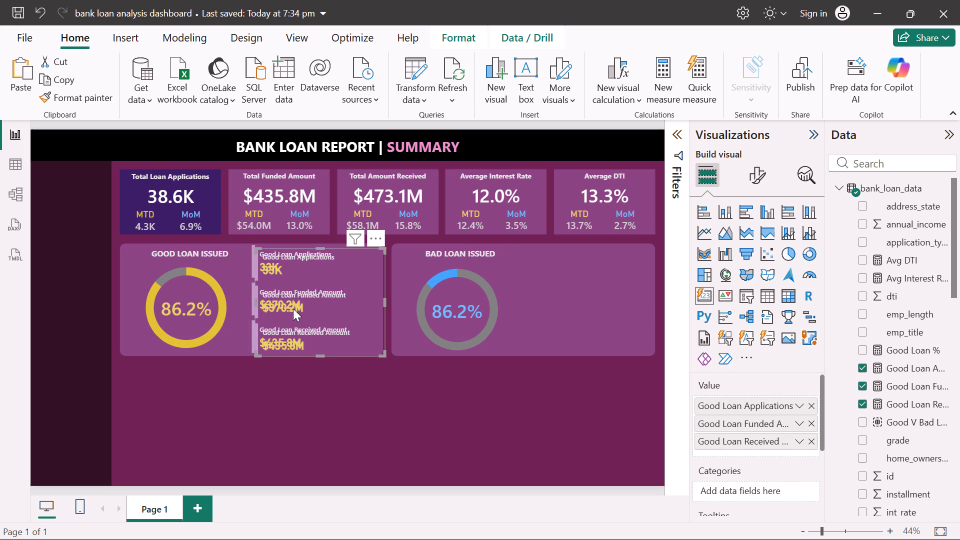
left_click_drag(293, 308, 556, 308)
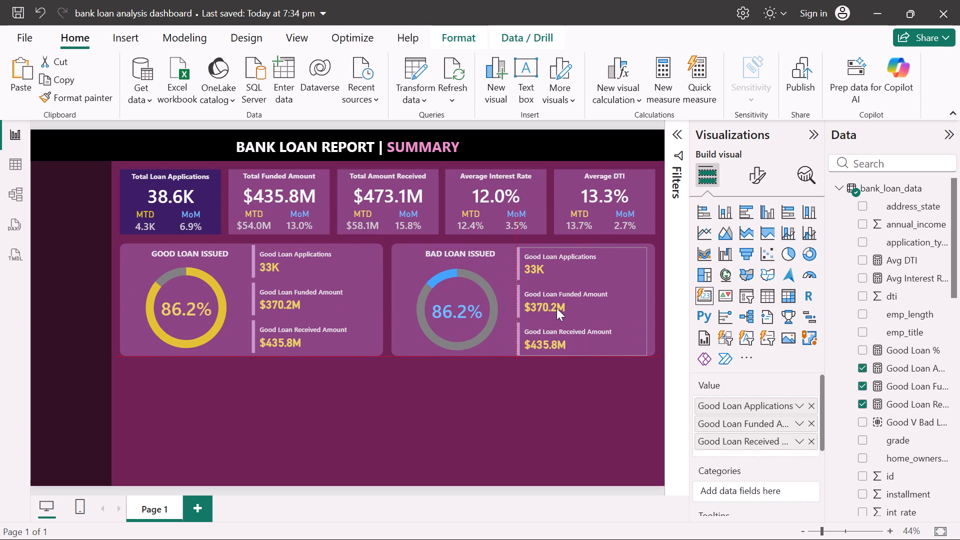
left_click_drag(556, 308, 561, 305)
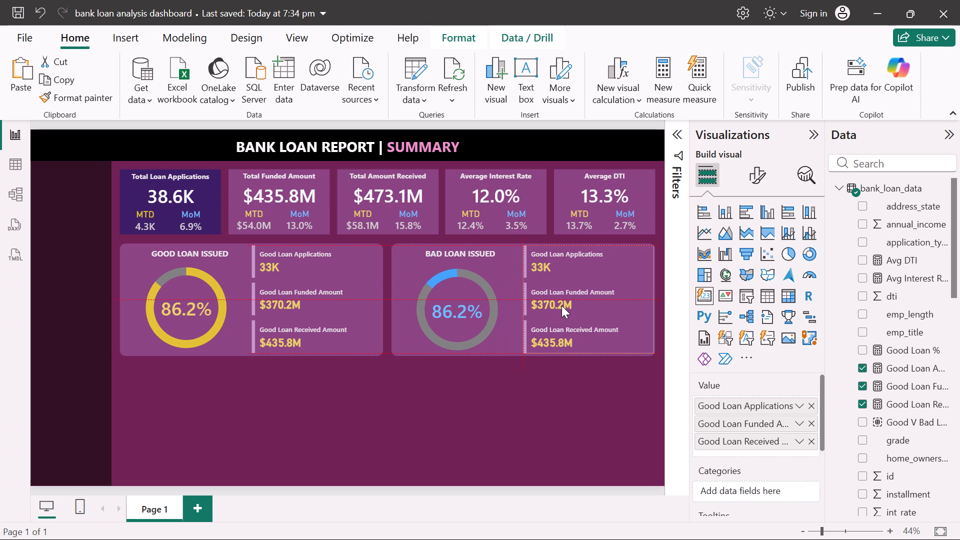
left_click_drag(561, 305, 562, 305)
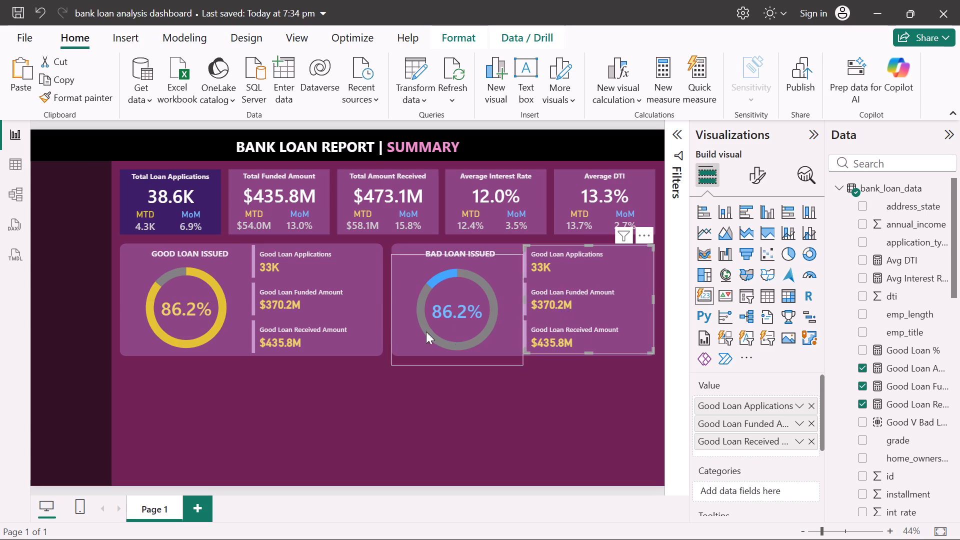
left_click(510, 403)
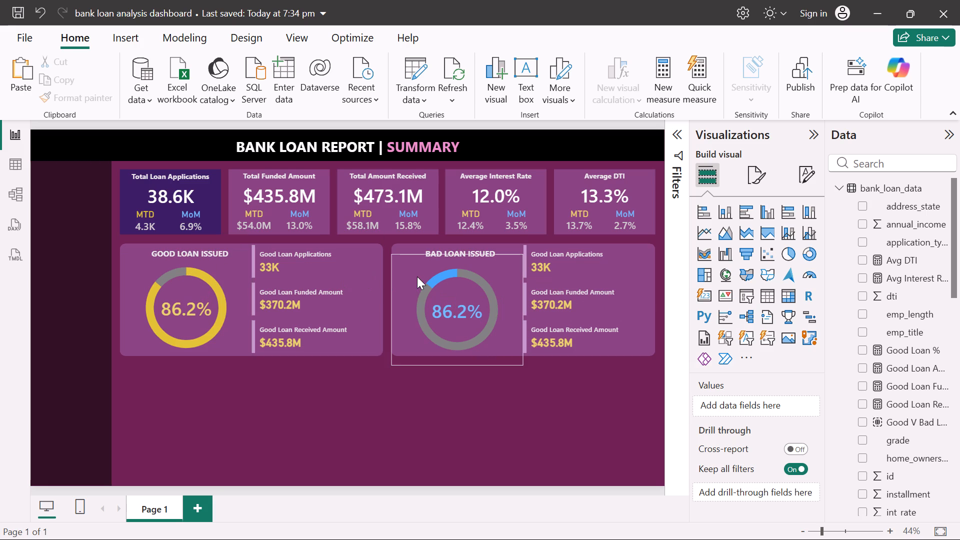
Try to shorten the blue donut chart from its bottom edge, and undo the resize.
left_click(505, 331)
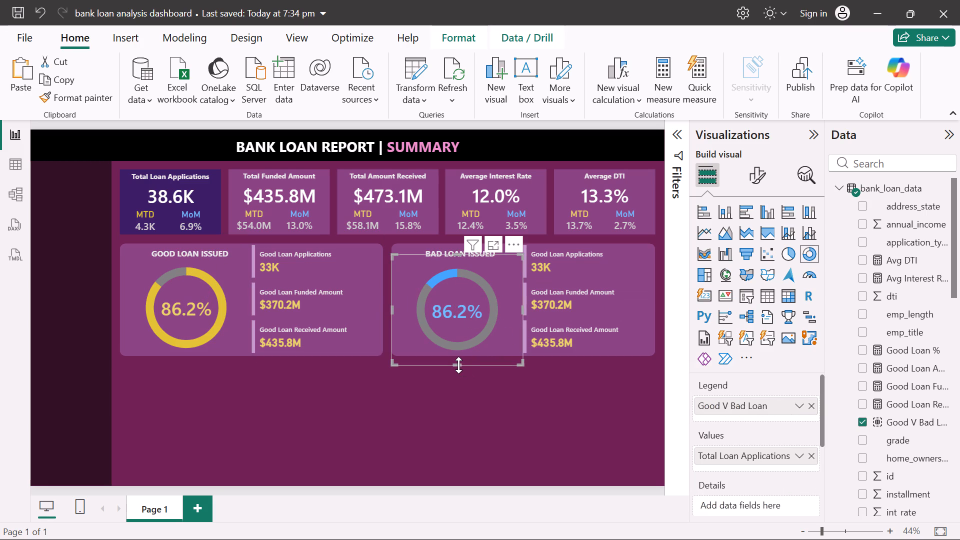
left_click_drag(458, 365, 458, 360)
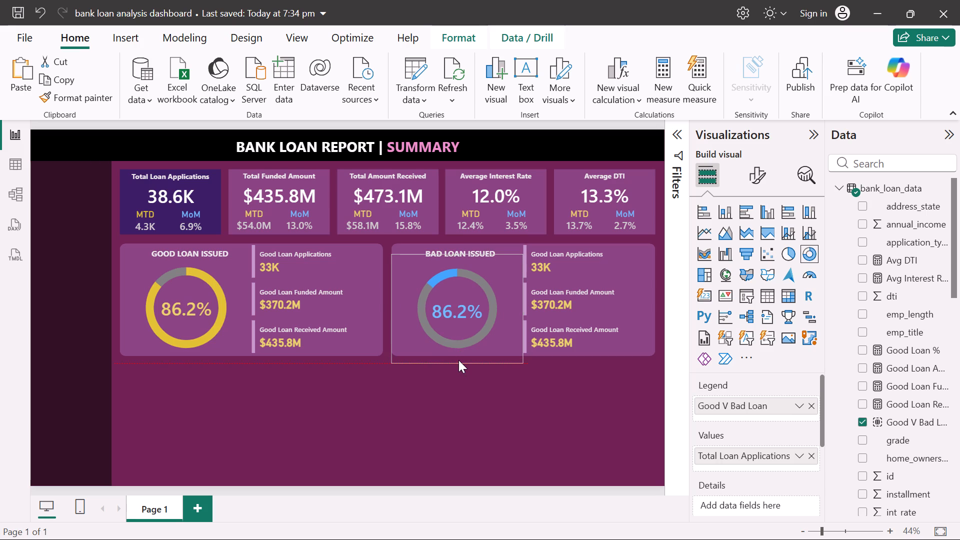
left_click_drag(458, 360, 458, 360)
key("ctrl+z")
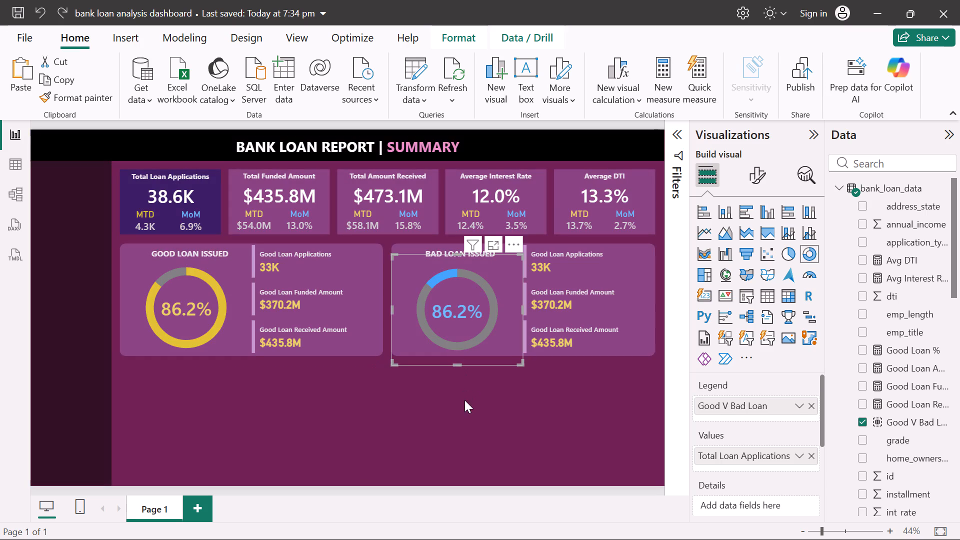
Delete the blue donut chart from the bad loan section.
left_click(499, 348)
key("Delete")
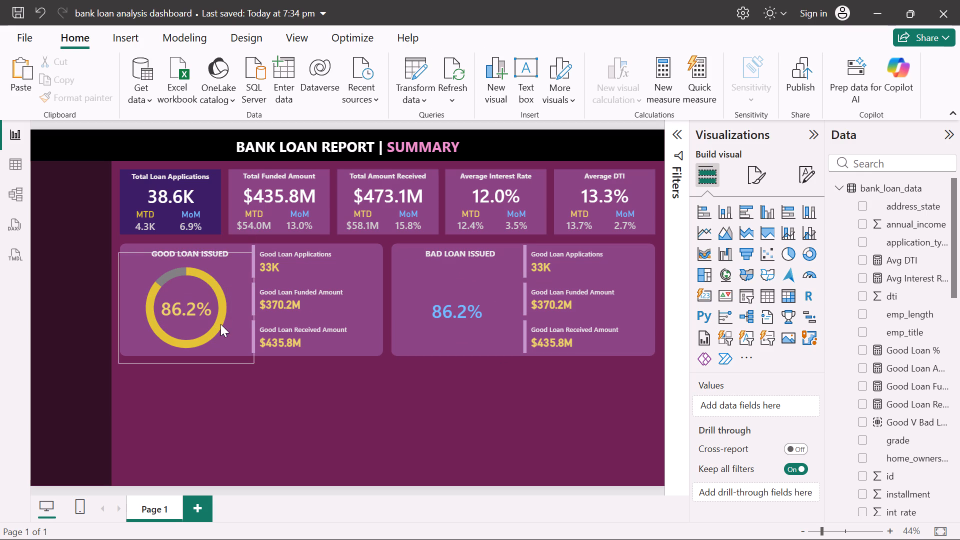
Duplicate the good loan donut chart and place the copy around the blue percentage in the bad loan panel.
left_click(225, 327)
key("ctrl+c")
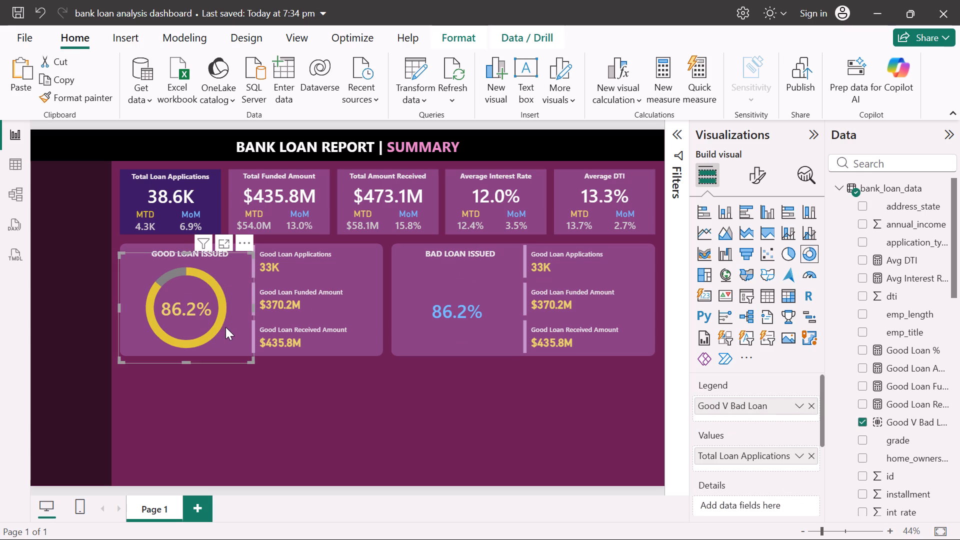
key("ctrl+v")
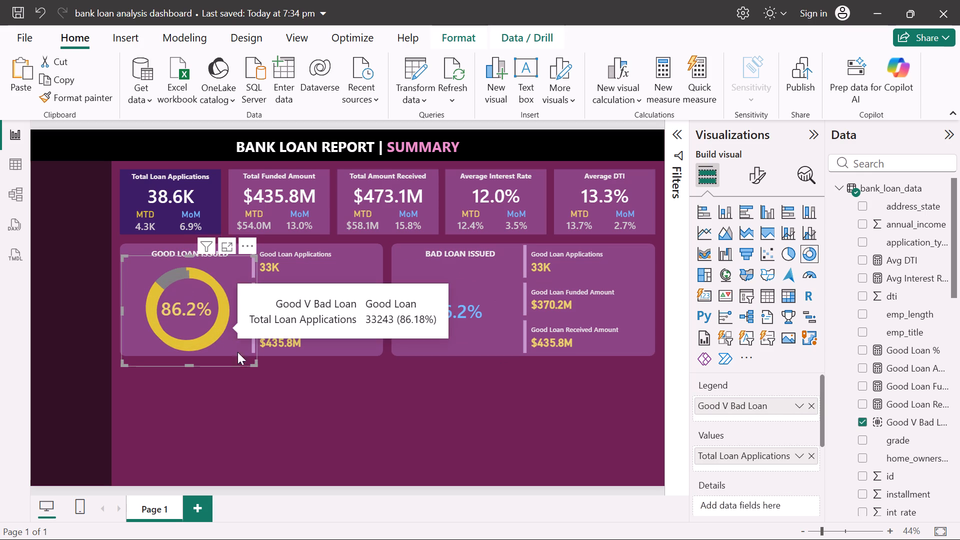
left_click_drag(233, 354, 448, 356)
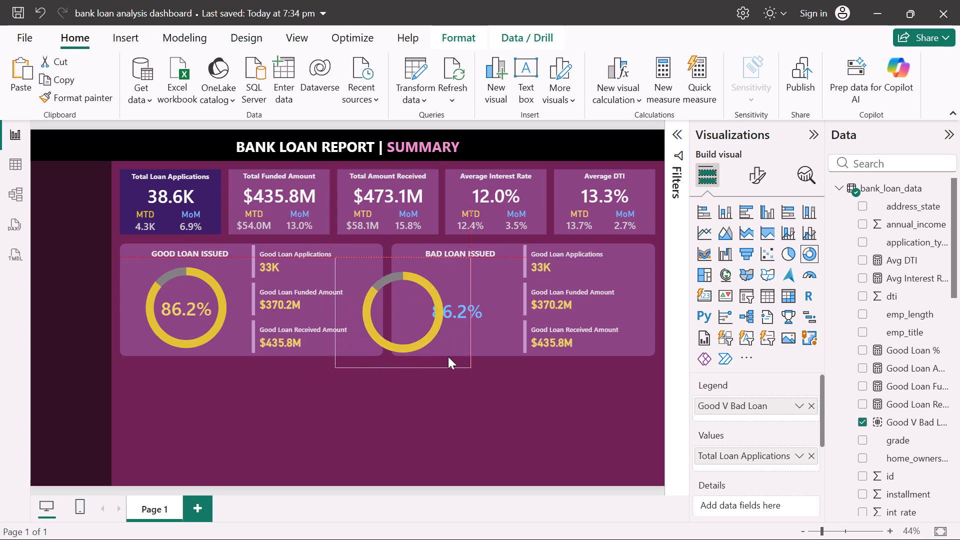
left_click_drag(448, 356, 498, 355)
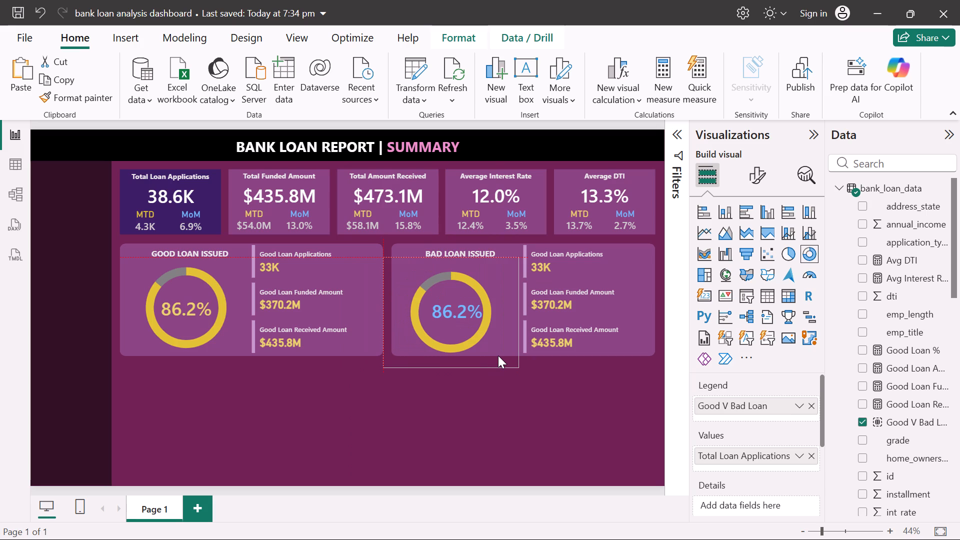
left_click_drag(498, 355, 511, 355)
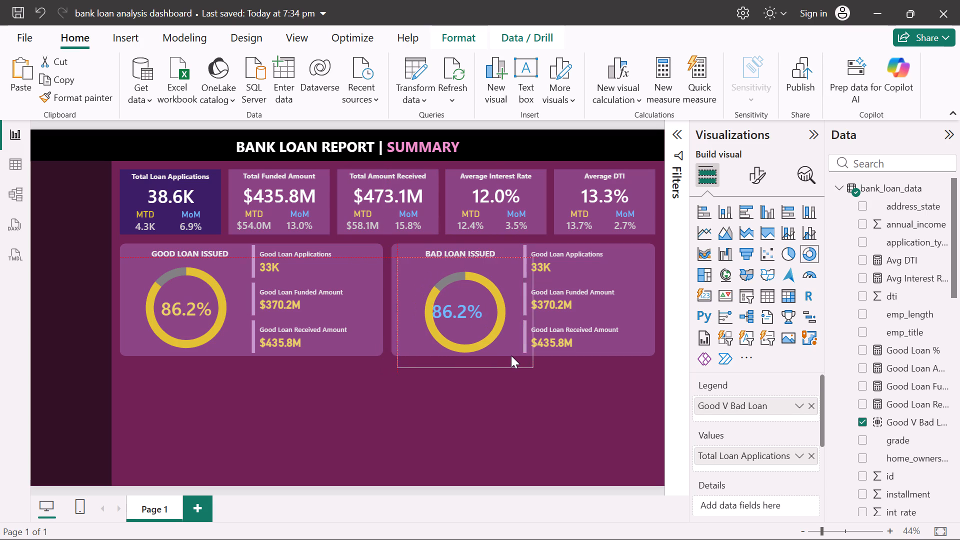
left_click_drag(511, 355, 504, 356)
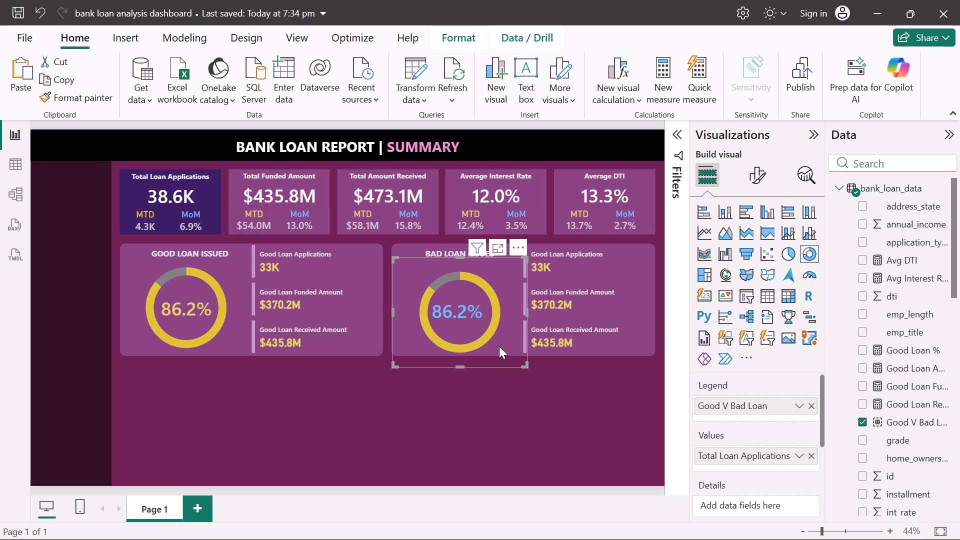
Nudge the copied donut slightly left and up so it sits level with the good loan donut.
key("Left")
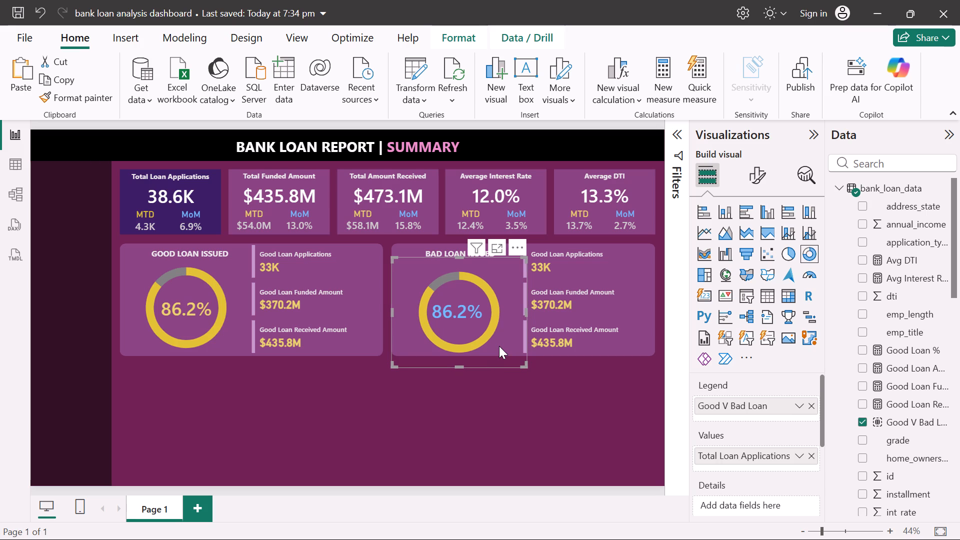
key("Up")
key("Up")
key("Up")
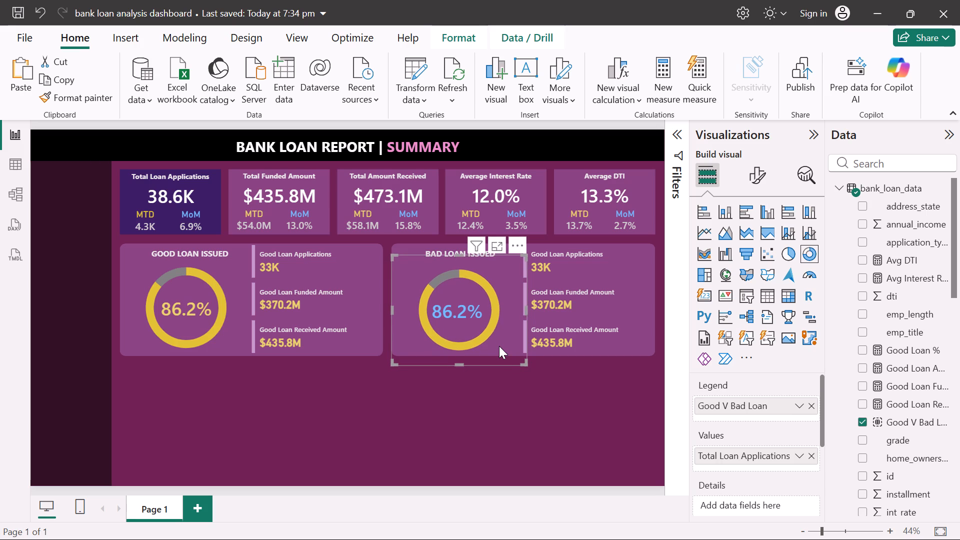
key("Up")
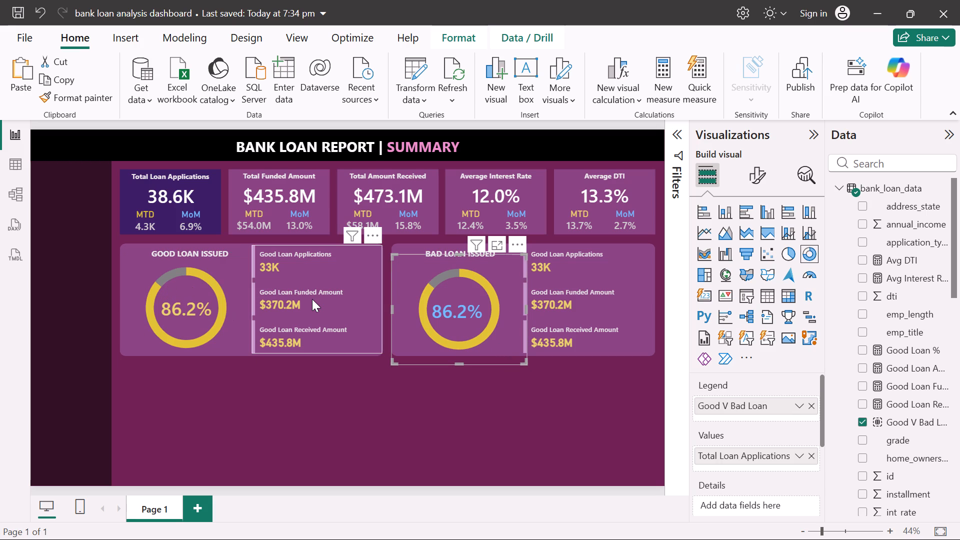
key("Up")
key("Up")
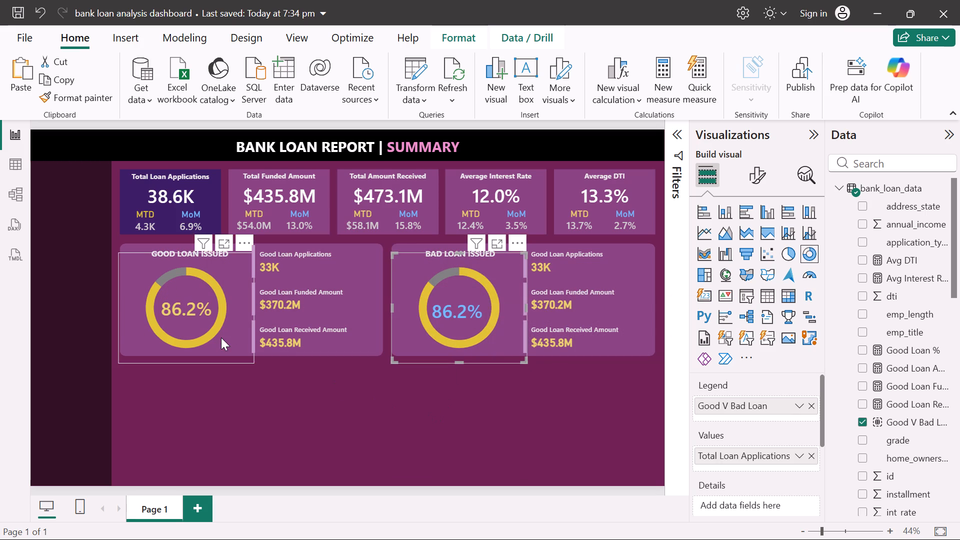
left_click(433, 467)
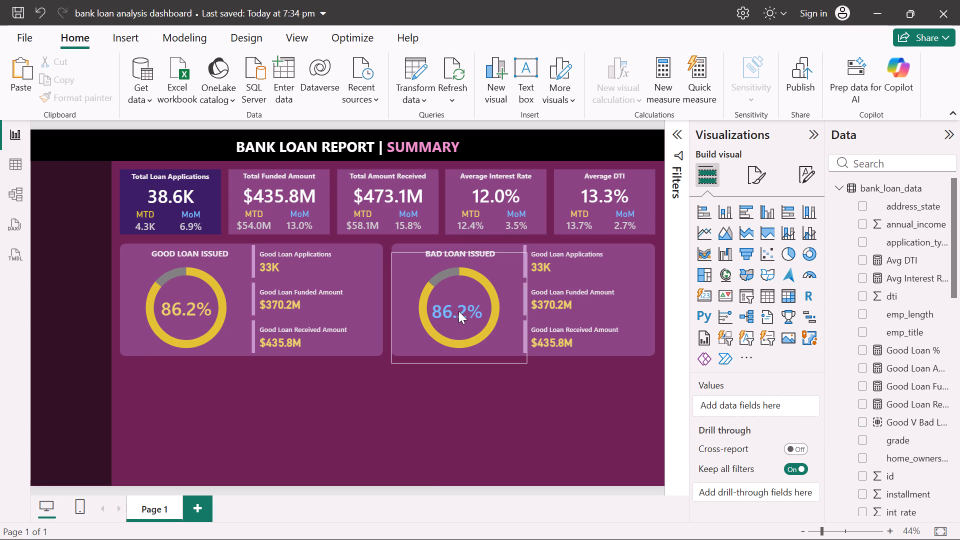
left_click(499, 460)
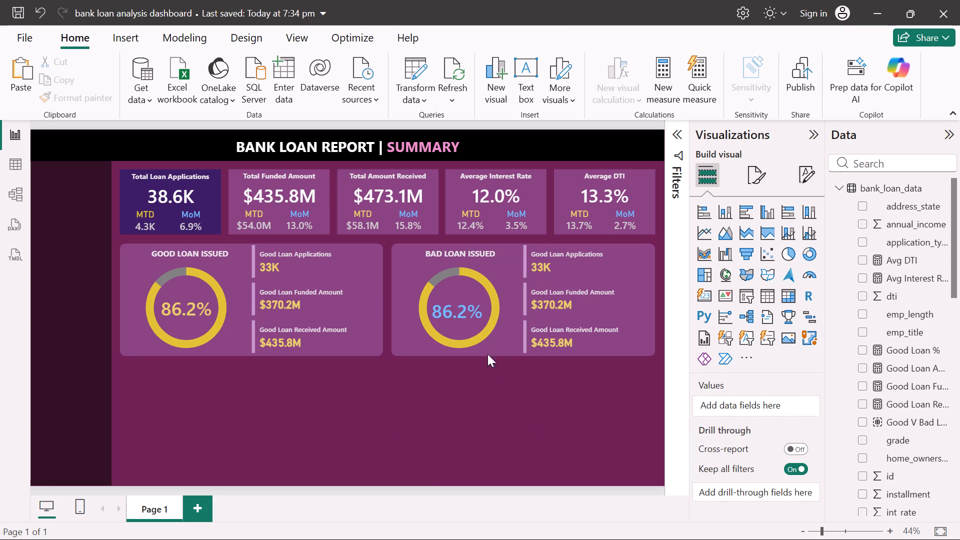
Send the copied bad loan donut four levels backward in the layer order, behind the blue percentage card.
left_click(506, 354)
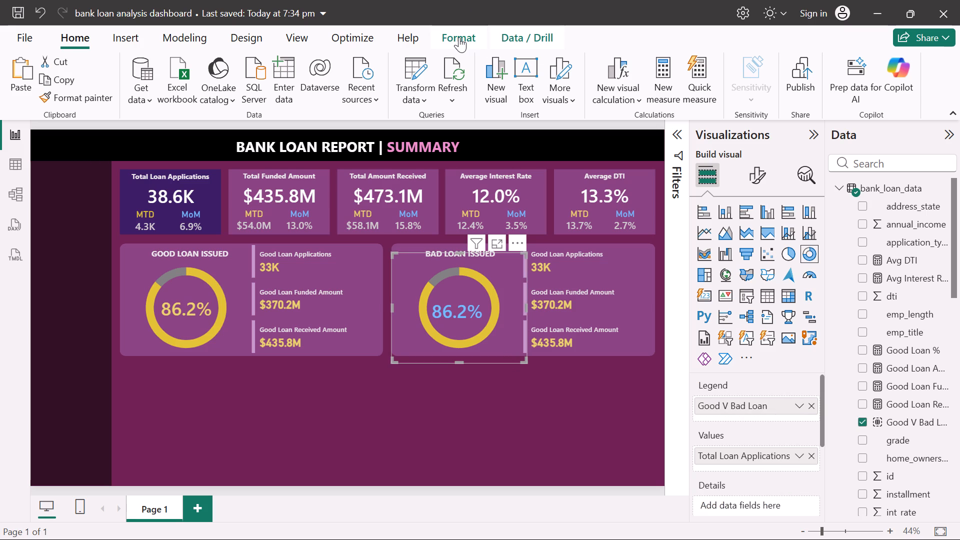
left_click(515, 39)
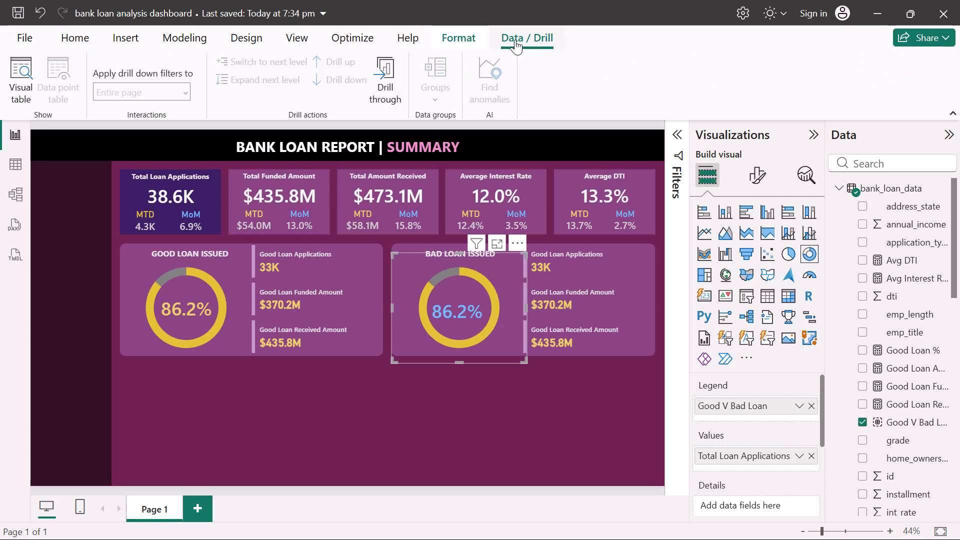
left_click(469, 41)
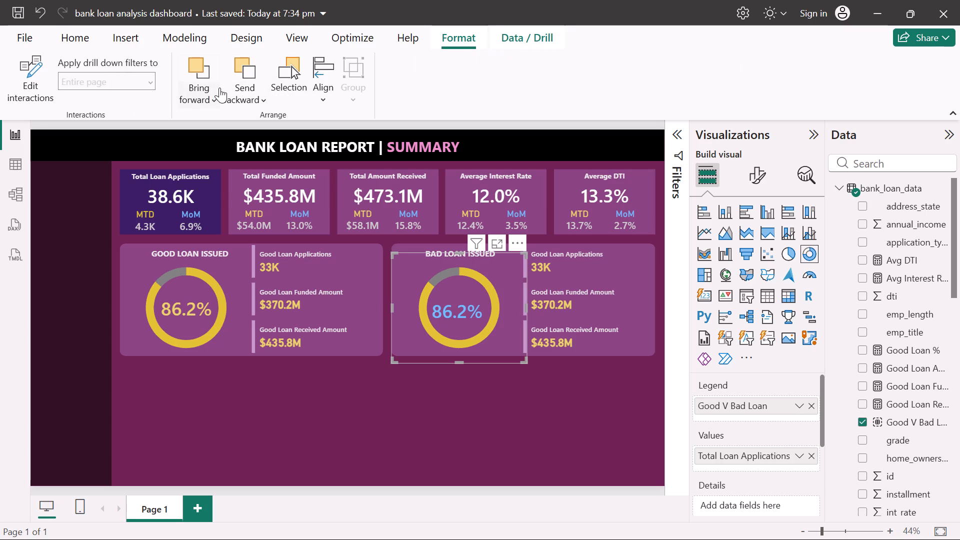
left_click(250, 100)
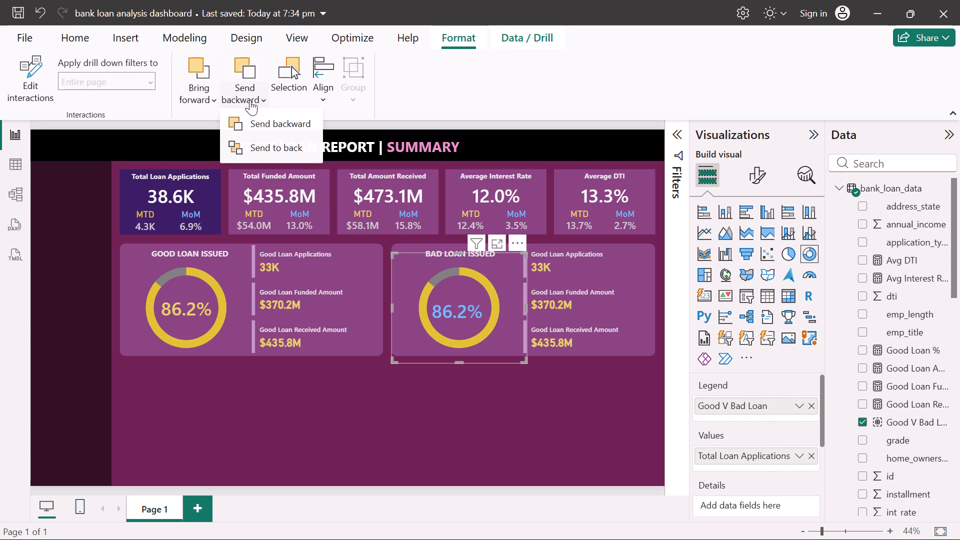
left_click(257, 124)
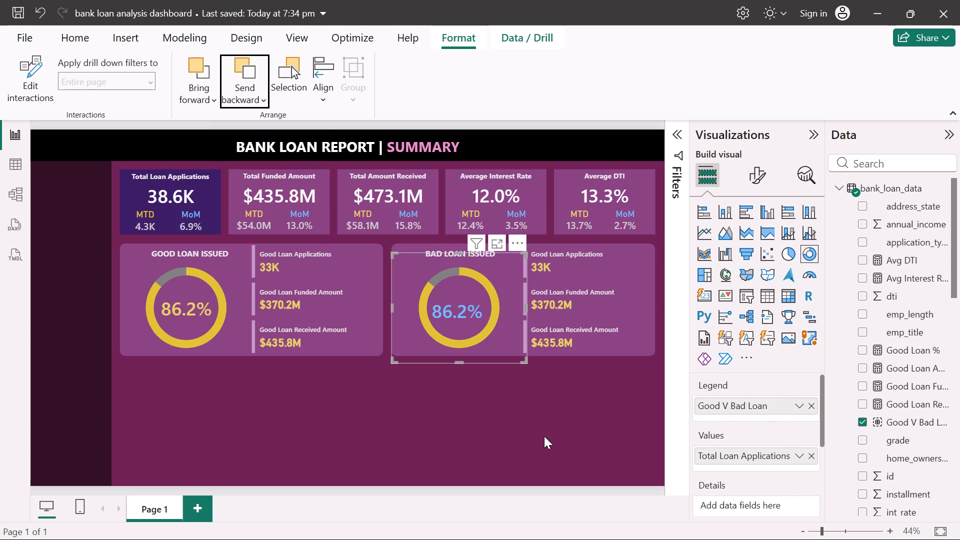
left_click(544, 436)
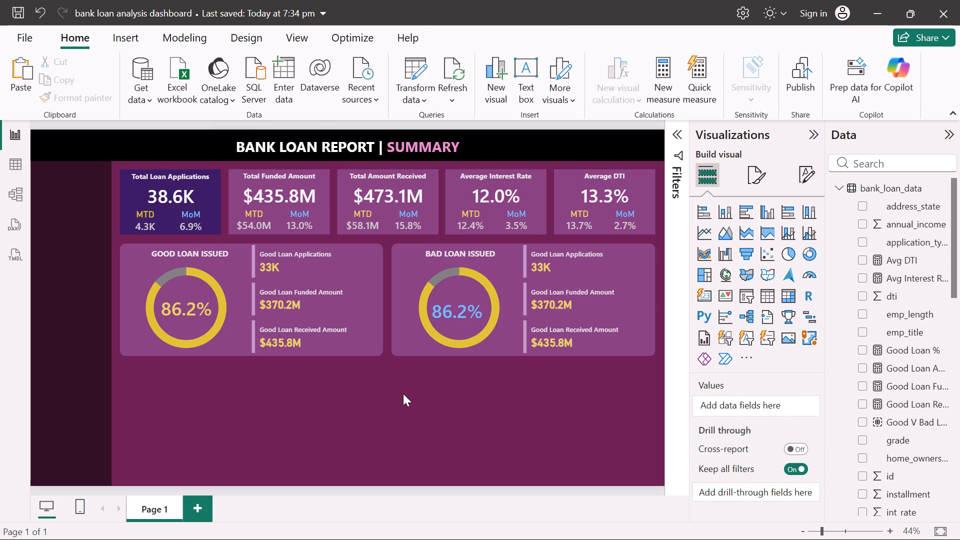
left_click(403, 393)
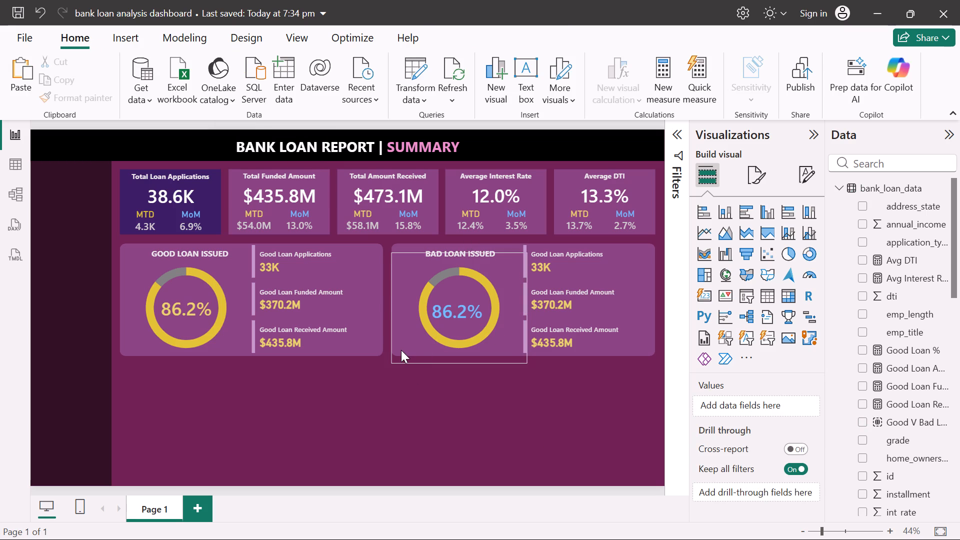
left_click(401, 350)
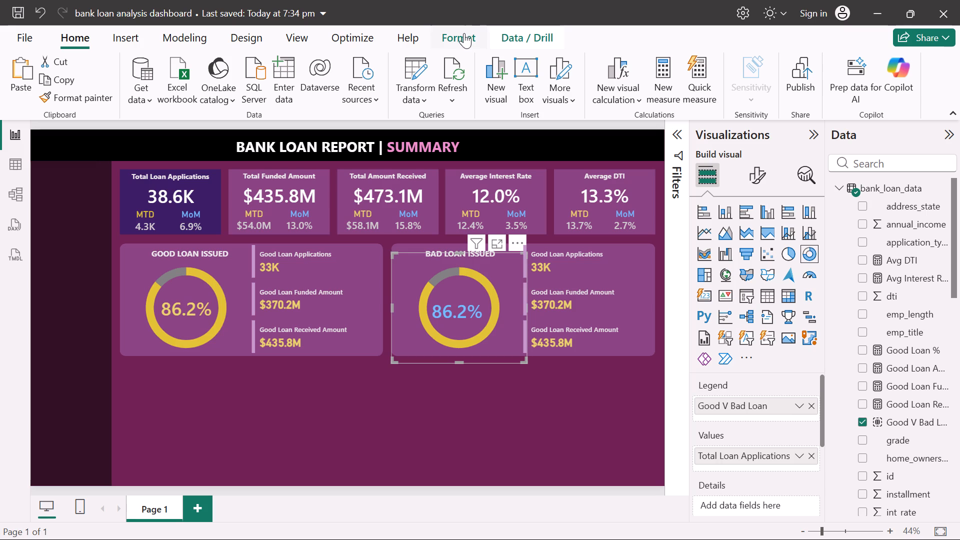
left_click(464, 32)
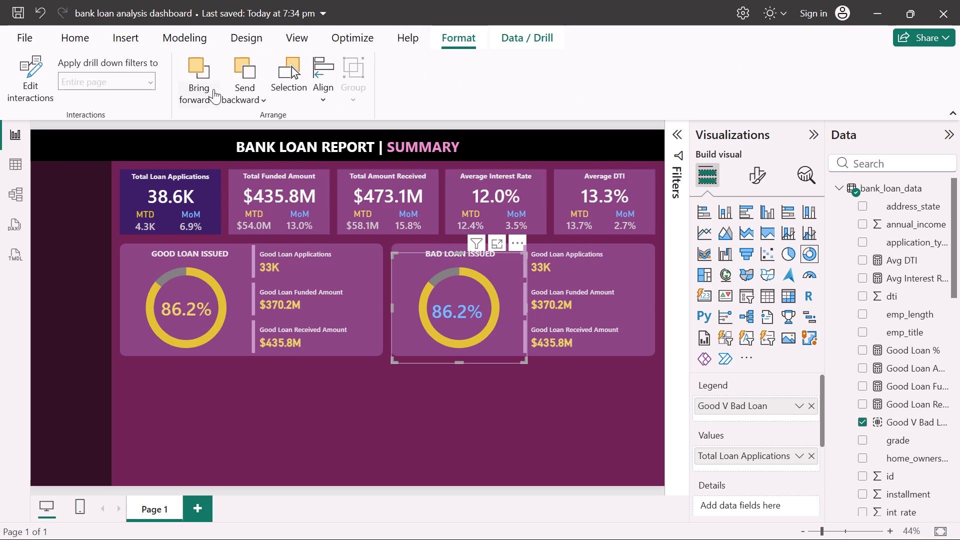
left_click(244, 65)
left_click(244, 65)
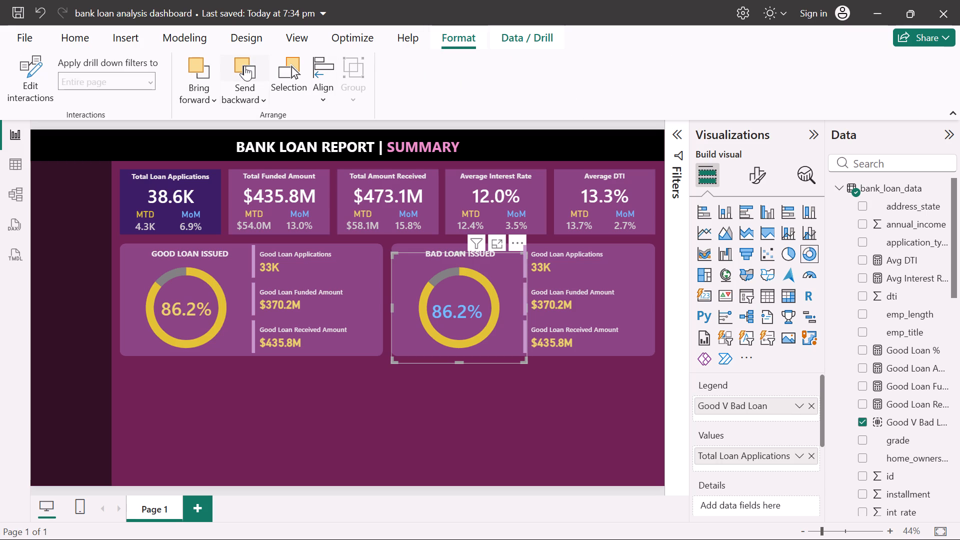
left_click(244, 65)
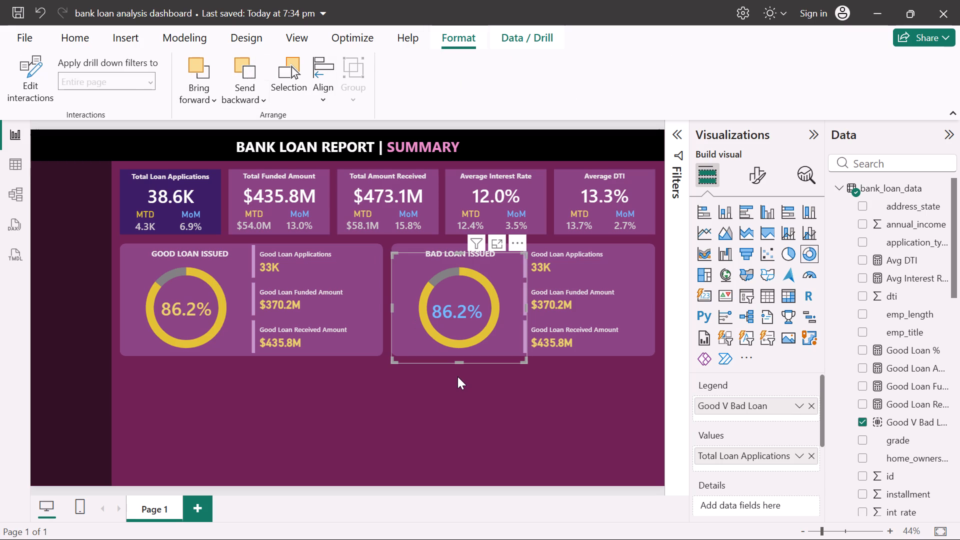
left_click(457, 376)
Move the blue percentage card slightly up and right to centre it inside the bad loan donut.
left_click_drag(457, 307, 458, 301)
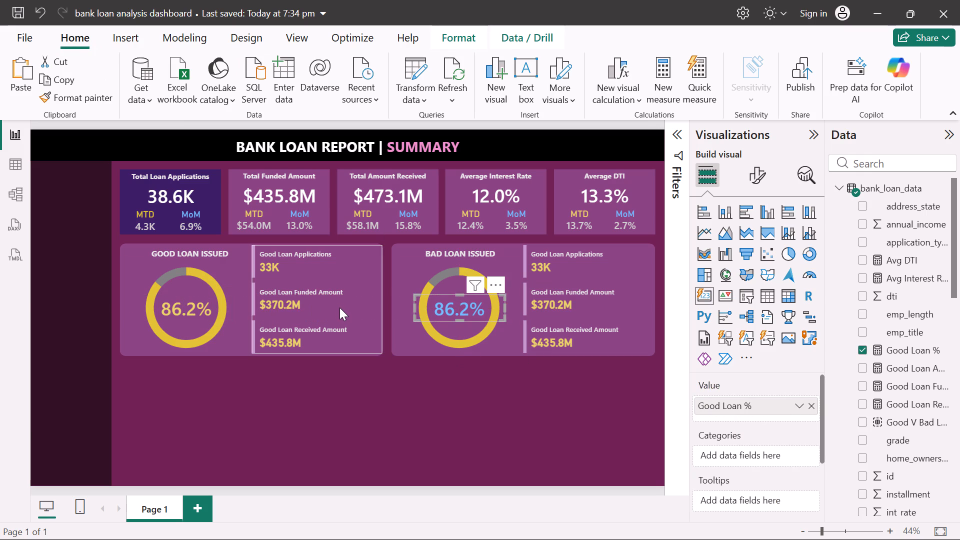
left_click(455, 430)
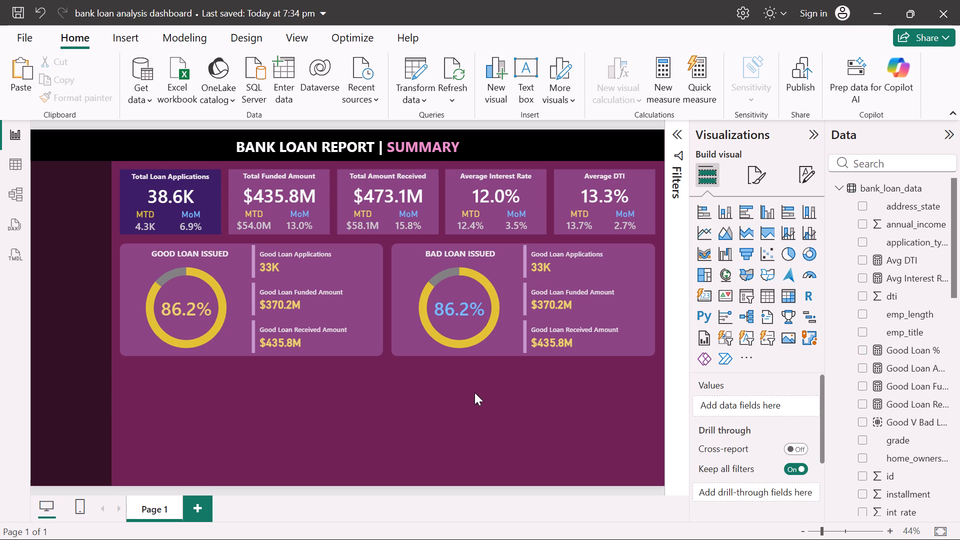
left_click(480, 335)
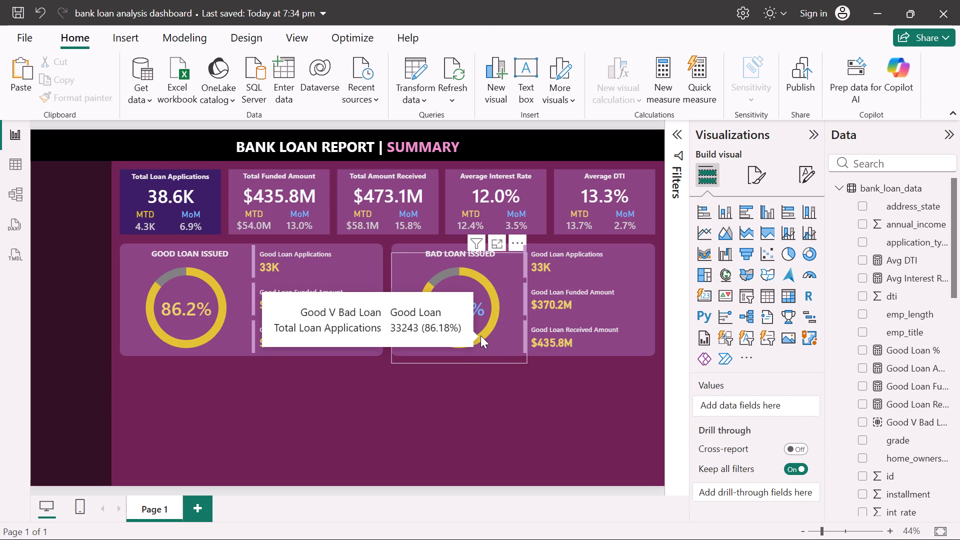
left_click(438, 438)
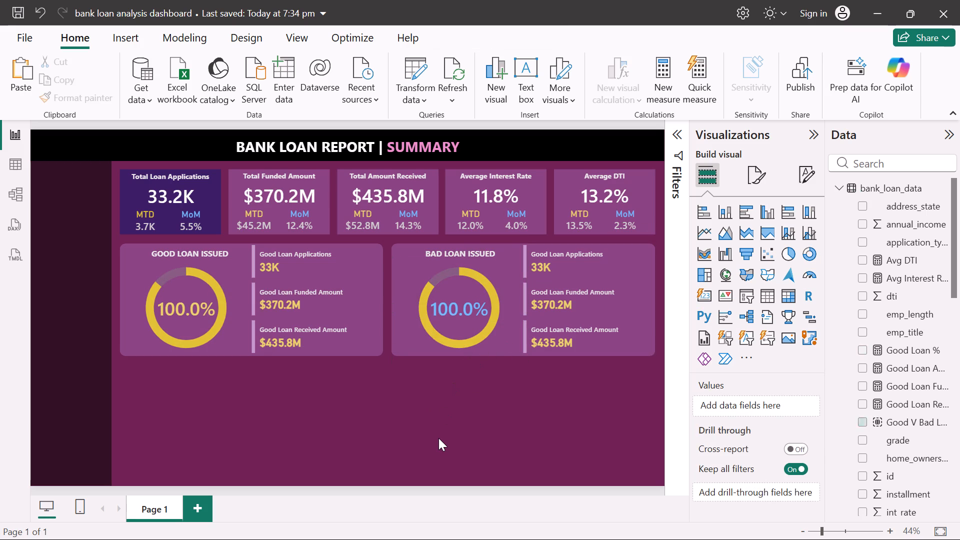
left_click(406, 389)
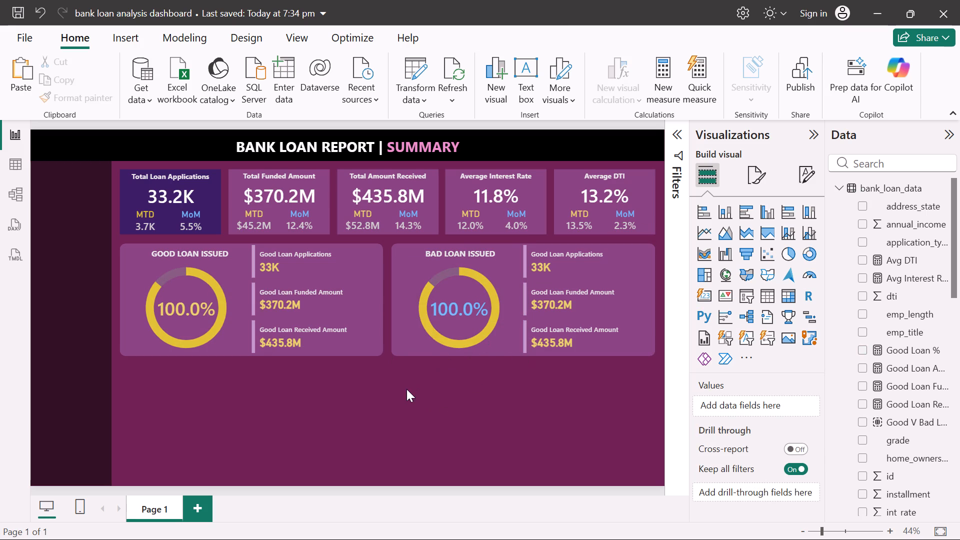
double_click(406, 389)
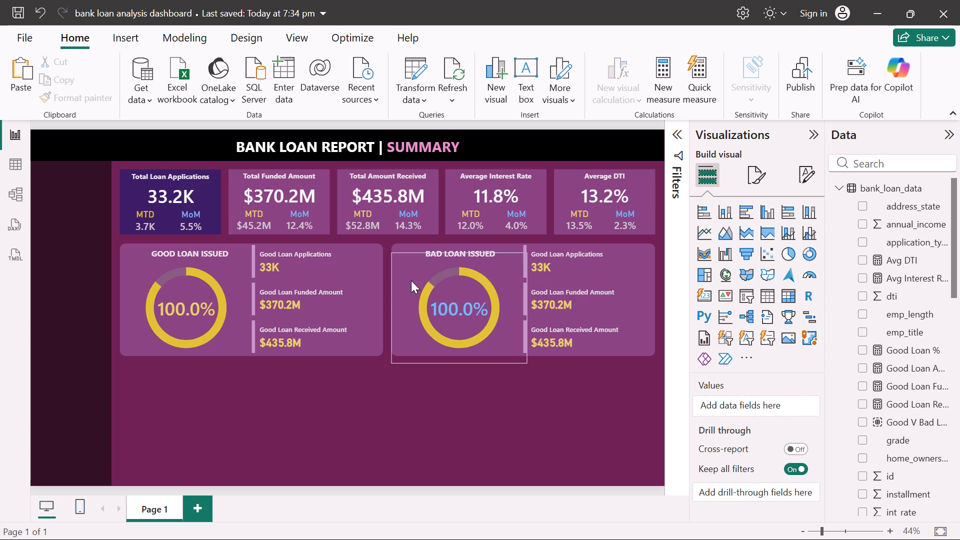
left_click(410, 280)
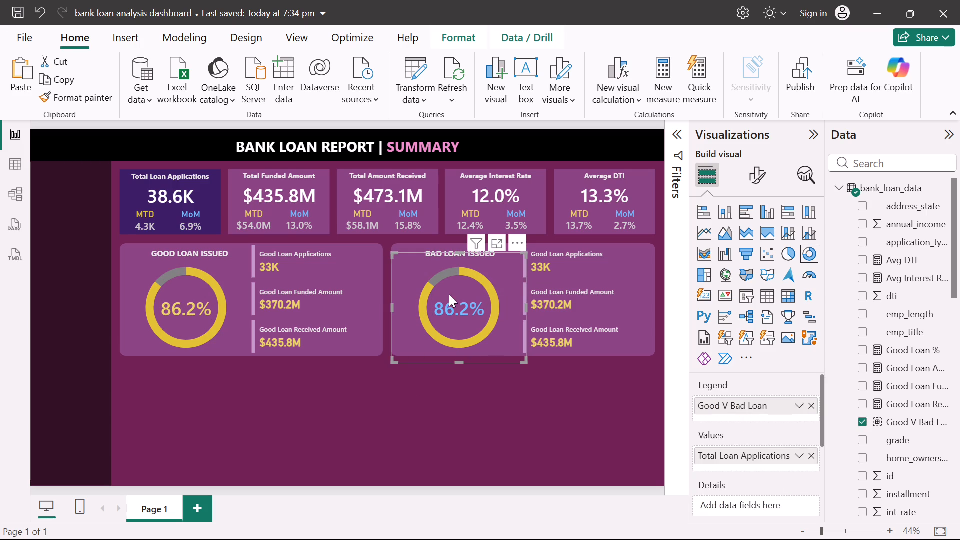
Recolour the Bad Loan slice of the bad loan donut chart to light blue #70bbff (Theme color 1, 40% lighter).
left_click(751, 167)
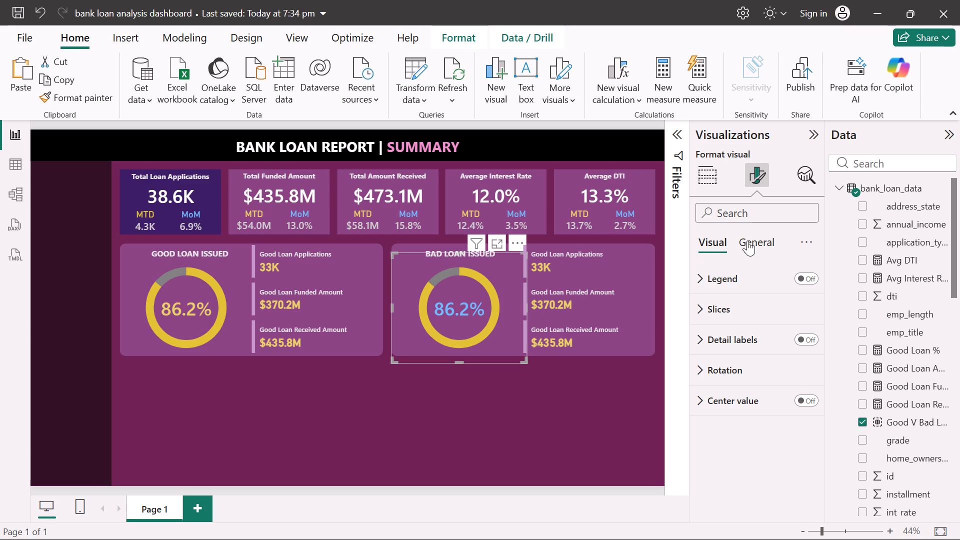
left_click(747, 240)
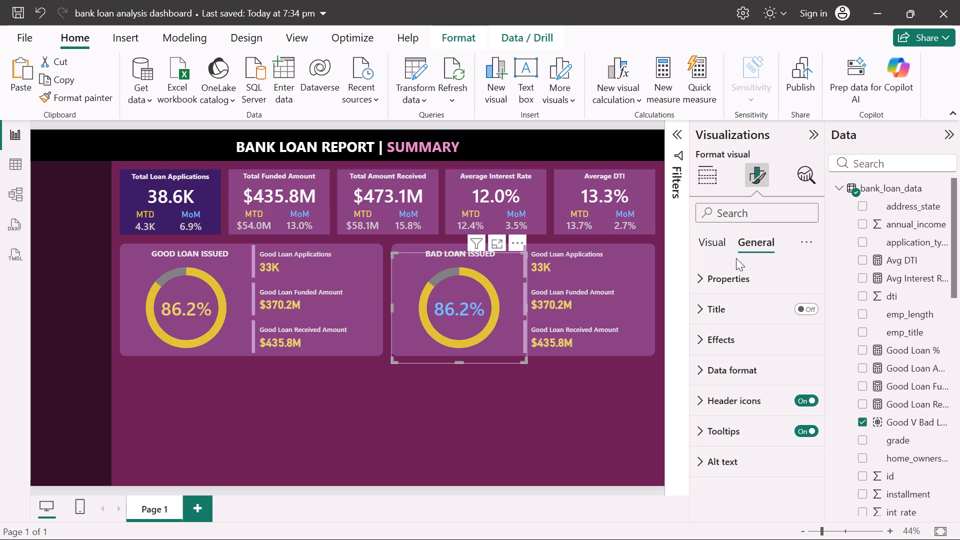
left_click(713, 244)
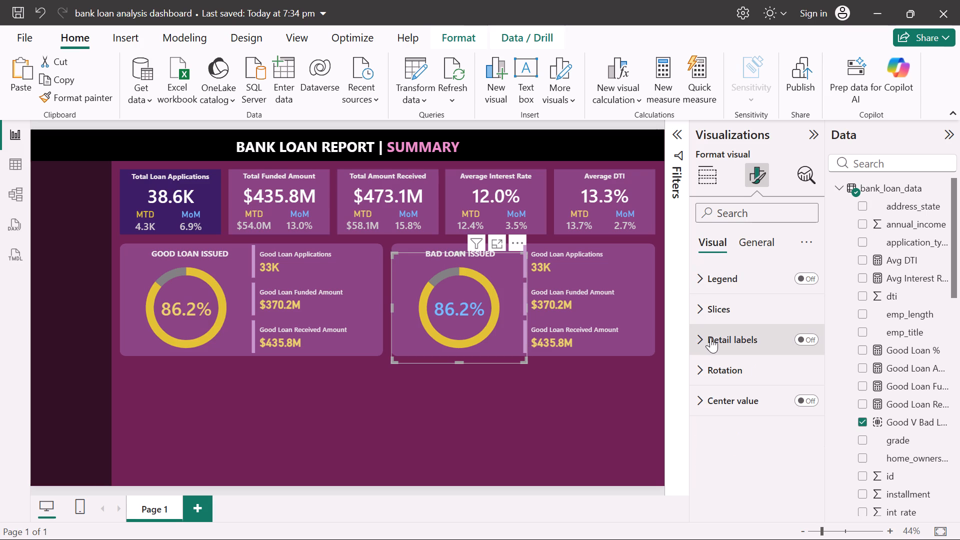
left_click(698, 306)
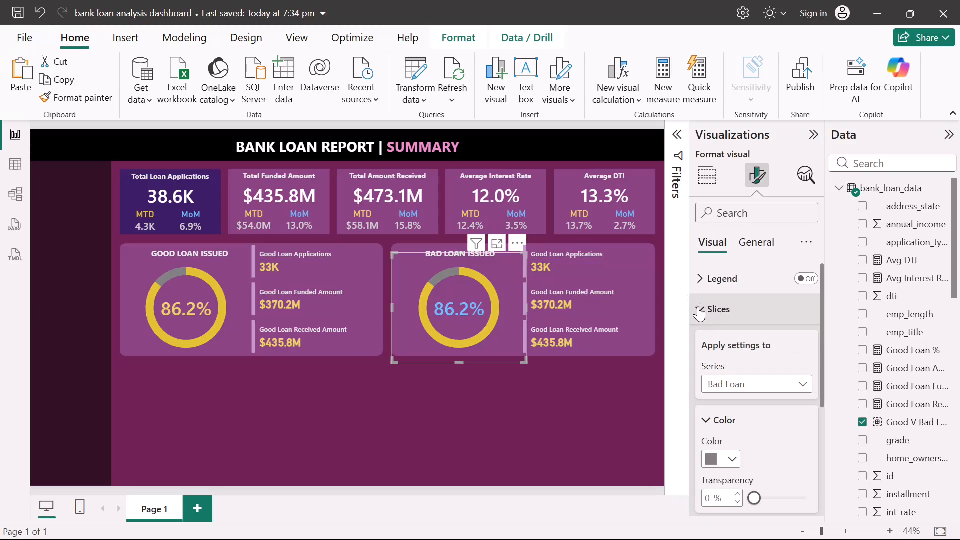
scroll(717, 455, "down", 1)
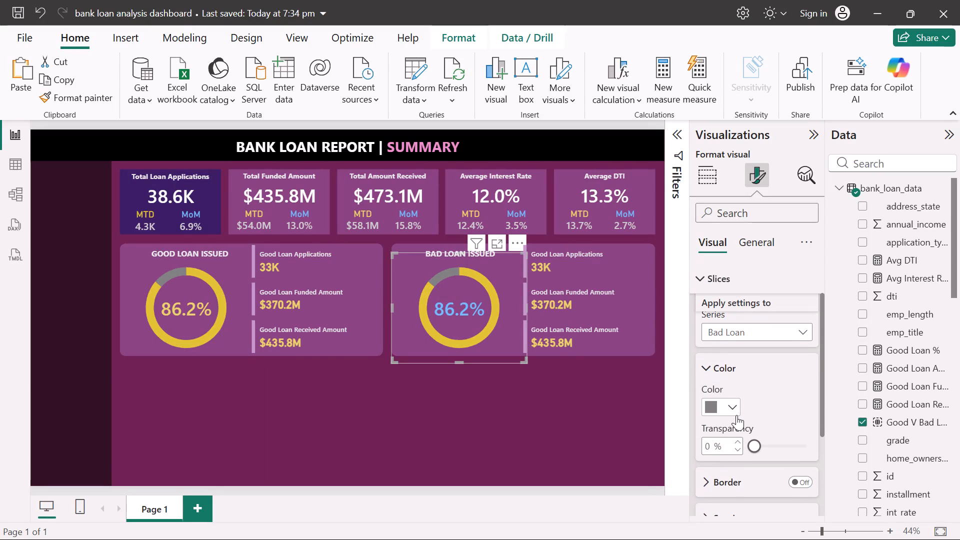
left_click(728, 403)
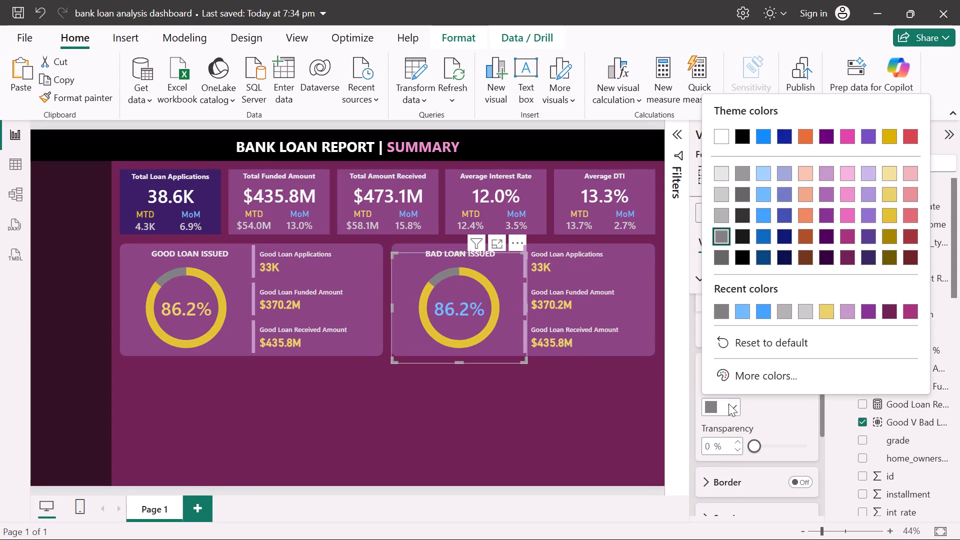
left_click(760, 193)
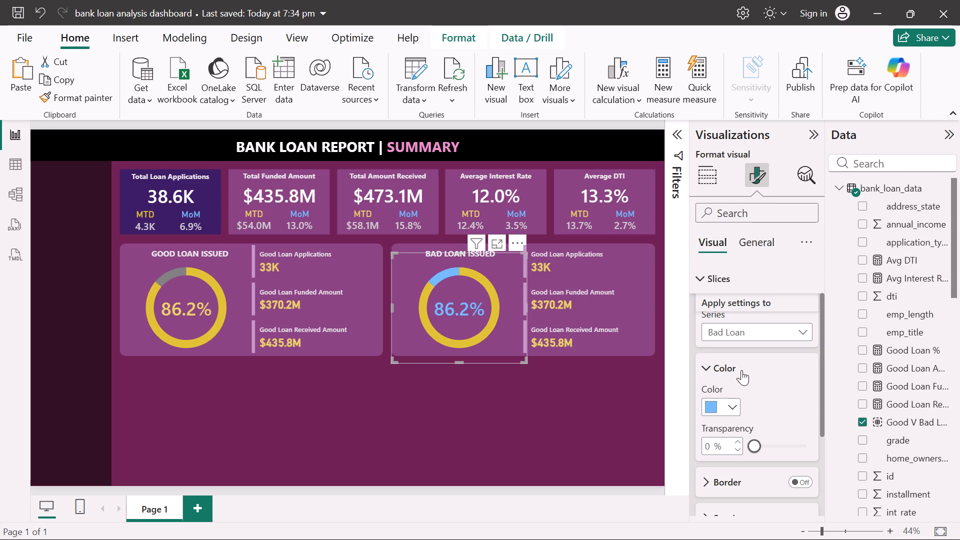
Recolour the Good Loan slice of the bad loan donut chart to grey and deselect the chart.
left_click(801, 329)
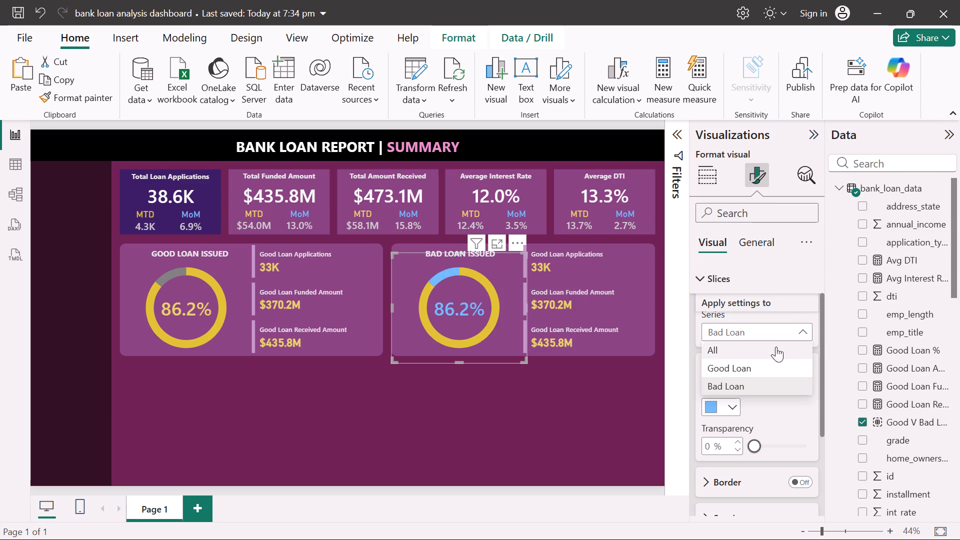
left_click(753, 364)
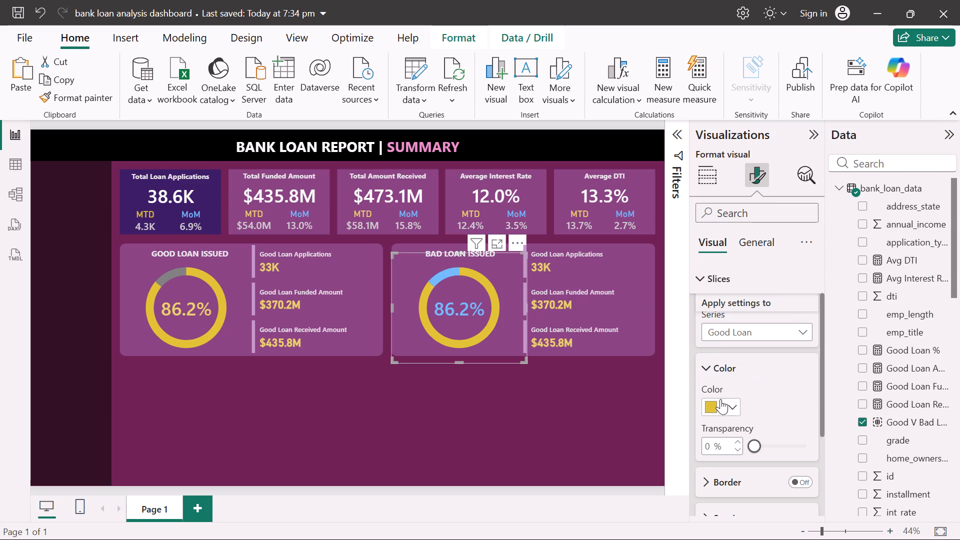
left_click(728, 406)
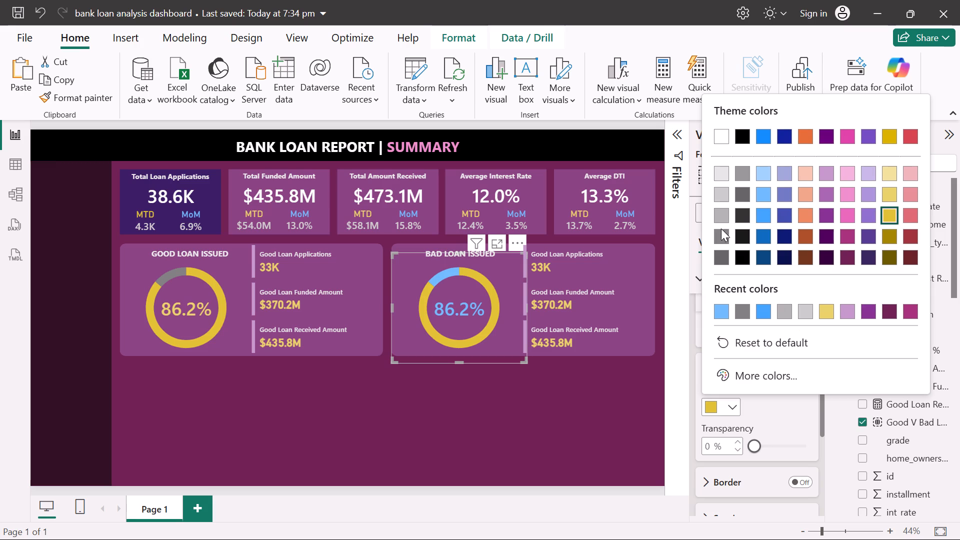
left_click(721, 231)
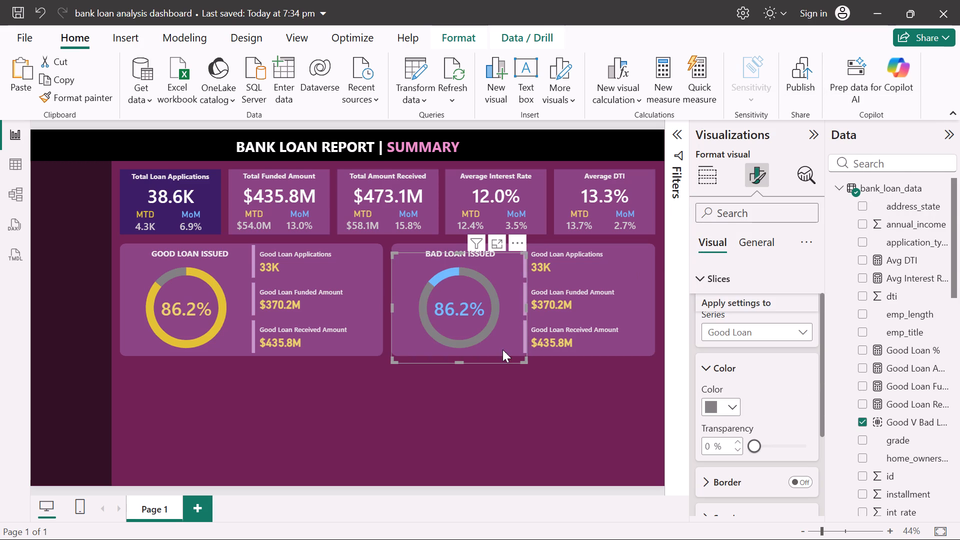
left_click(459, 423)
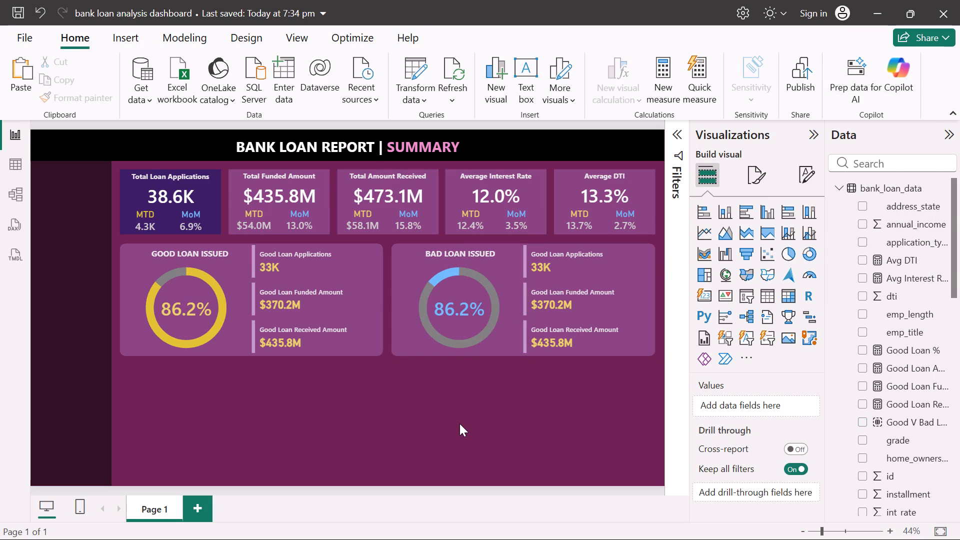
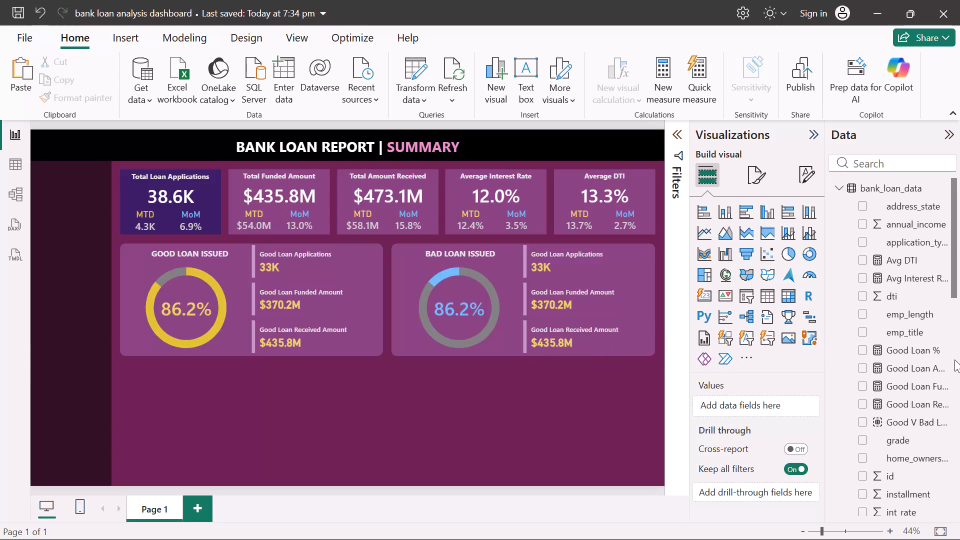
Start a new measure in the bank_loan_data table containing a copy of the Good Loan % formula.
left_click(898, 351)
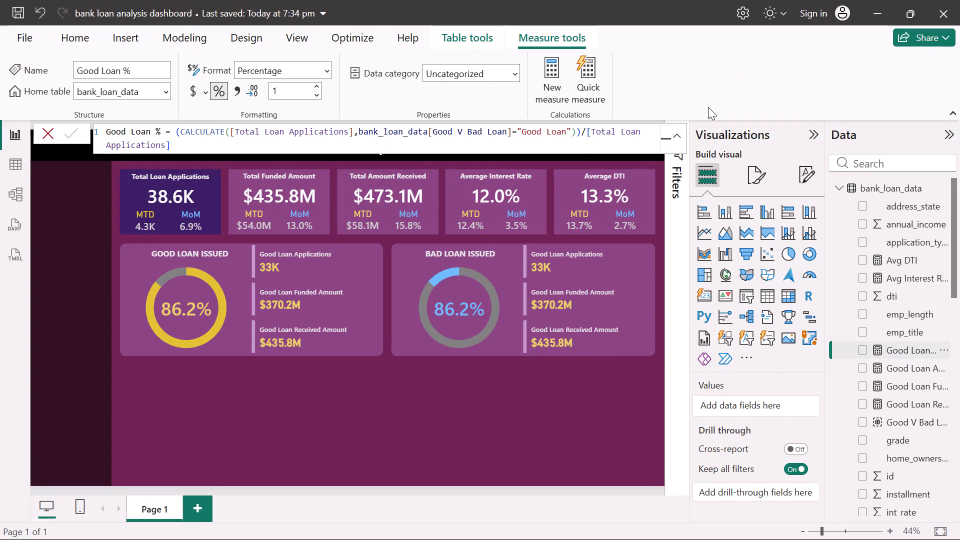
left_click(191, 145)
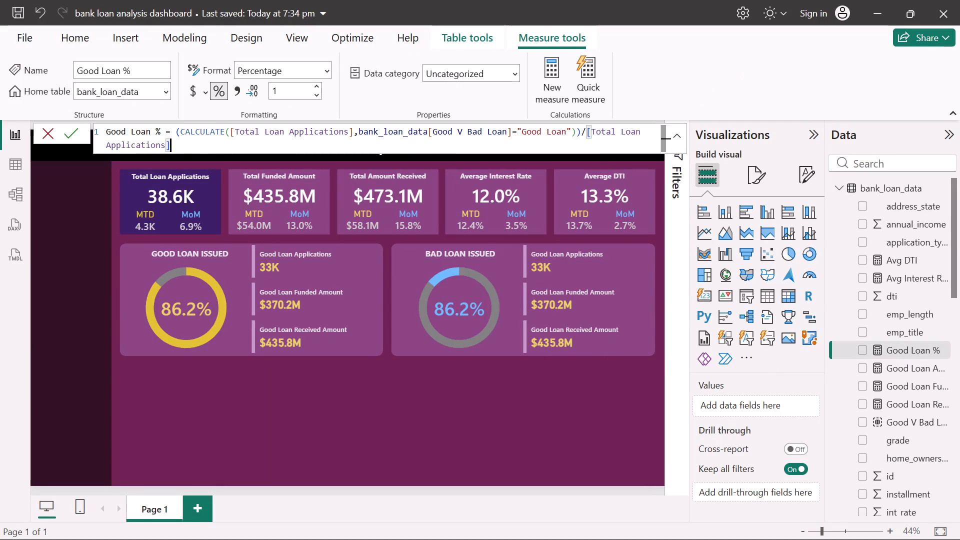
left_click_drag(174, 146, 109, 128)
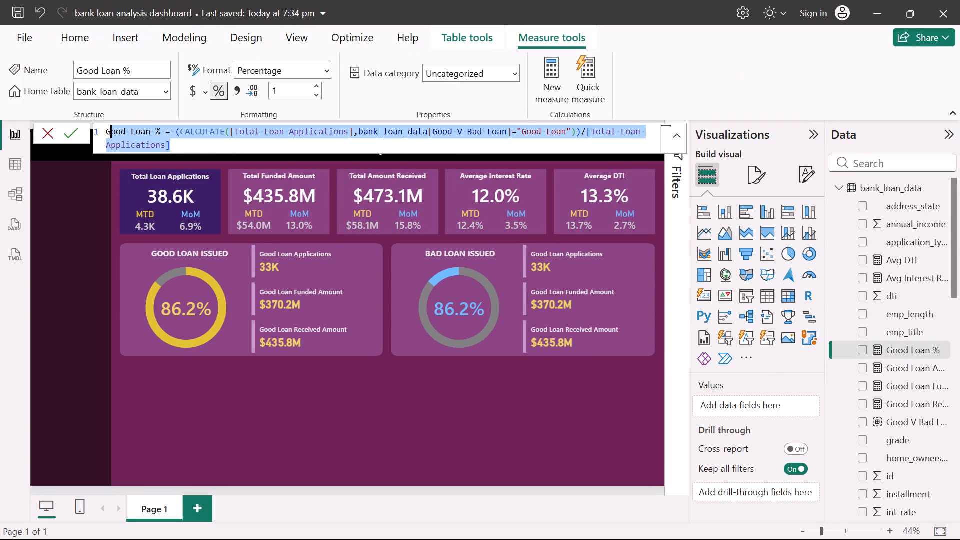
left_click_drag(109, 128, 106, 129)
key("ctrl+c")
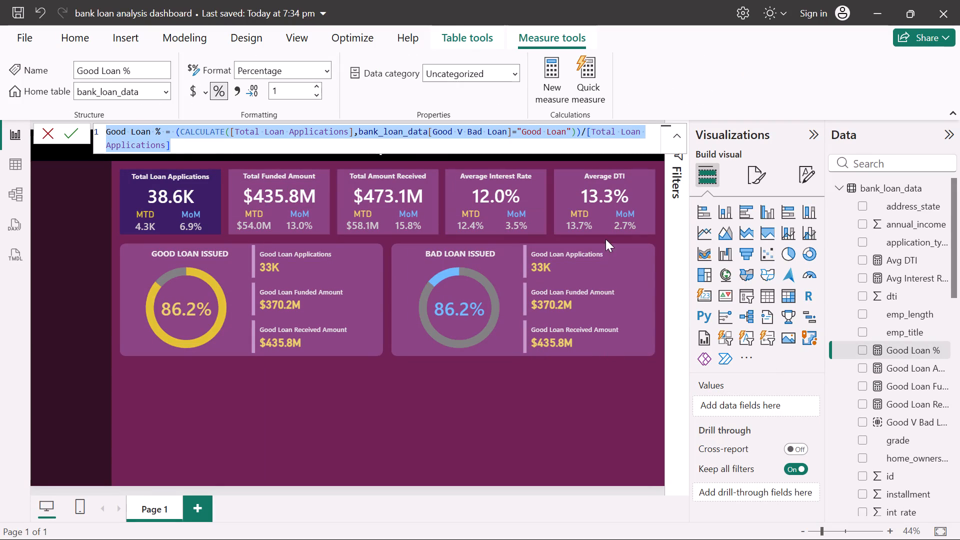
left_click(883, 188)
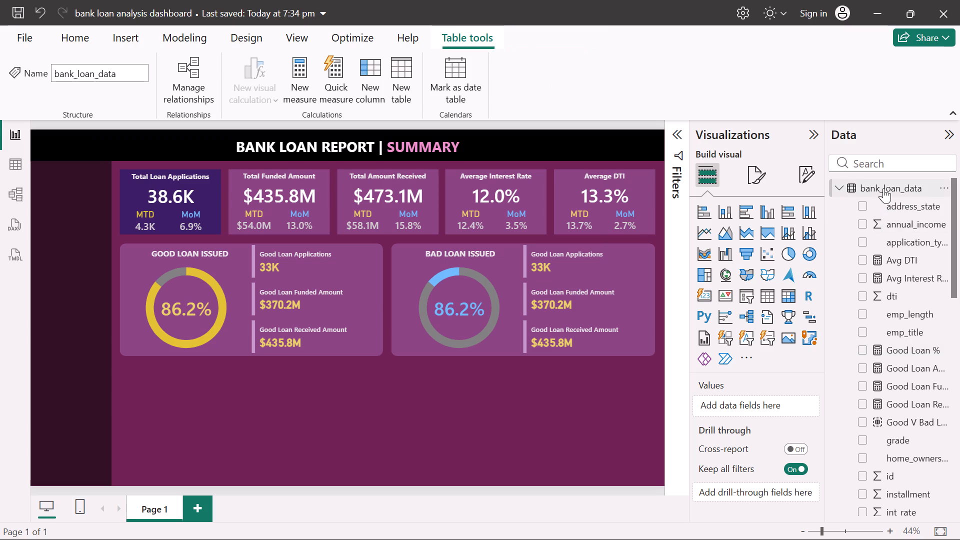
left_click(301, 81)
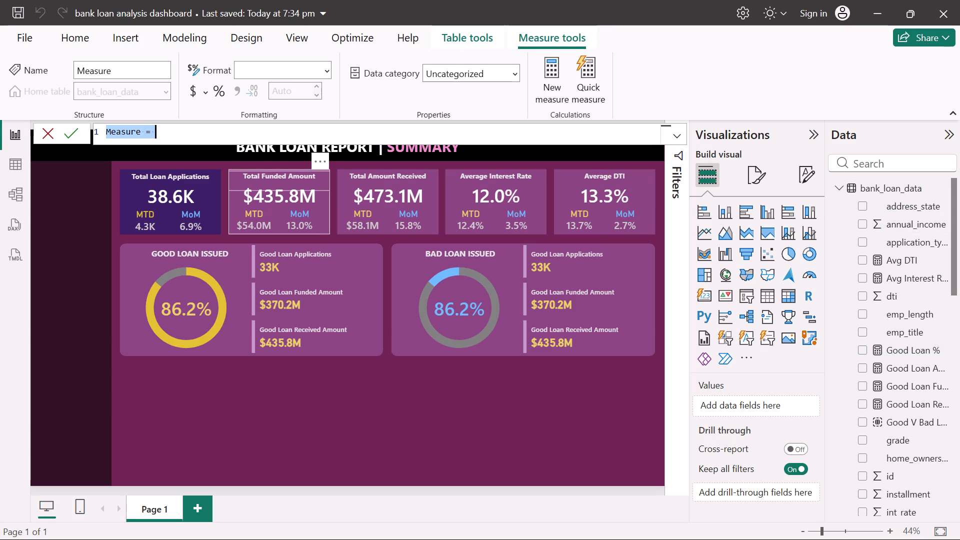
key("BackSpace")
key("ctrl+v")
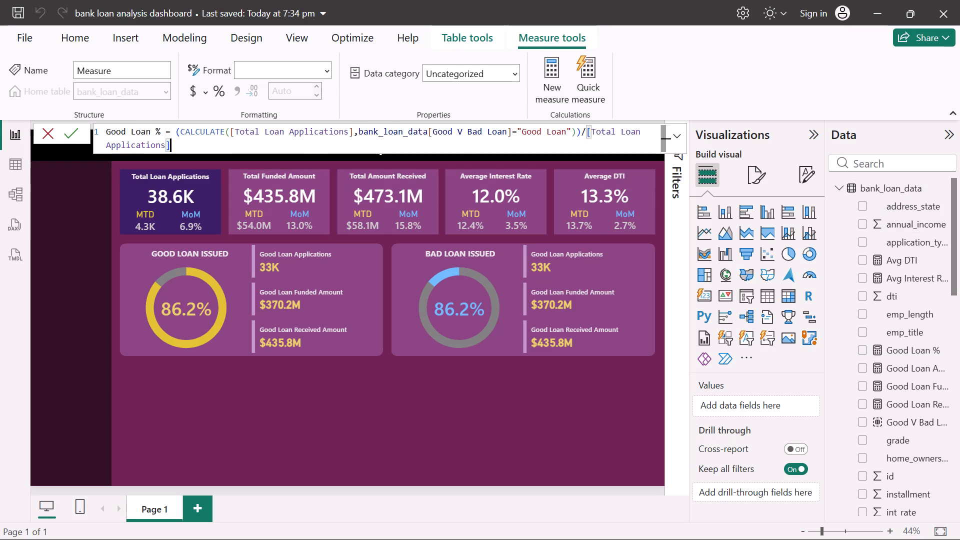
Rename the copied measure to Bad Loan %, change its filter value to "Bad Loan", and commit the formula.
left_click(125, 130)
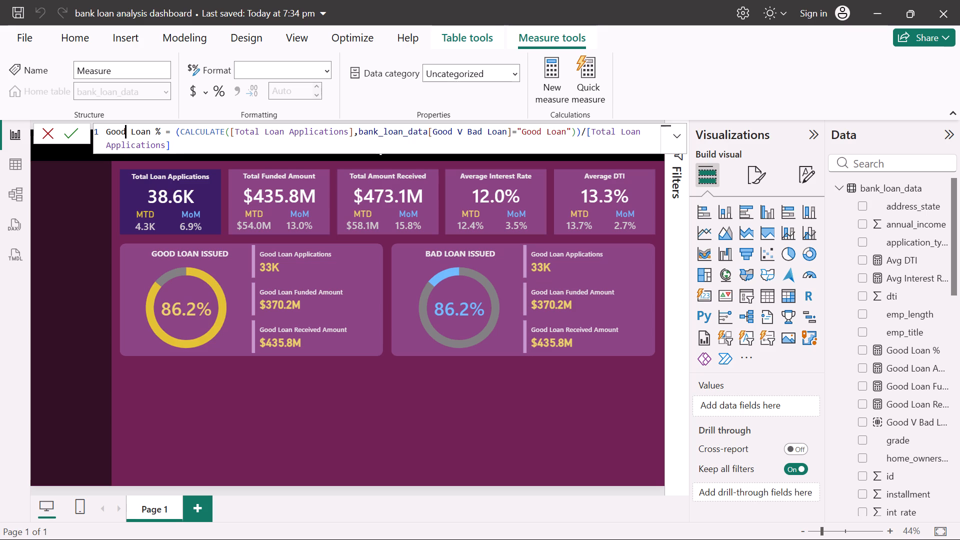
key("BackSpace")
key("BackSpace")
key("BackSpace")
key("BackSpace")
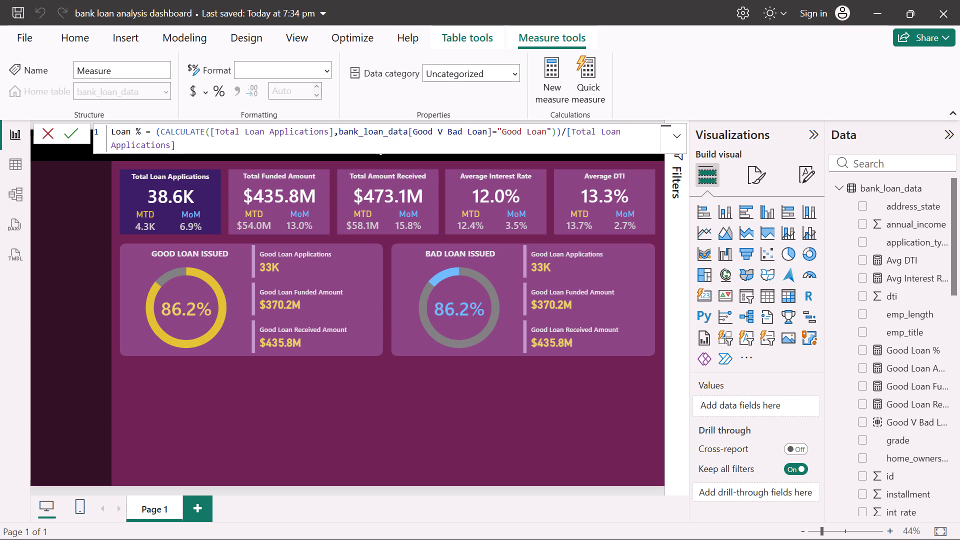
type("Bad")
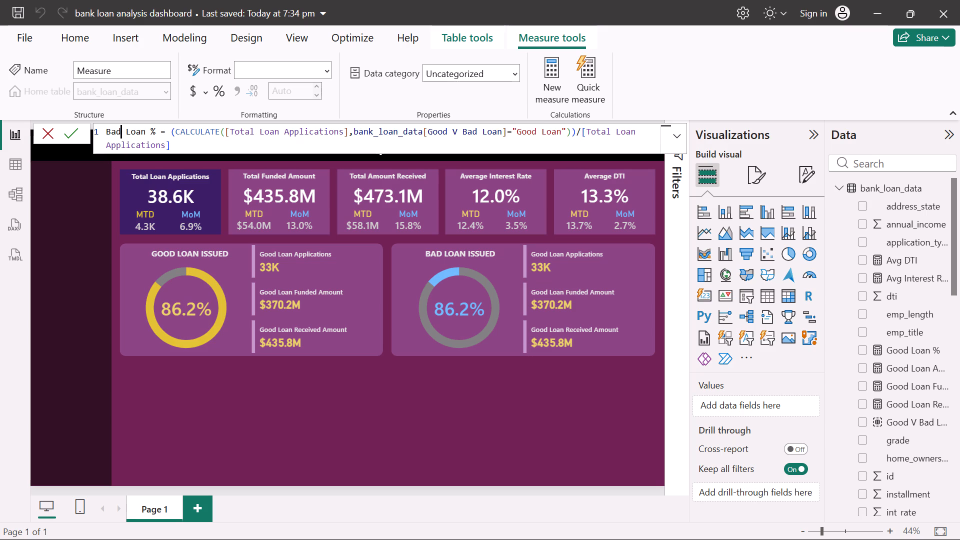
left_click(535, 130)
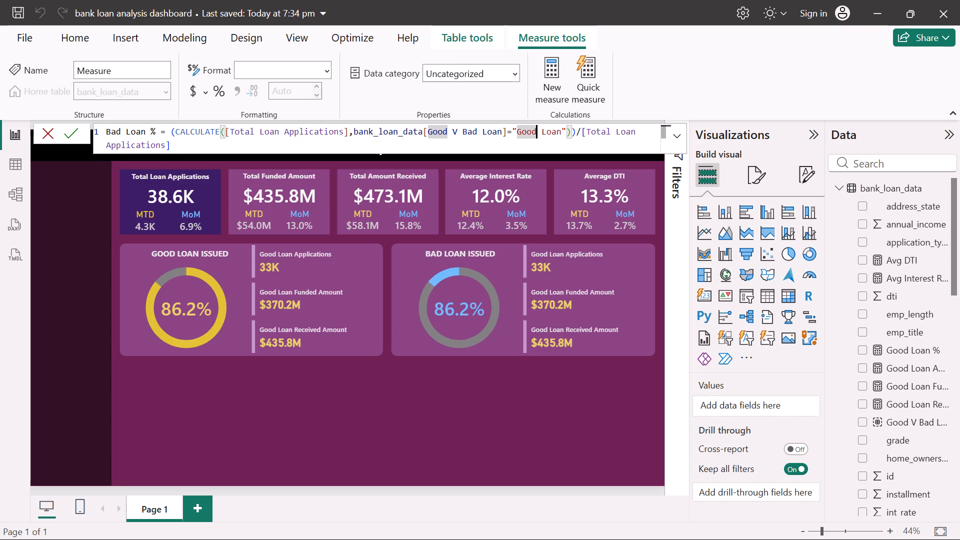
key("BackSpace")
key("BackSpace")
key("BackSpace")
key("BackSpace")
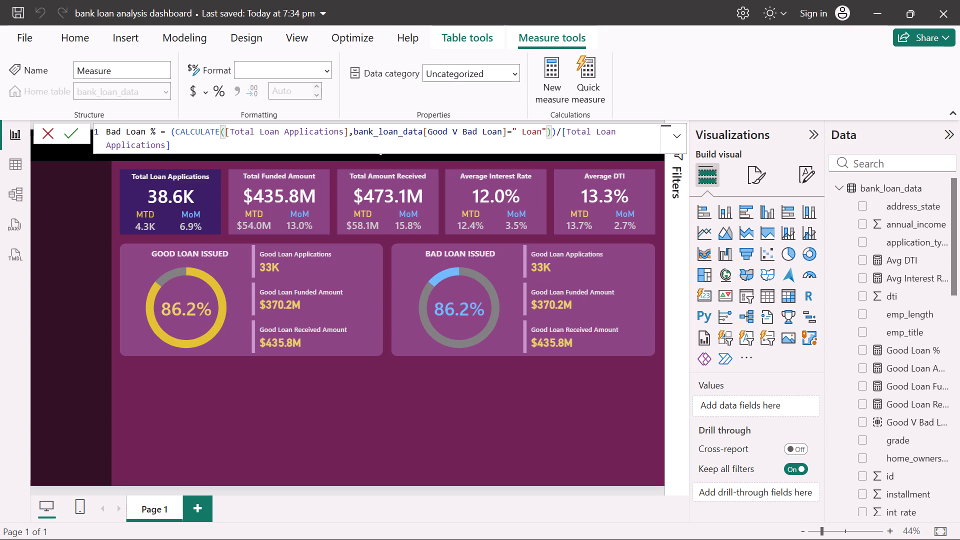
type("Bad")
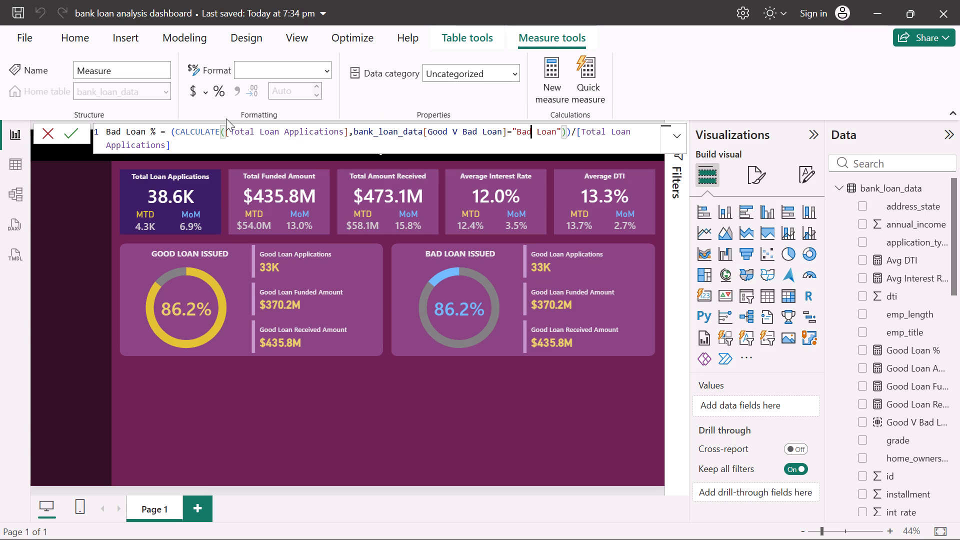
left_click(72, 135)
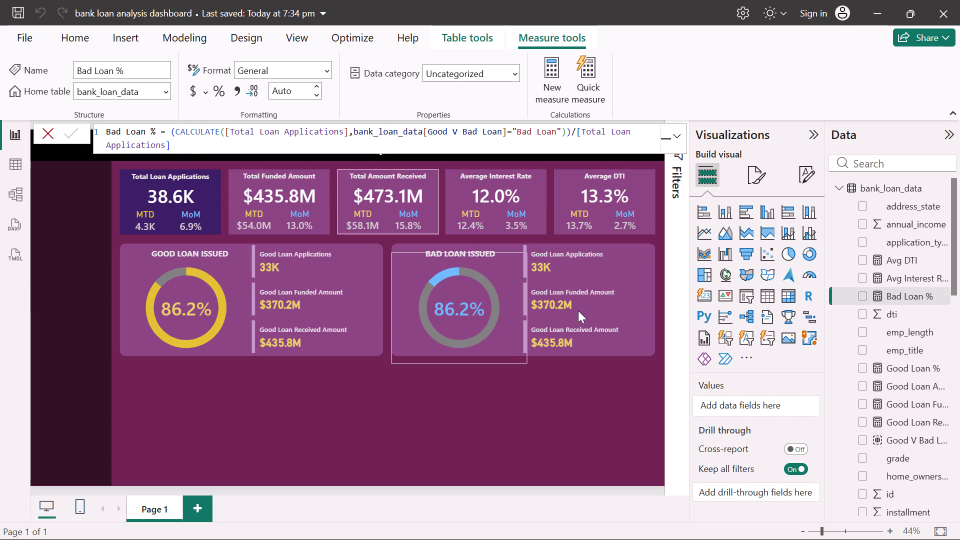
Start another new measure in bank_loan_data containing a copy of the Good Loan Applications formula.
left_click(901, 385)
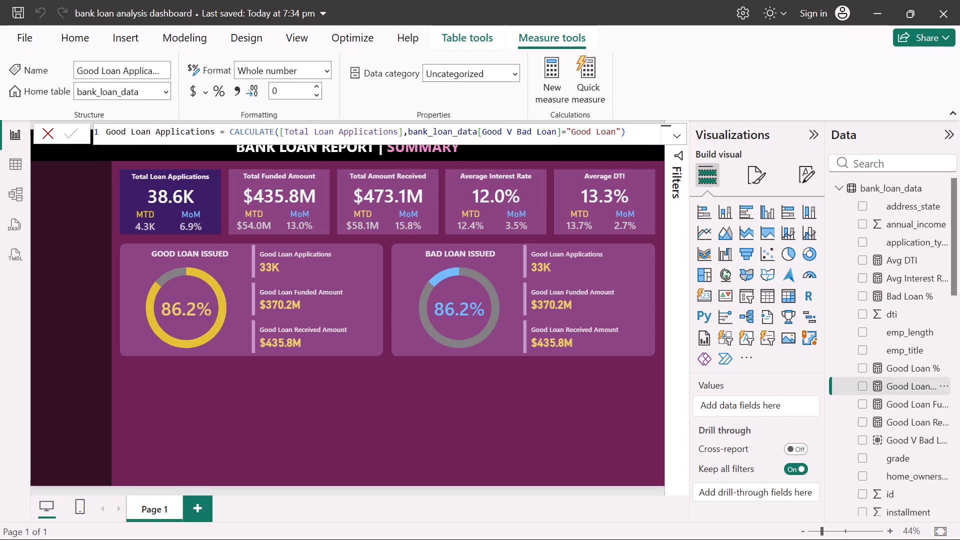
left_click_drag(106, 131, 317, 135)
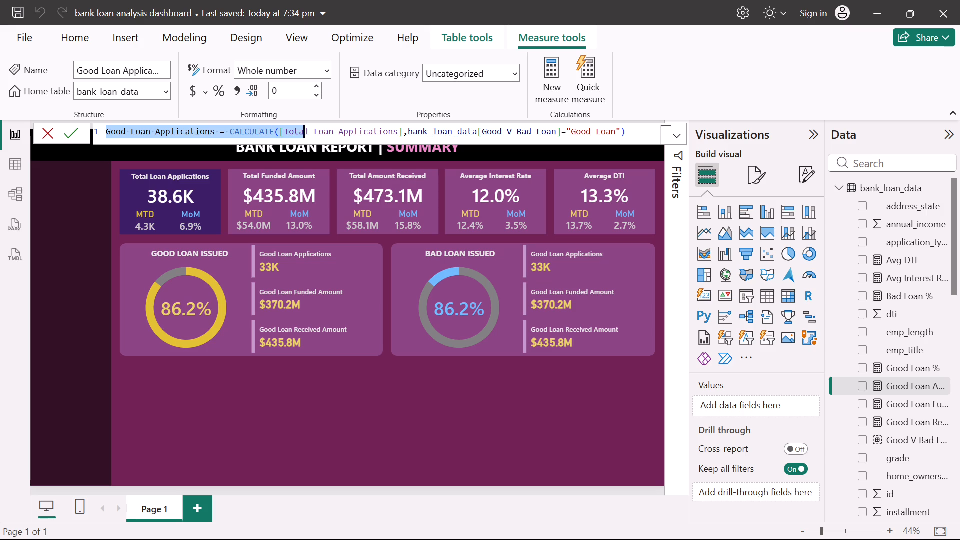
left_click_drag(317, 135, 644, 138)
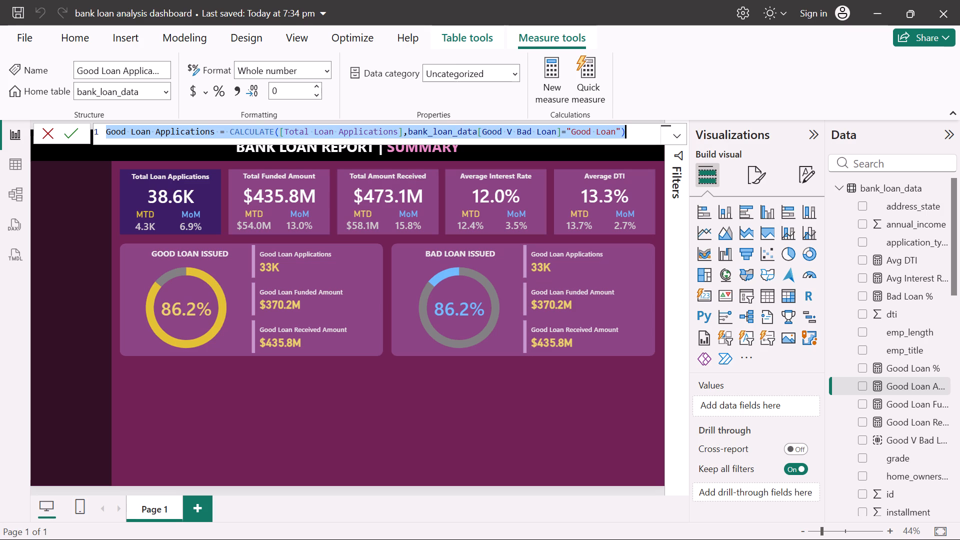
key("ctrl+c")
left_click(880, 185)
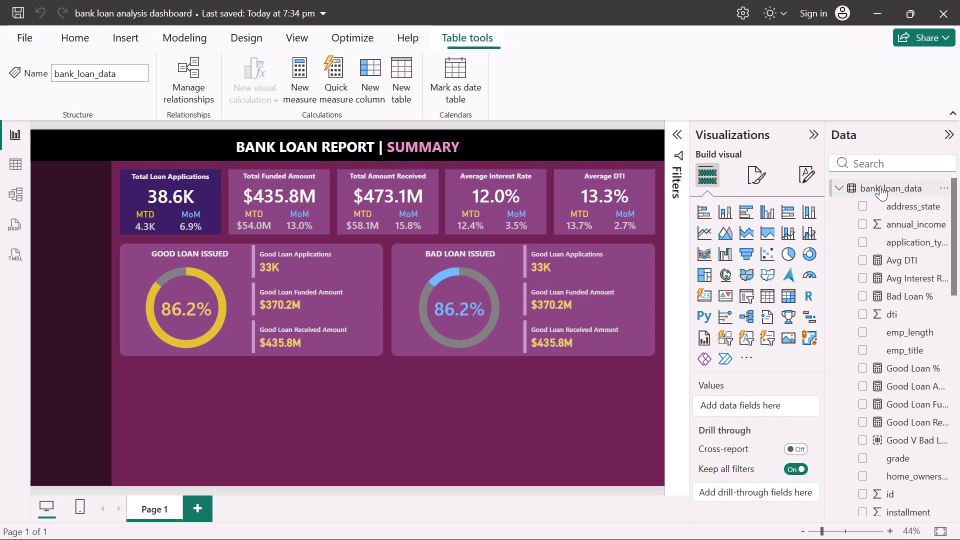
left_click(293, 74)
key("BackSpace")
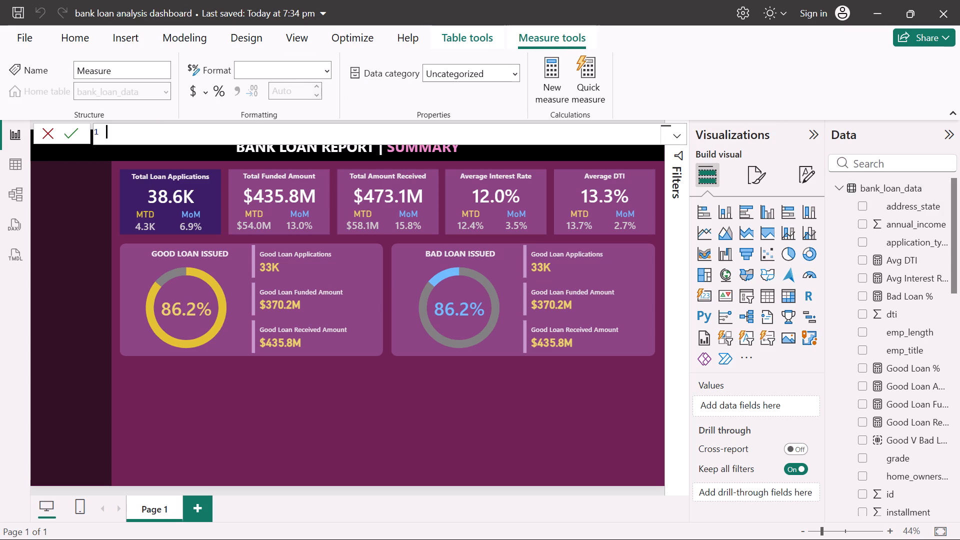
key("ctrl+v")
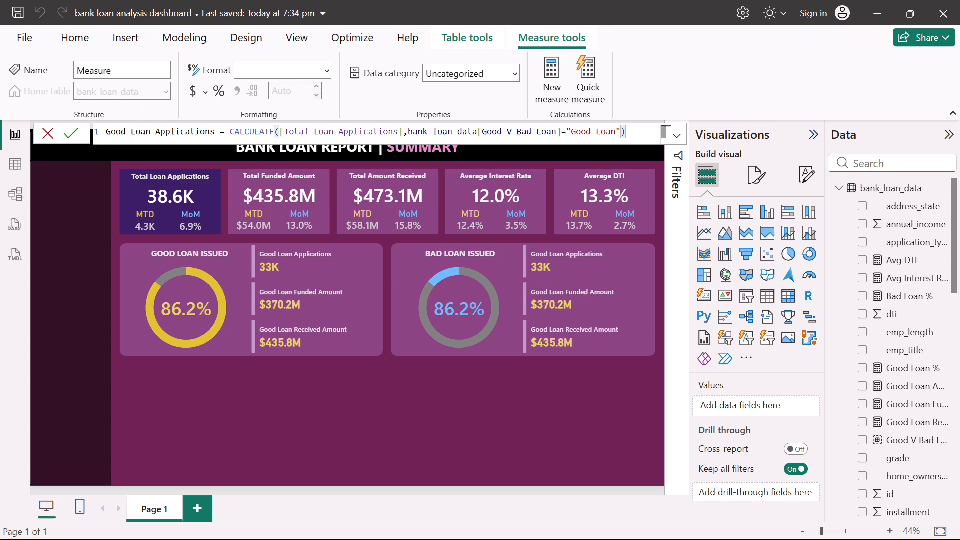
Rename the copied measure to Bad Loan Applications, change its filter value to "Bad Loan", and commit the formula.
left_click(125, 129)
key("BackSpace")
key("BackSpace")
key("BackSpace")
key("BackSpace")
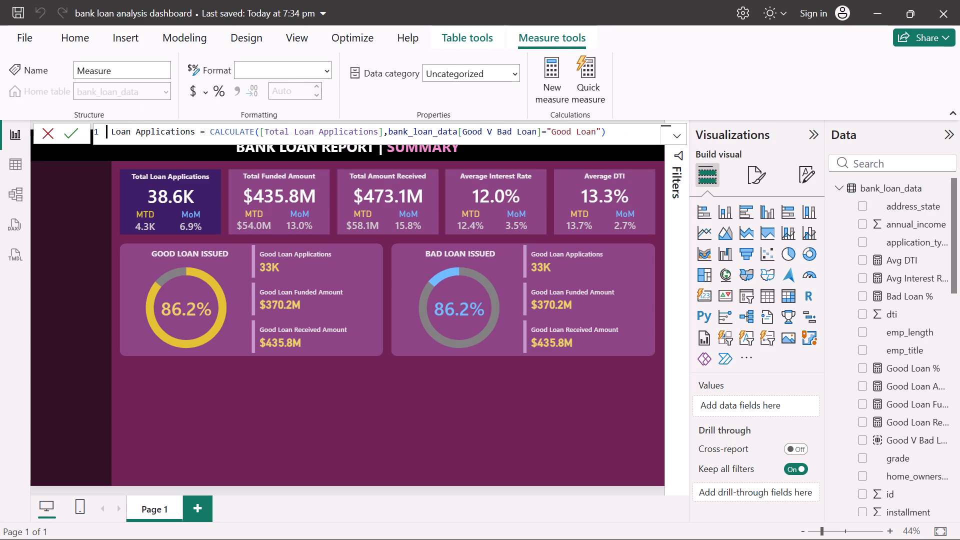
type("Bad")
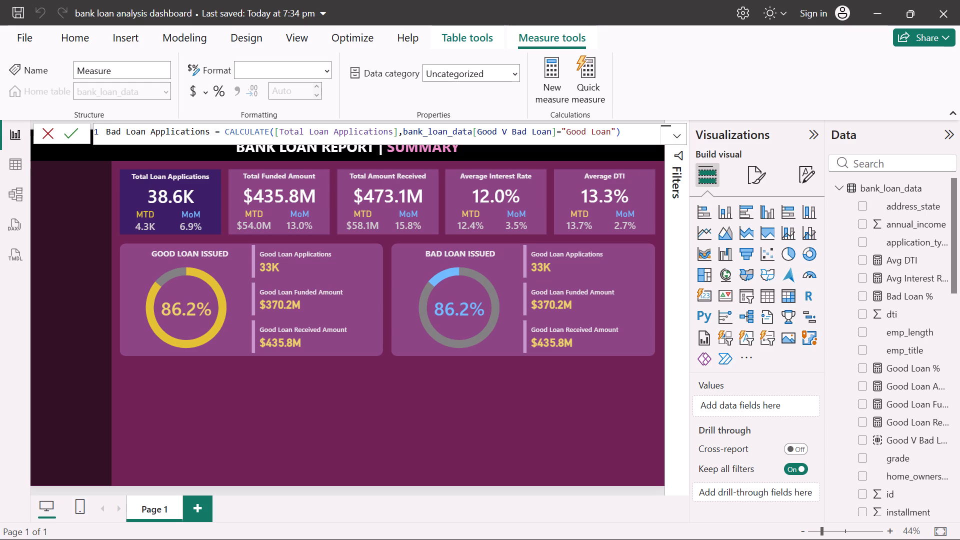
left_click(584, 131)
key("BackSpace")
key("BackSpace")
key("BackSpace")
key("BackSpace")
type("Bad")
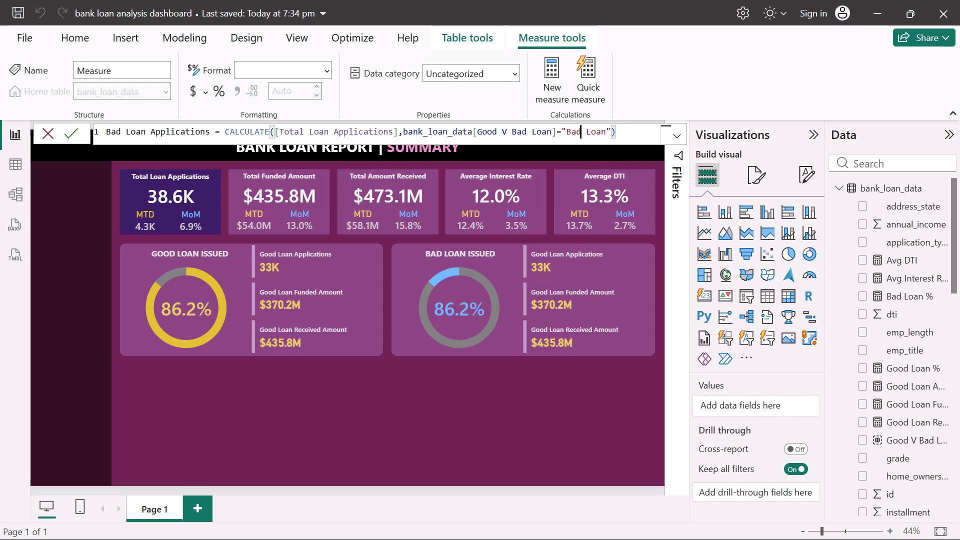
left_click(551, 412)
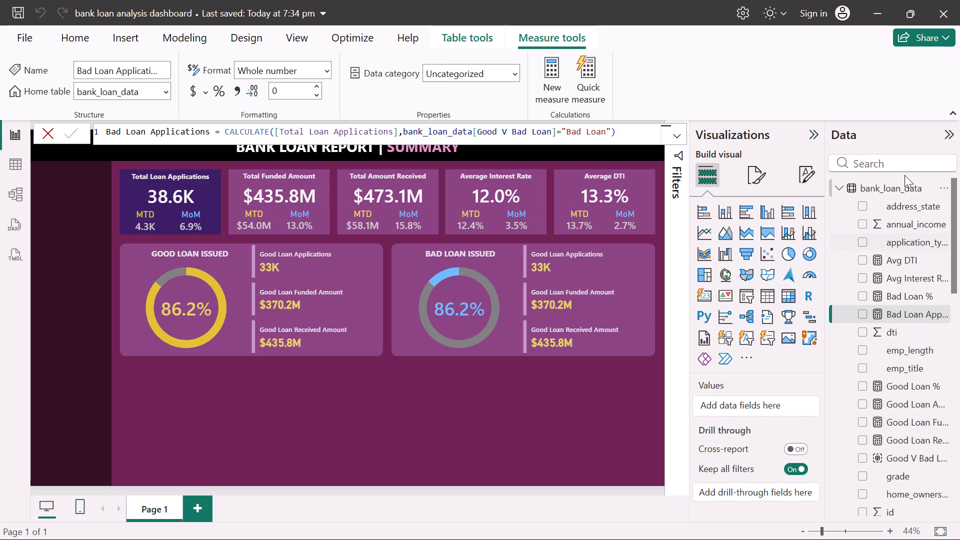
Start another new measure in bank_loan_data containing a copy of the Good Loan Funded Amount formula.
left_click(893, 186)
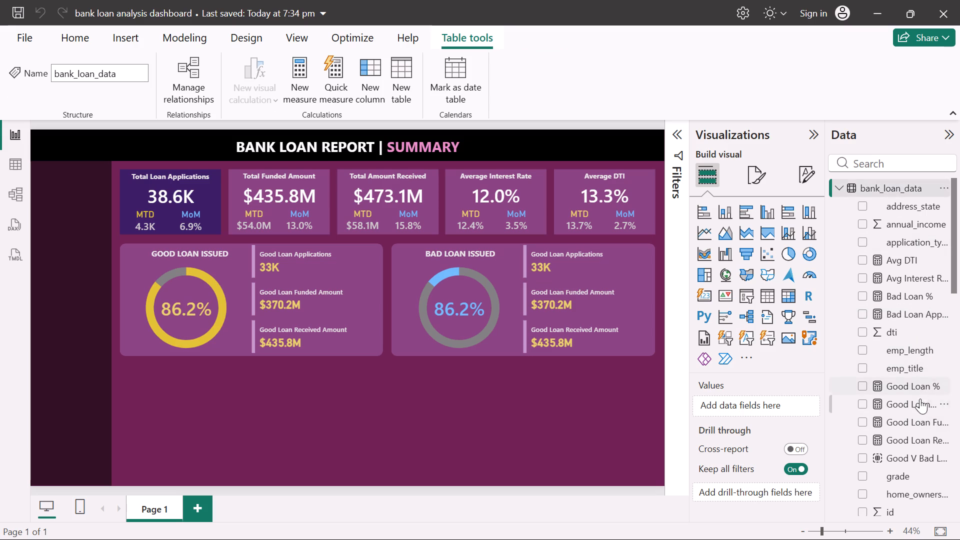
left_click(904, 423)
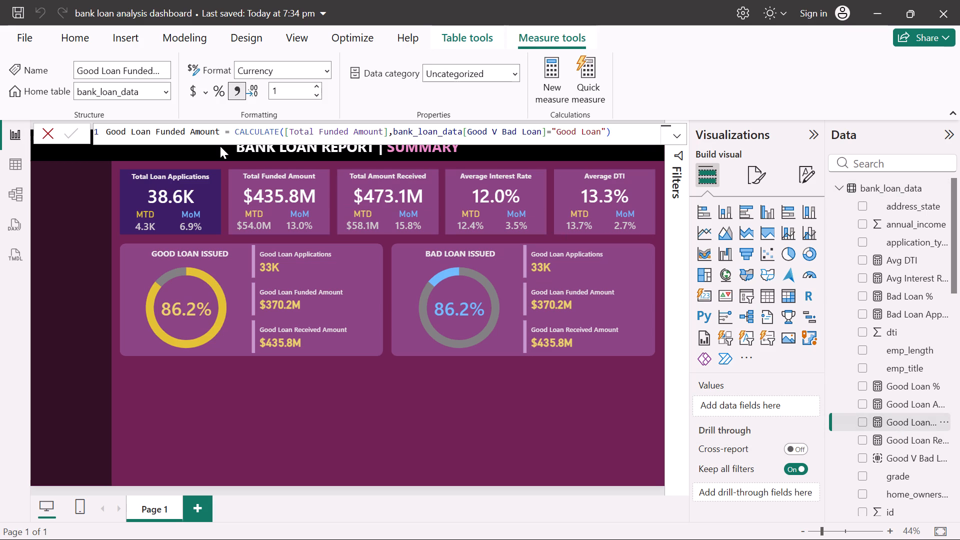
left_click_drag(107, 131, 203, 137)
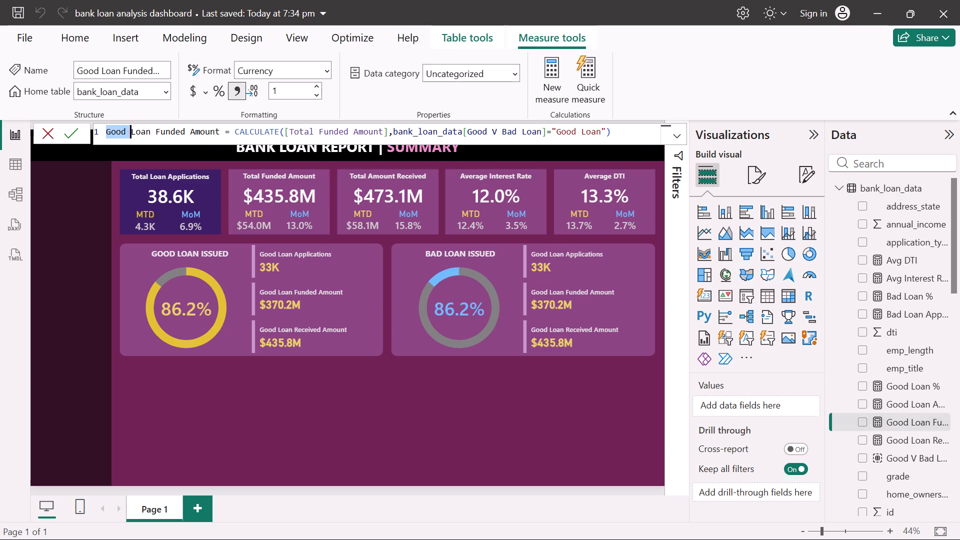
left_click_drag(203, 137, 646, 136)
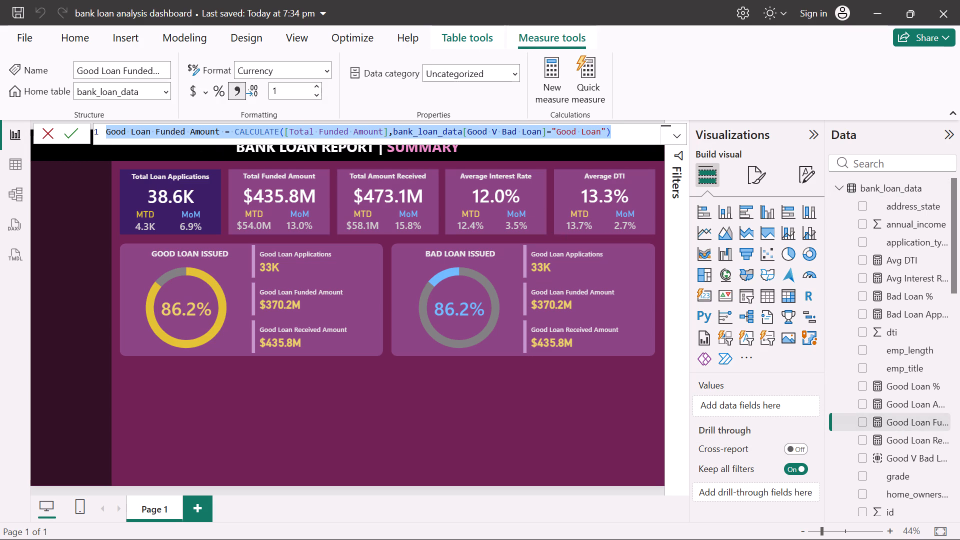
key("ctrl+c")
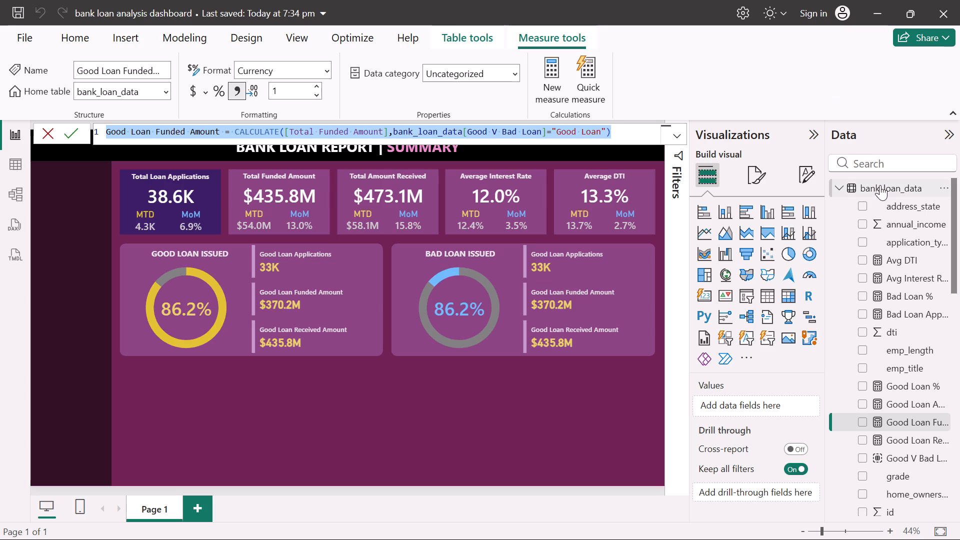
left_click(880, 185)
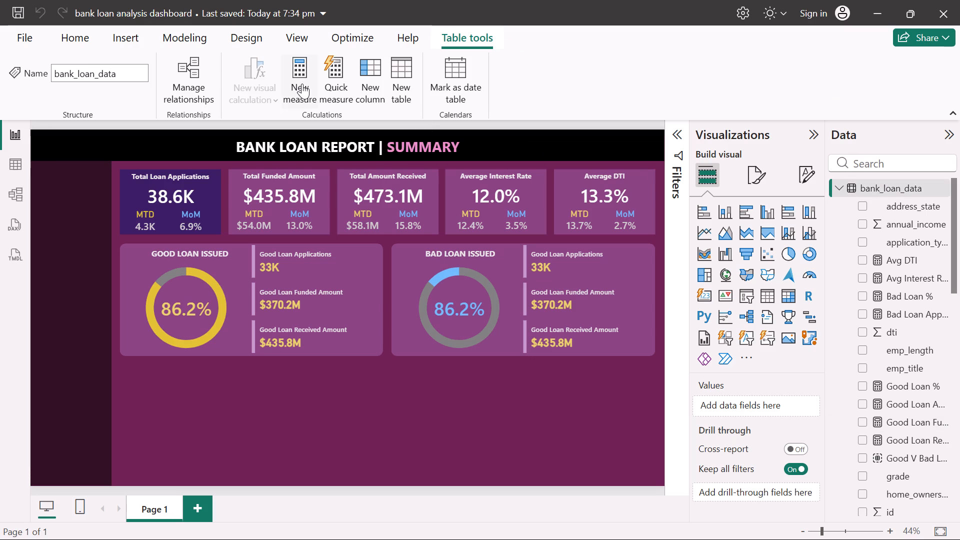
left_click(302, 83)
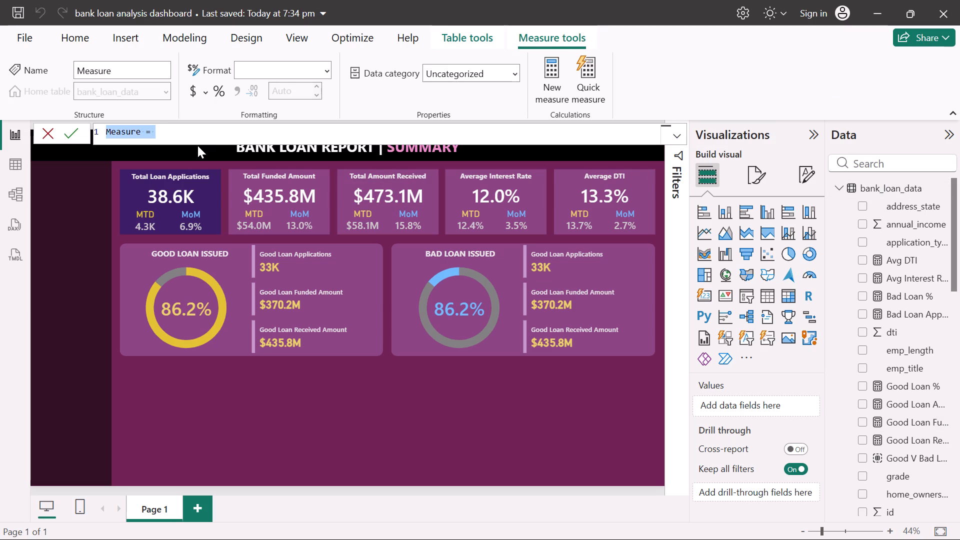
key("BackSpace")
key("ctrl+v")
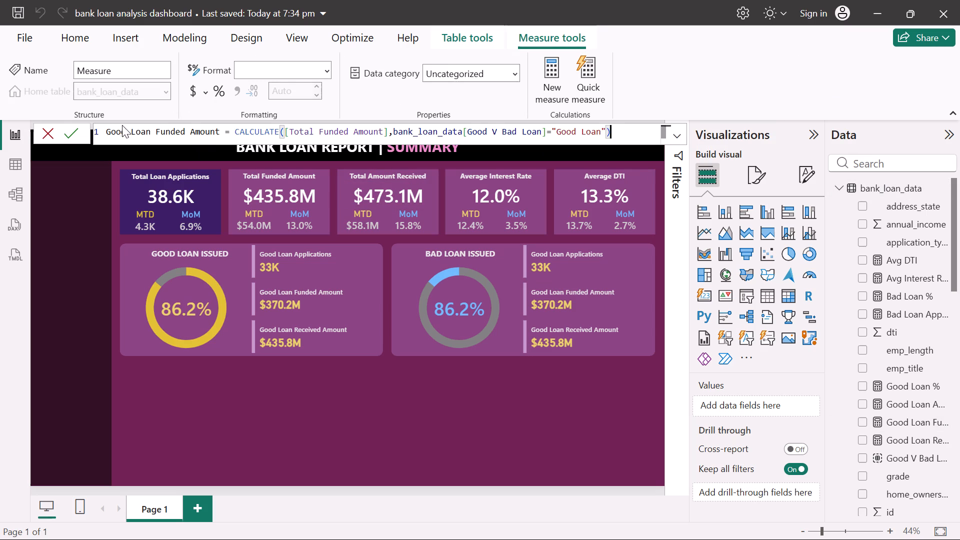
Rename the copied measure to Bad Loan Funded Amount, change its filter value to "Bad Loan", and commit the formula.
left_click(125, 130)
key("BackSpace")
key("BackSpace")
key("BackSpace")
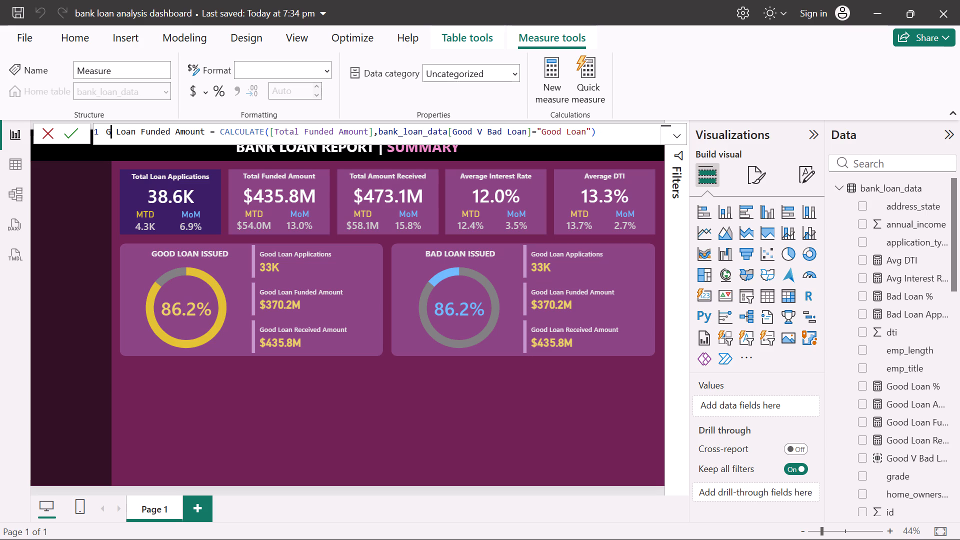
key("BackSpace")
type("Bad")
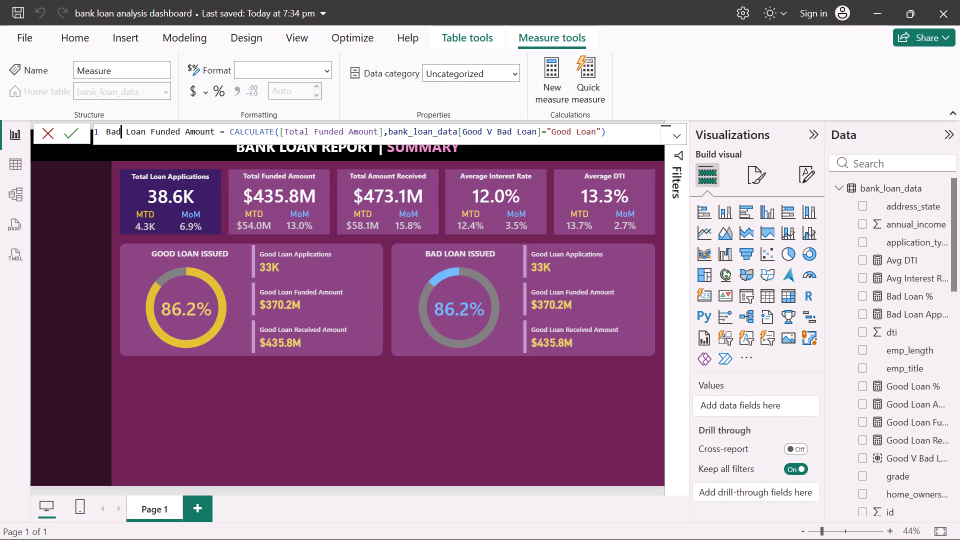
left_click(570, 132)
key("BackSpace")
key("BackSpace")
key("BackSpace")
key("BackSpace")
type("Bad")
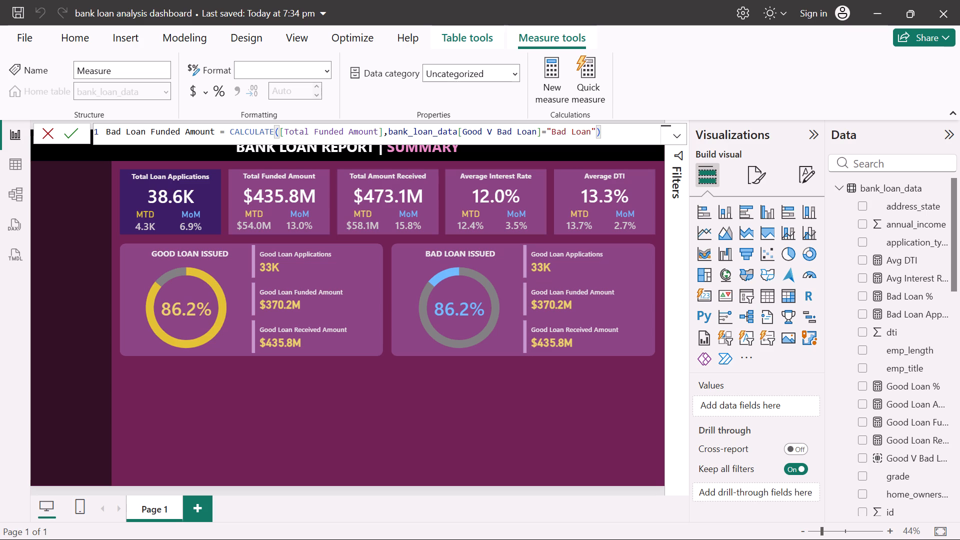
left_click(542, 422)
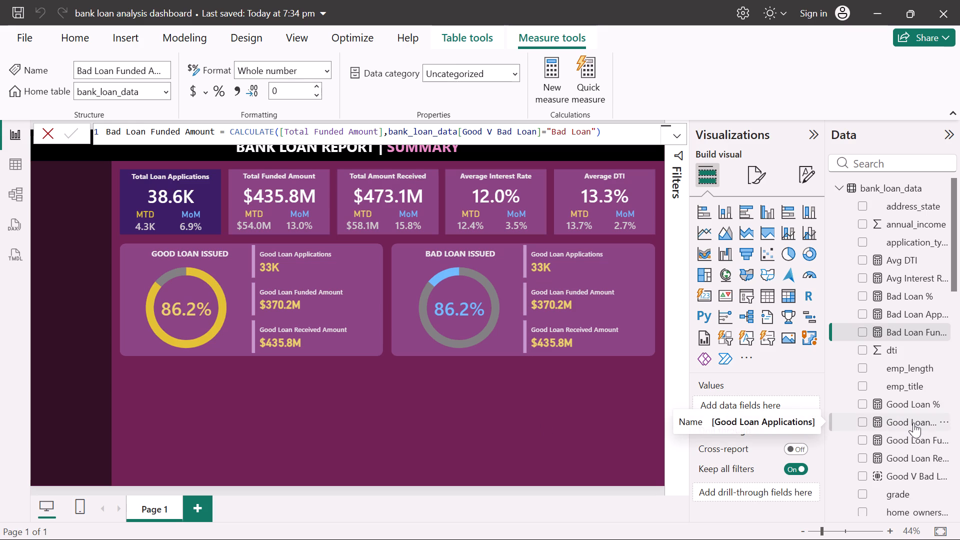
Start another new measure in bank_loan_data containing a copy of the Good Loan Received Amount formula.
left_click(894, 458)
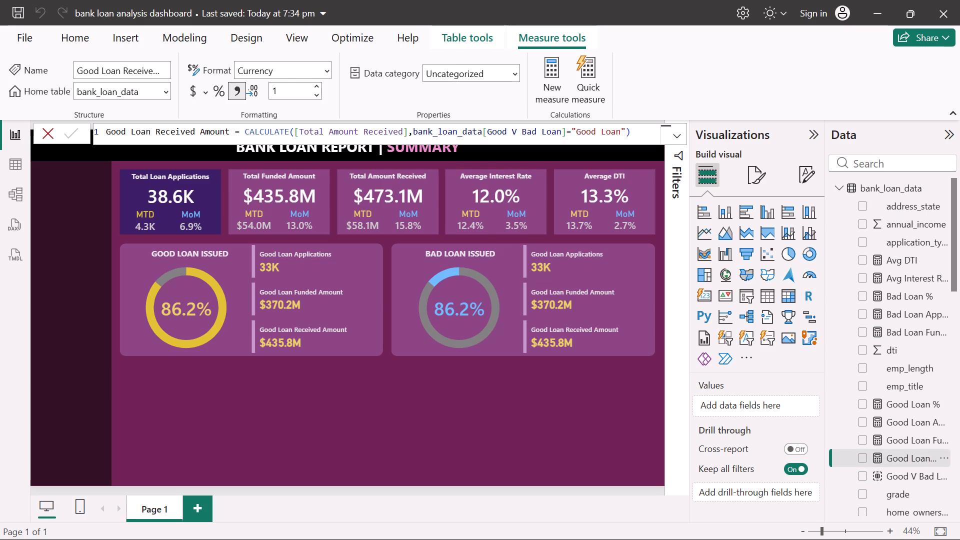
left_click_drag(641, 131, 167, 135)
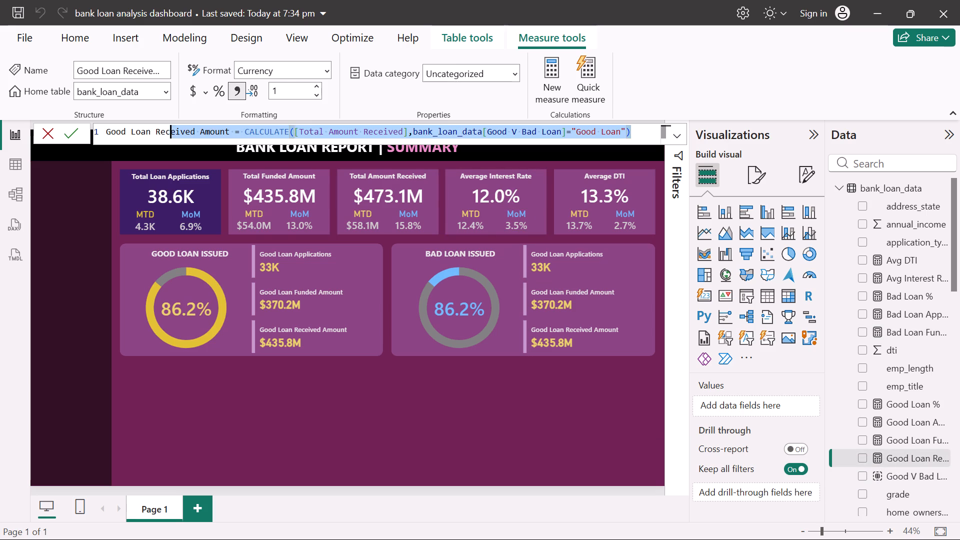
left_click_drag(167, 135, 116, 132)
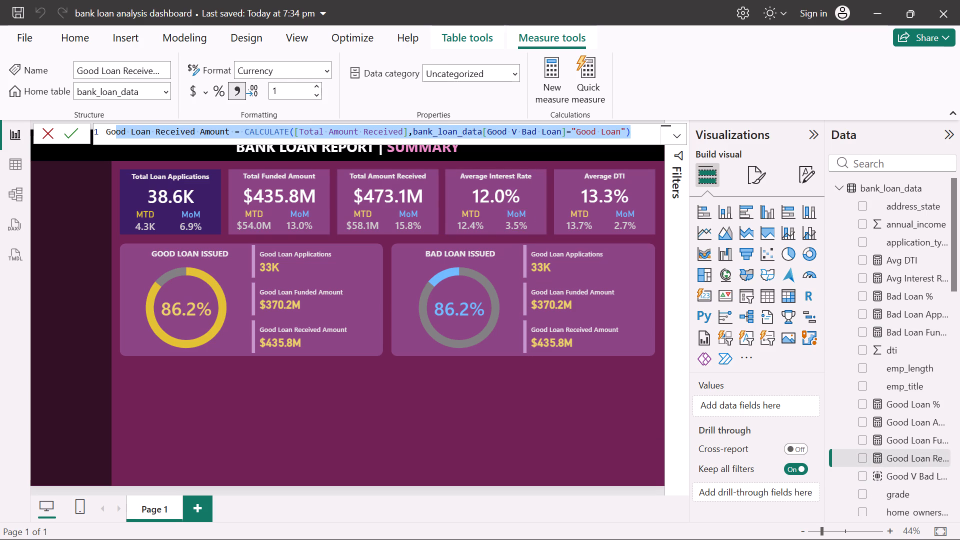
left_click_drag(116, 132, 56, 131)
key("ctrl+c")
left_click(867, 186)
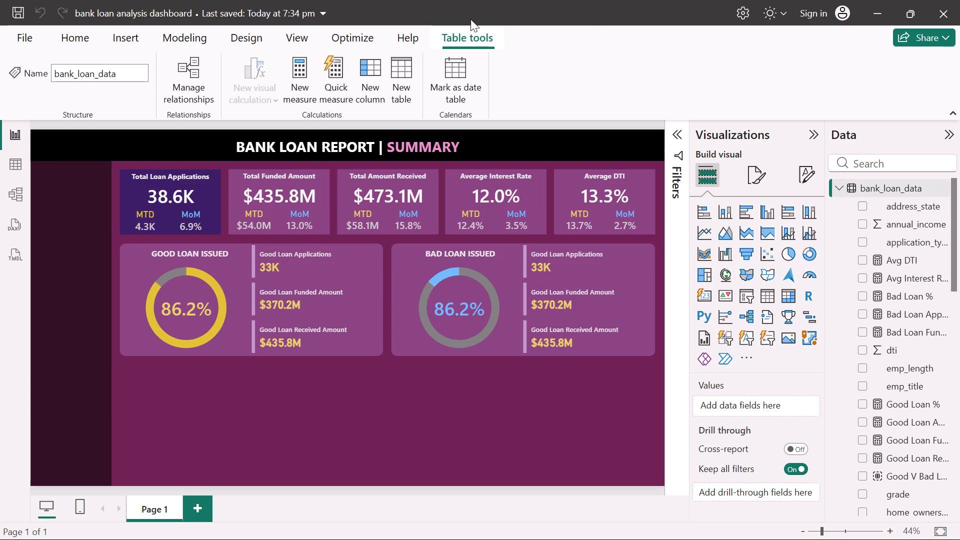
left_click(303, 68)
key("BackSpace")
key("ctrl+v")
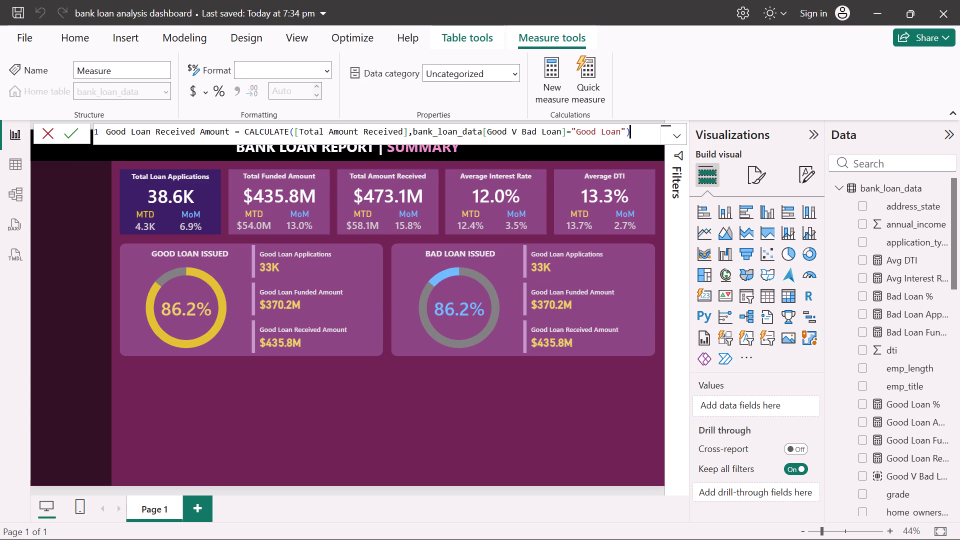
Rename the copied measure to Bad Loan Received Amount, change its filter value to "Bad Loan", and commit the formula.
left_click(124, 130)
key("BackSpace")
key("BackSpace")
key("BackSpace")
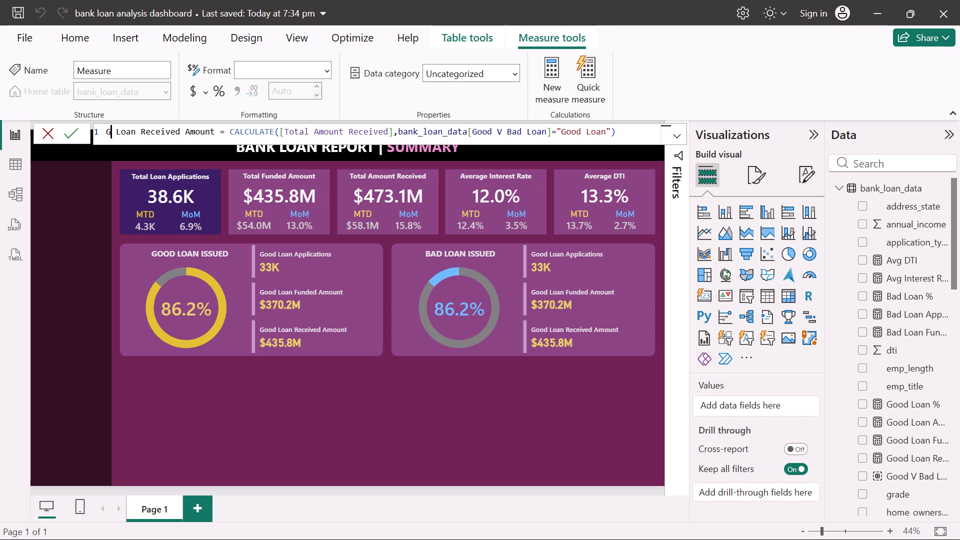
key("BackSpace")
type("Bad")
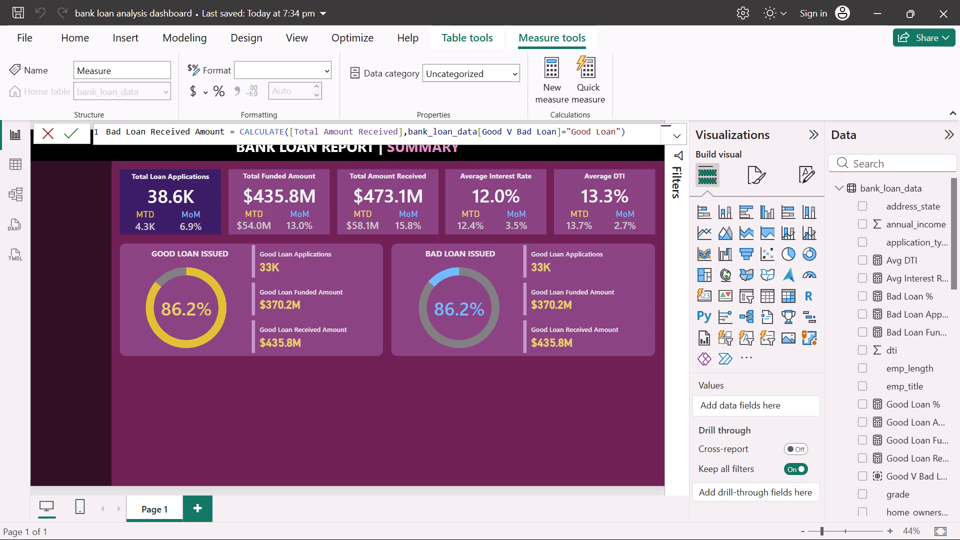
left_click(592, 132)
key("BackSpace")
key("BackSpace")
key("BackSpace")
key("BackSpace")
type("Bad")
left_click(595, 398)
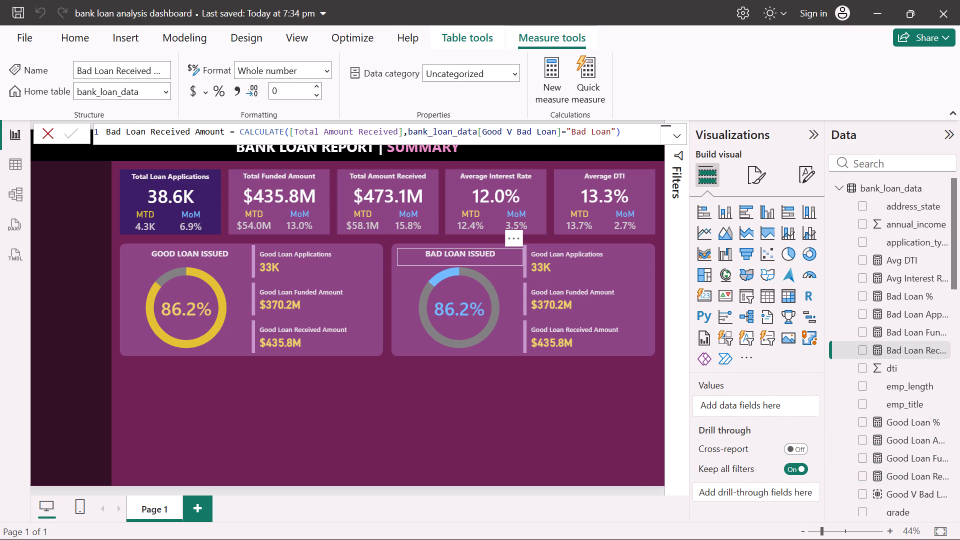
Replace Good Loan % with the Bad Loan % measure in the card inside the Bad Loan Issued donut.
left_click(458, 312)
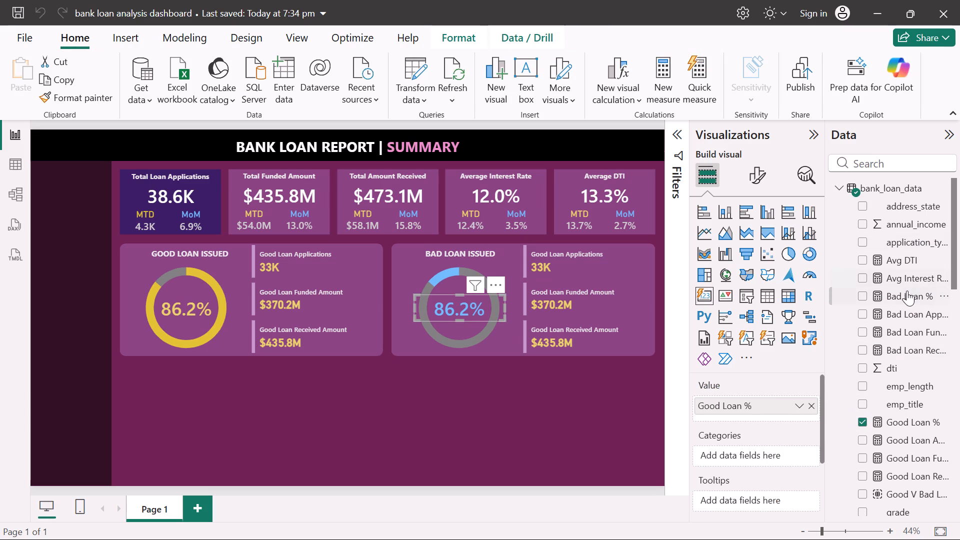
left_click_drag(906, 292, 771, 418)
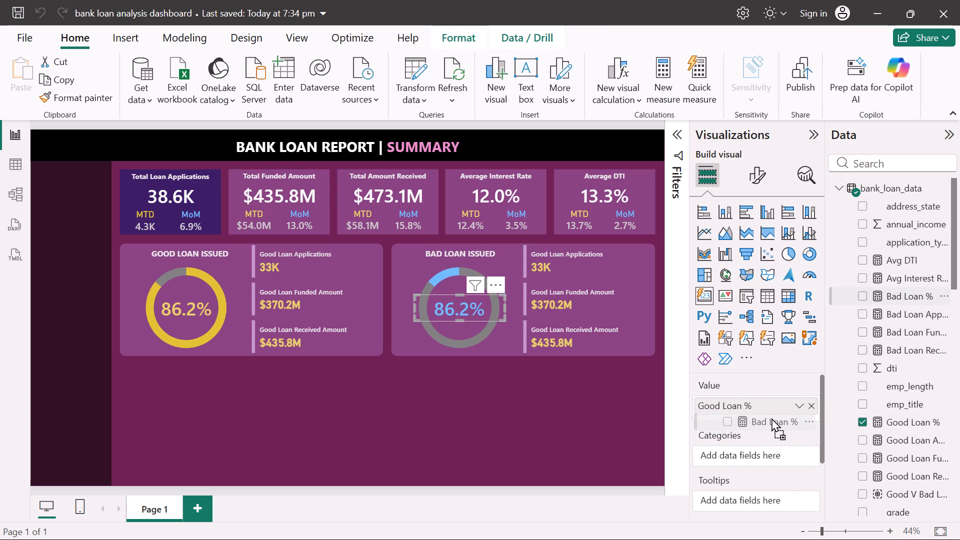
left_click_drag(771, 418, 764, 411)
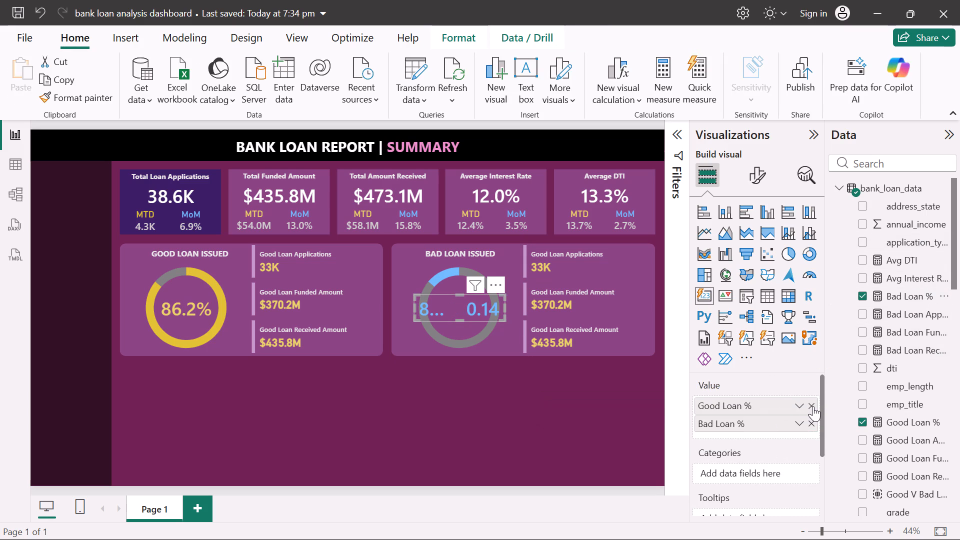
left_click(813, 406)
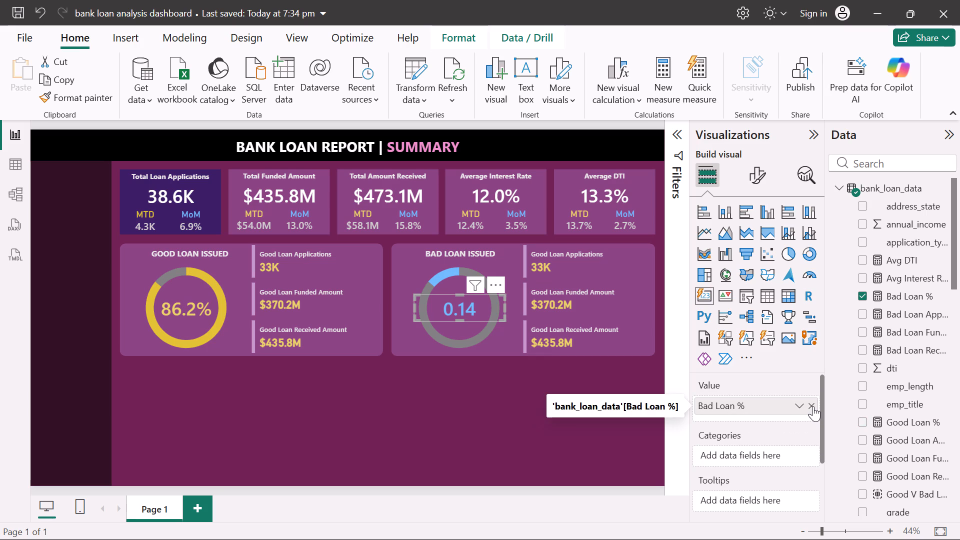
Format the Bad Loan % measure as a percentage with 1 decimal place.
left_click(889, 290)
left_click(328, 72)
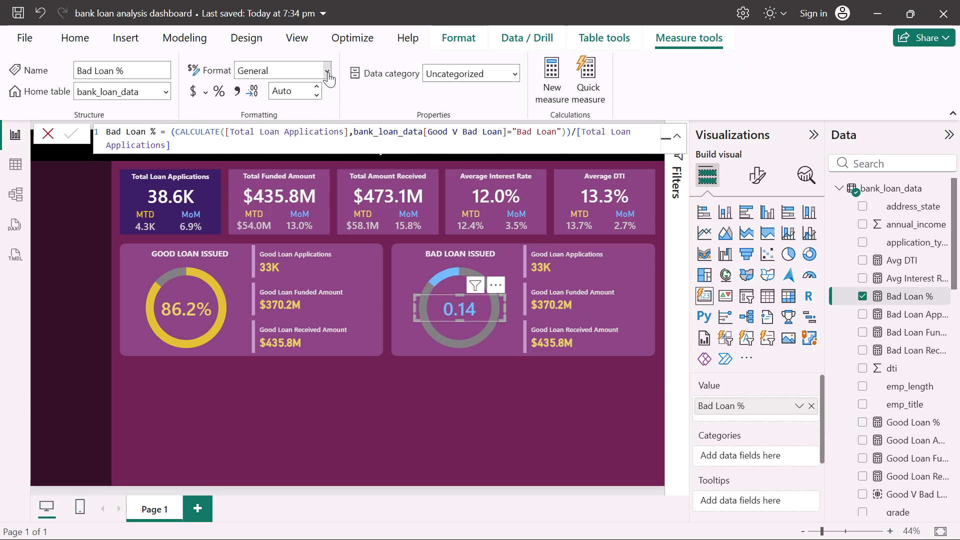
left_click(292, 179)
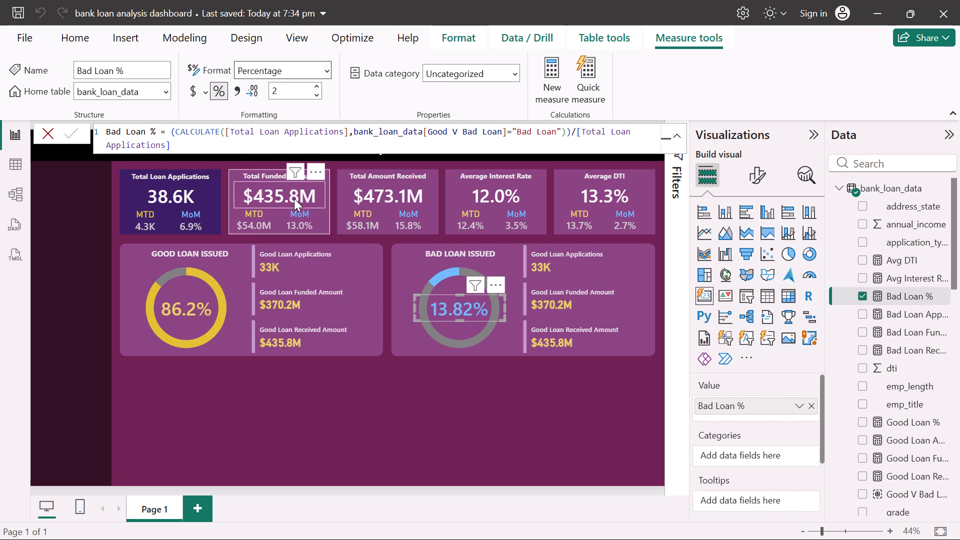
left_click(315, 92)
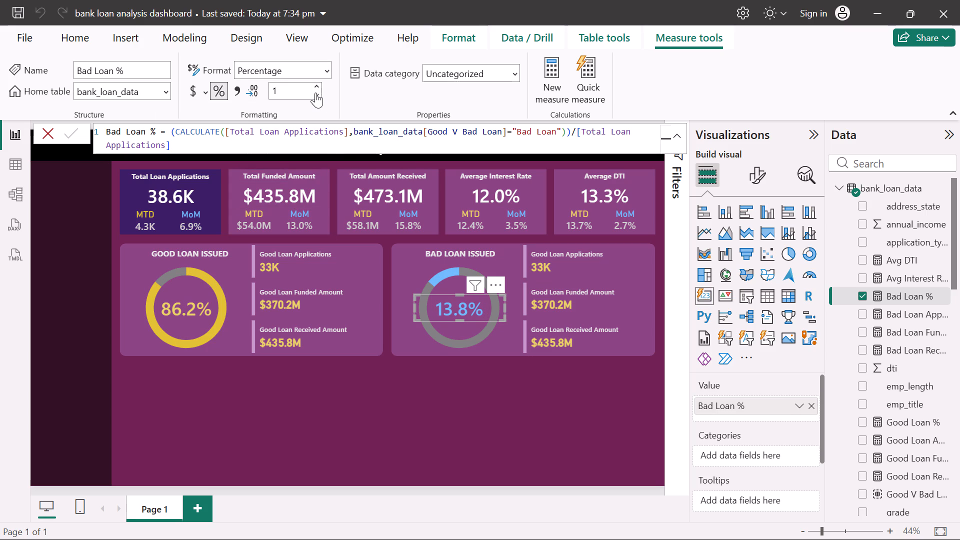
left_click(464, 407)
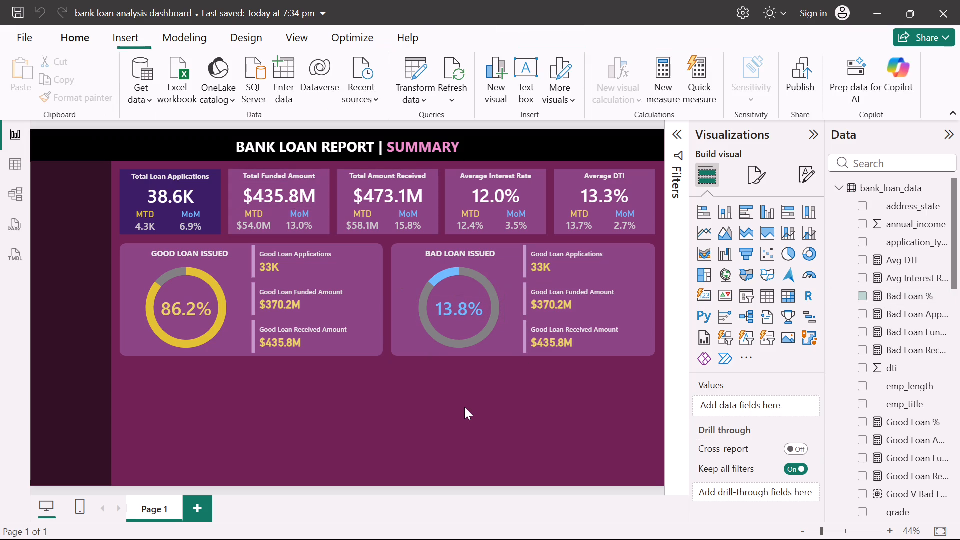
Replace the three good loan measures in the Bad Loan Issued multi-row card with Bad Loan Applications, Bad Loan Funded Amount and Bad Loan Received Amount.
left_click(574, 262)
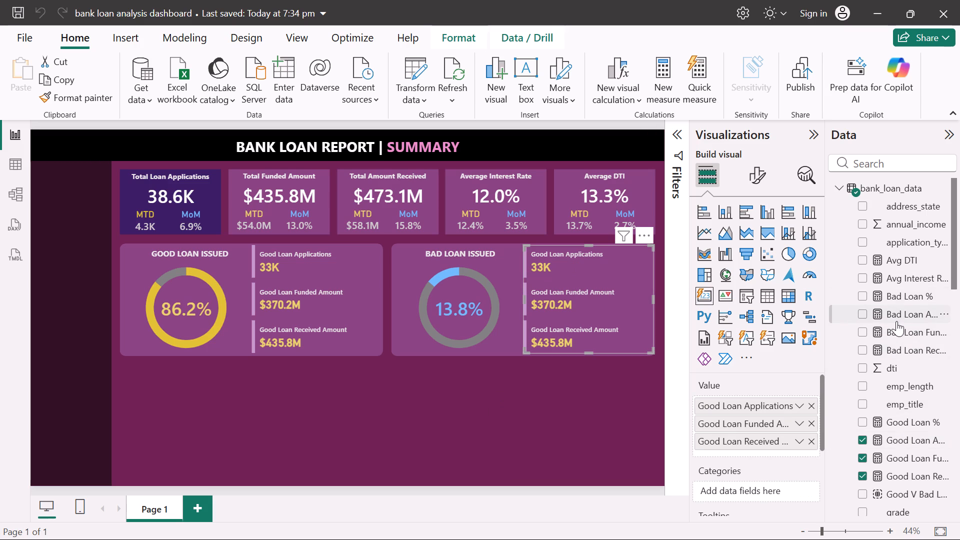
left_click_drag(896, 321, 770, 412)
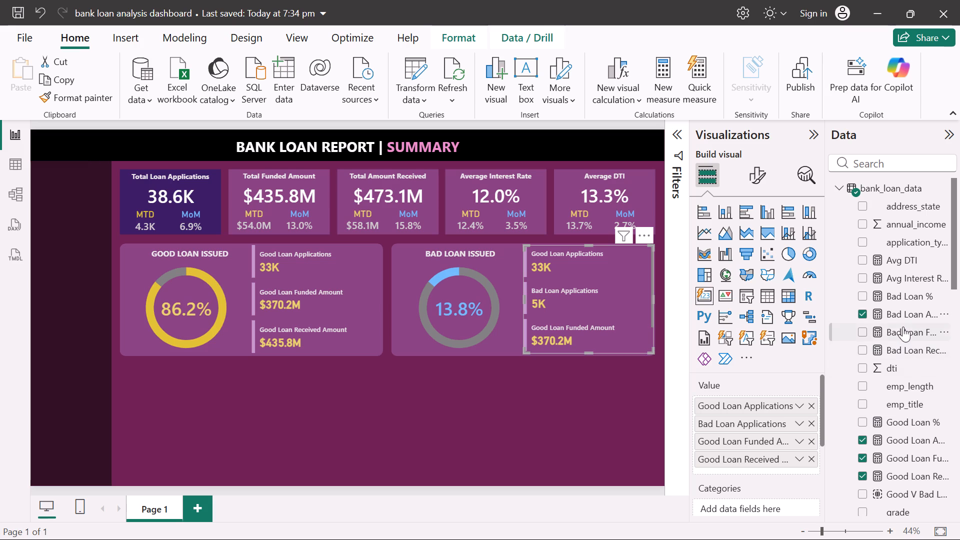
left_click_drag(900, 331, 750, 430)
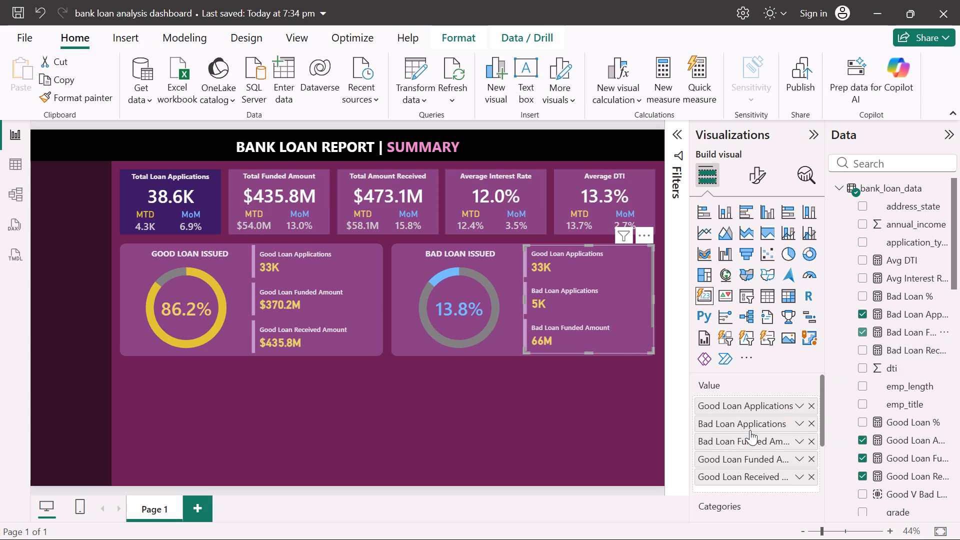
left_click_drag(894, 352, 752, 450)
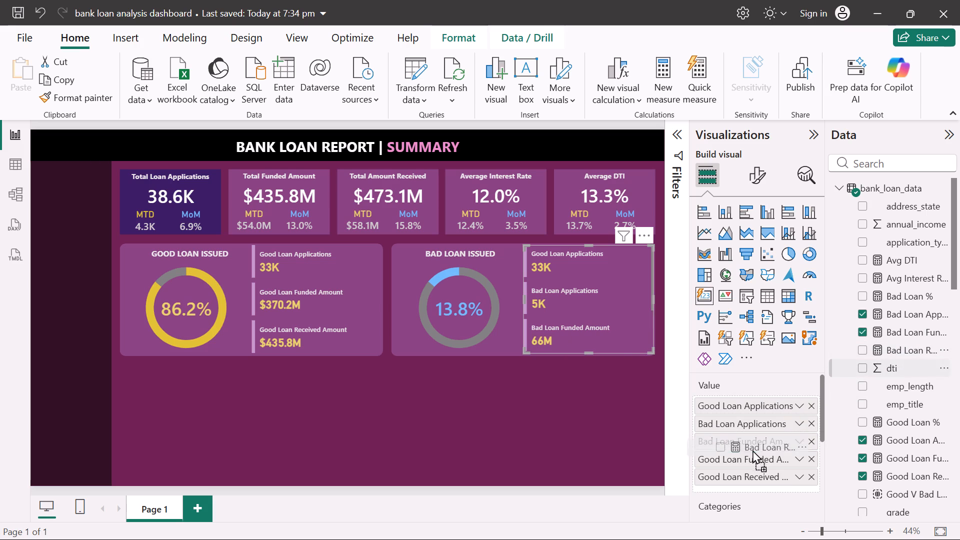
left_click_drag(752, 450, 752, 451)
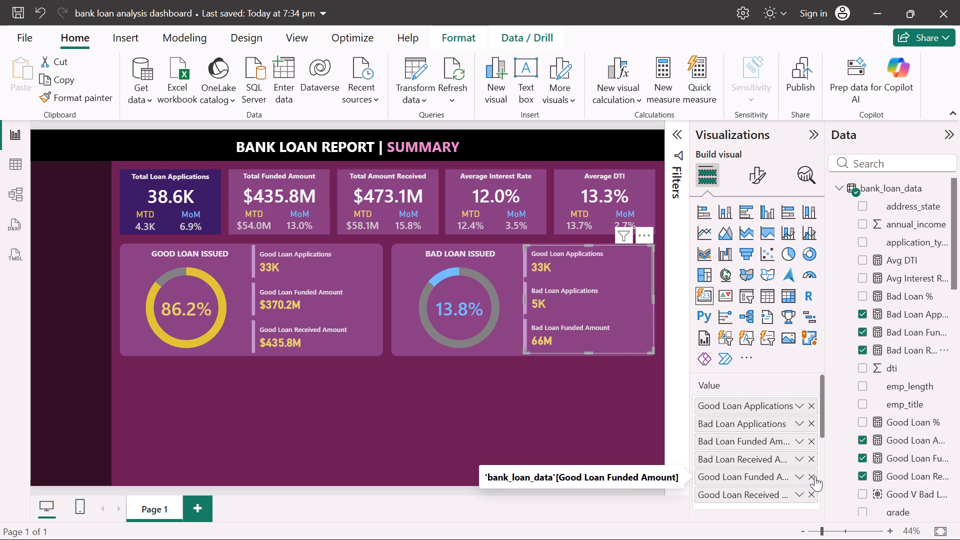
left_click(815, 476)
left_click(815, 476)
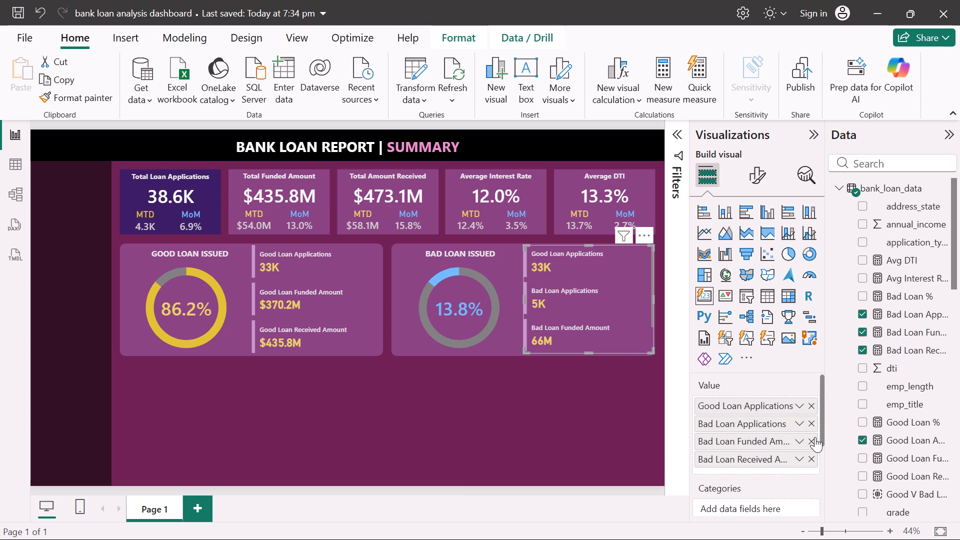
left_click(814, 403)
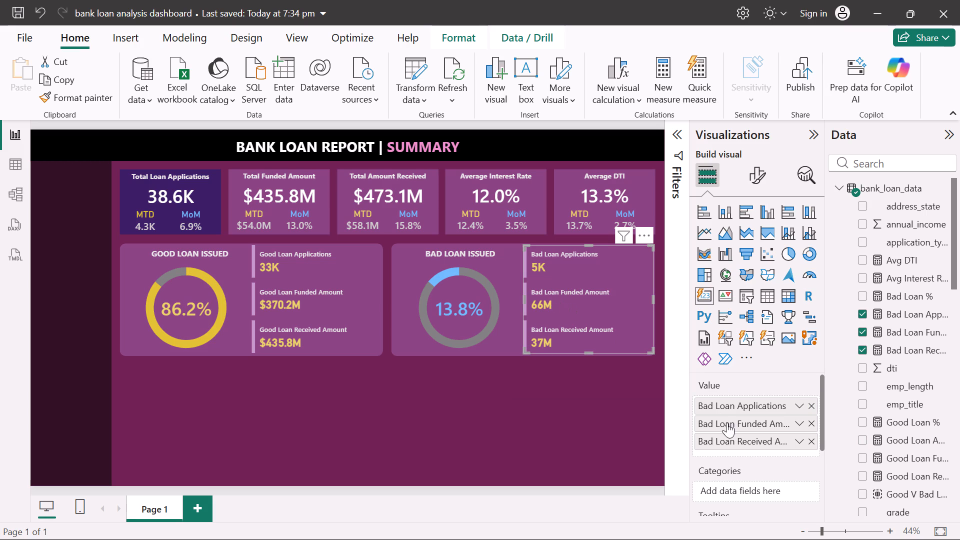
Format the Bad Loan Funded Amount measure as currency with 1 decimal place.
left_click(903, 334)
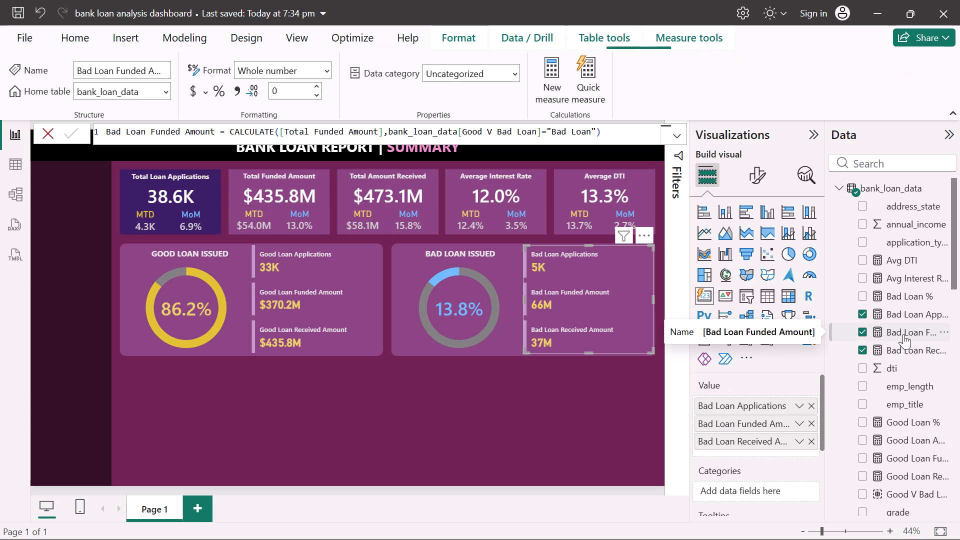
left_click(324, 69)
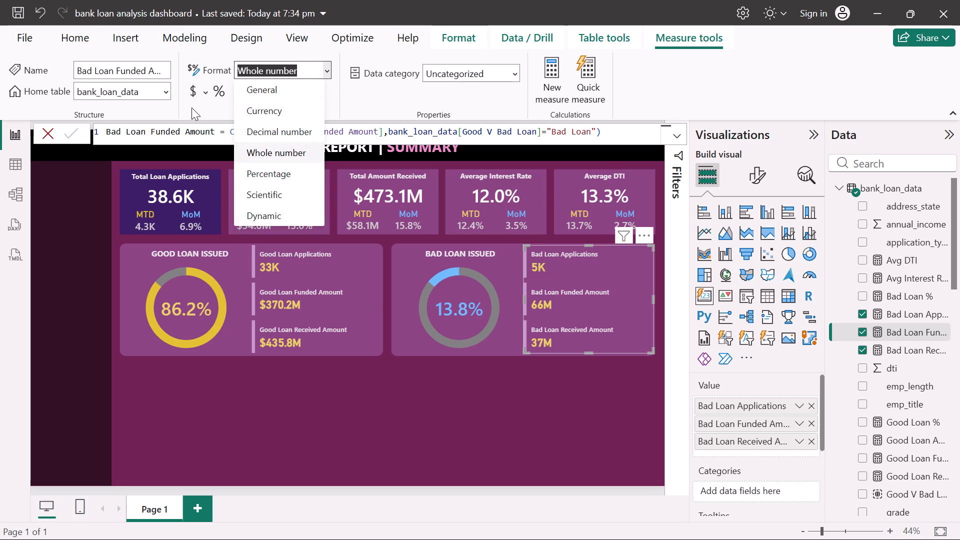
left_click(198, 87)
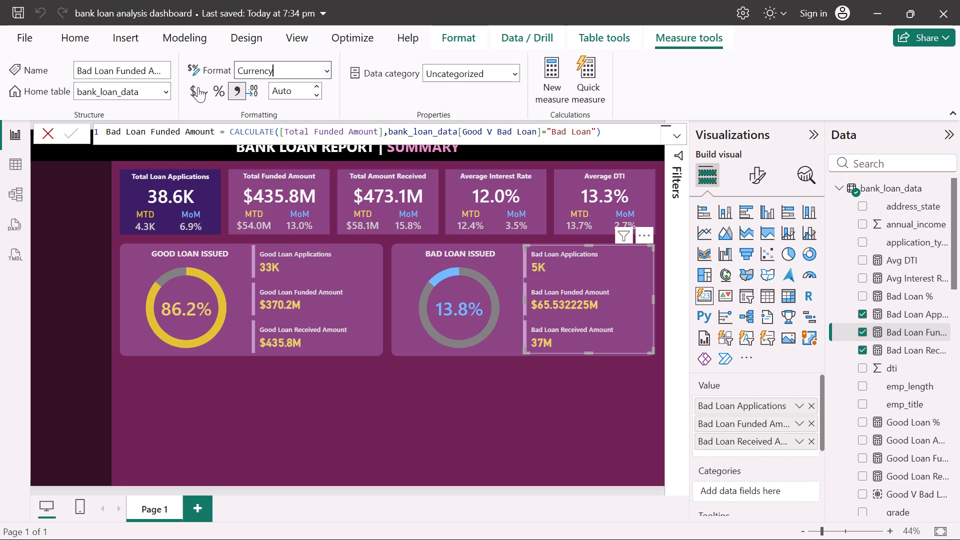
left_click(318, 87)
left_click(318, 87)
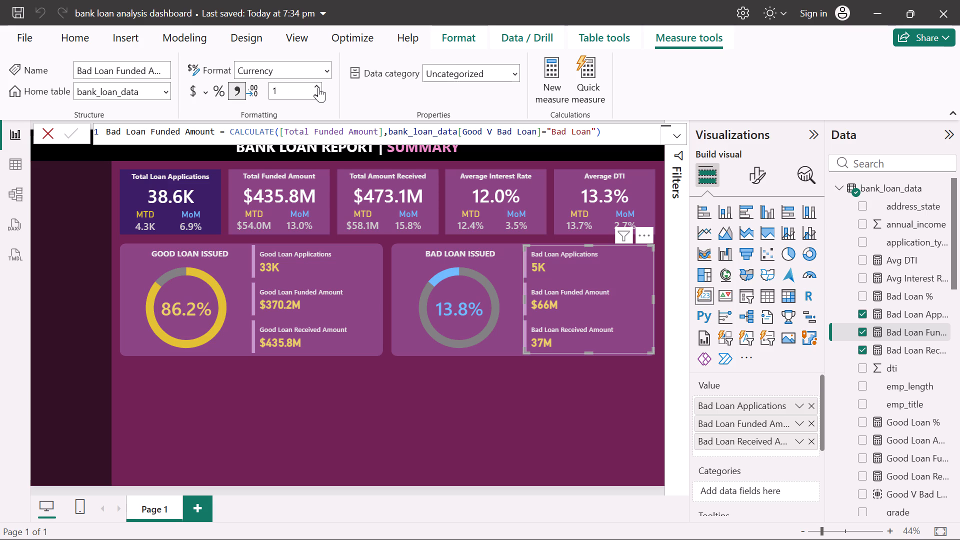
Format the Bad Loan Received Amount measure as currency with 1 decimal place.
left_click(542, 342)
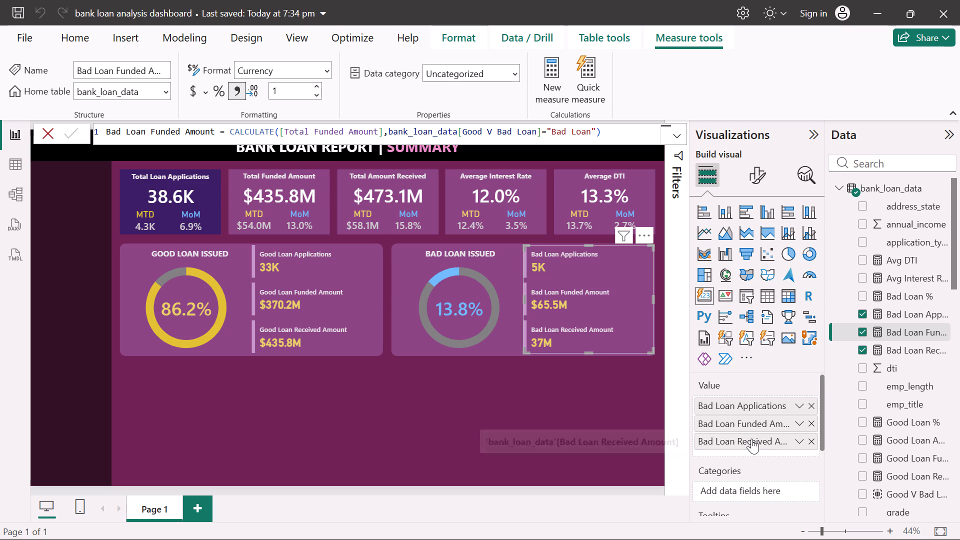
left_click(896, 348)
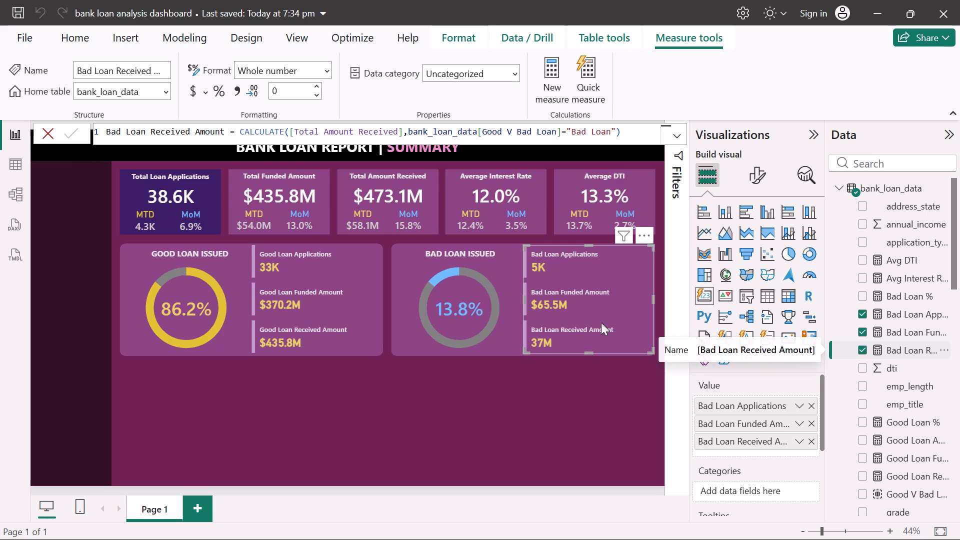
left_click(192, 90)
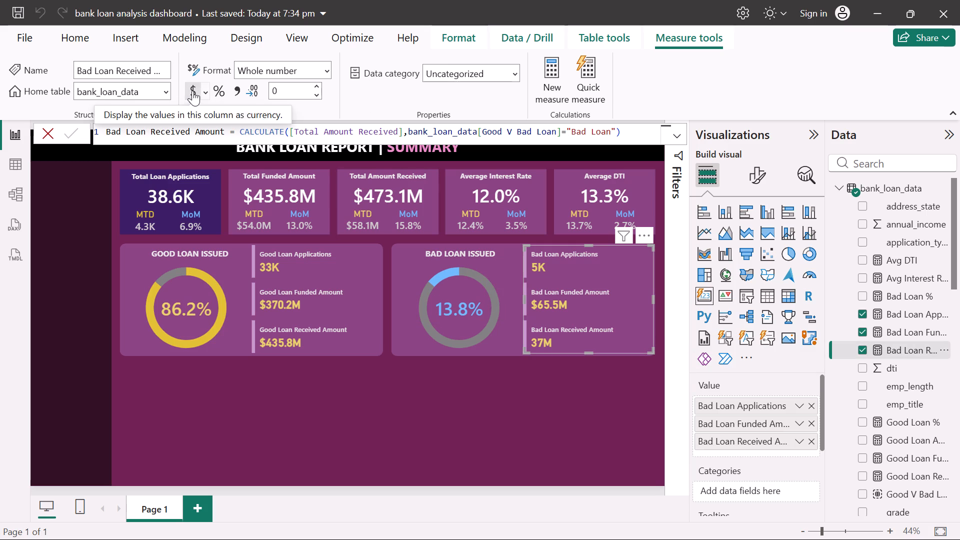
left_click(318, 86)
left_click(318, 86)
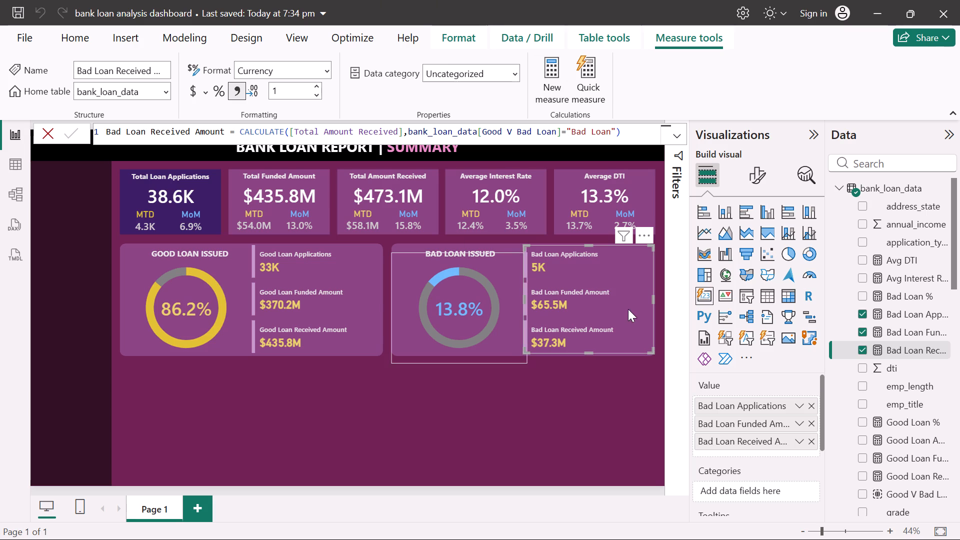
Set the Bad Loan Applications measure to 1 decimal place.
left_click(730, 400)
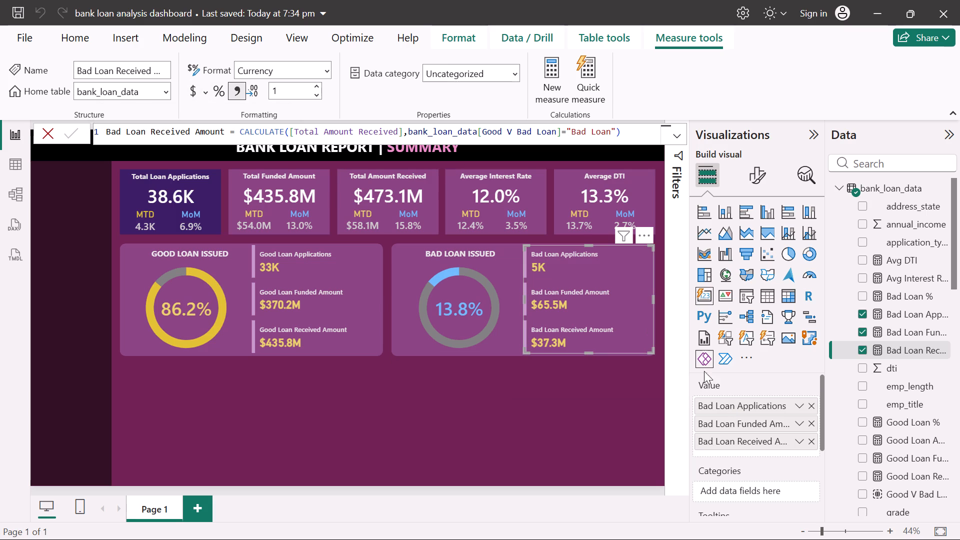
left_click(907, 311)
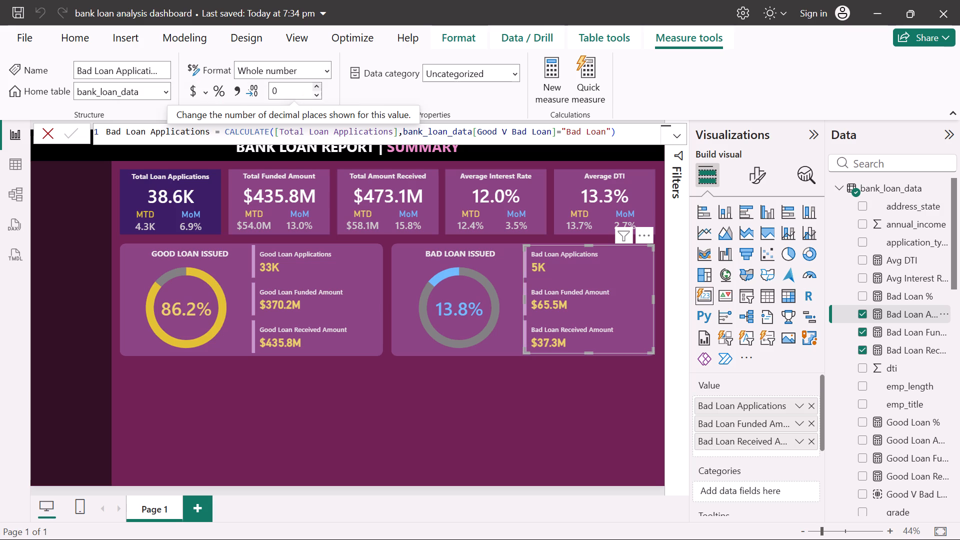
left_click(318, 86)
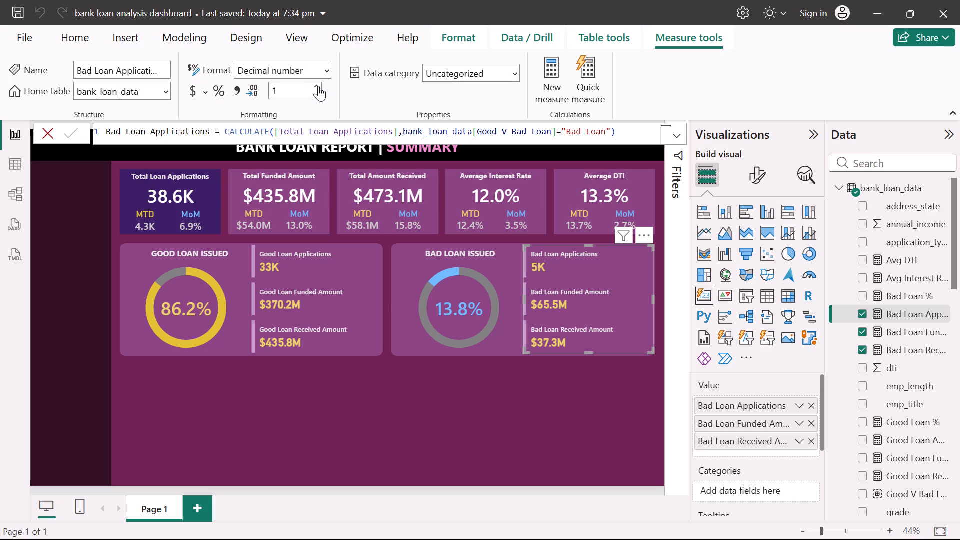
Set the Good Loan Applications measure to 1 decimal place and deselect its card.
left_click(273, 259)
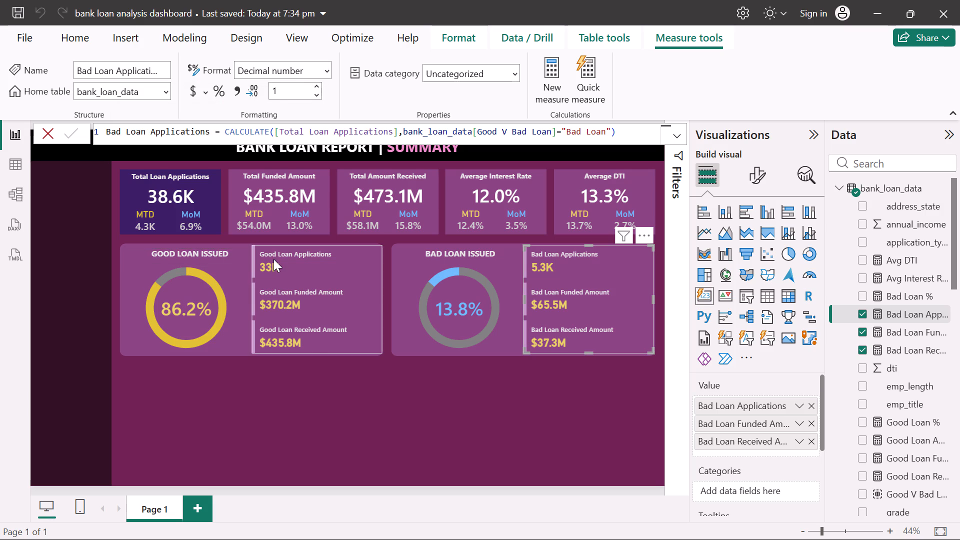
left_click(885, 439)
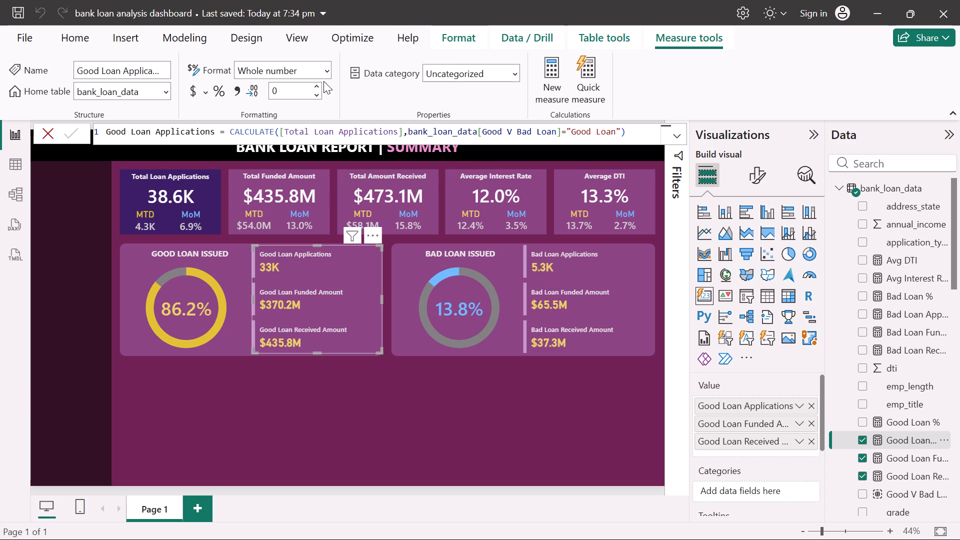
left_click(316, 87)
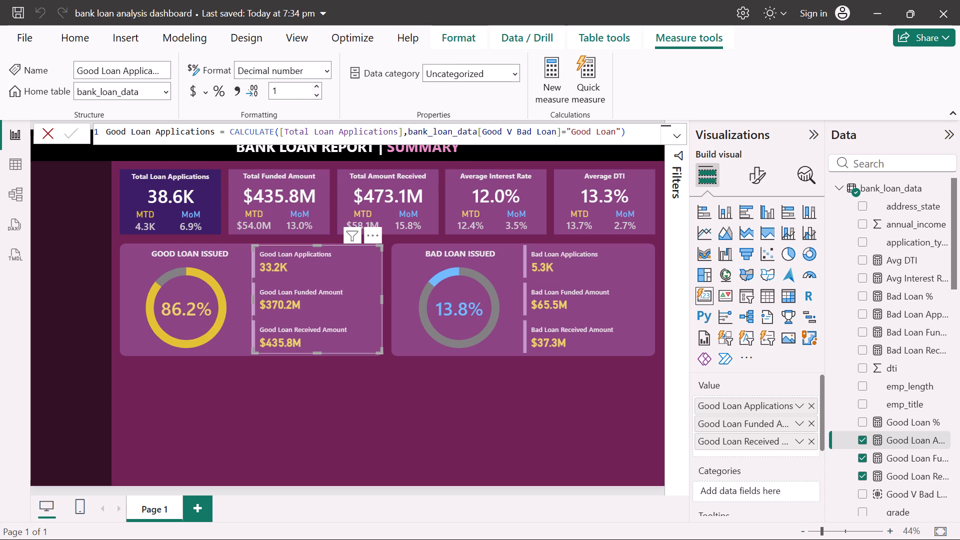
left_click(347, 427)
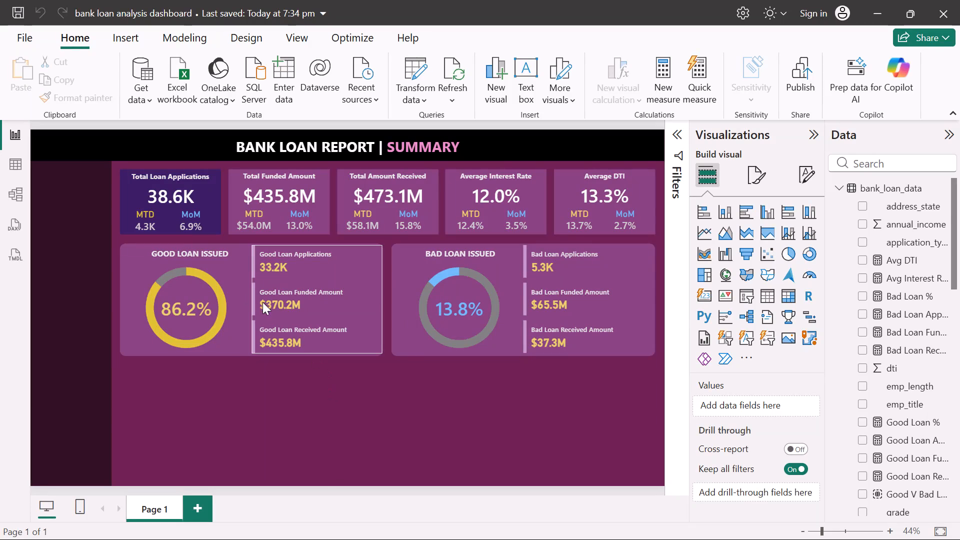
Look through the multi-card layout and effects settings of the card with the three good loan measures.
left_click(323, 295)
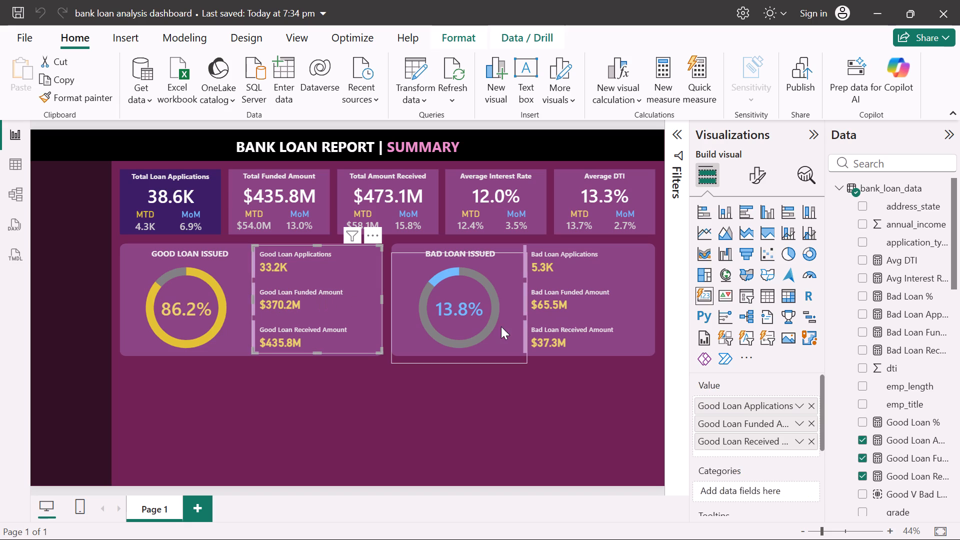
left_click(762, 180)
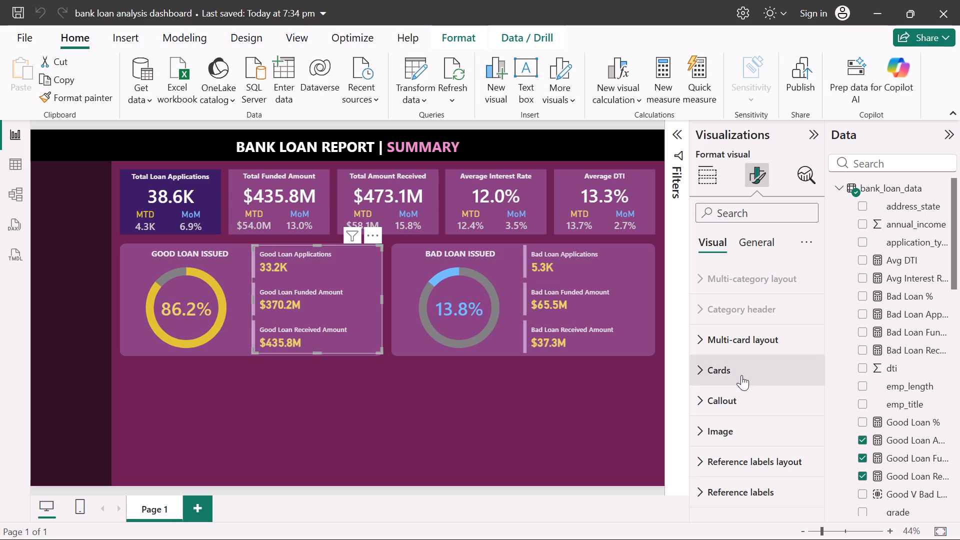
left_click(714, 346)
scroll(714, 346, "down", 5)
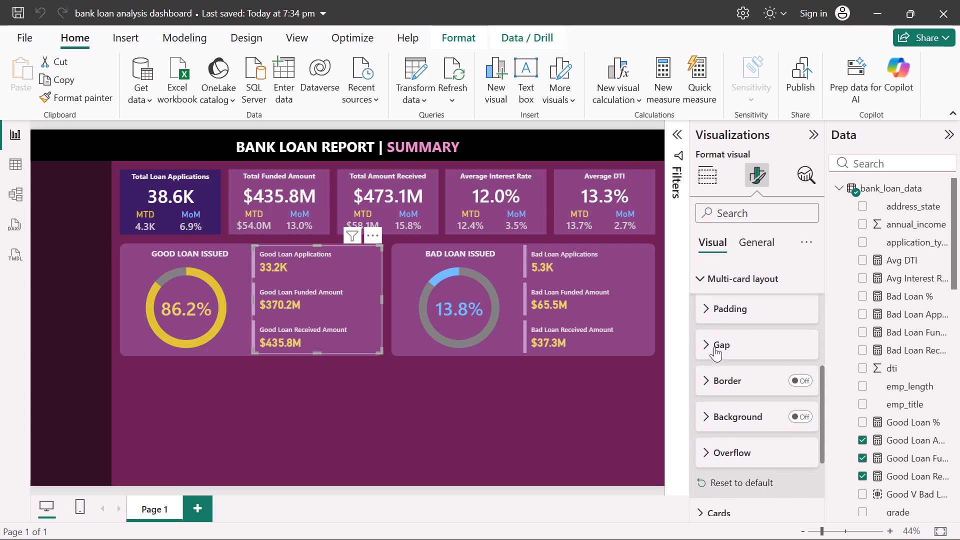
scroll(714, 346, "down", 2)
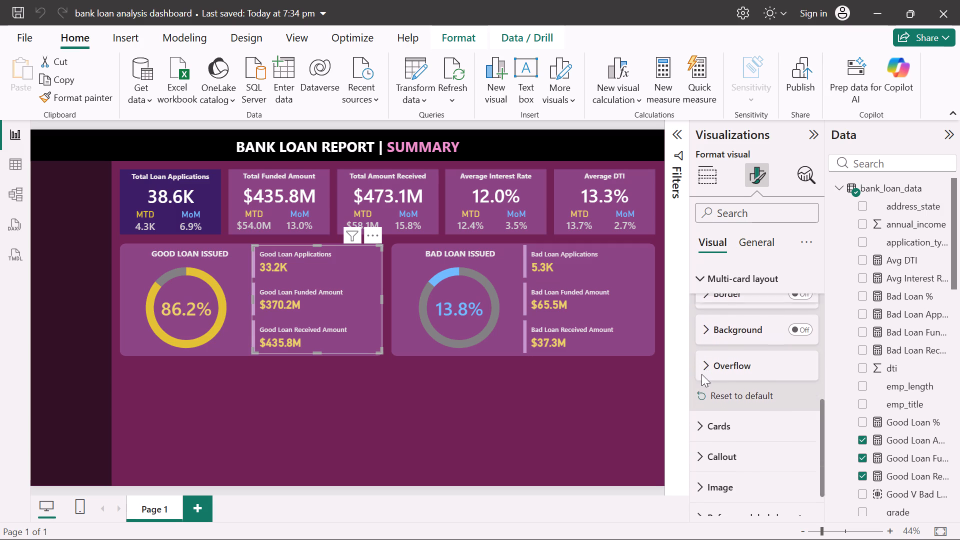
scroll(701, 374, "down", 2)
scroll(719, 386, "up", 1)
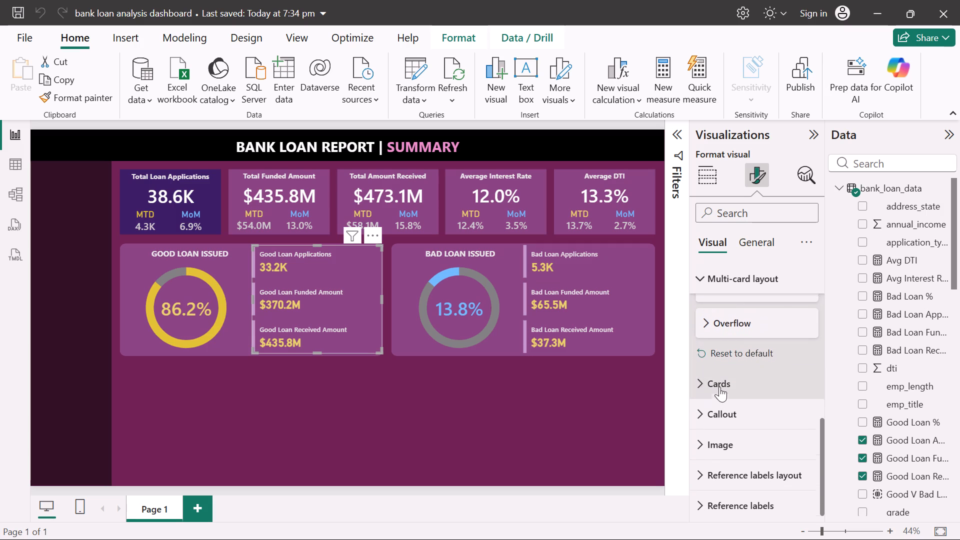
scroll(719, 386, "up", 4)
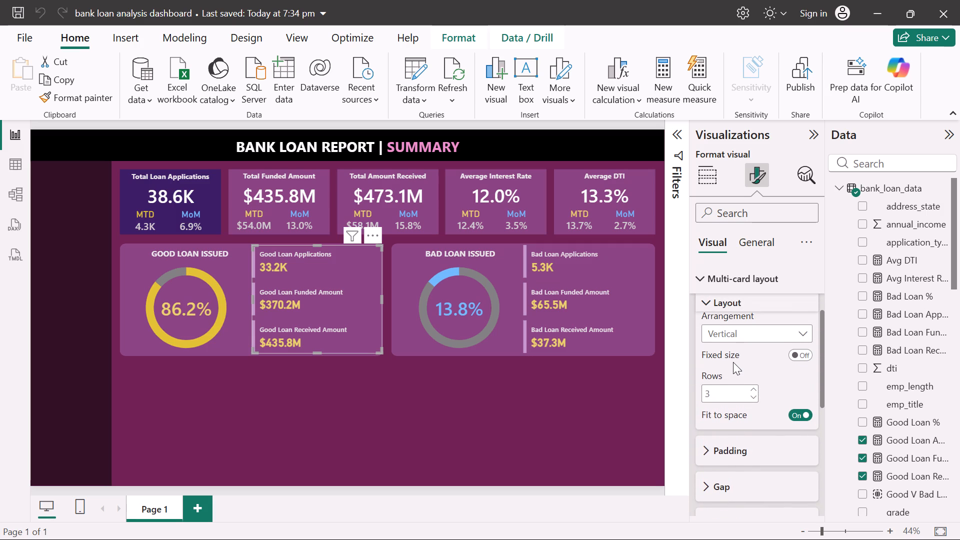
scroll(733, 362, "up", 2)
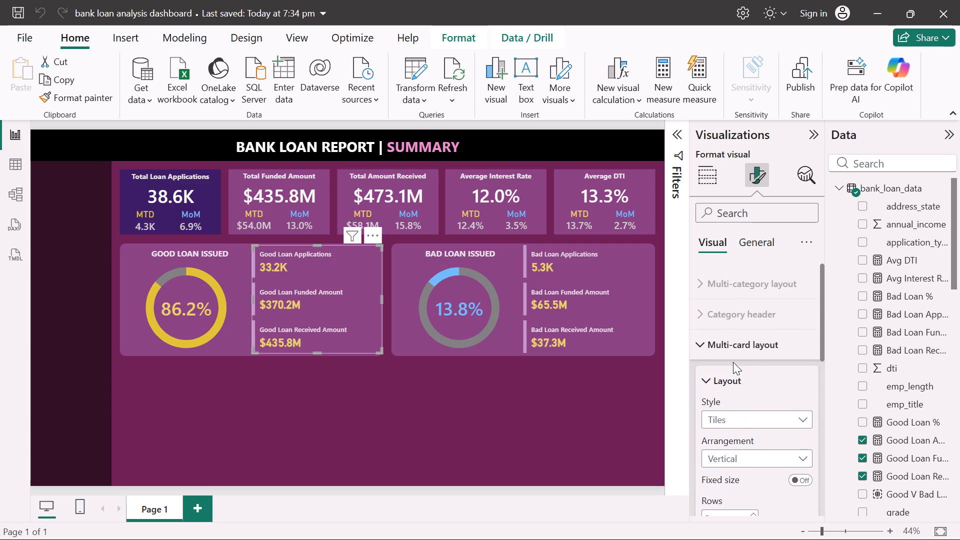
scroll(733, 362, "up", 1)
left_click(759, 247)
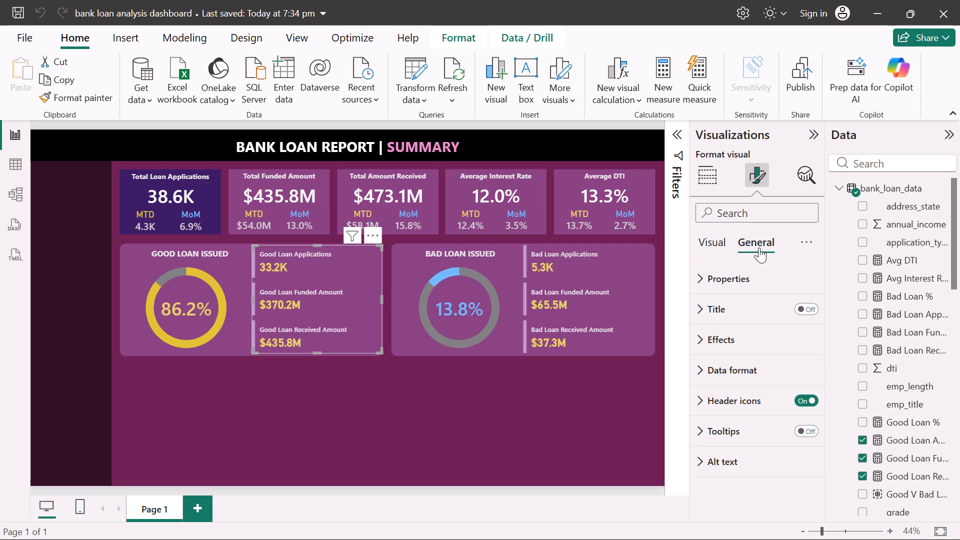
left_click(706, 332)
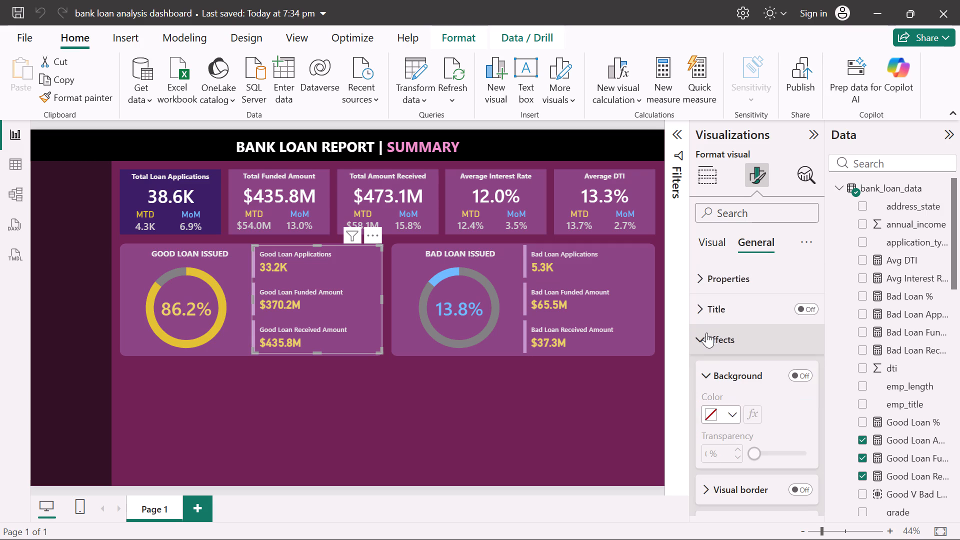
scroll(715, 372, "down", 3)
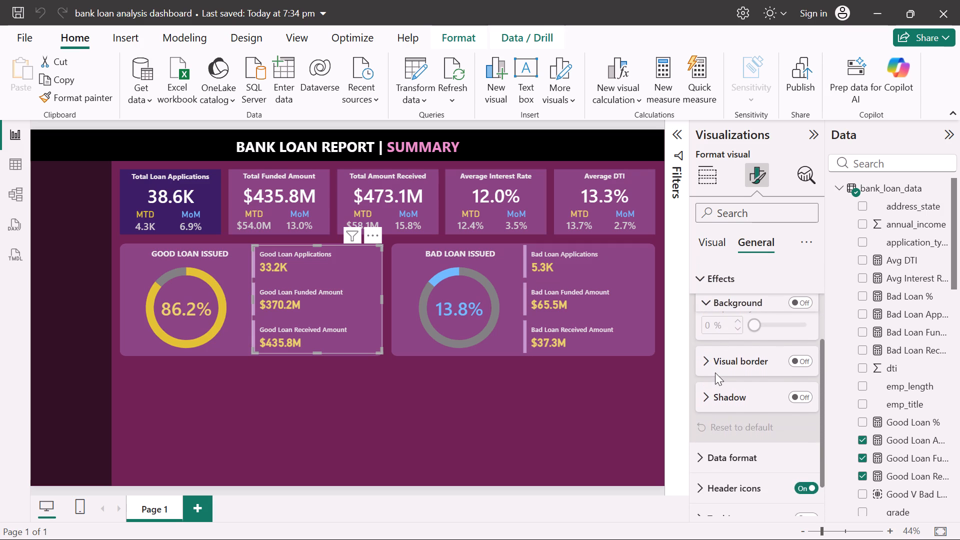
scroll(715, 372, "up", 4)
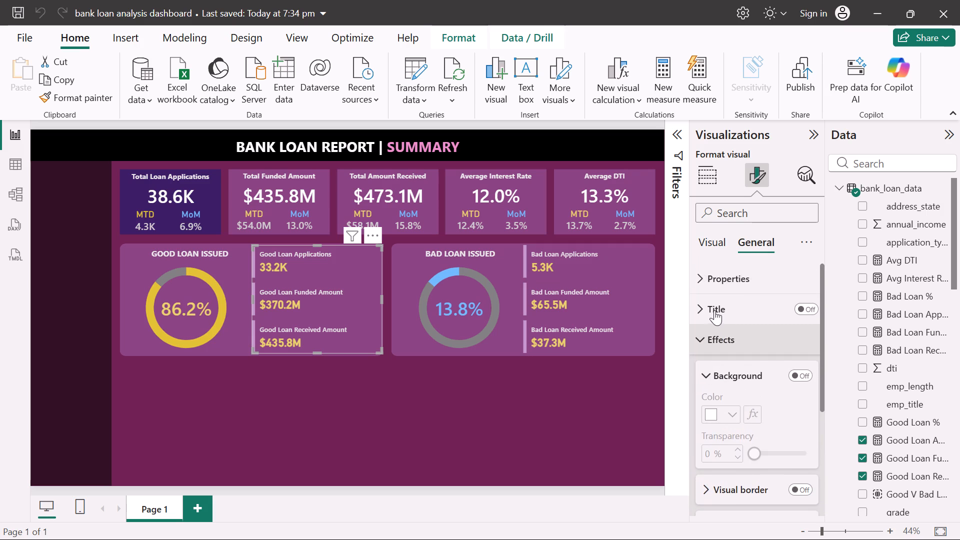
Change the accent bar colour of the card with the three good loan measures to light blue.
left_click(717, 248)
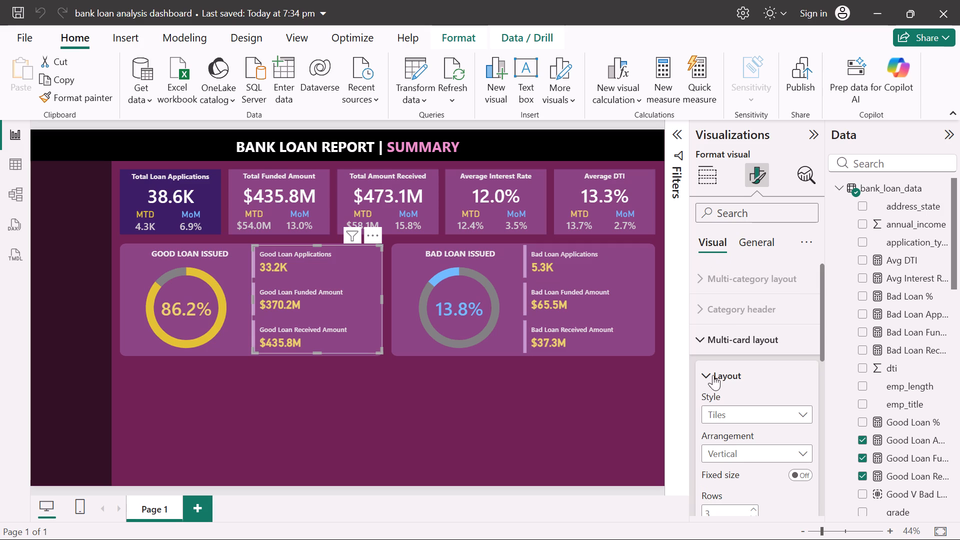
left_click(710, 373)
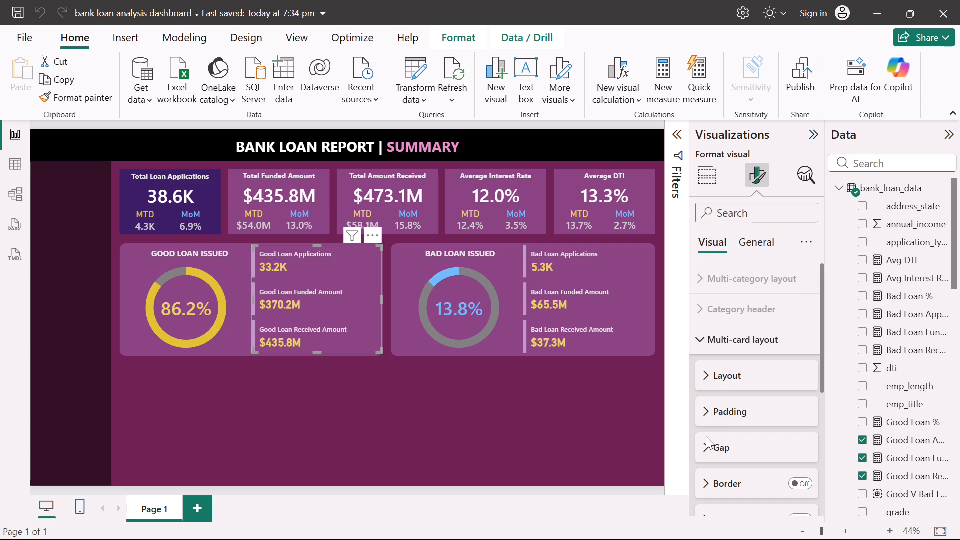
scroll(706, 437, "down", 3)
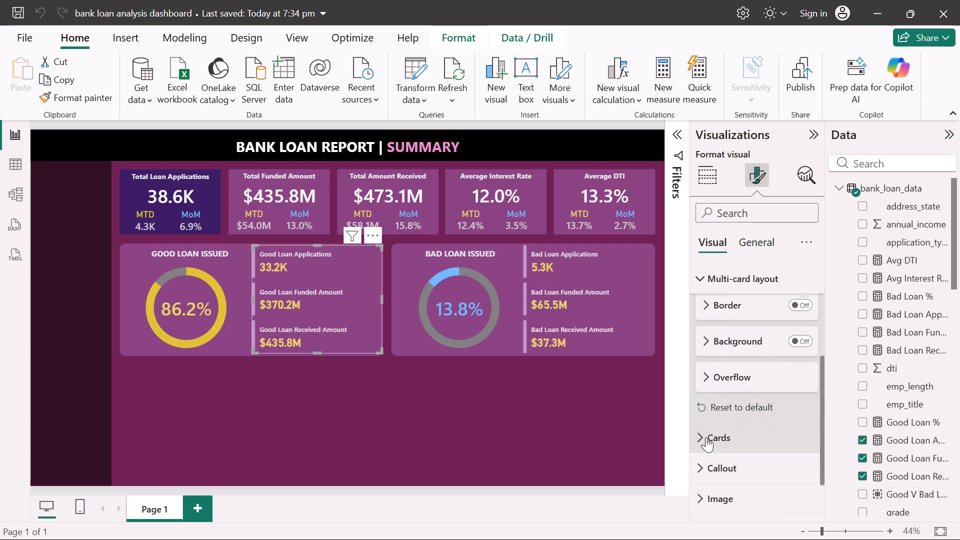
scroll(706, 437, "down", 2)
left_click(702, 413)
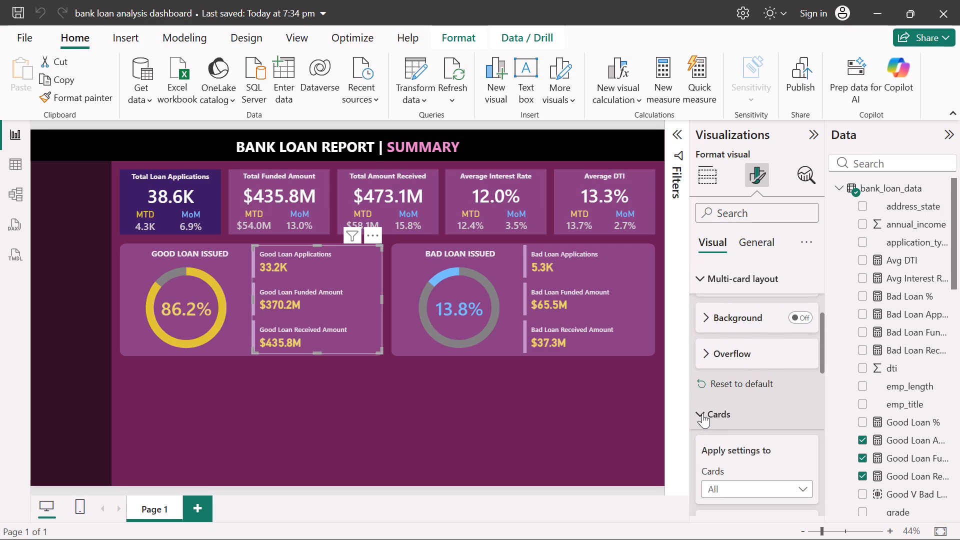
scroll(702, 413, "down", 5)
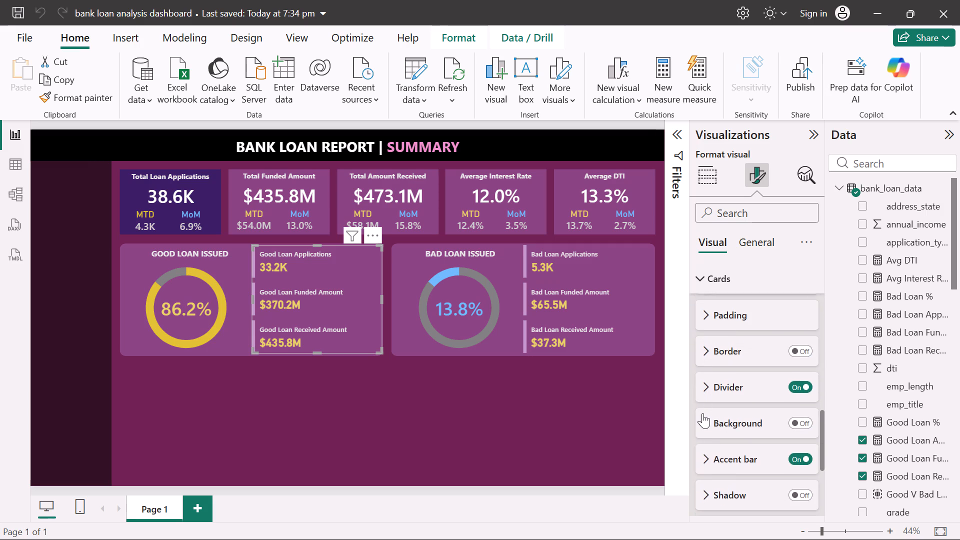
scroll(702, 413, "down", 1)
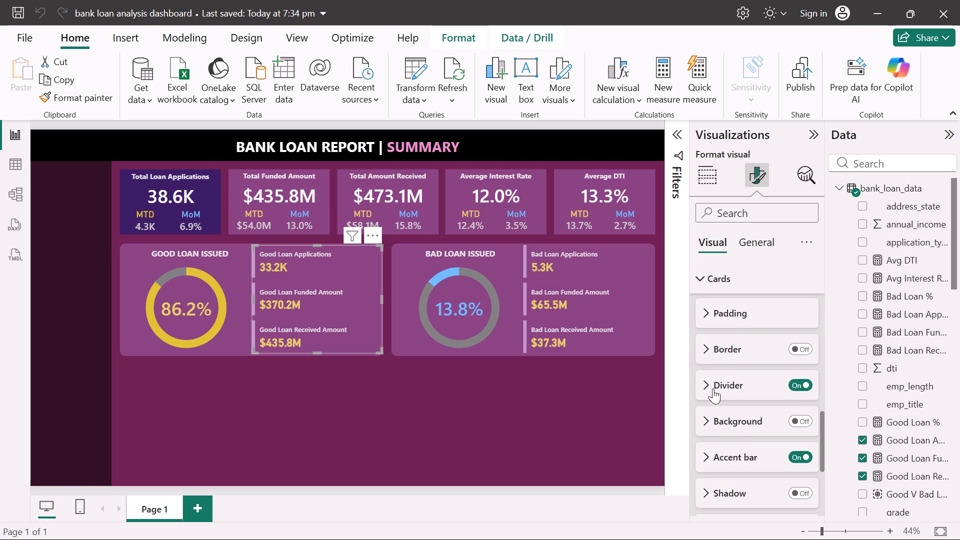
left_click(707, 456)
scroll(707, 456, "down", 2)
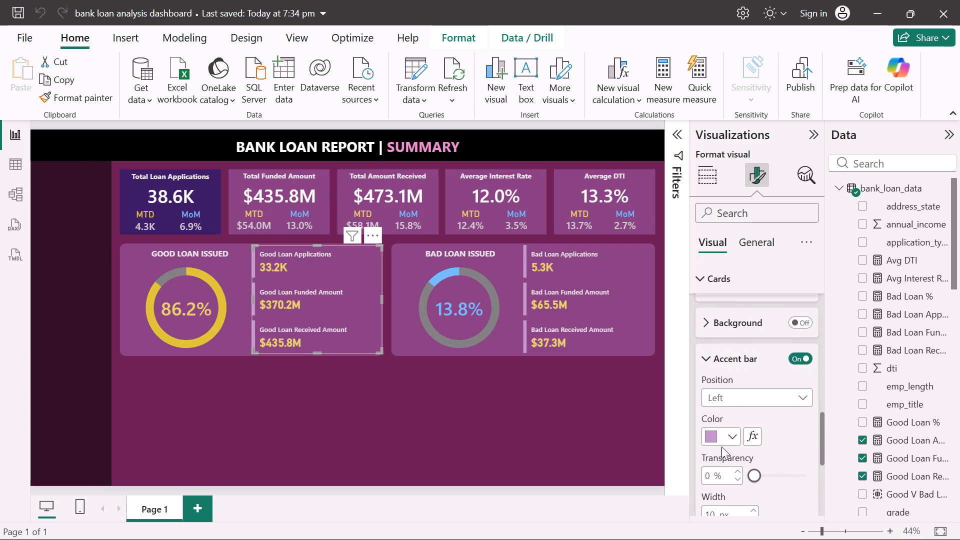
left_click(734, 437)
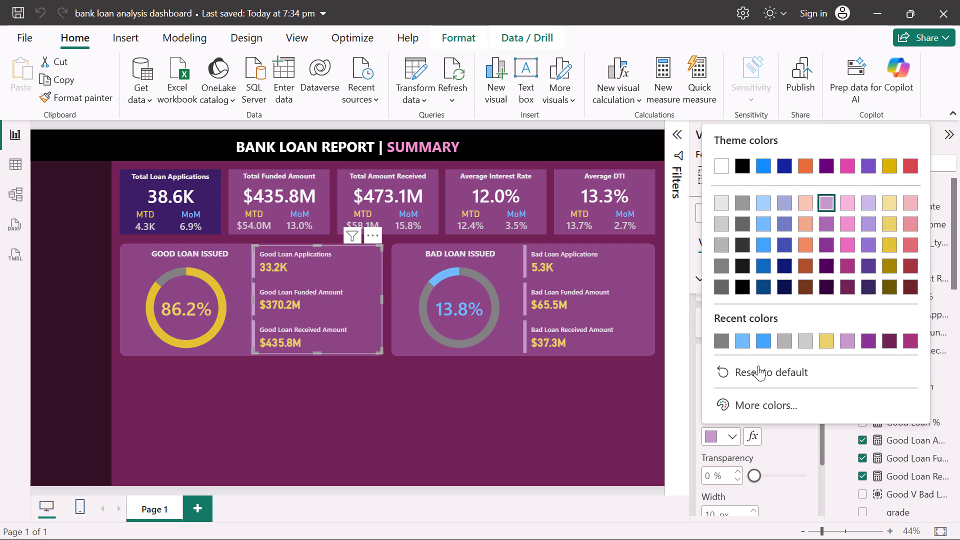
left_click(741, 340)
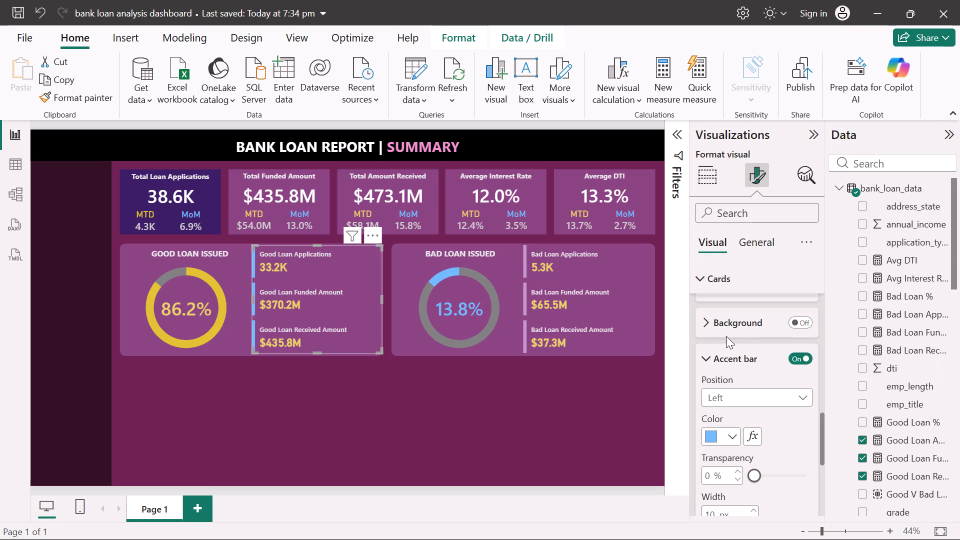
Set the accent bar width of the good loan measures card to 8 px.
left_click(550, 285)
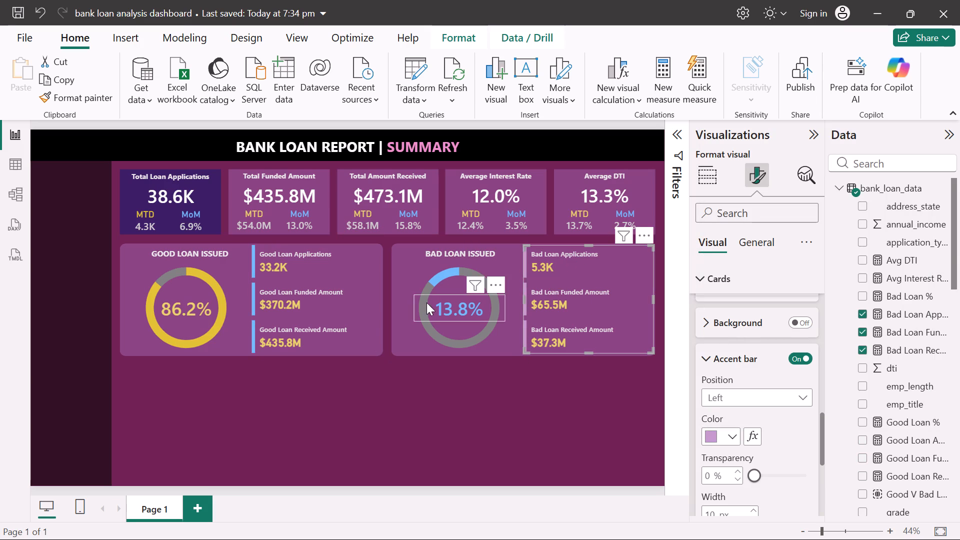
left_click(312, 306)
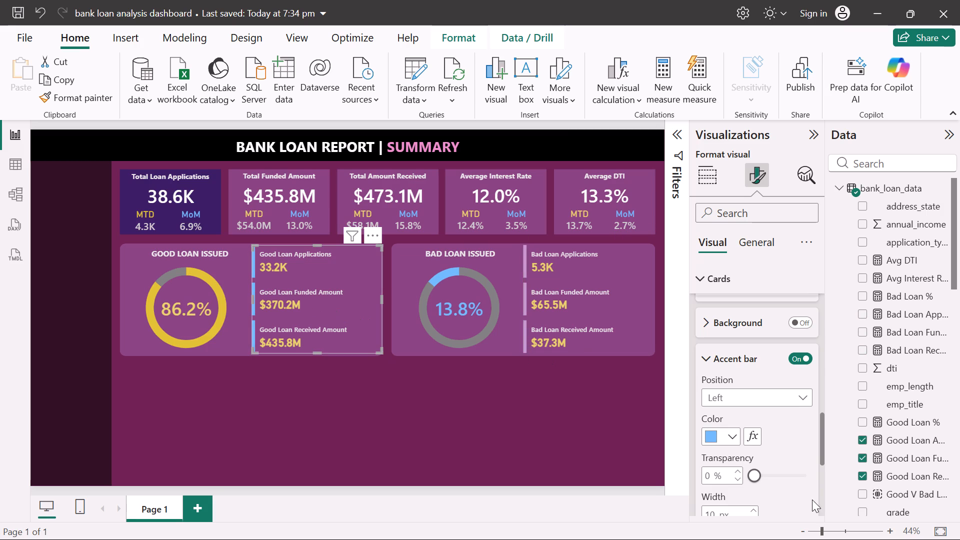
scroll(785, 485, "down", 1)
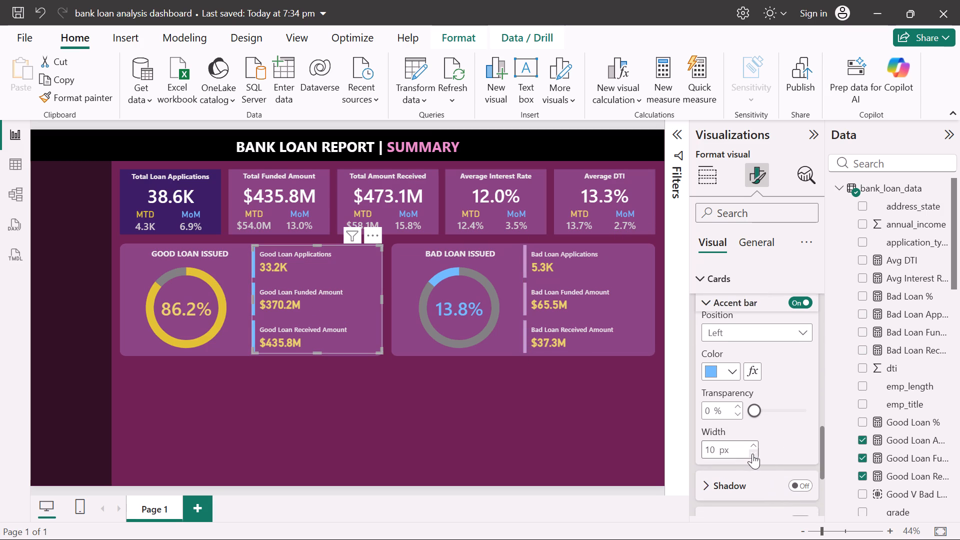
double_click(752, 453)
Give the bad loan measures card a light yellow accent bar with a width of 8 px.
left_click(577, 314)
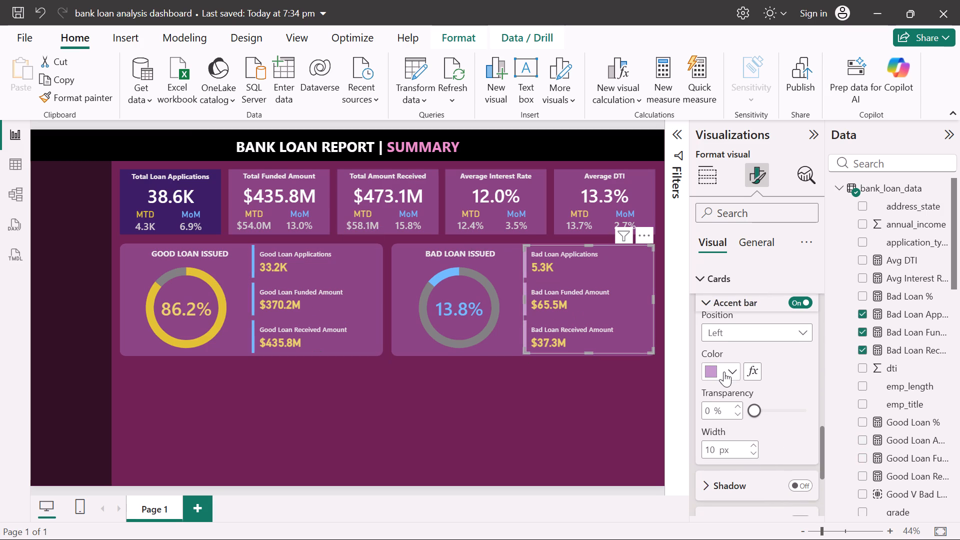
left_click(732, 371)
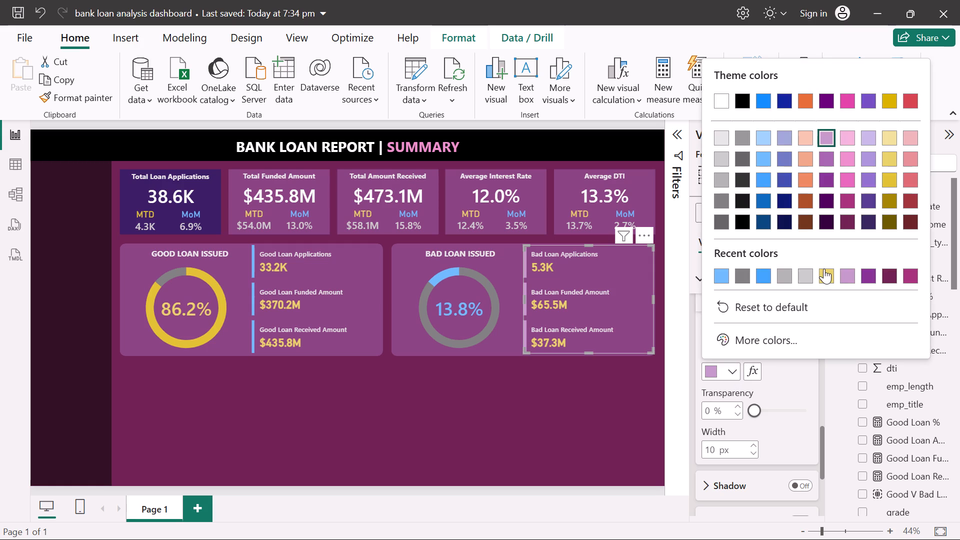
left_click(824, 268)
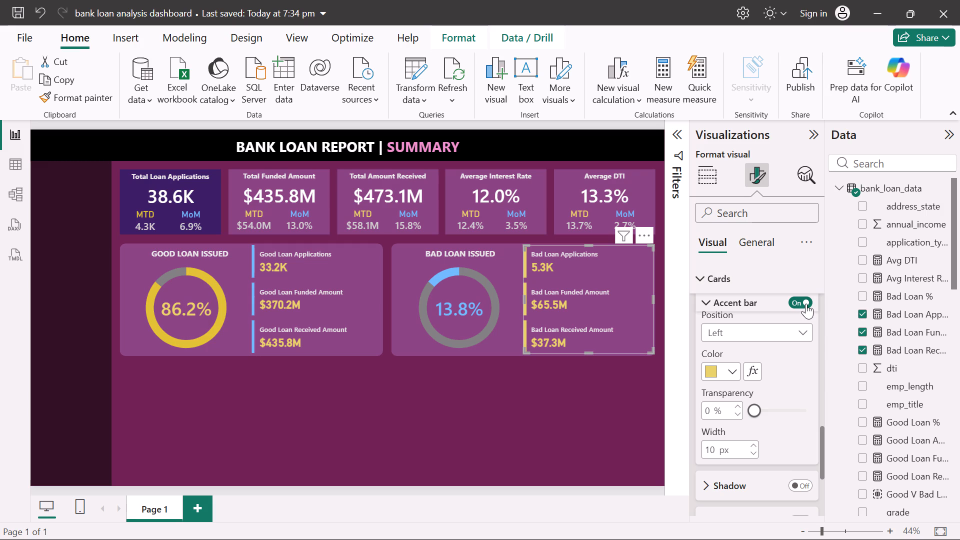
left_click(753, 455)
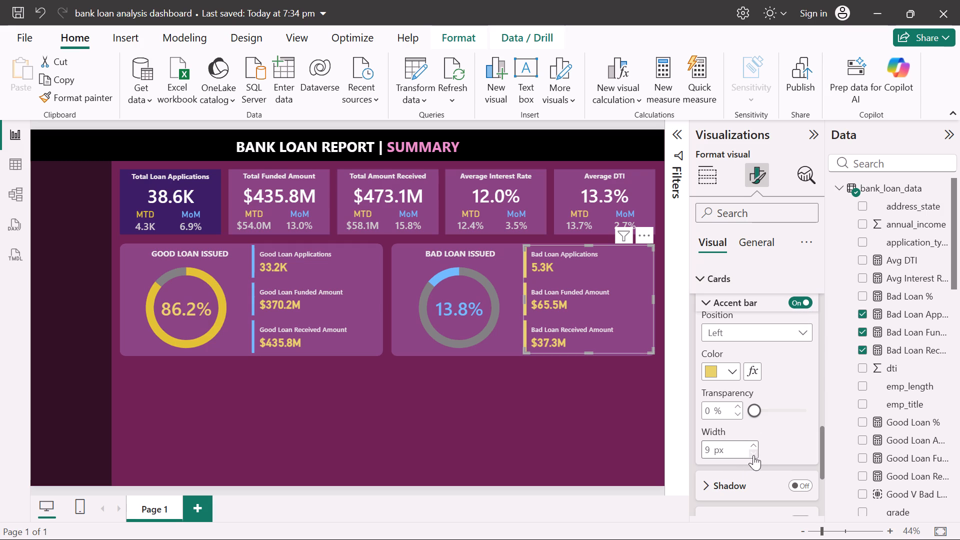
left_click(753, 455)
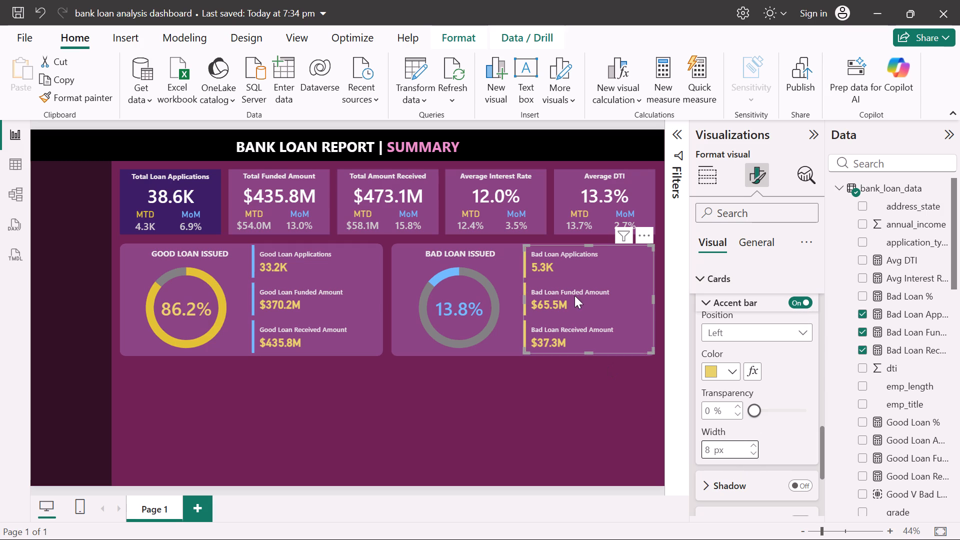
Change the callout value colour of the bad loan measures card to light blue and deselect the card.
left_click(706, 280)
left_click(712, 406)
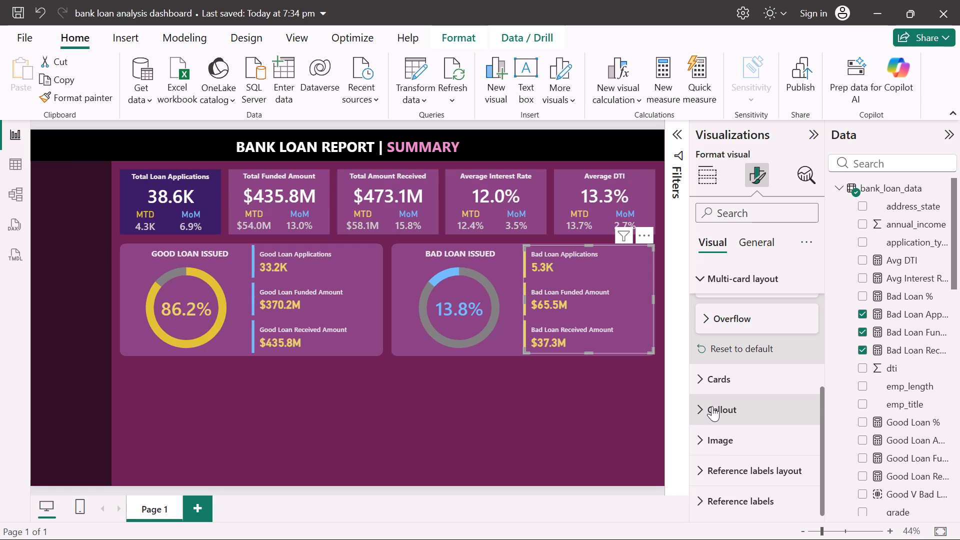
scroll(712, 406, "down", 3)
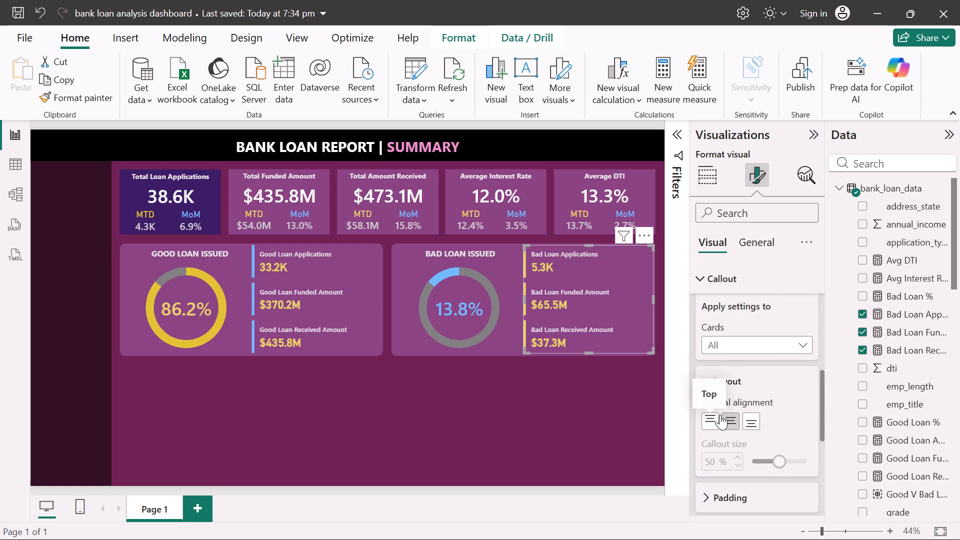
scroll(720, 414, "down", 1)
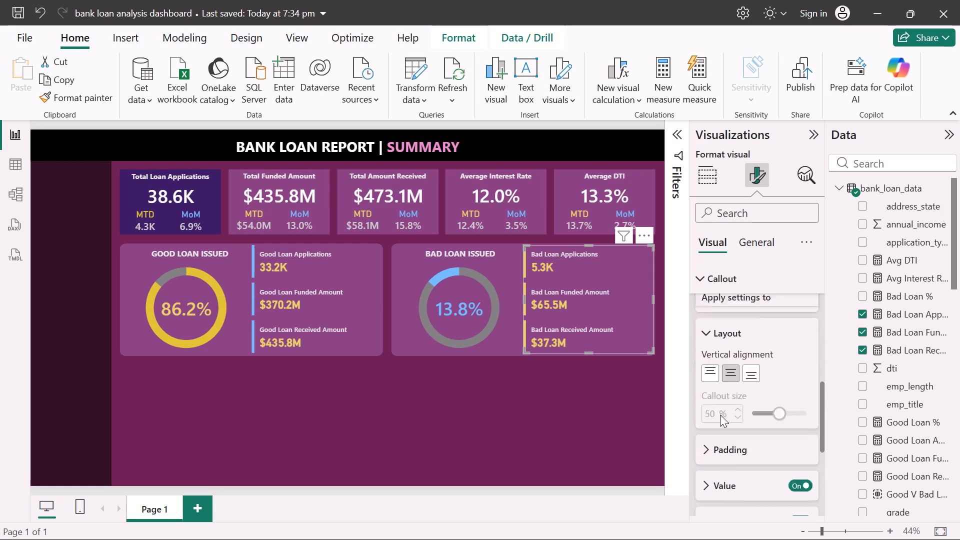
scroll(720, 414, "down", 2)
left_click(704, 400)
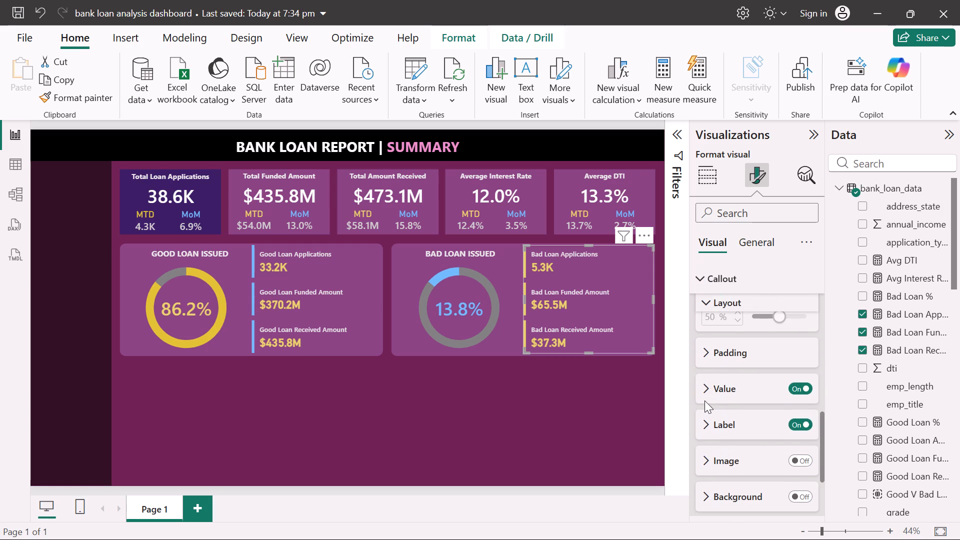
left_click(706, 383)
scroll(721, 425, "down", 1)
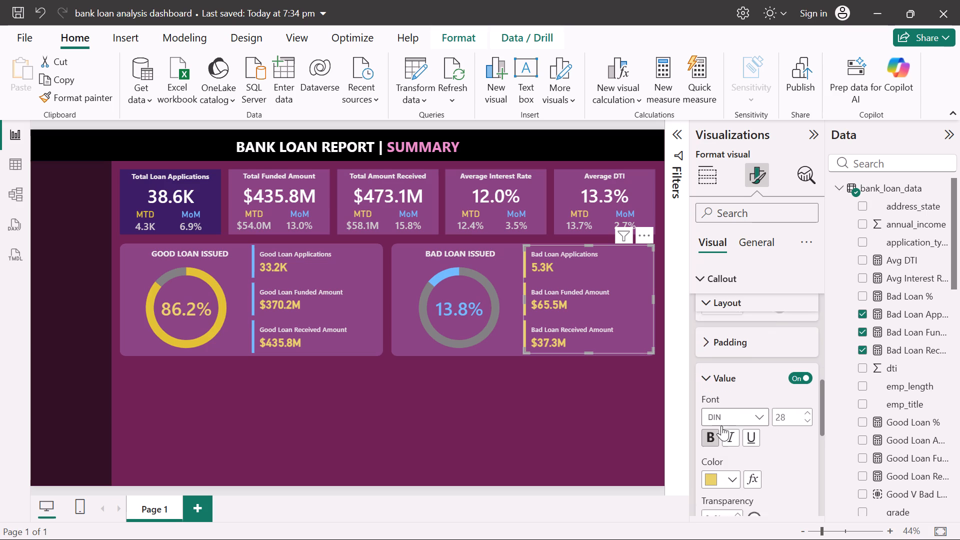
scroll(721, 425, "down", 1)
left_click(733, 424)
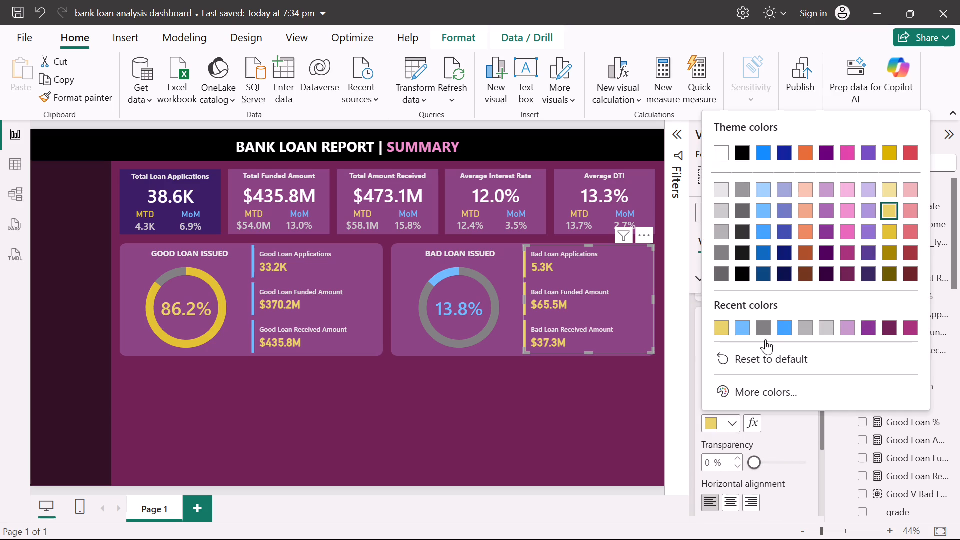
left_click(743, 327)
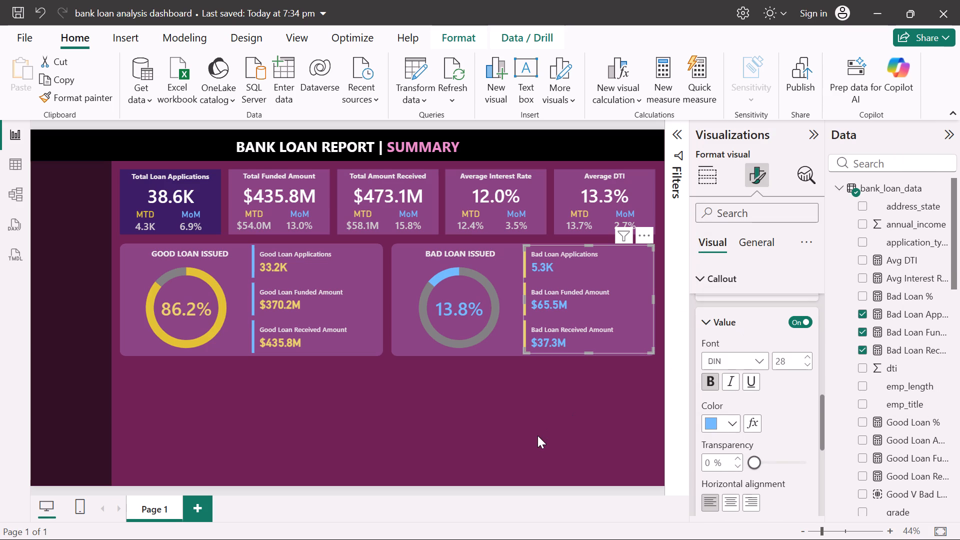
left_click(537, 435)
left_click(537, 435)
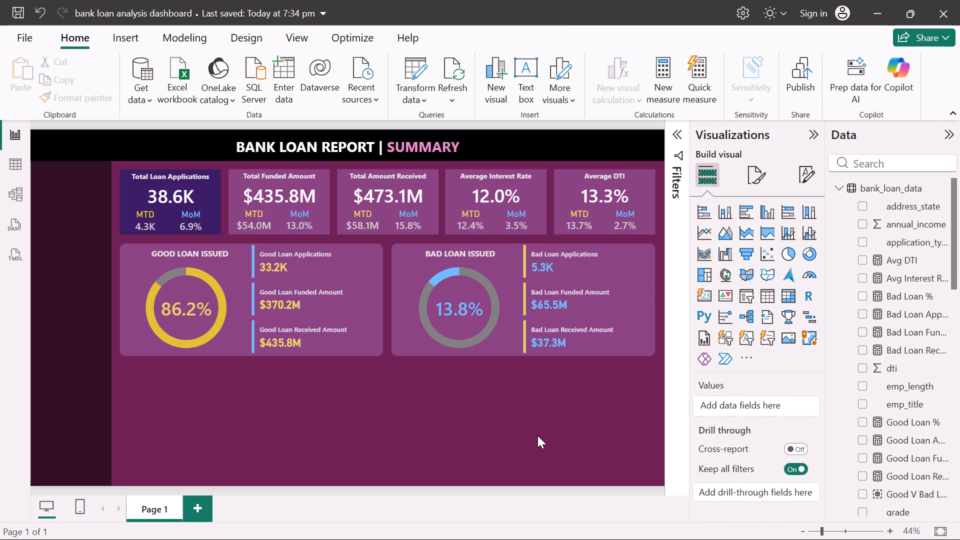
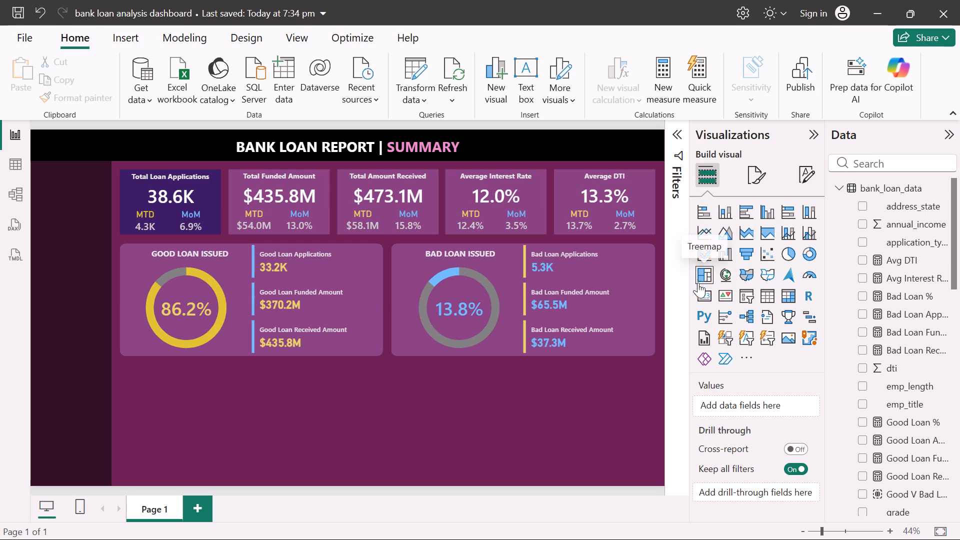
Insert an empty table visual on the report page.
left_click(770, 295)
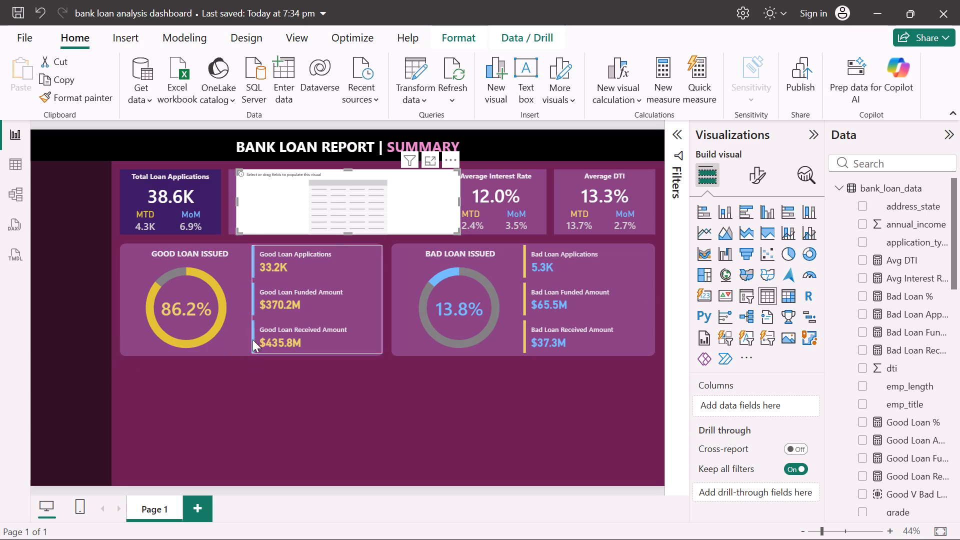
Duplicate the good loan section's background shape and place the copy directly below that section, aligned with its edges.
left_click(128, 243)
key("ctrl+c")
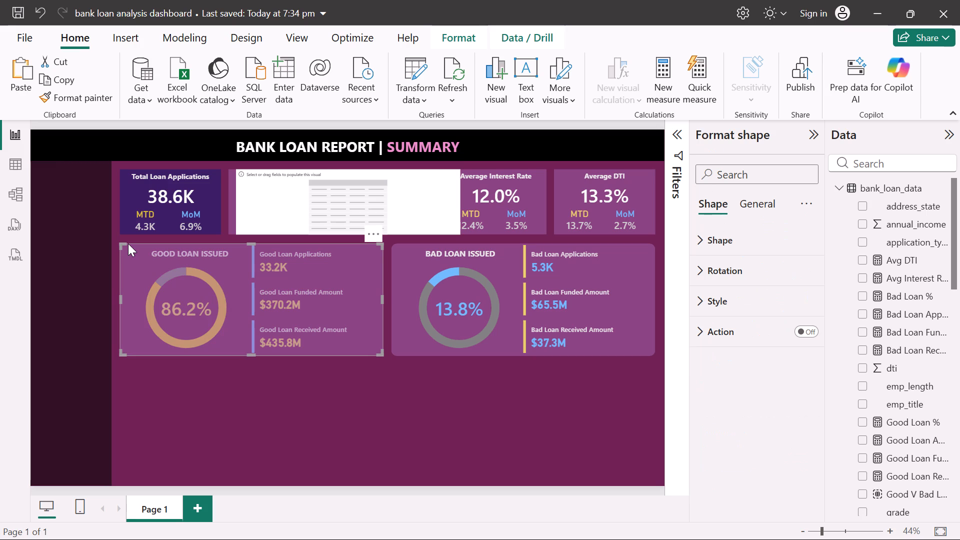
key("ctrl+v")
left_click_drag(229, 321, 225, 431)
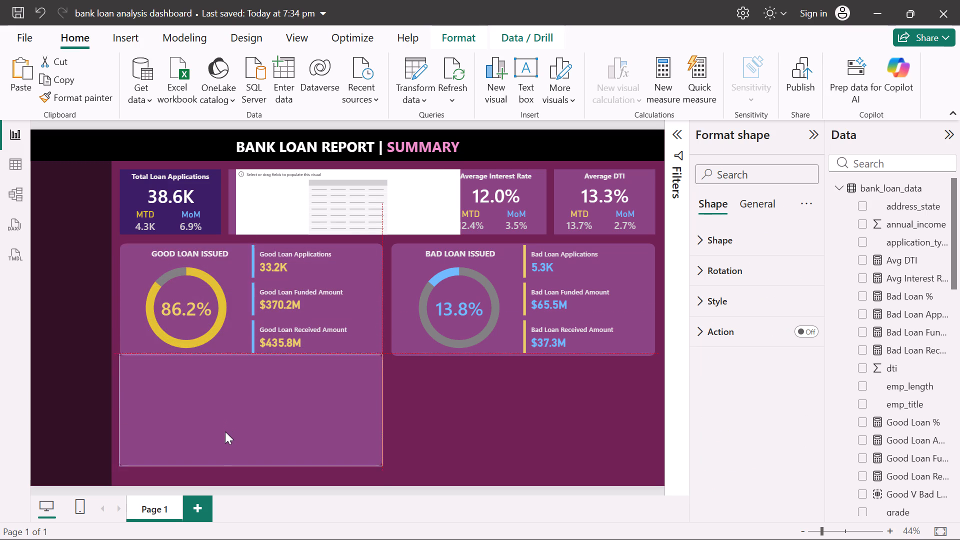
left_click_drag(225, 431, 224, 440)
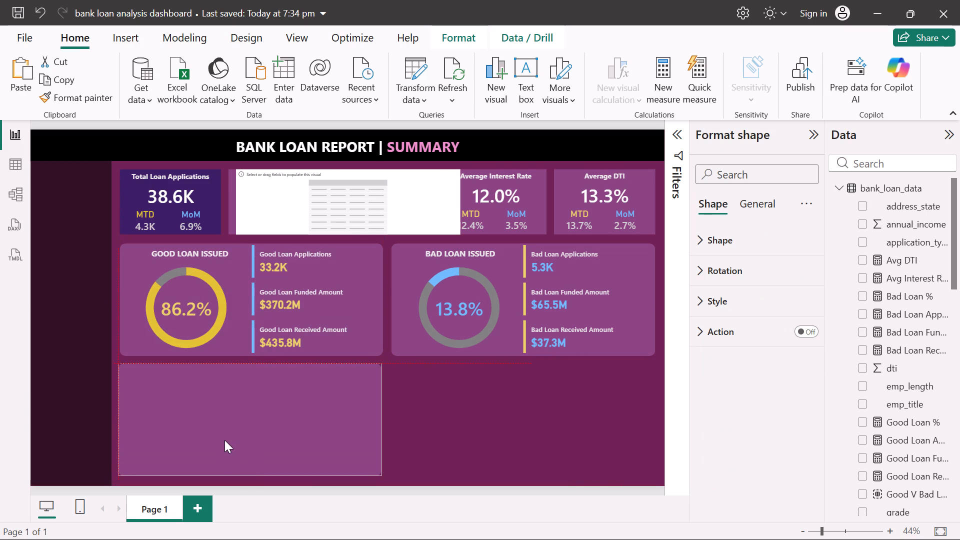
left_click_drag(224, 440, 225, 438)
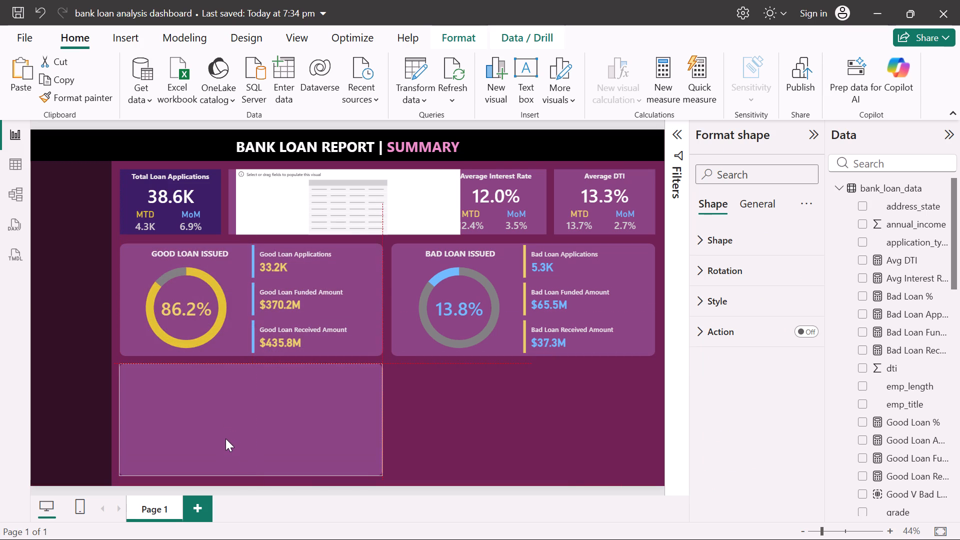
left_click_drag(225, 438, 223, 438)
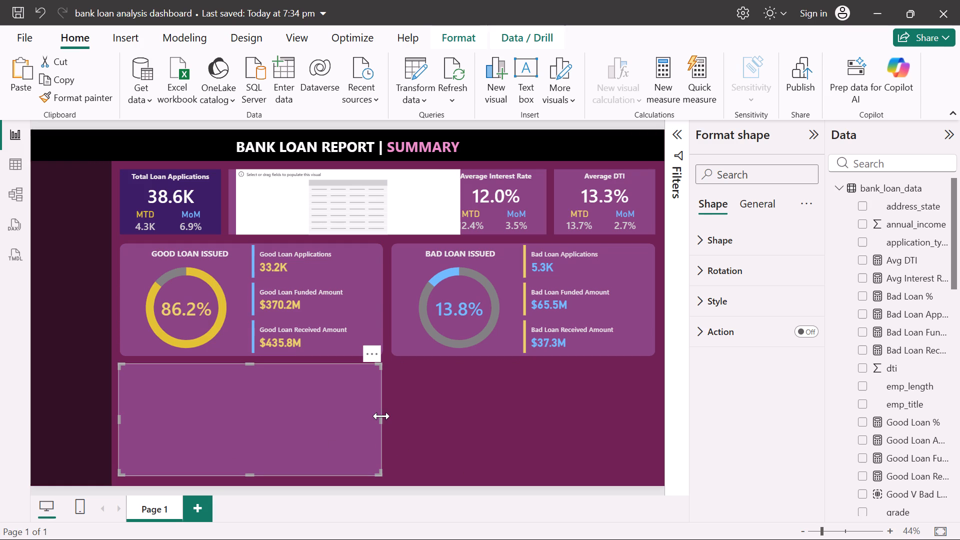
Widen the copied background shape to span the full width of both loan sections and deselect it.
left_click_drag(381, 416, 643, 416)
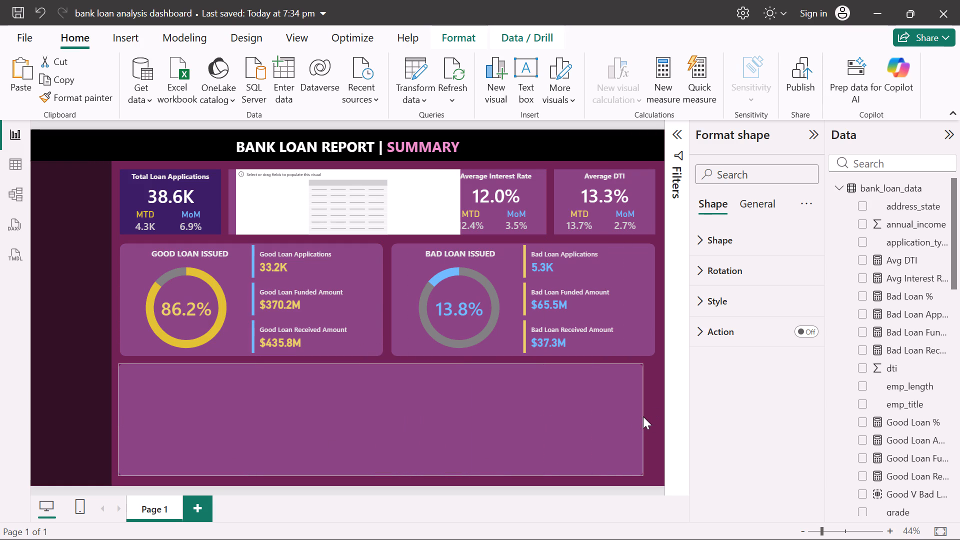
left_click_drag(643, 416, 656, 416)
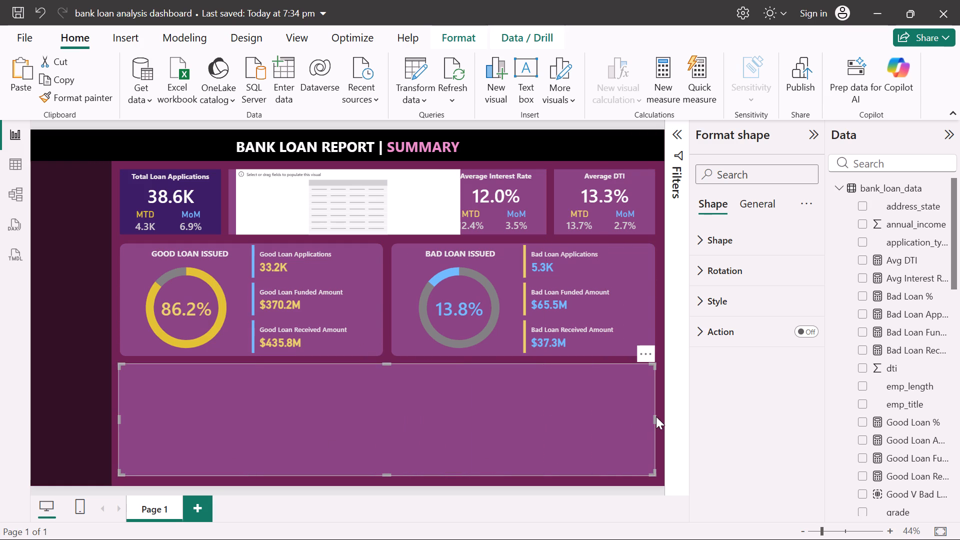
left_click(670, 428)
left_click(660, 363)
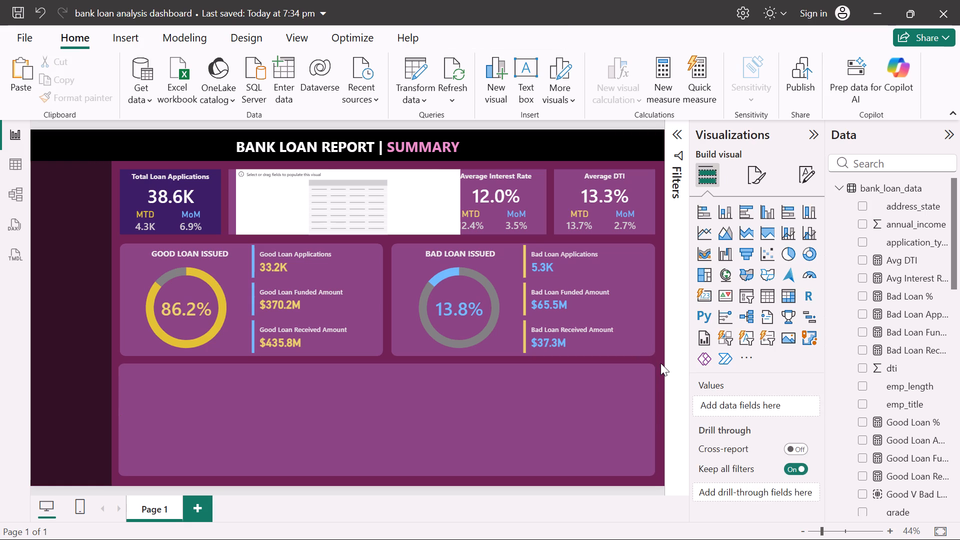
Move the empty table onto the wide bottom shape and enlarge it to nearly fill it, leaving a strip above for a title.
left_click(337, 194)
left_click_drag(337, 194, 285, 390)
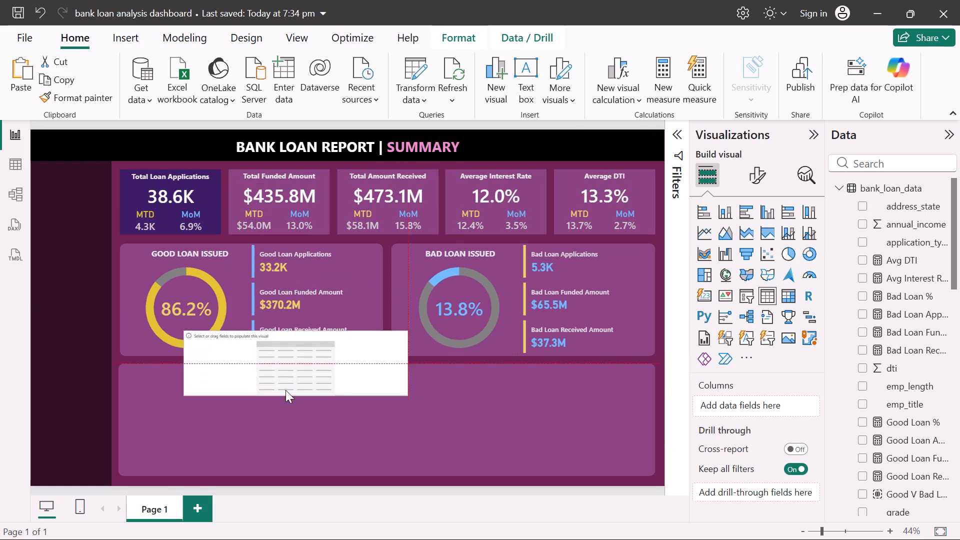
left_click_drag(285, 390, 234, 419)
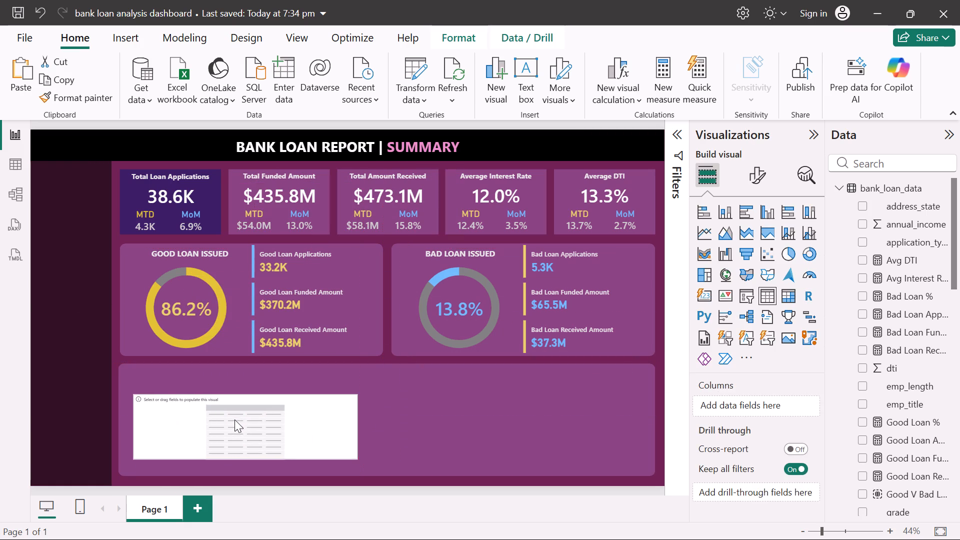
left_click_drag(234, 419, 225, 431)
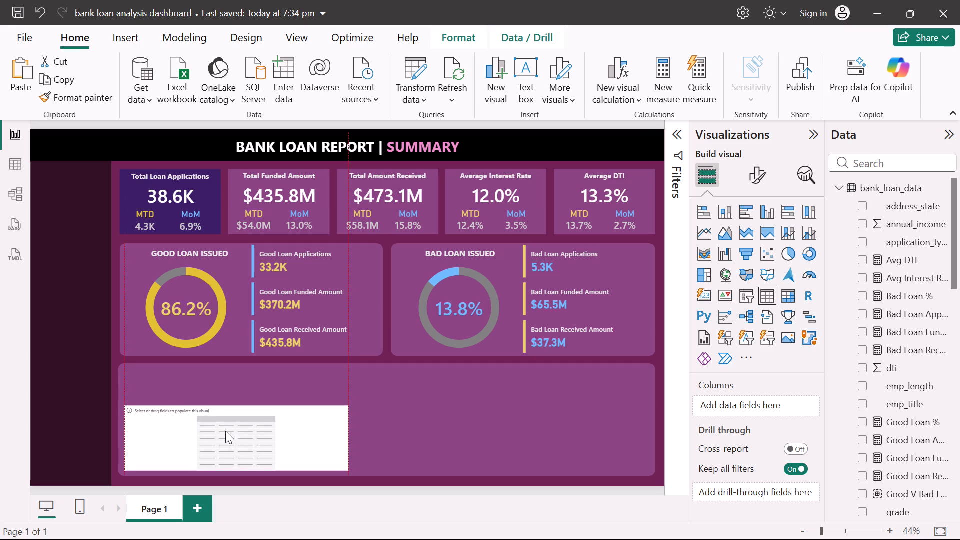
left_click_drag(225, 431, 225, 429)
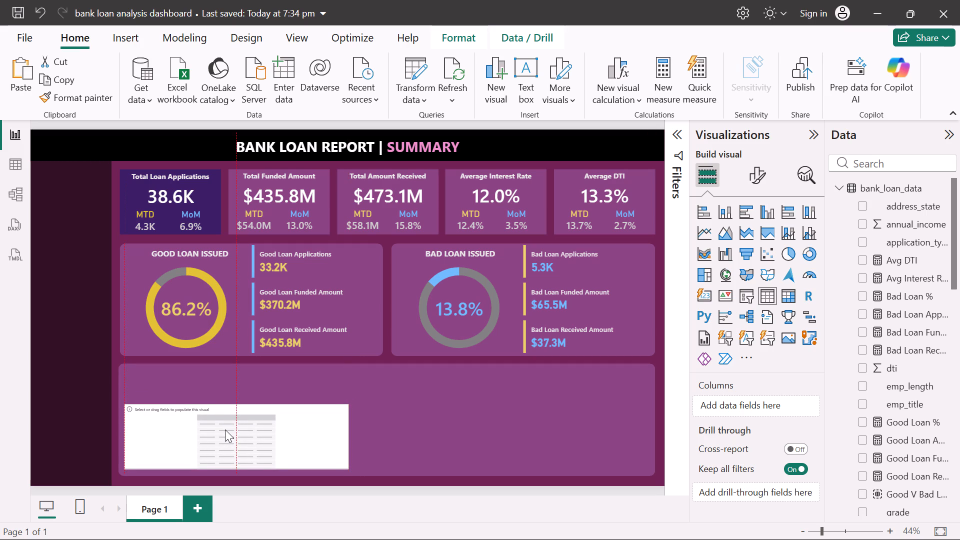
left_click_drag(225, 429, 226, 430)
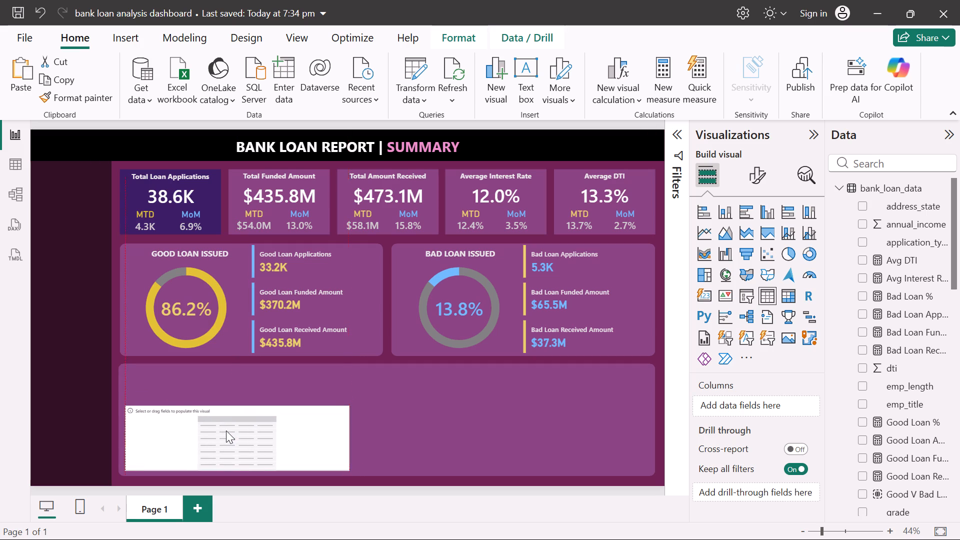
left_click_drag(226, 430, 225, 430)
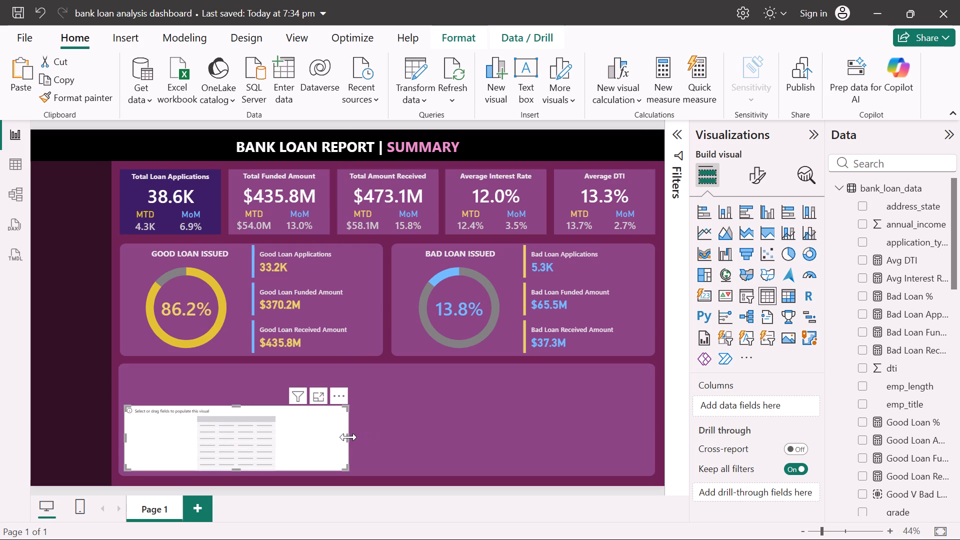
left_click_drag(348, 437, 647, 424)
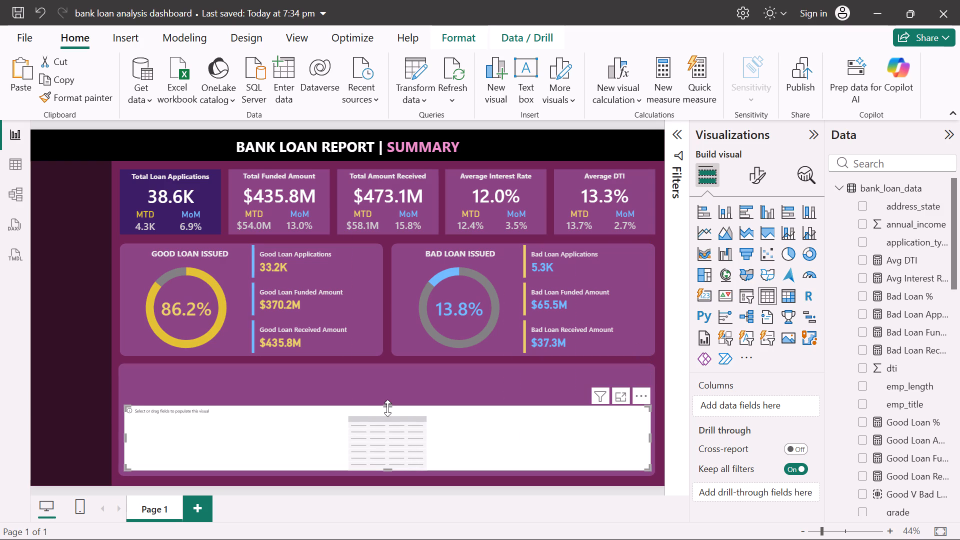
left_click_drag(387, 408, 384, 385)
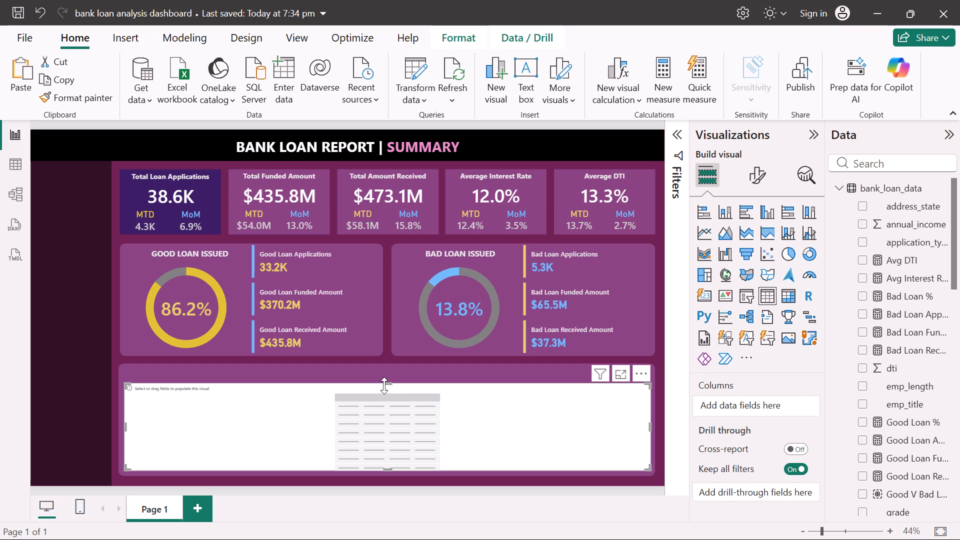
left_click(85, 367)
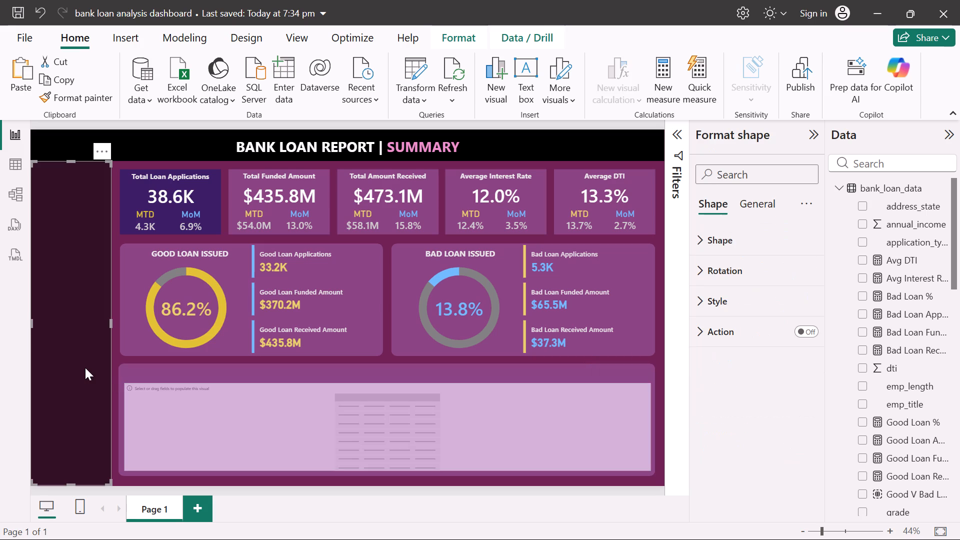
Send the wide bottom background shape backward so that it sits behind the table, and deselect it.
left_click(338, 428)
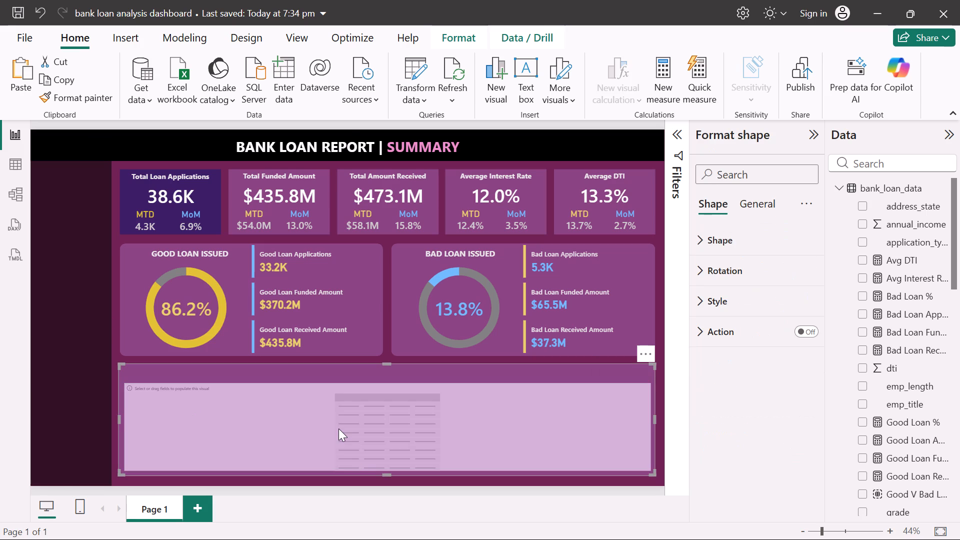
left_click(467, 33)
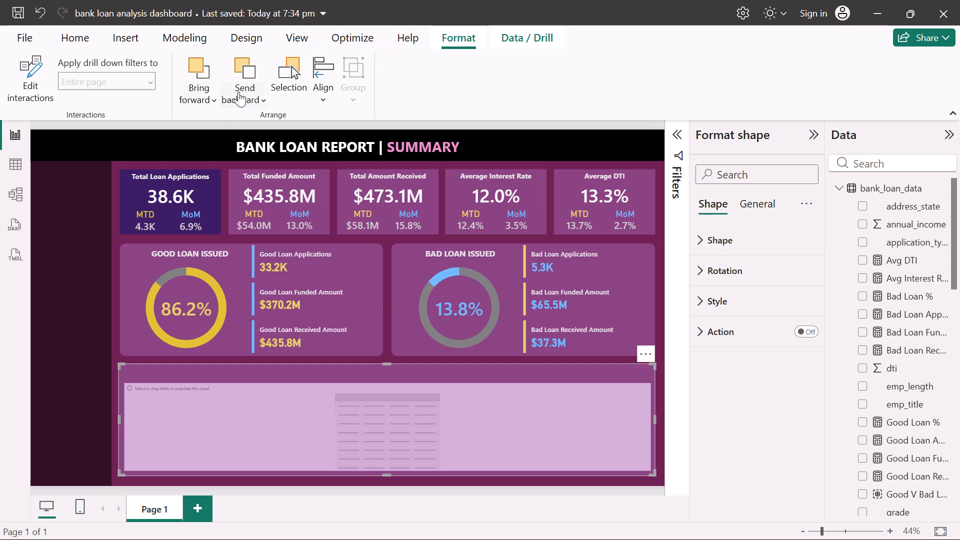
triple_click(242, 58)
left_click(242, 58)
left_click(76, 250)
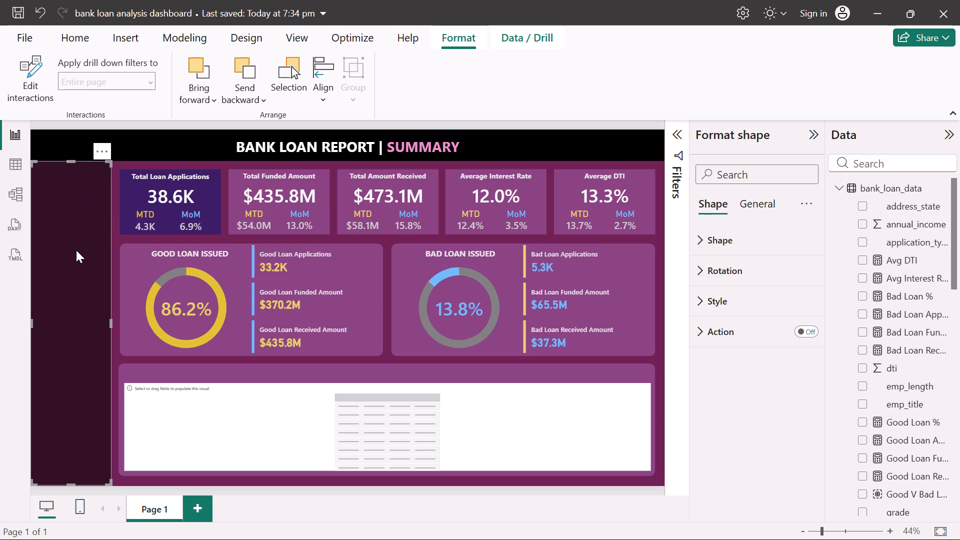
Add the loan_status field to the empty table as its first column.
left_click(376, 406)
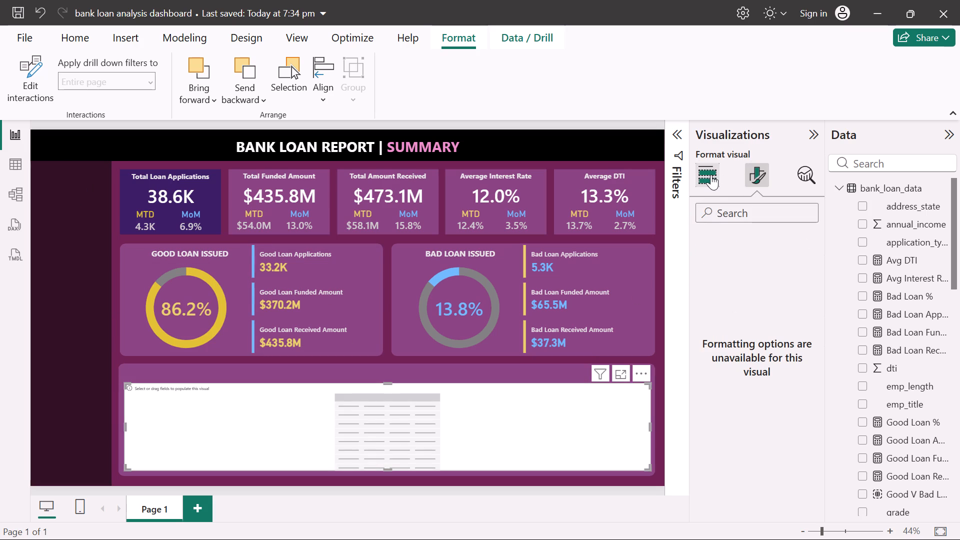
left_click(711, 173)
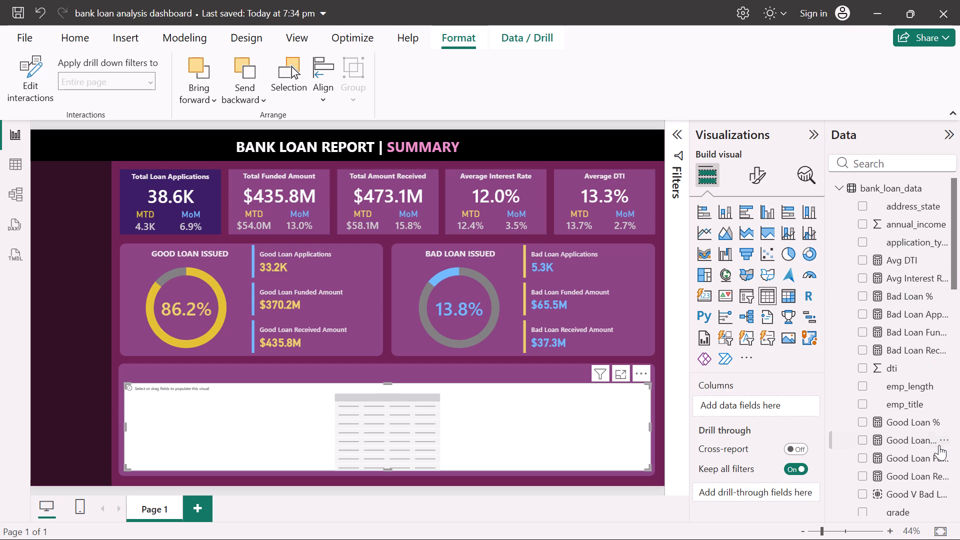
scroll(939, 445, "down", 4)
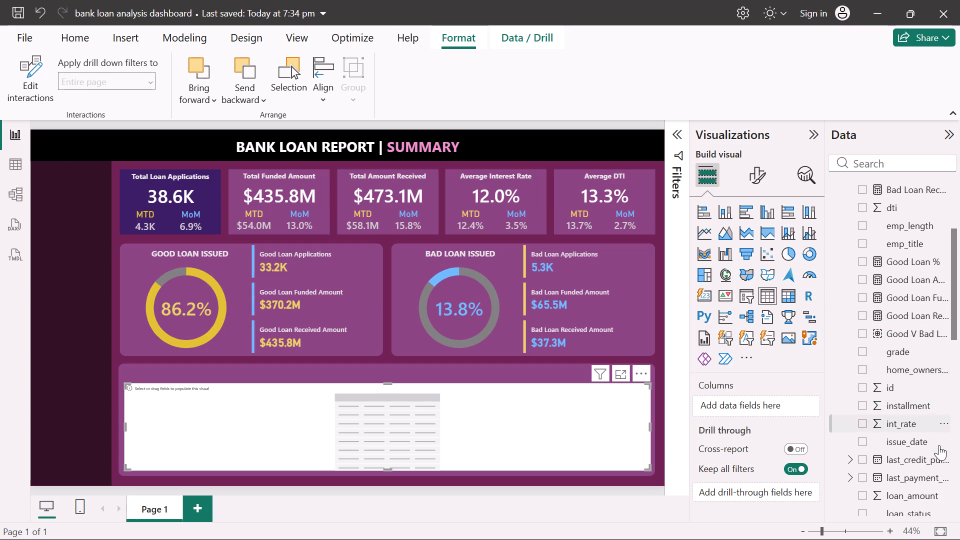
scroll(939, 445, "down", 3)
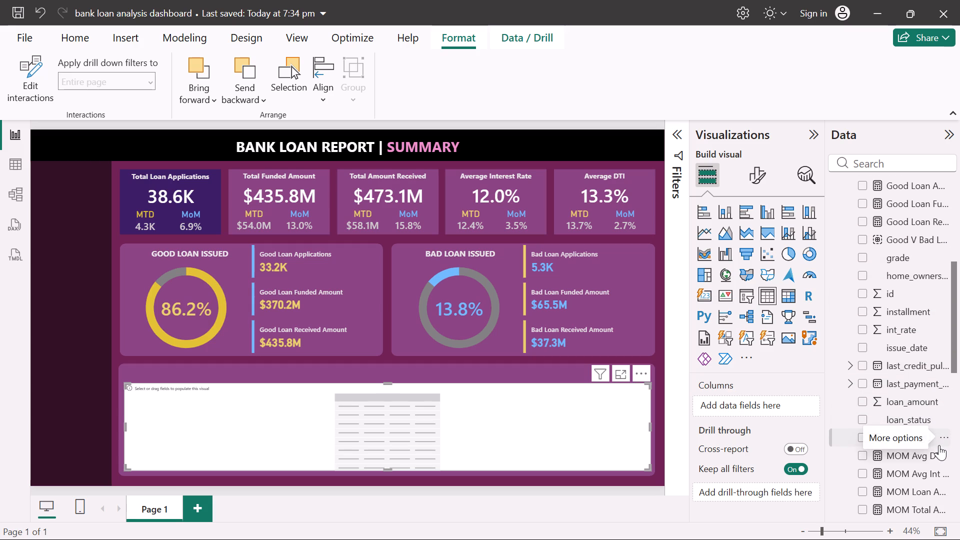
left_click_drag(892, 418, 743, 403)
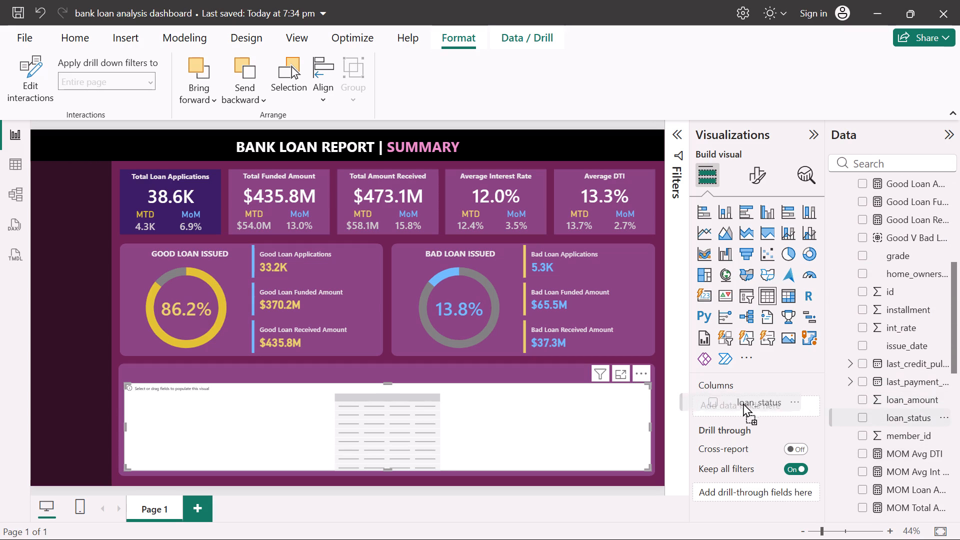
left_click_drag(743, 403, 744, 404)
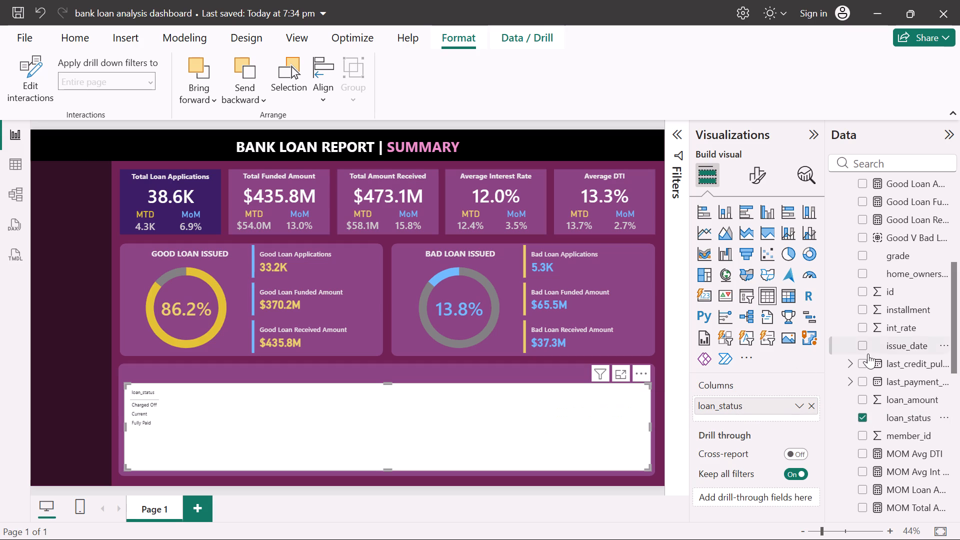
Add the Total Loan Applications measure to the table as the column after loan_status.
scroll(868, 353, "up", 6)
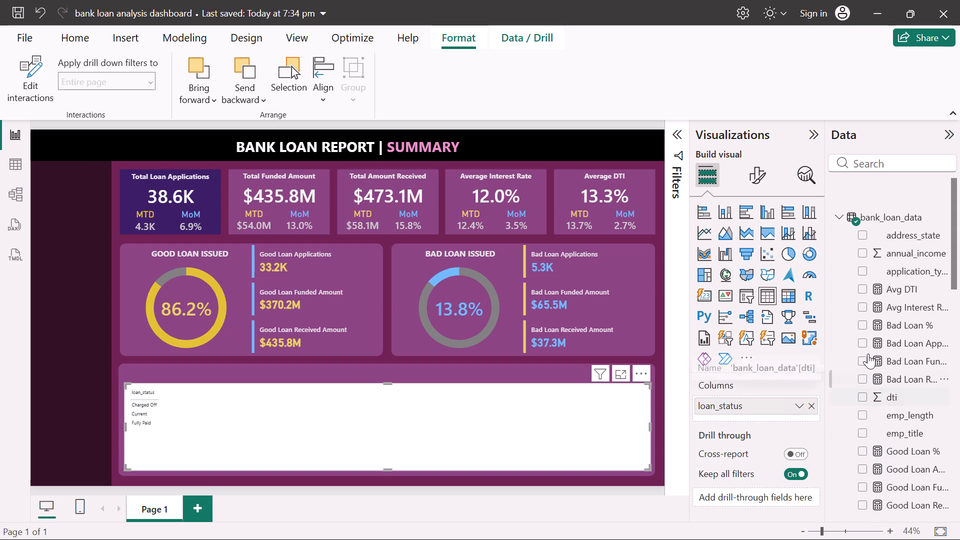
scroll(868, 353, "up", 1)
scroll(868, 353, "down", 5)
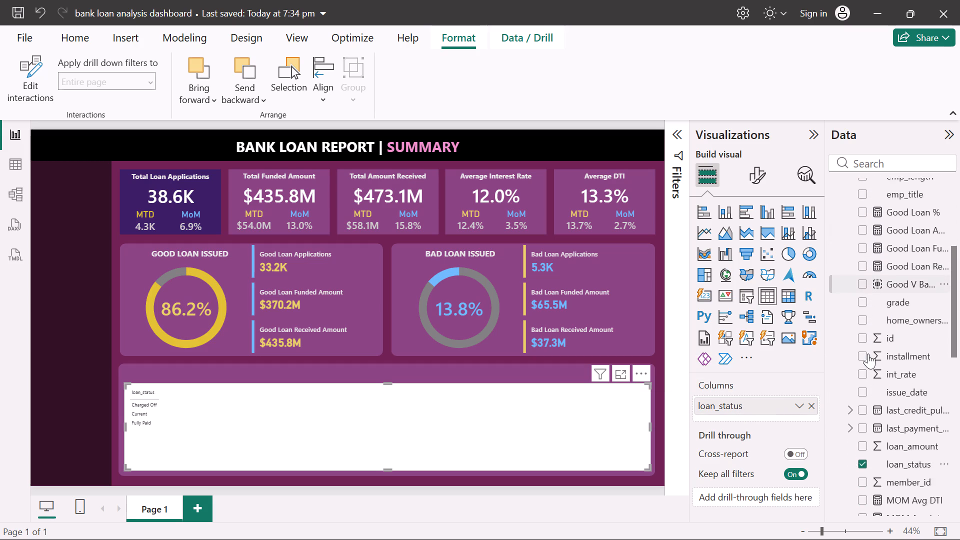
scroll(868, 353, "down", 6)
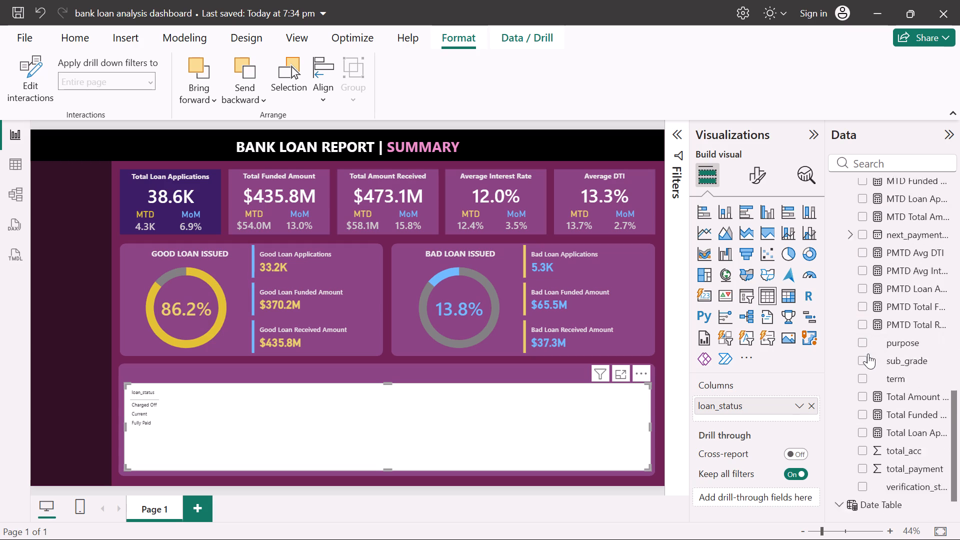
scroll(868, 353, "down", 1)
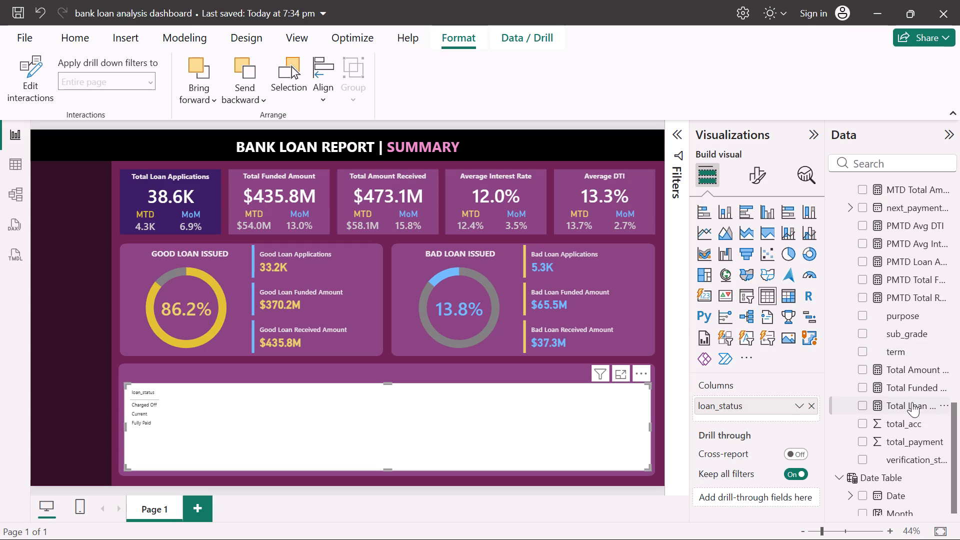
left_click_drag(912, 402, 891, 404)
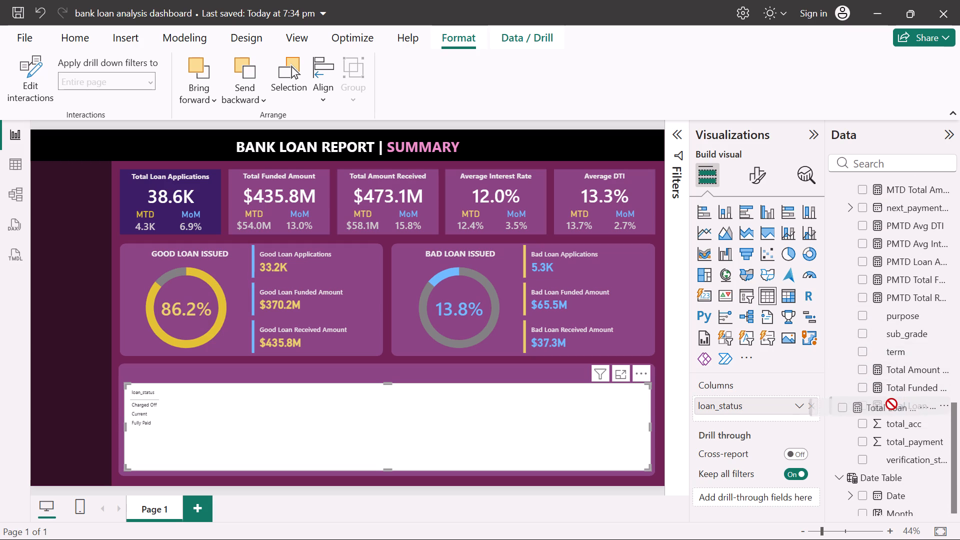
left_click_drag(891, 404, 775, 414)
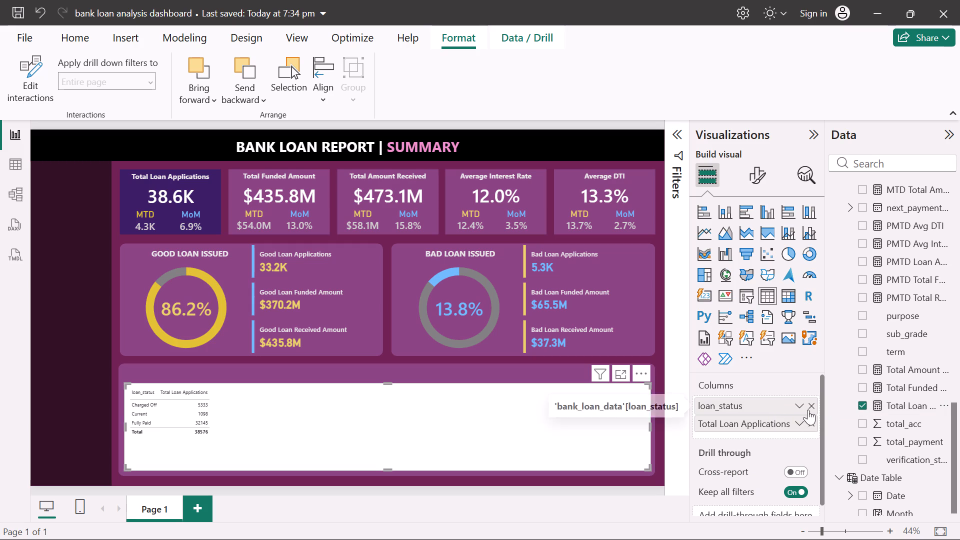
Add the Total Funded Amount and Total Amount Received measures to the table as columns after Total Loan Applications.
left_click_drag(905, 388, 755, 436)
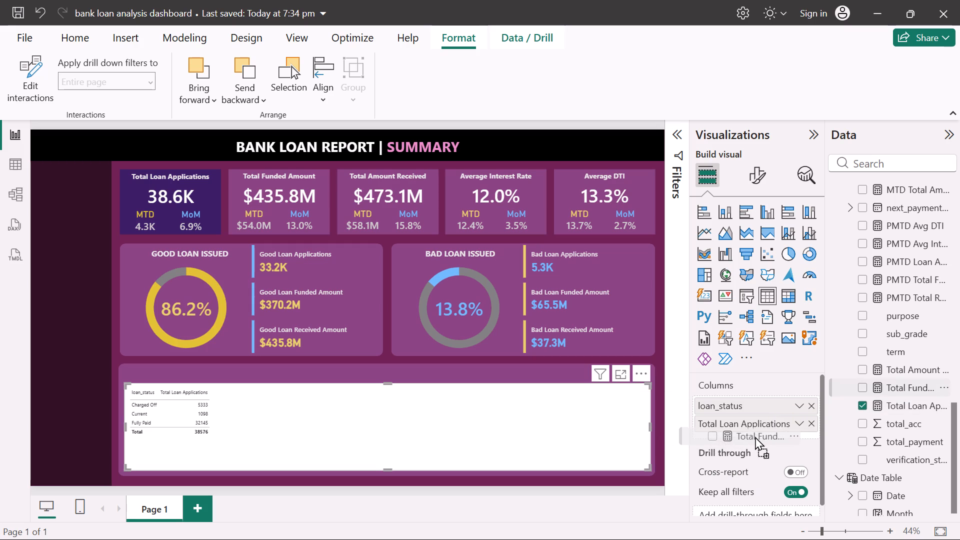
left_click_drag(755, 436, 764, 429)
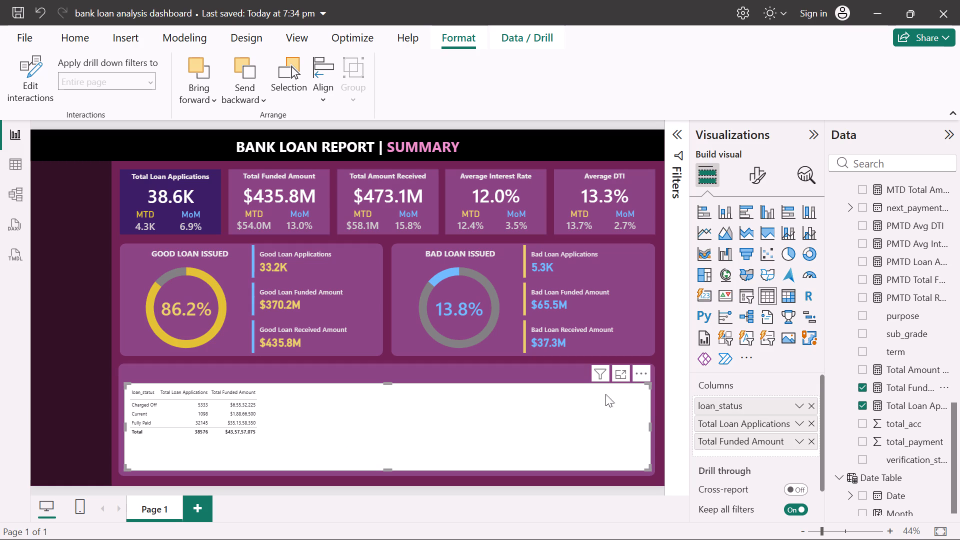
left_click_drag(903, 366, 725, 477)
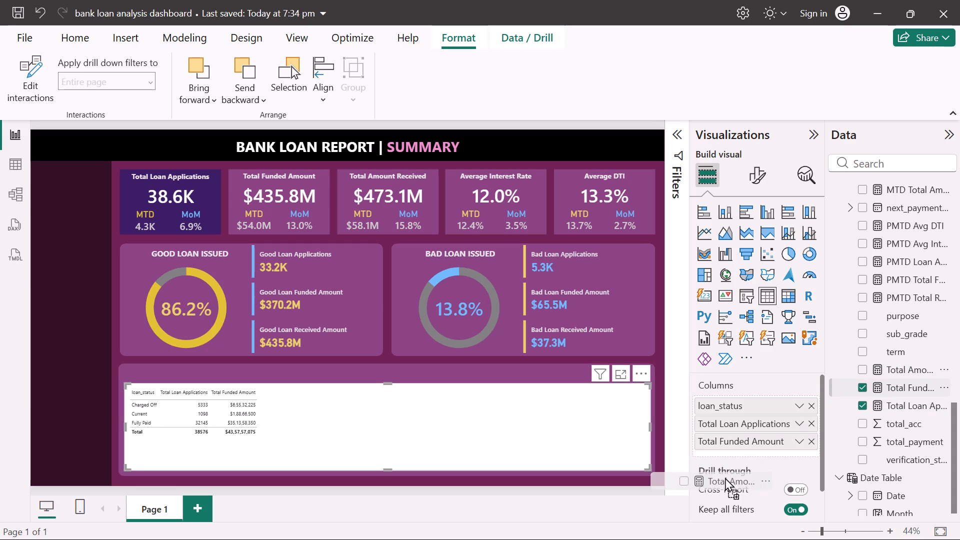
left_click_drag(725, 477, 751, 444)
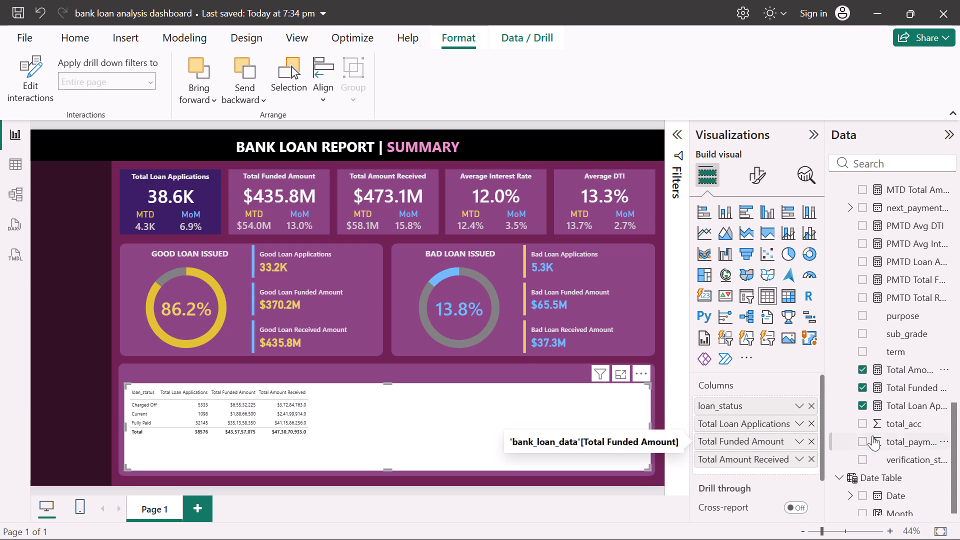
Add the MTD Funded Amount measure to the table as the column after Total Amount Received.
scroll(905, 261, "up", 1)
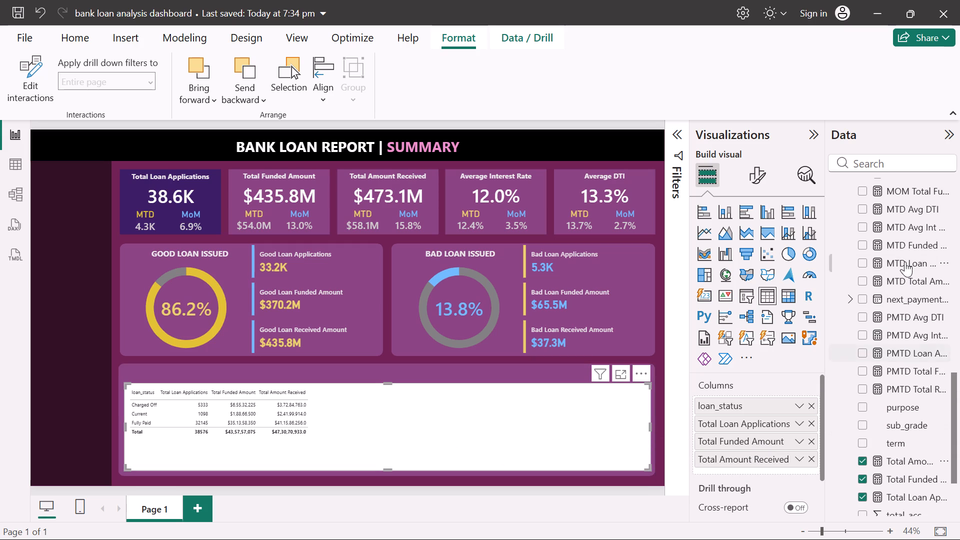
scroll(905, 261, "up", 1)
scroll(907, 204, "up", 1)
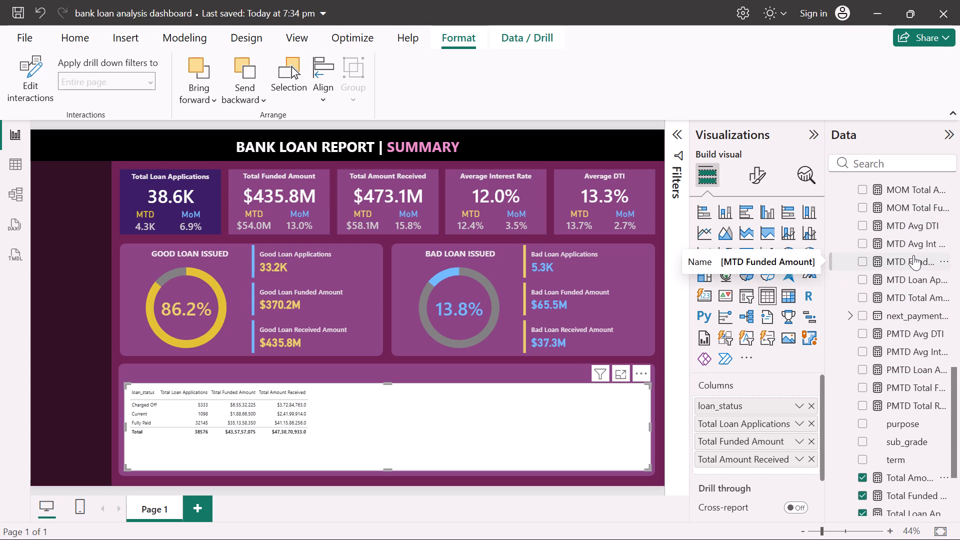
left_click_drag(913, 255, 779, 500)
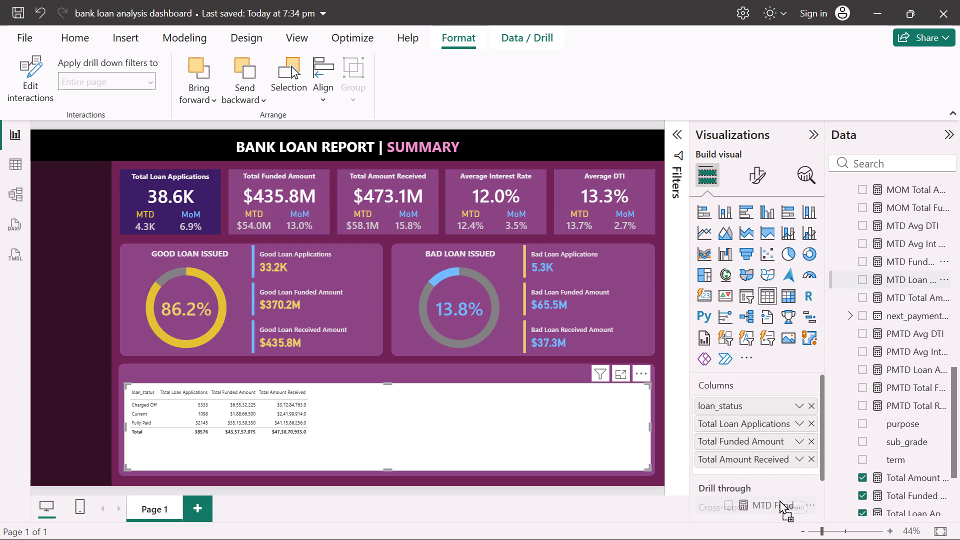
left_click_drag(779, 500, 775, 461)
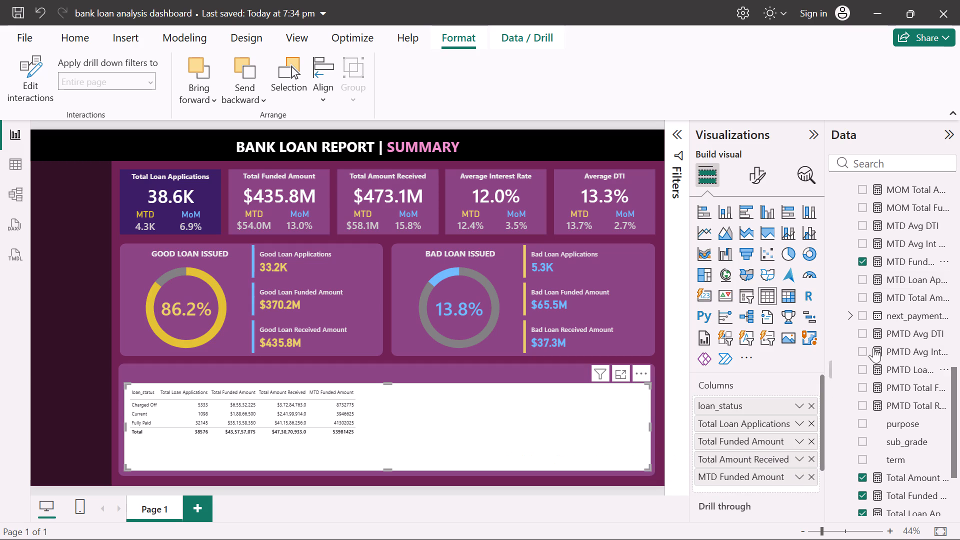
Add the Avg Interest Rate and Avg DTI measures to the table as its last two columns.
scroll(907, 251, "up", 3)
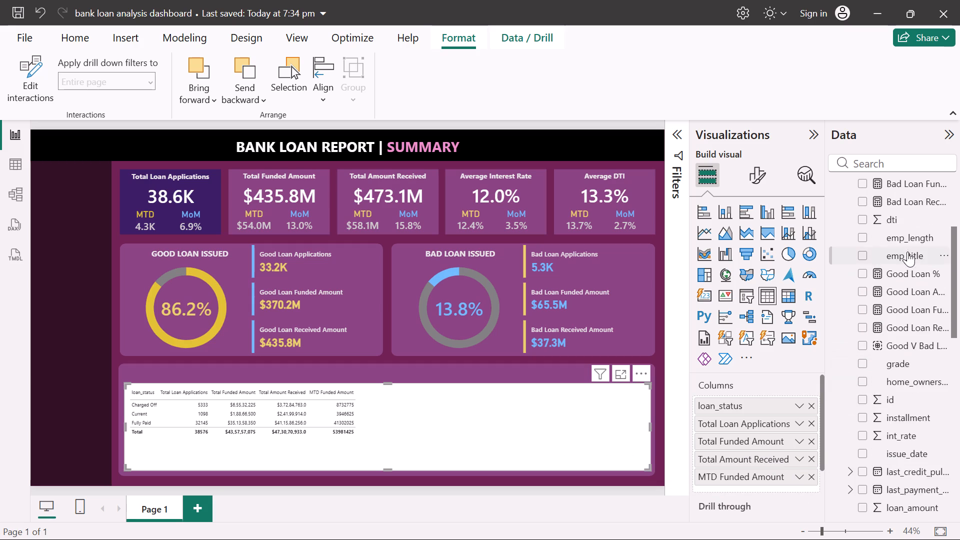
scroll(907, 251, "up", 3)
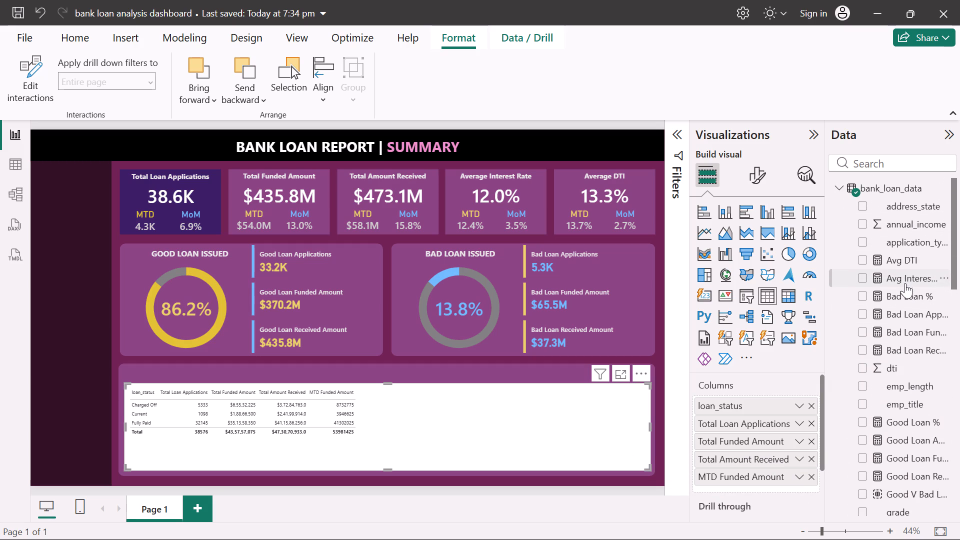
left_click_drag(905, 283, 780, 443)
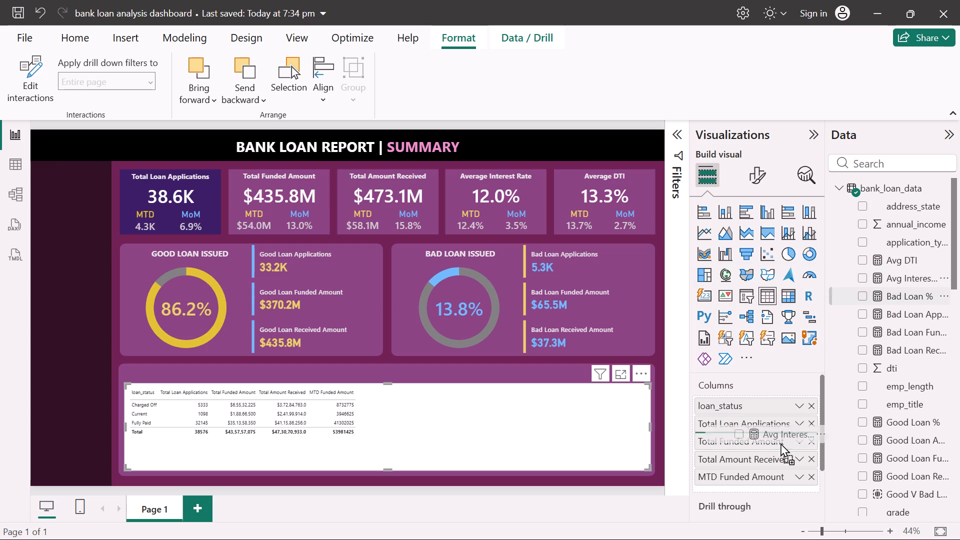
left_click_drag(780, 443, 764, 487)
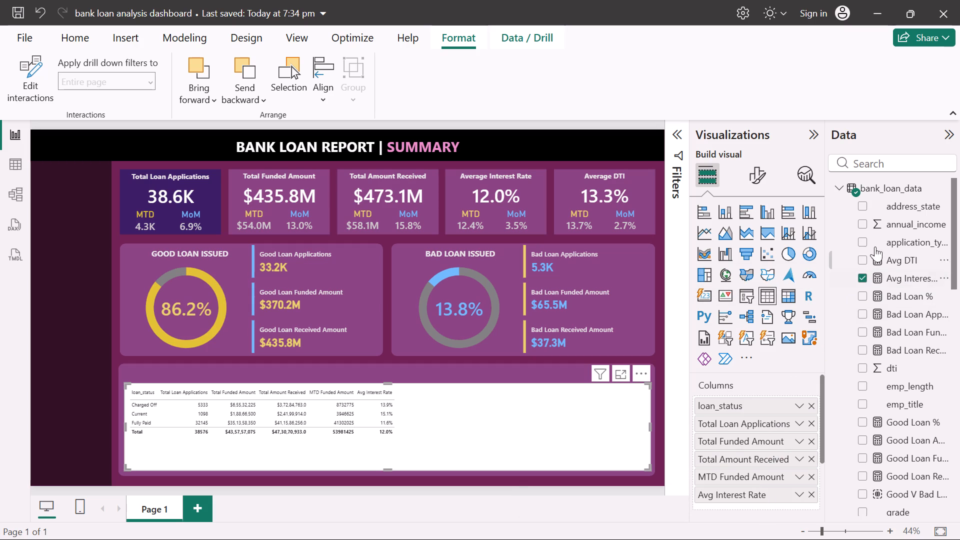
left_click_drag(887, 261, 751, 470)
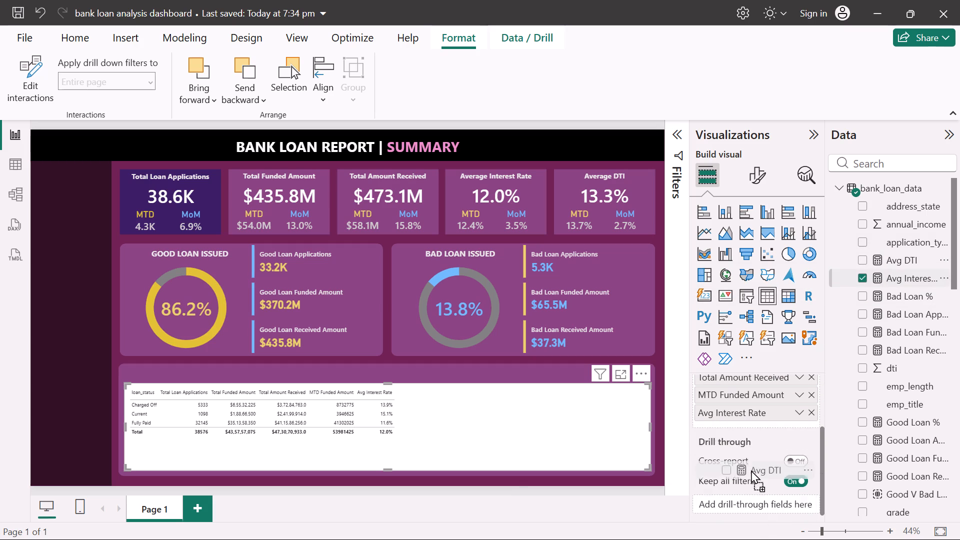
left_click_drag(751, 470, 742, 417)
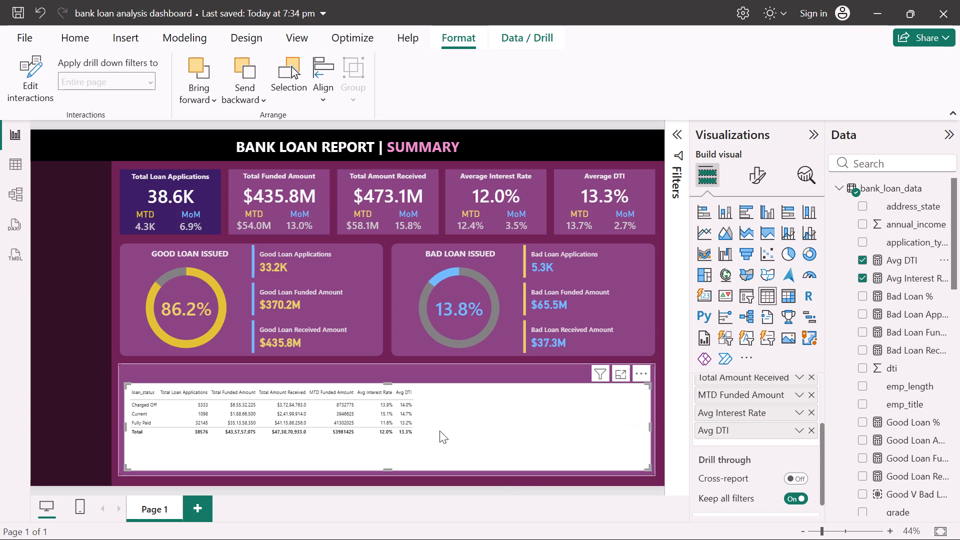
Set the font size of the table's values to 23.
left_click(744, 172)
left_click(755, 173)
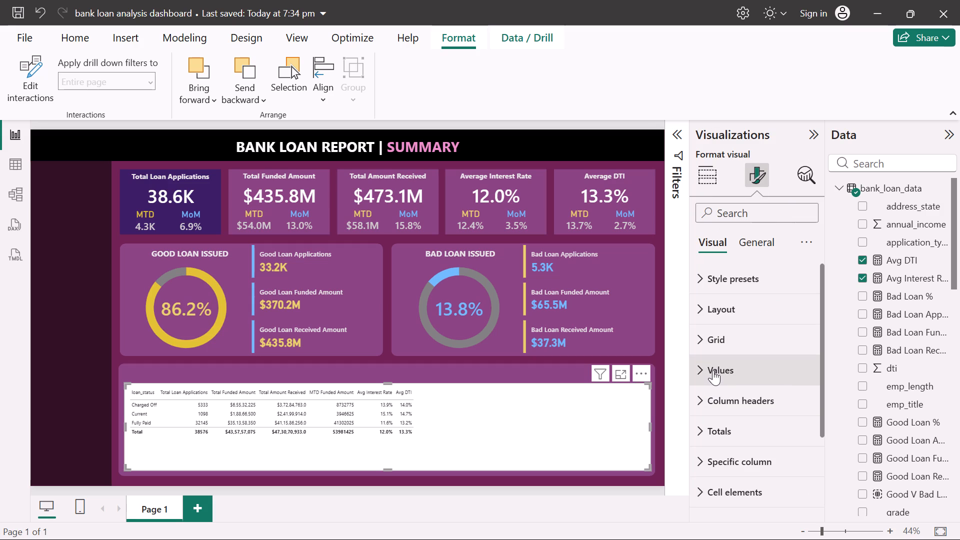
left_click(713, 370)
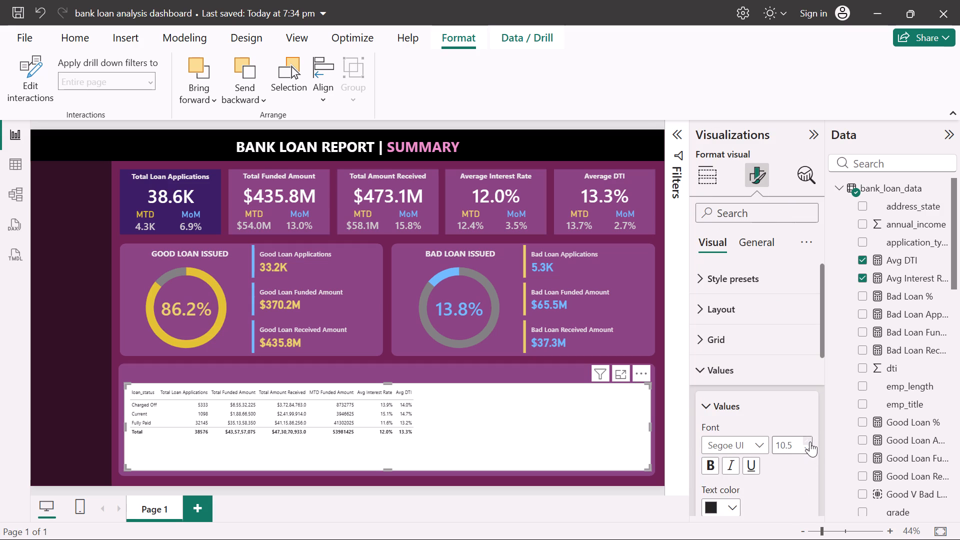
triple_click(810, 440)
double_click(810, 440)
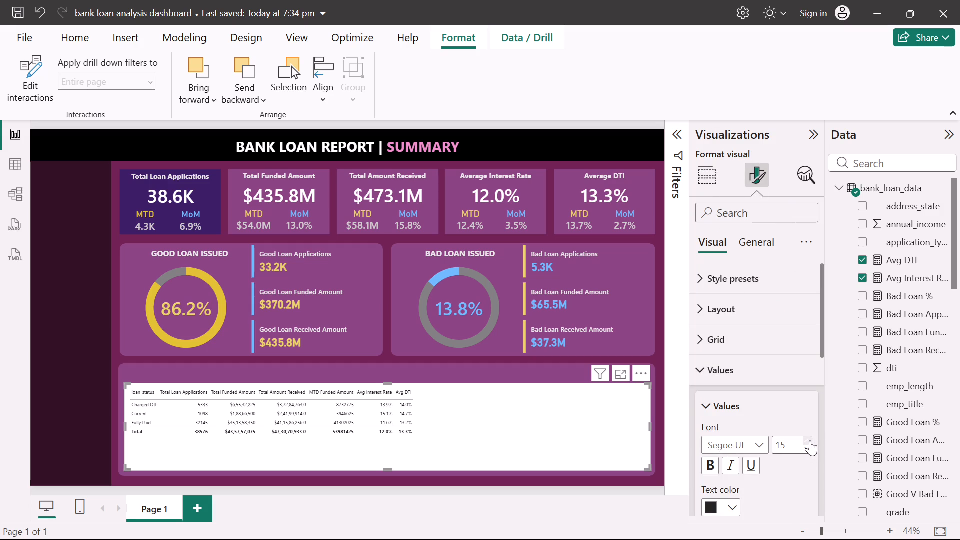
triple_click(810, 440)
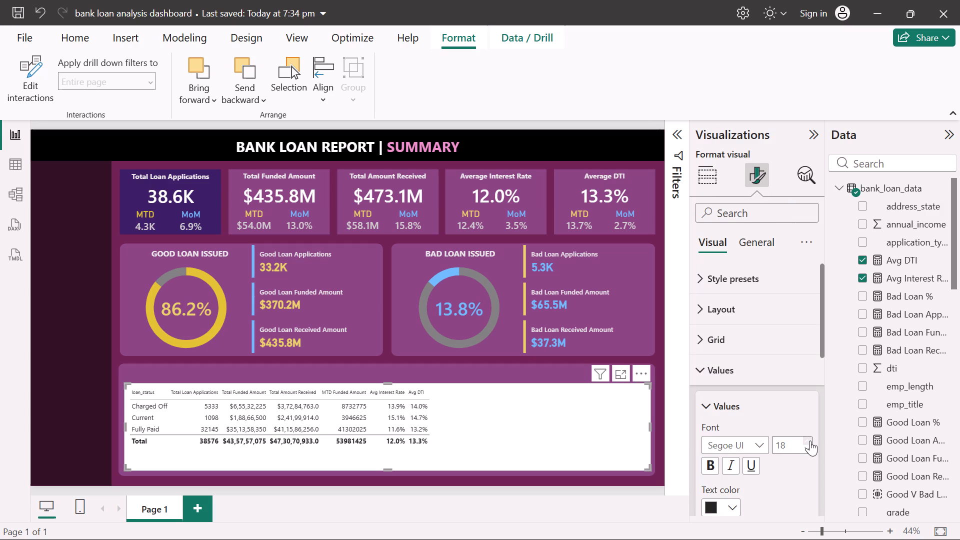
triple_click(810, 440)
triple_click(810, 440)
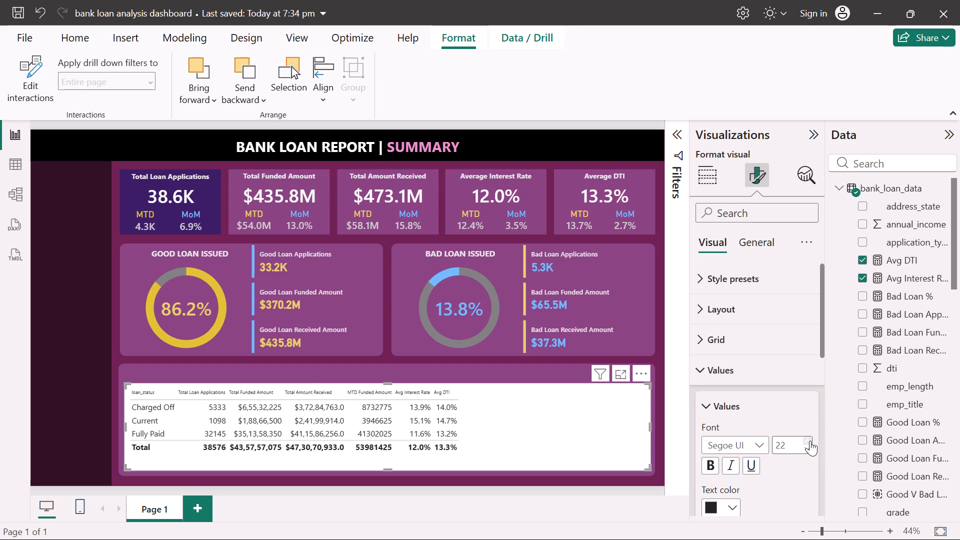
triple_click(810, 440)
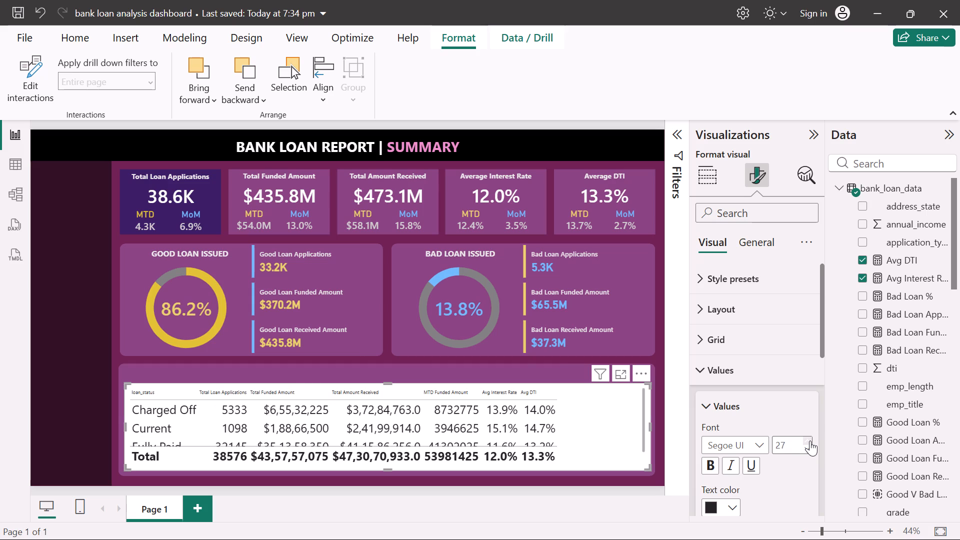
triple_click(806, 448)
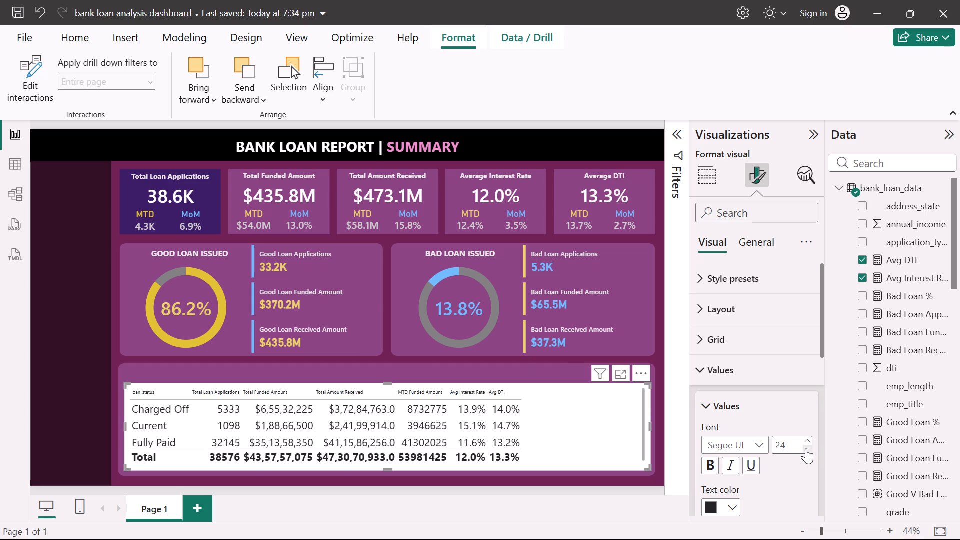
left_click(806, 448)
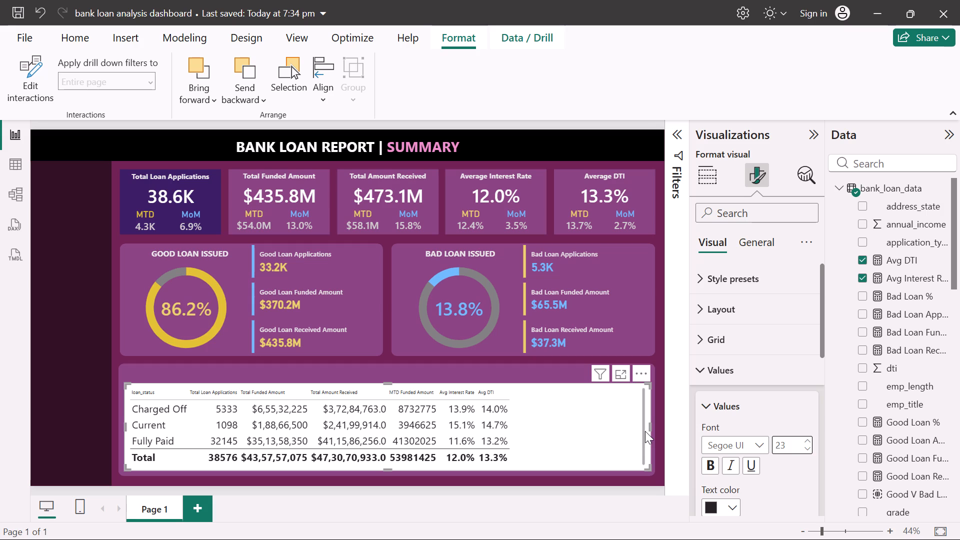
Narrow the table so it ends a little past its last column, and raise its top edge slightly within the background panel.
left_click_drag(650, 427, 519, 433)
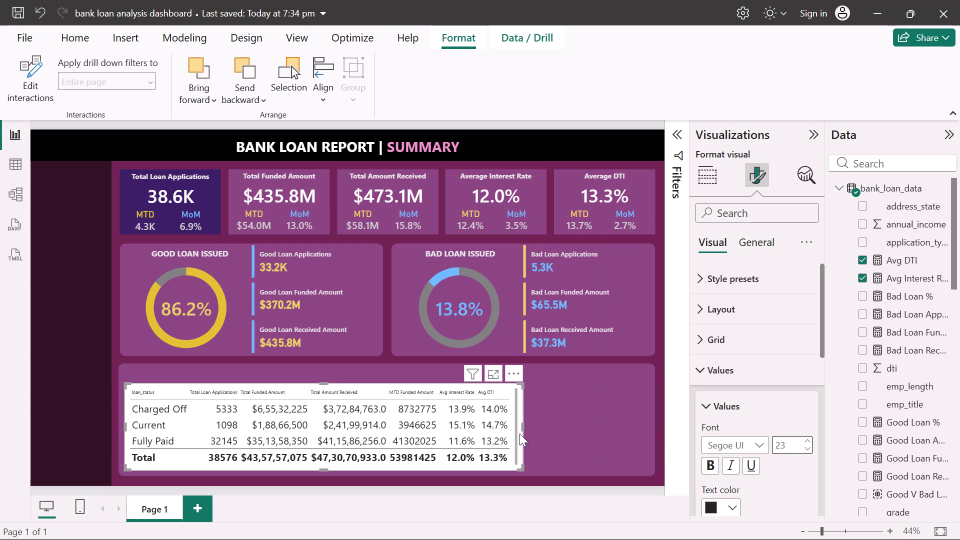
left_click_drag(521, 384, 562, 381)
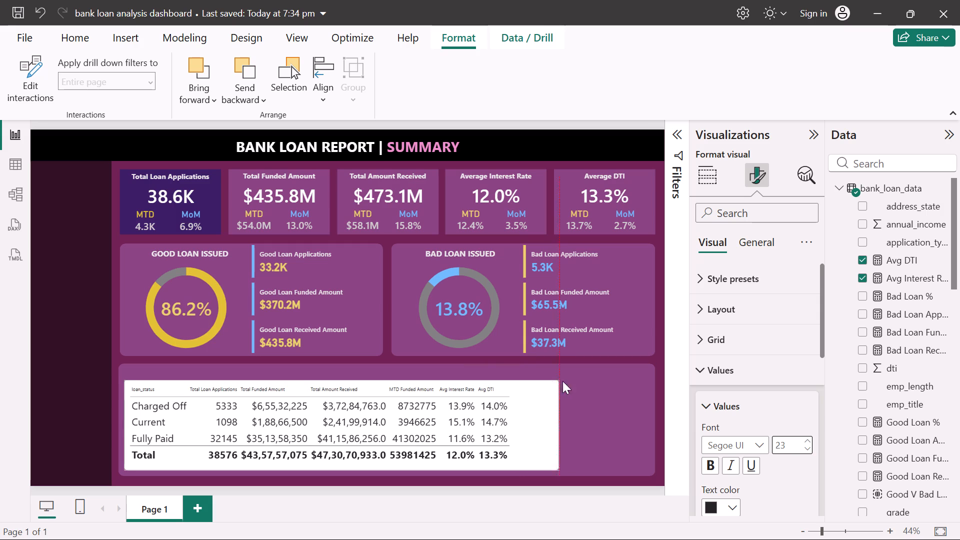
left_click_drag(562, 381, 582, 381)
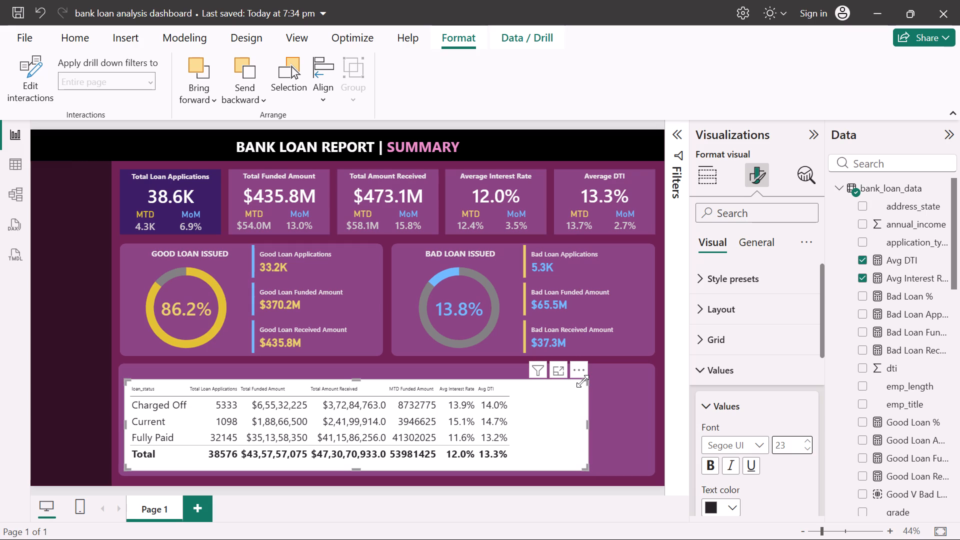
In the table's column width layout, turn on custom widths and set the auto-size behavior to Grow to fit.
left_click(715, 267)
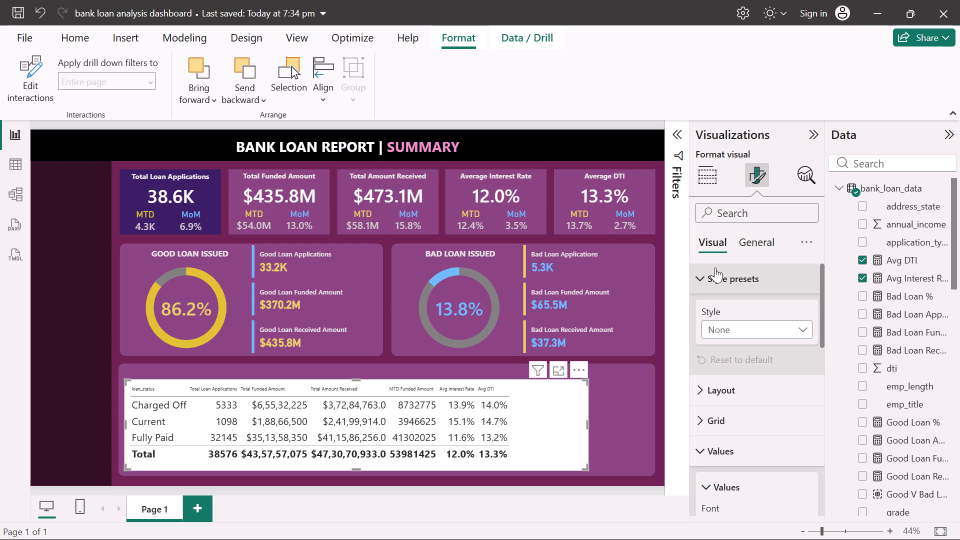
left_click(724, 387)
scroll(755, 441, "down", 1)
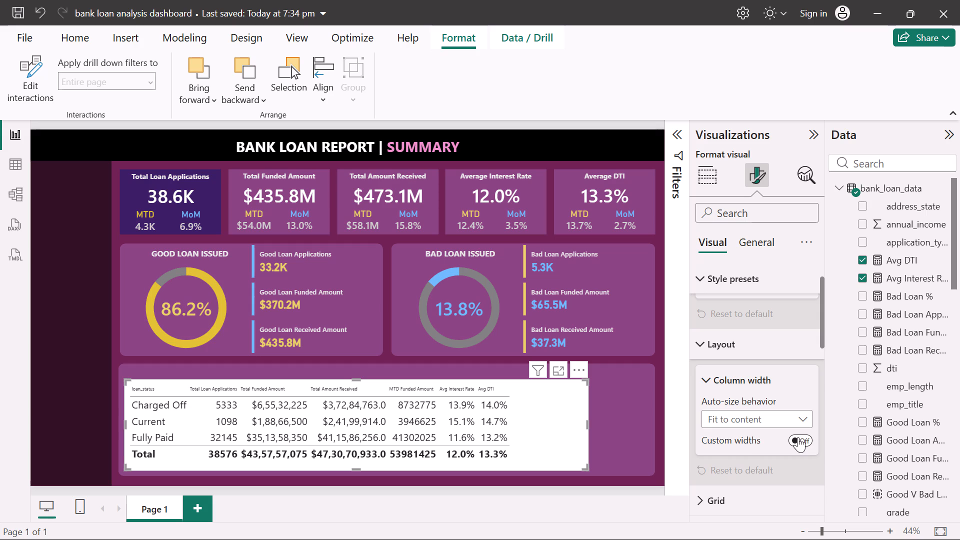
left_click(798, 437)
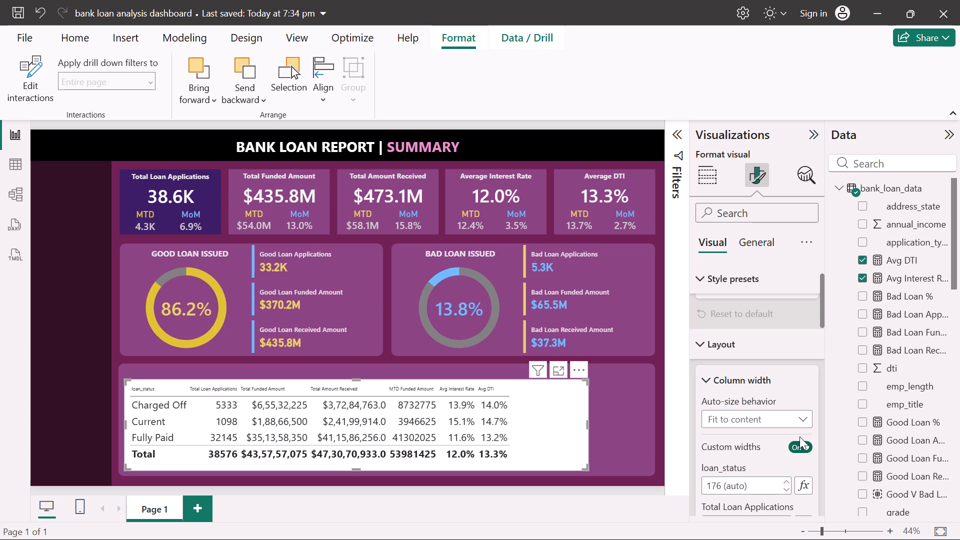
left_click(801, 418)
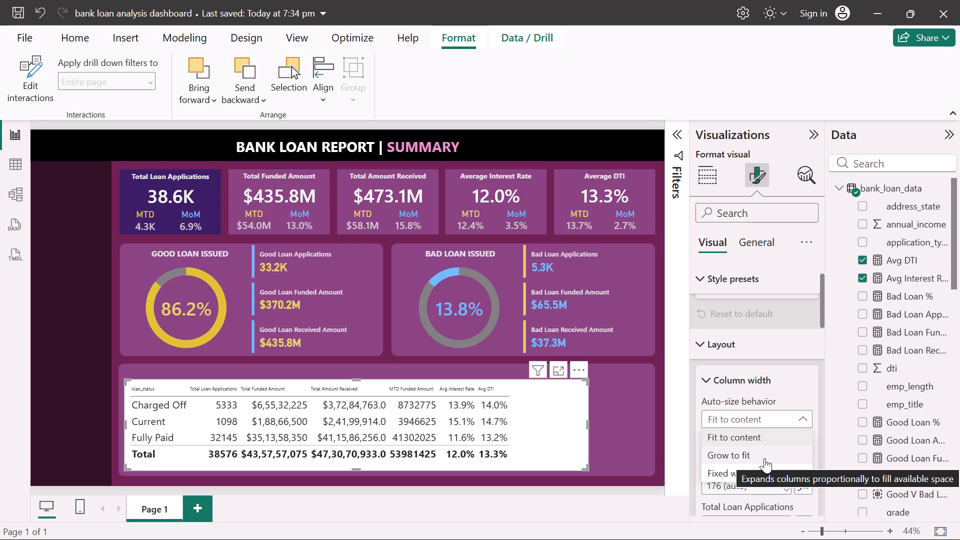
left_click(764, 458)
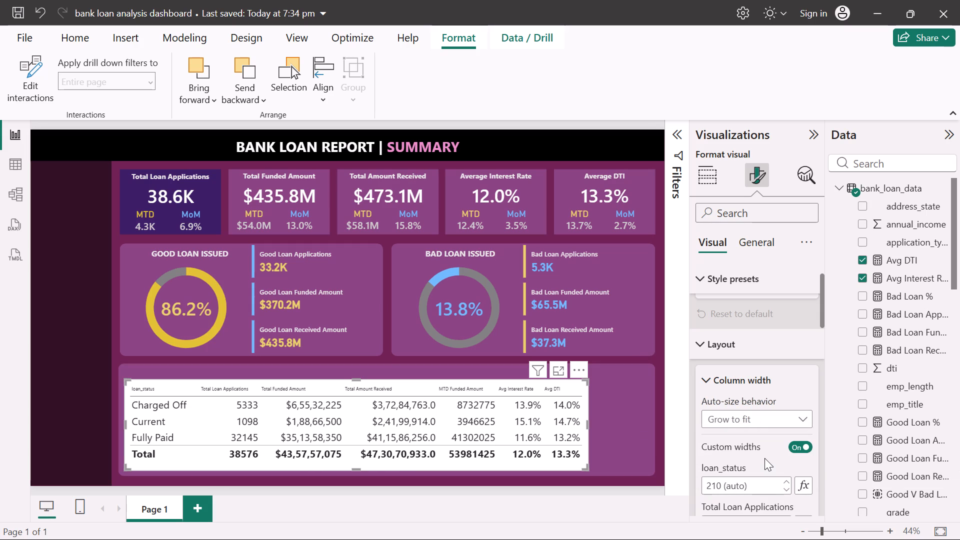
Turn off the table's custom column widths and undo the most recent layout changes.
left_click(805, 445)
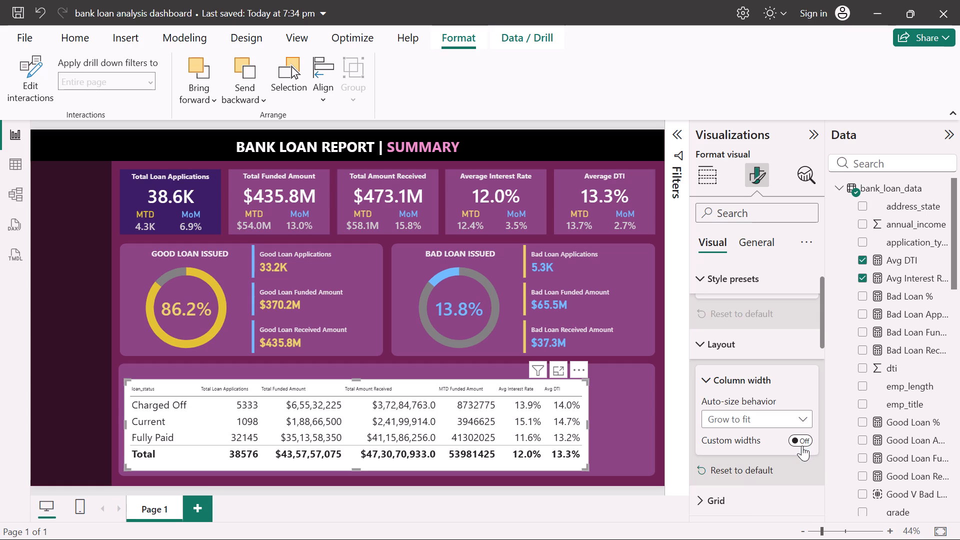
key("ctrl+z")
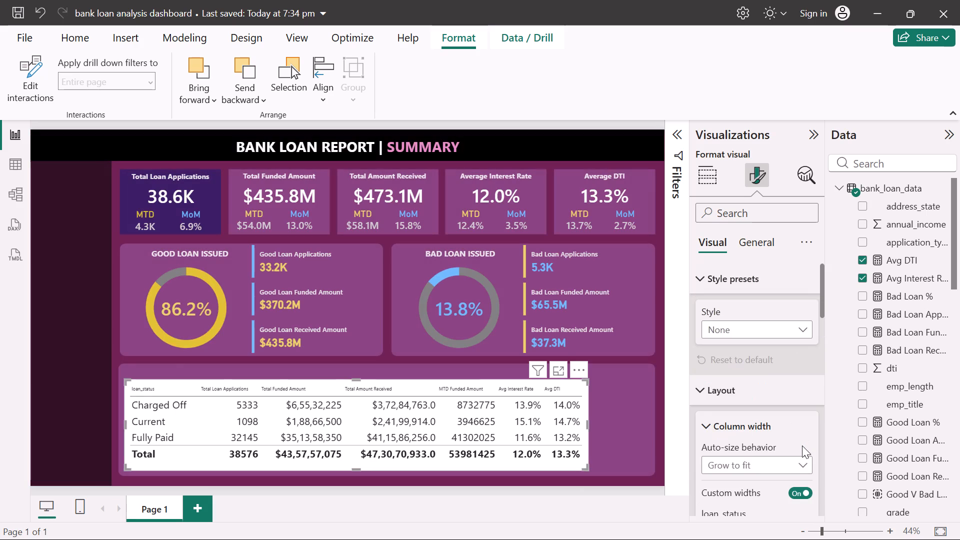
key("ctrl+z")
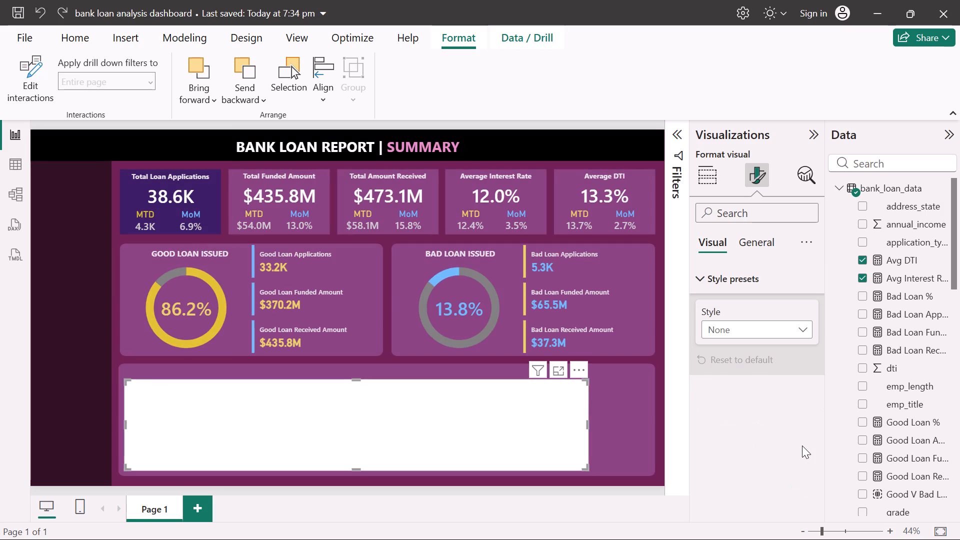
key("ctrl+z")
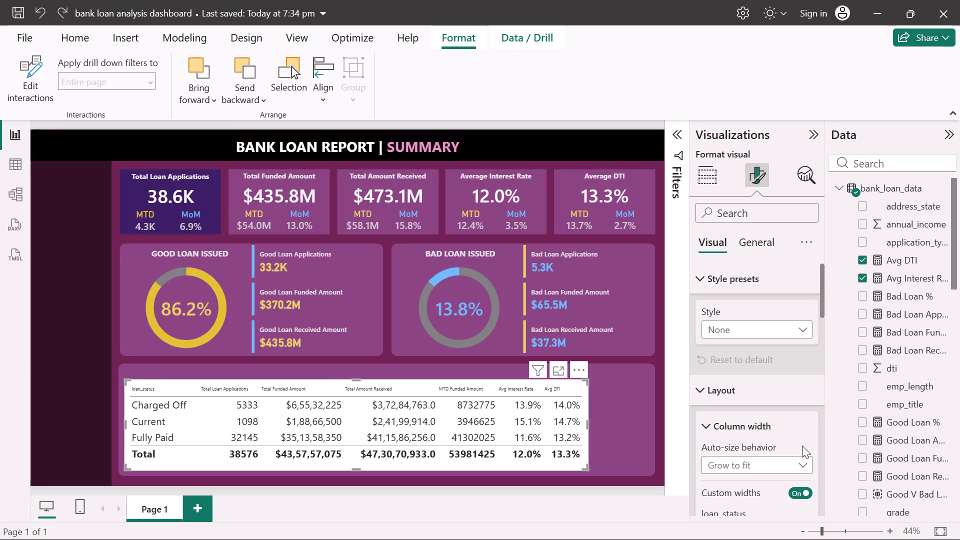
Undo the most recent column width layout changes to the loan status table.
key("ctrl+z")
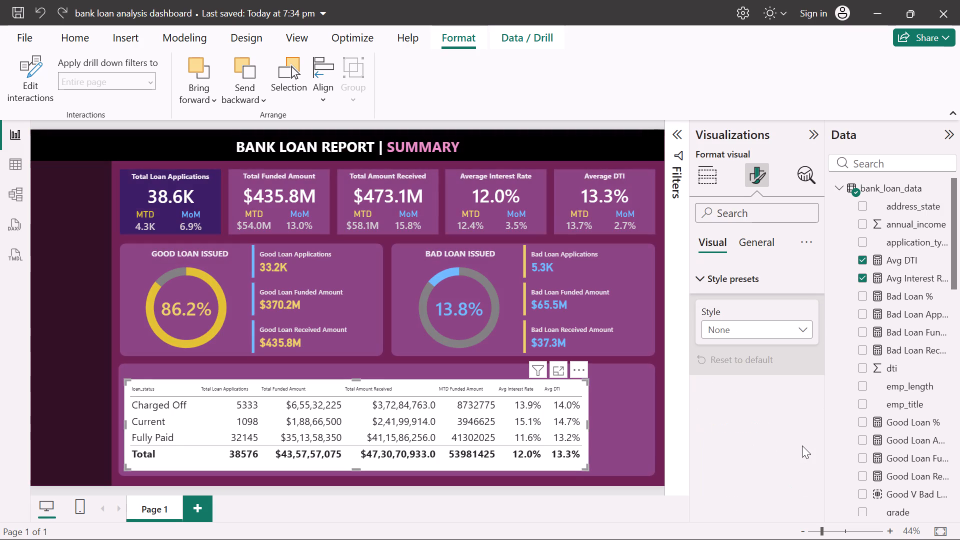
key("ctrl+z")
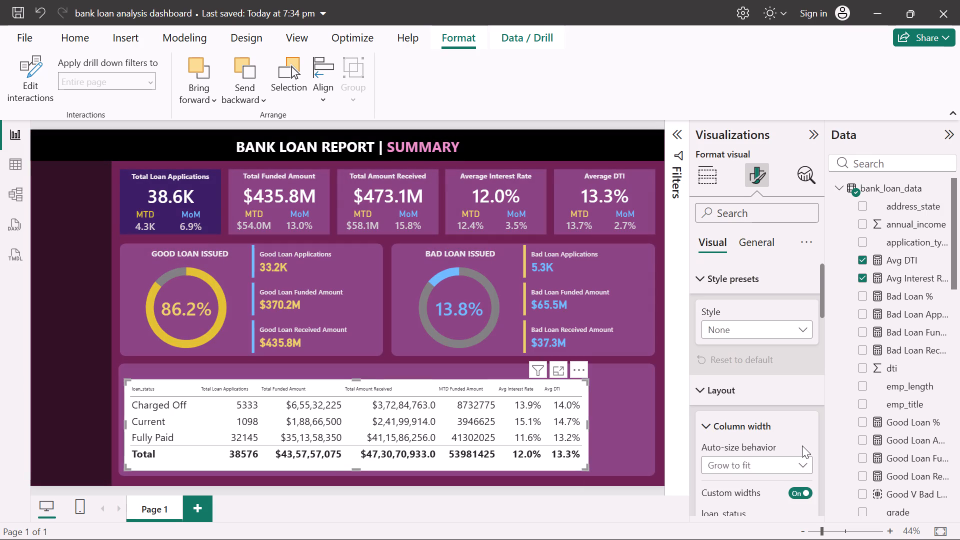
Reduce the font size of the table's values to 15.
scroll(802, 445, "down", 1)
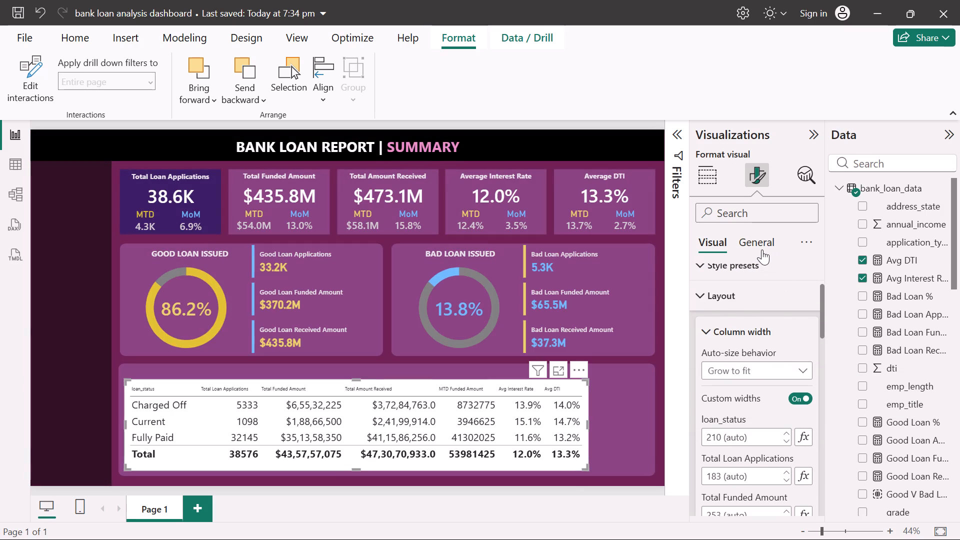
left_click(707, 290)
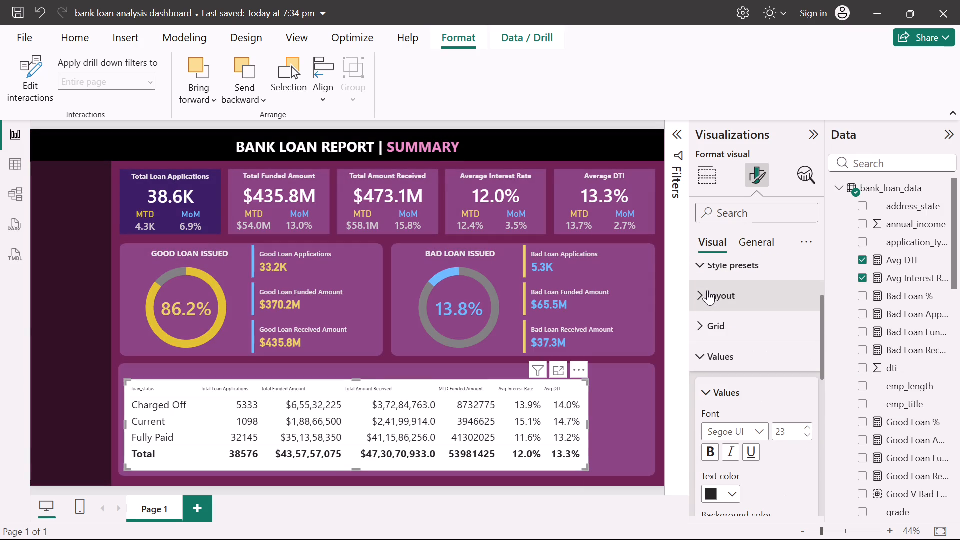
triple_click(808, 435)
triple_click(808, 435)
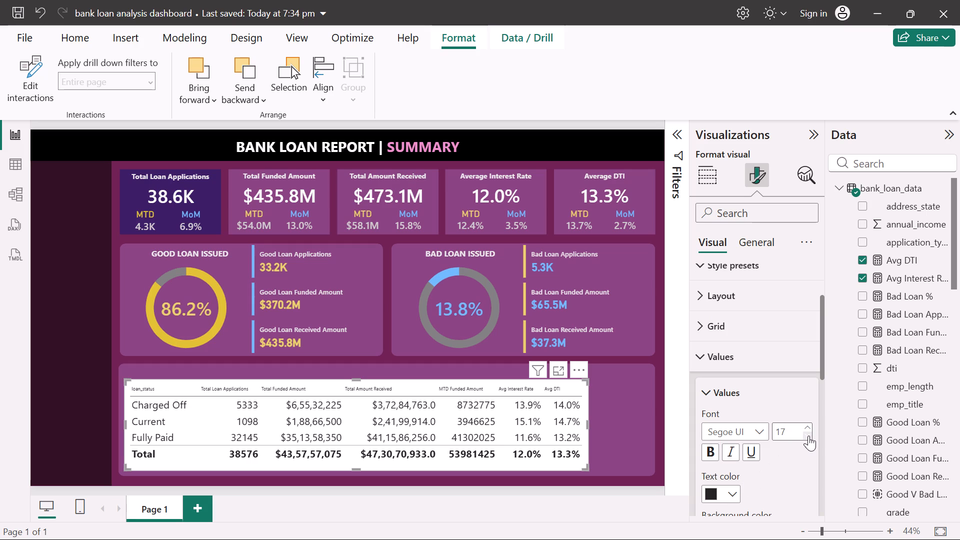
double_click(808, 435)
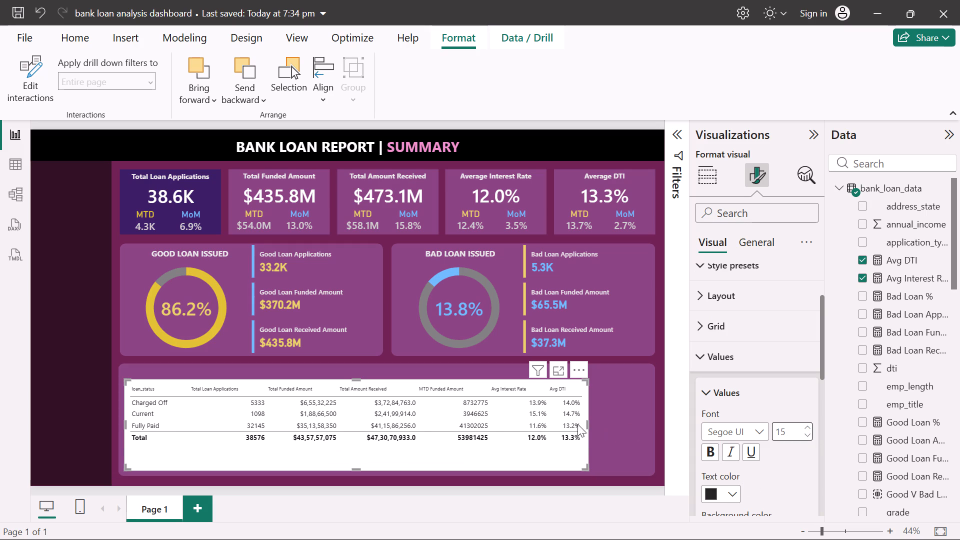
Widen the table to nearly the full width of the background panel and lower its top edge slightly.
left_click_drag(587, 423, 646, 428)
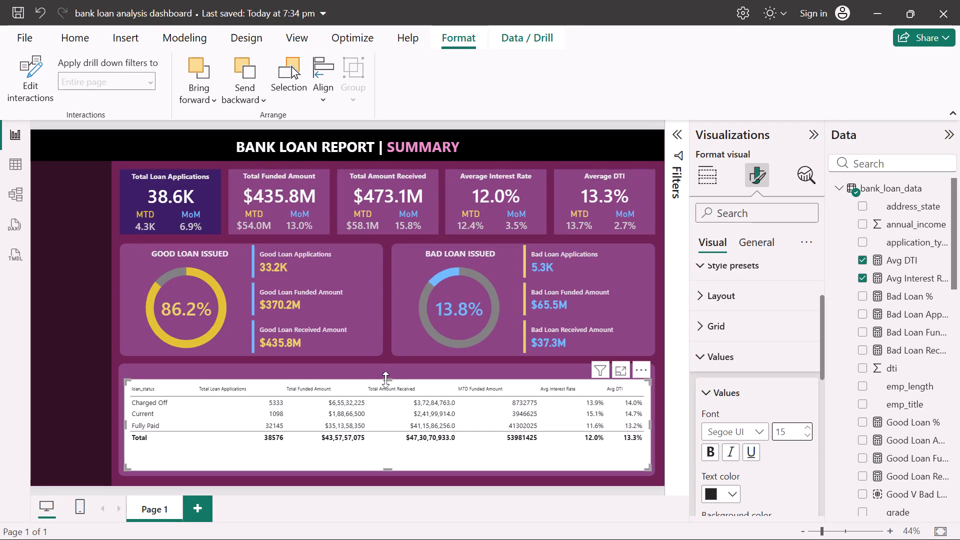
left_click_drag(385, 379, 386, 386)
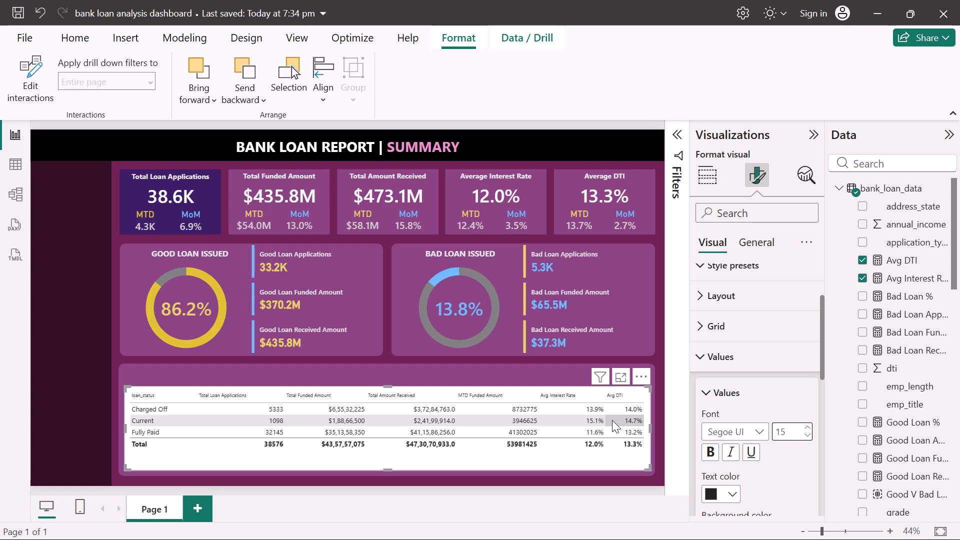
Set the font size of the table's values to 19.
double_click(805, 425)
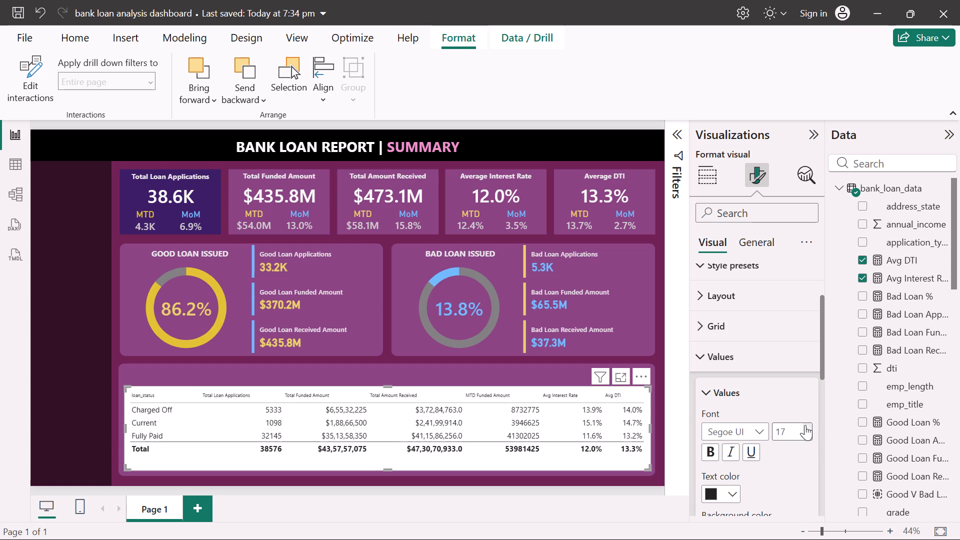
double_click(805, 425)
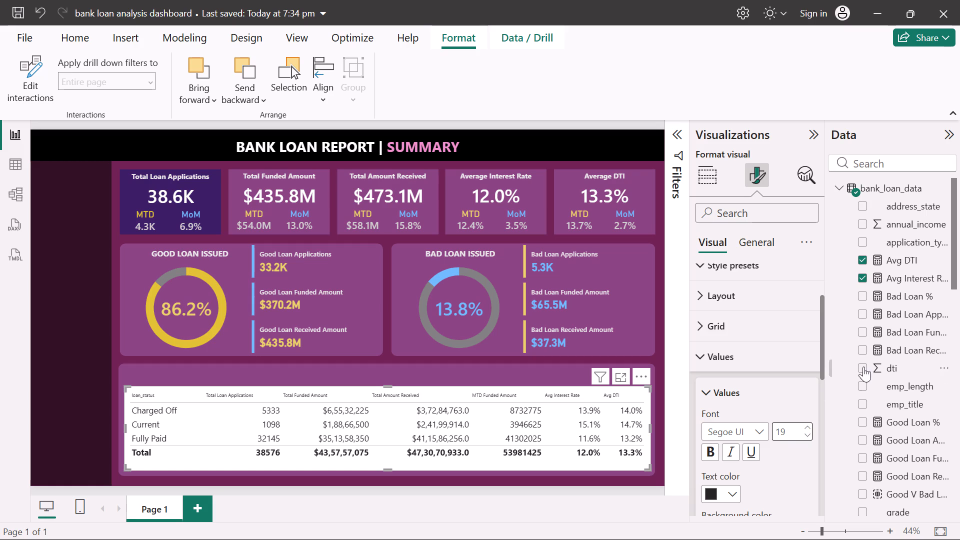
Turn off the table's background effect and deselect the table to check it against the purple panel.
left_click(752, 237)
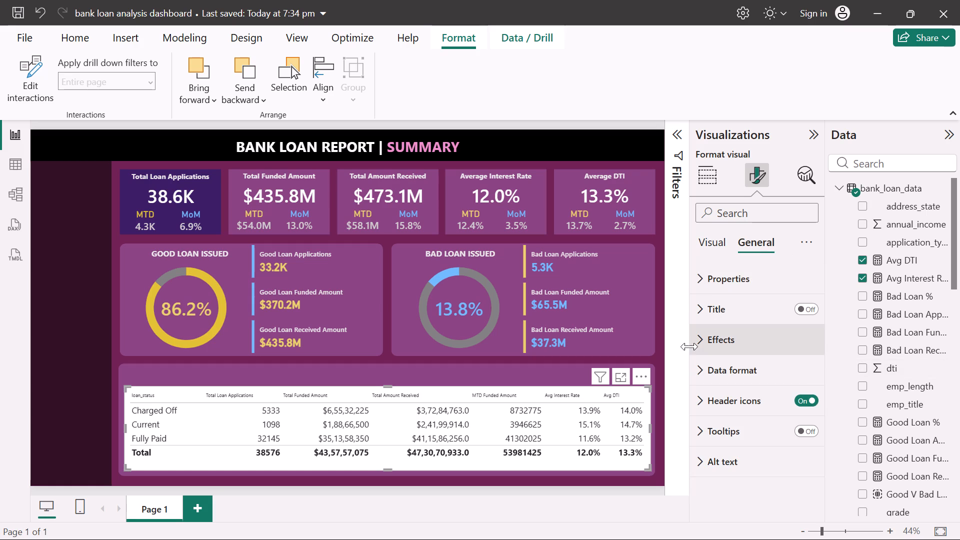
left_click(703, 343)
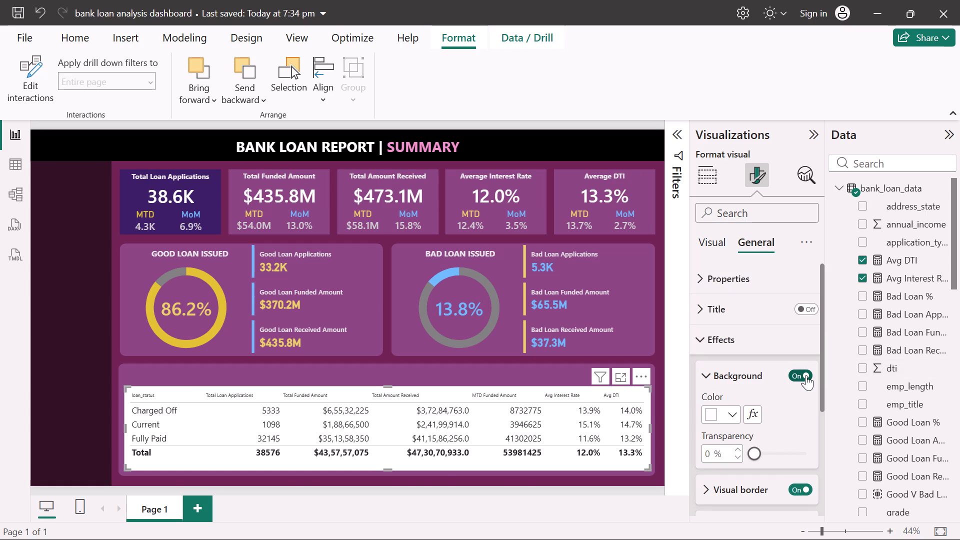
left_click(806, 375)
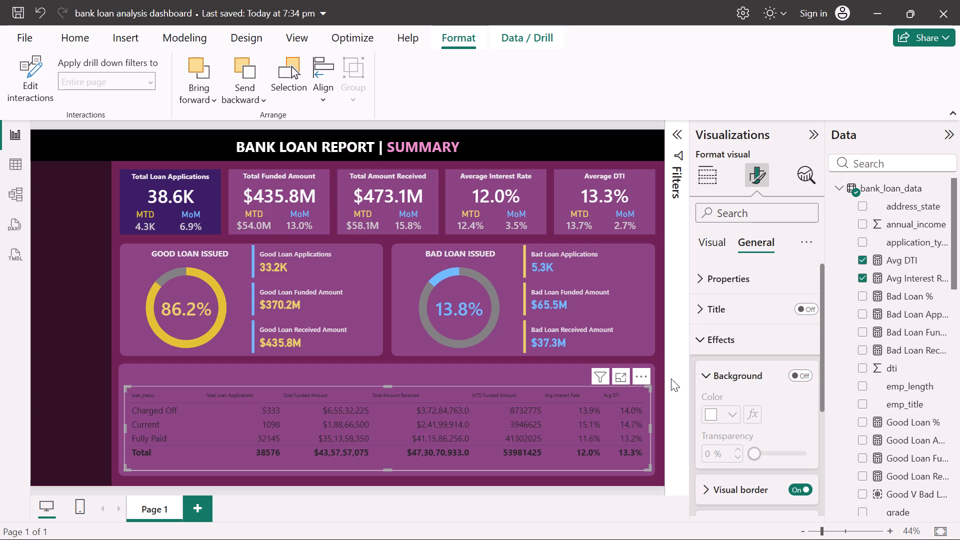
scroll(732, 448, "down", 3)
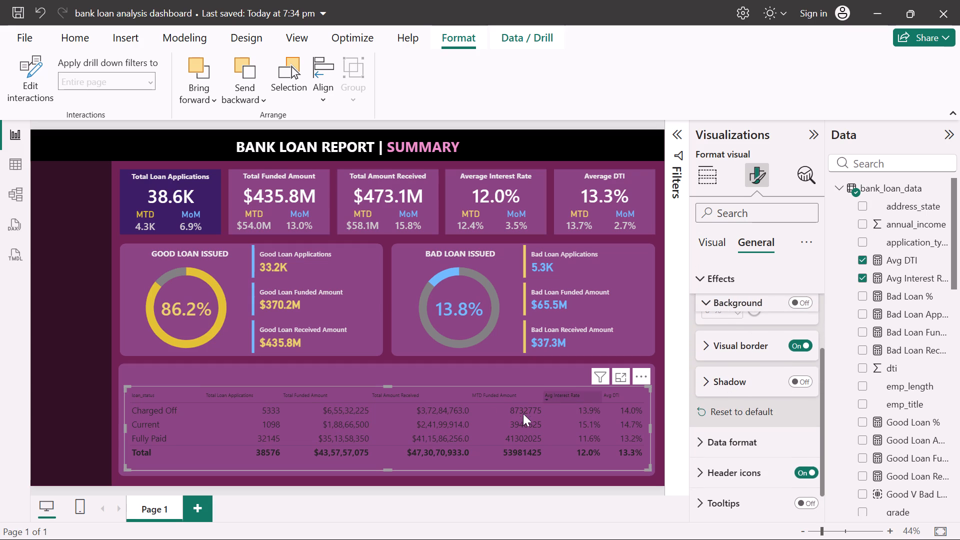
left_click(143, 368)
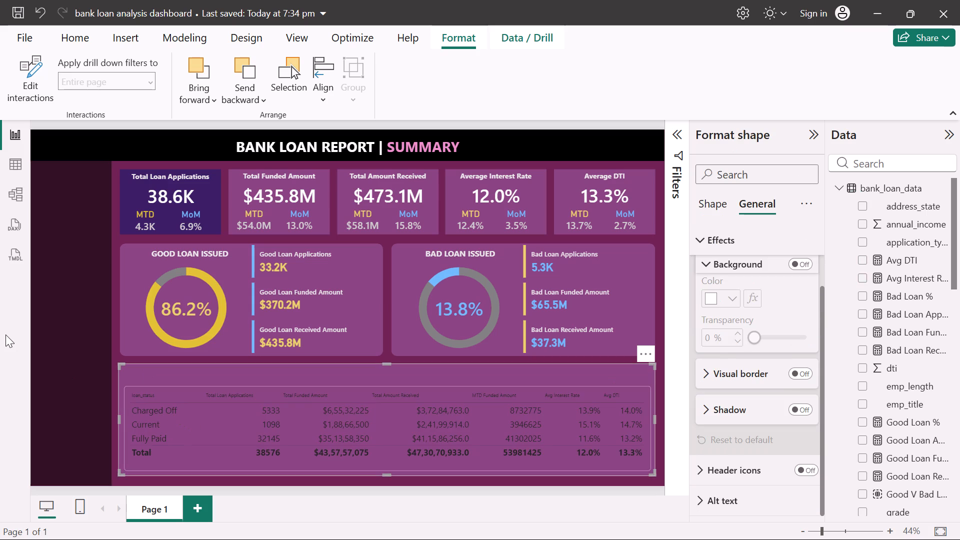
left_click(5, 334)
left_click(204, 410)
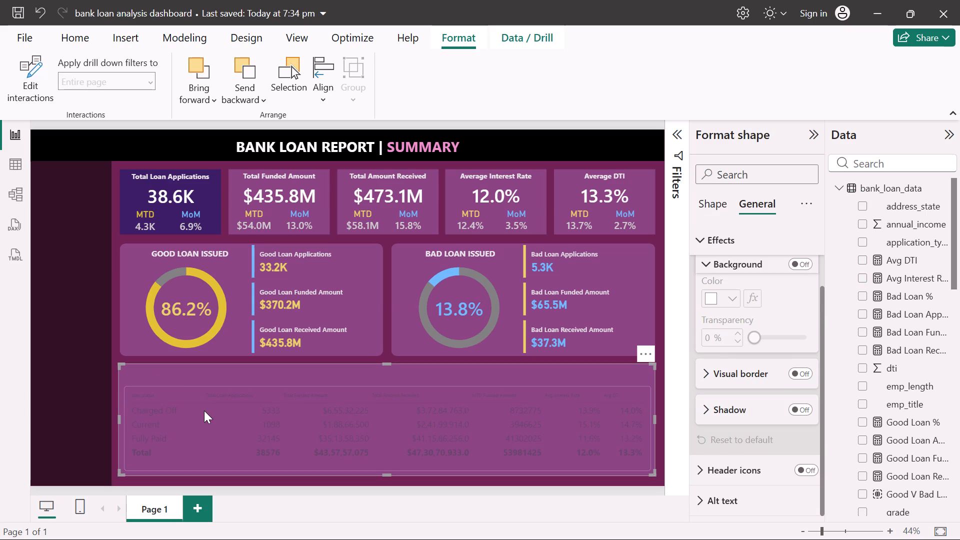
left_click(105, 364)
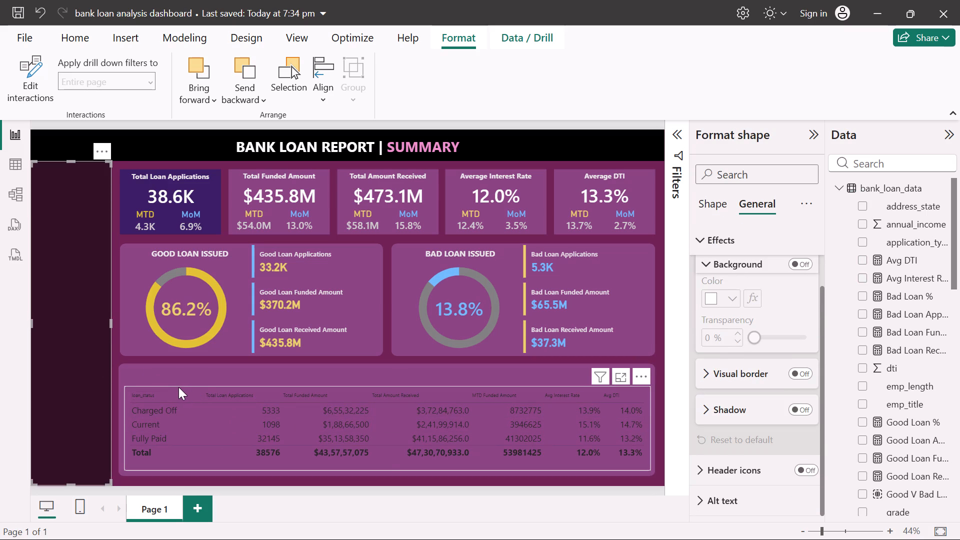
Delete the loan status table from the bottom background panel.
left_click(178, 387)
key("Delete")
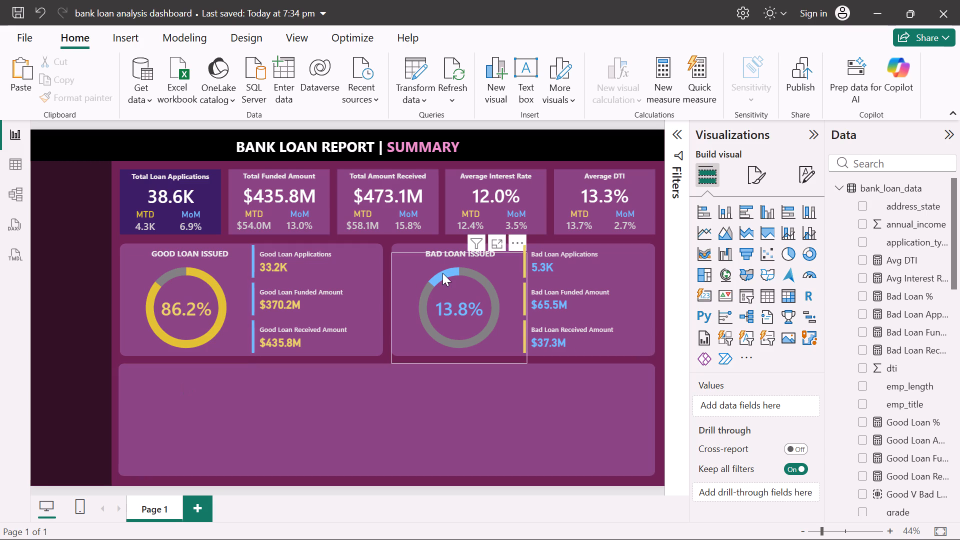
Insert a new blank table visual and move it into the left part of the bottom background panel.
left_click(764, 291)
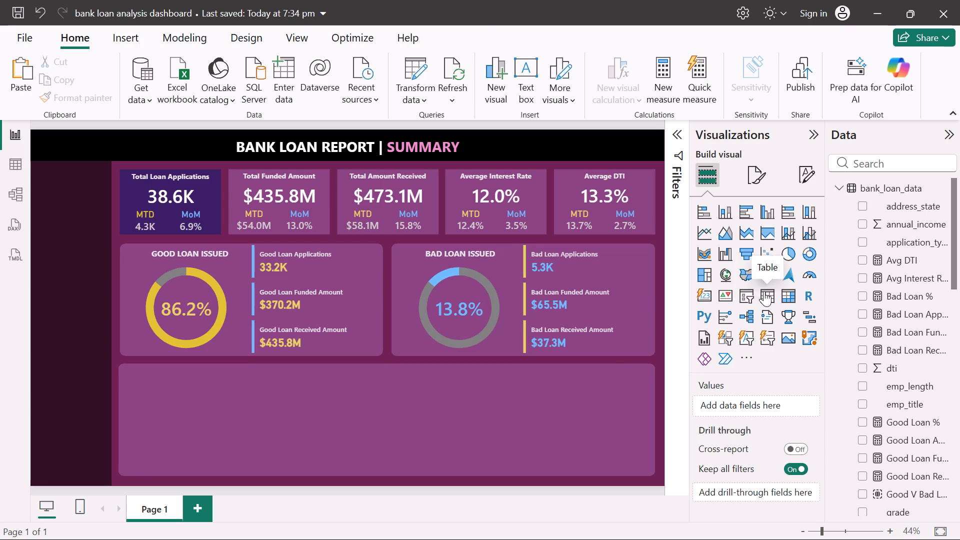
left_click_drag(328, 205, 226, 433)
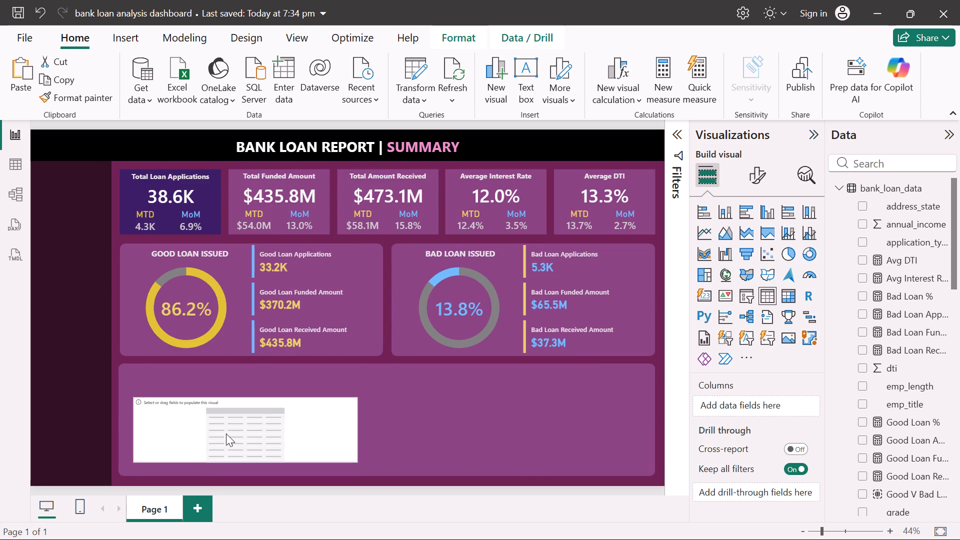
left_click_drag(226, 433, 218, 439)
Stretch the blank table to nearly the full width of the bottom panel and nudge it down, leaving a strip above it.
left_click_drag(348, 405, 459, 394)
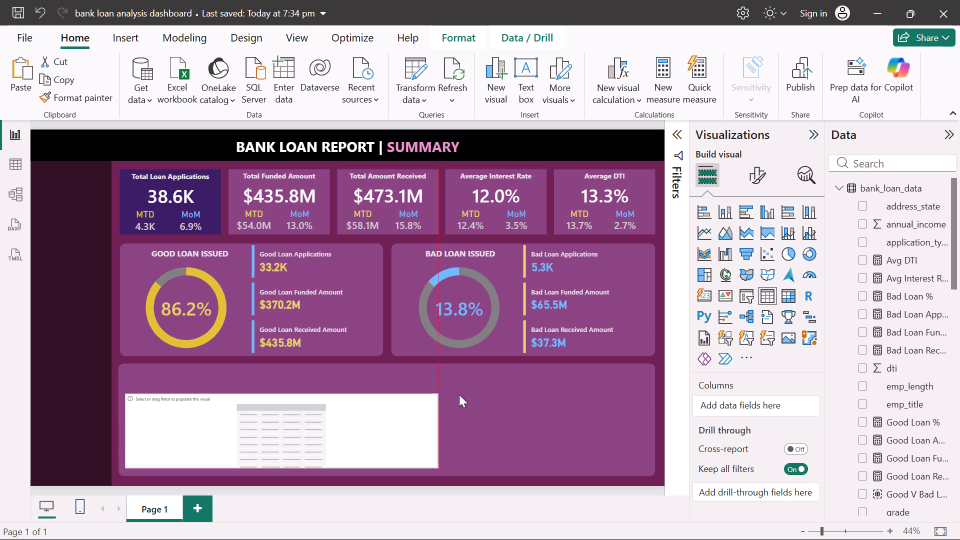
left_click_drag(459, 394, 651, 386)
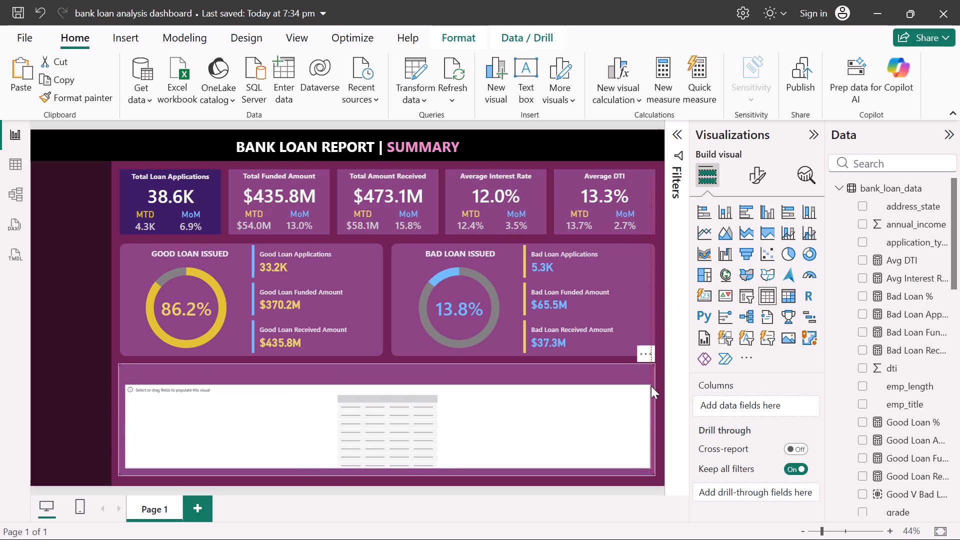
left_click_drag(651, 386, 650, 386)
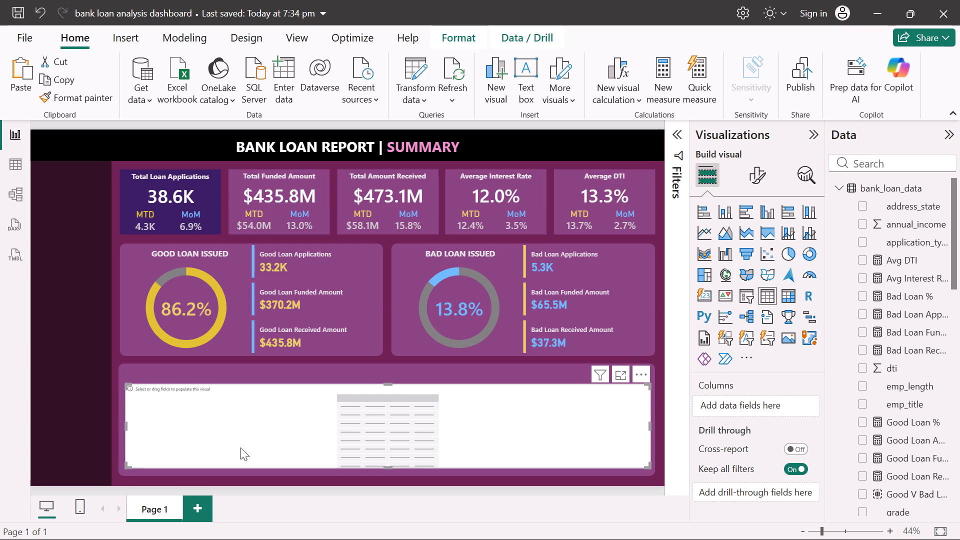
left_click(129, 383)
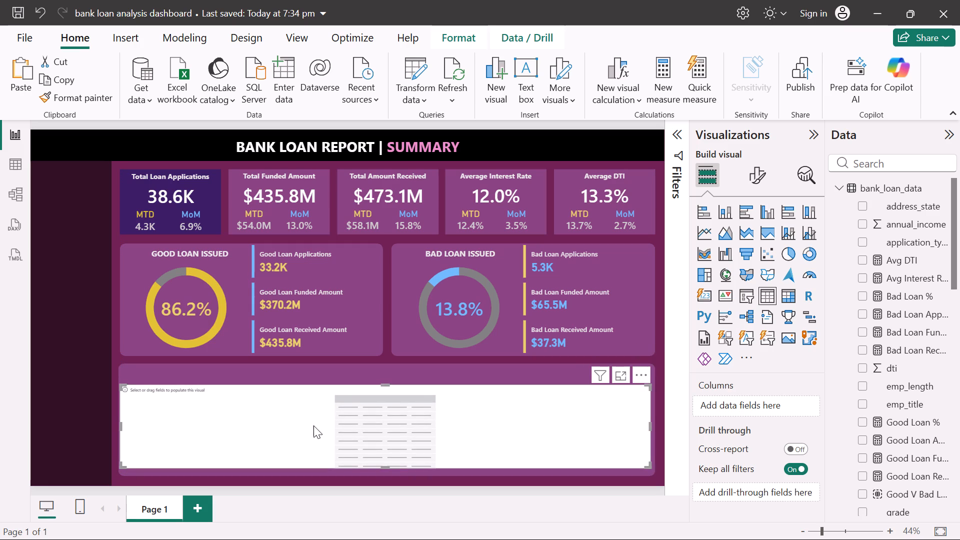
left_click(359, 431)
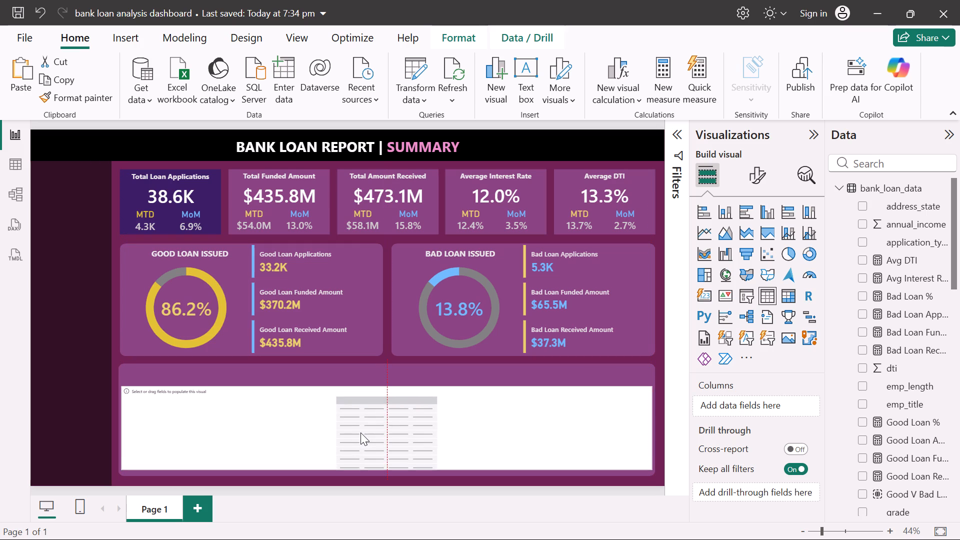
key("Down")
key("Down")
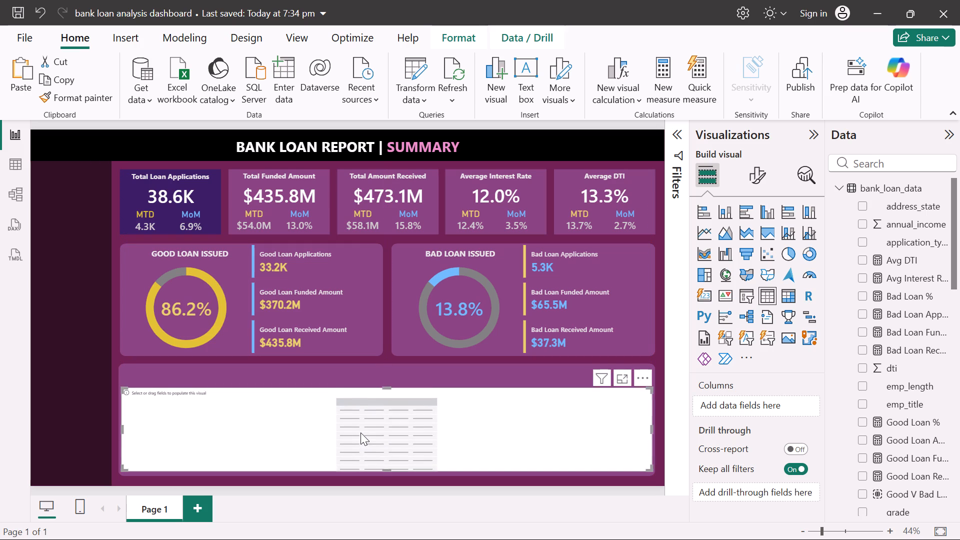
key("Down")
key("Down")
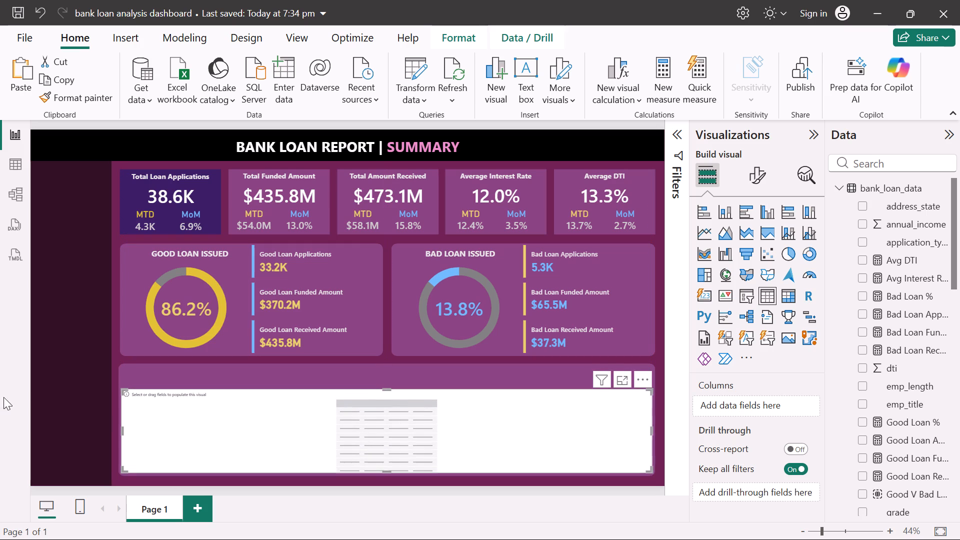
left_click(89, 371)
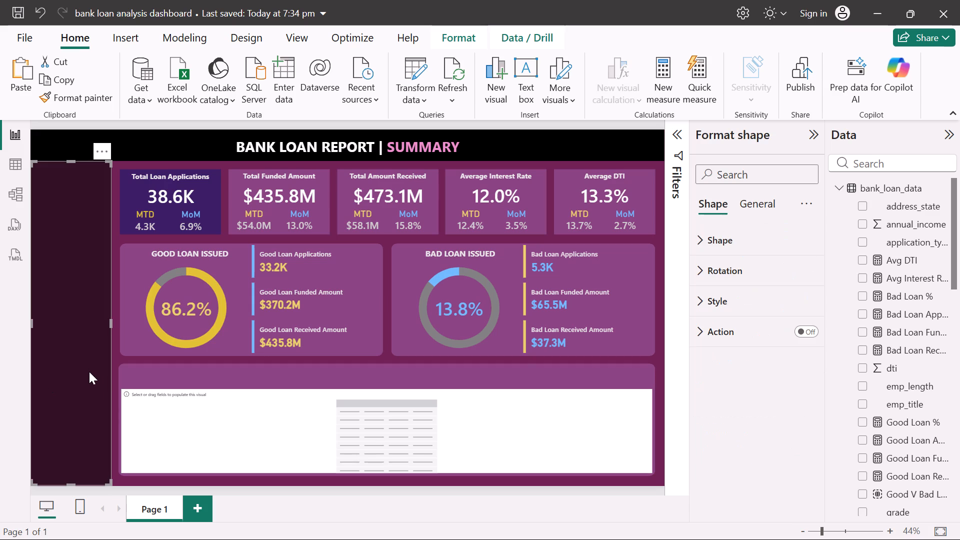
Add the loan_status field as the first column of the blank table.
left_click(280, 429)
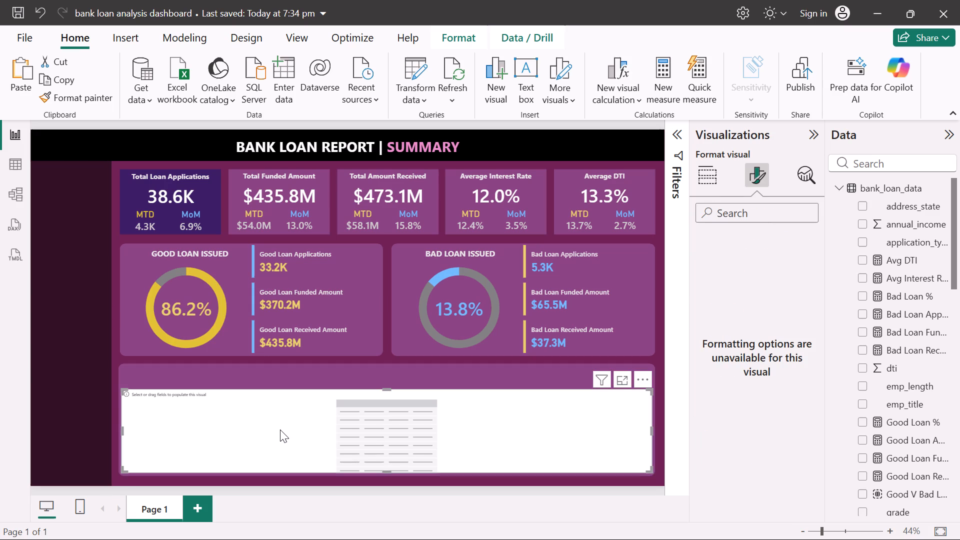
left_click(709, 166)
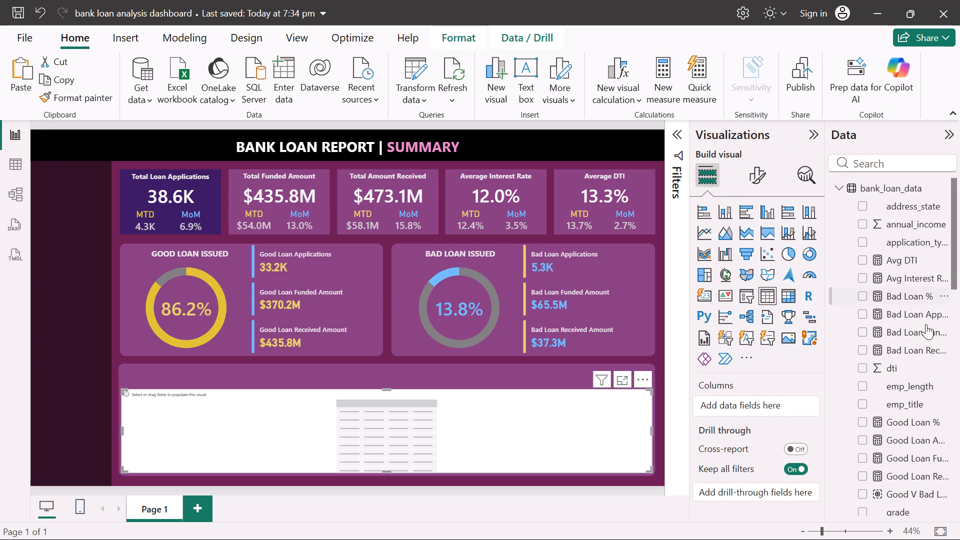
scroll(905, 387, "down", 3)
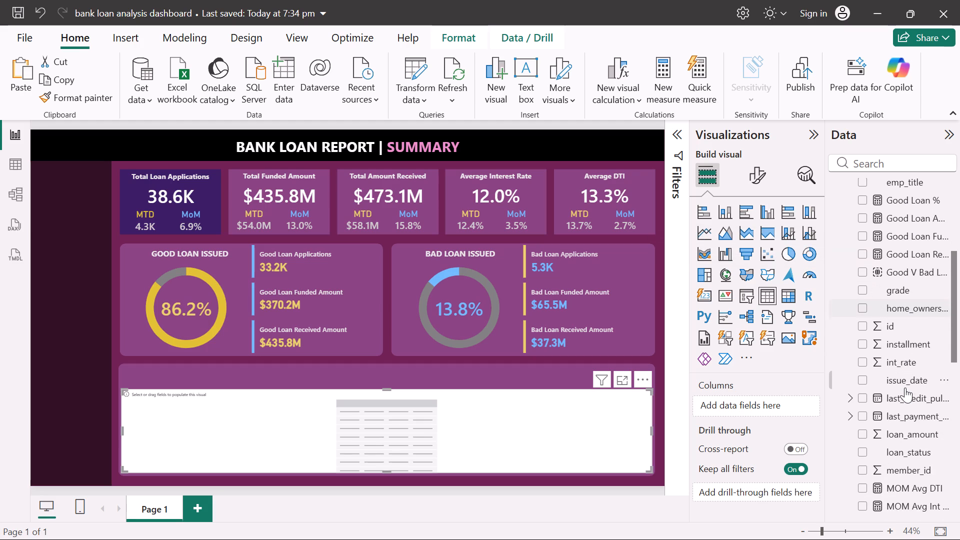
left_click_drag(906, 449, 810, 429)
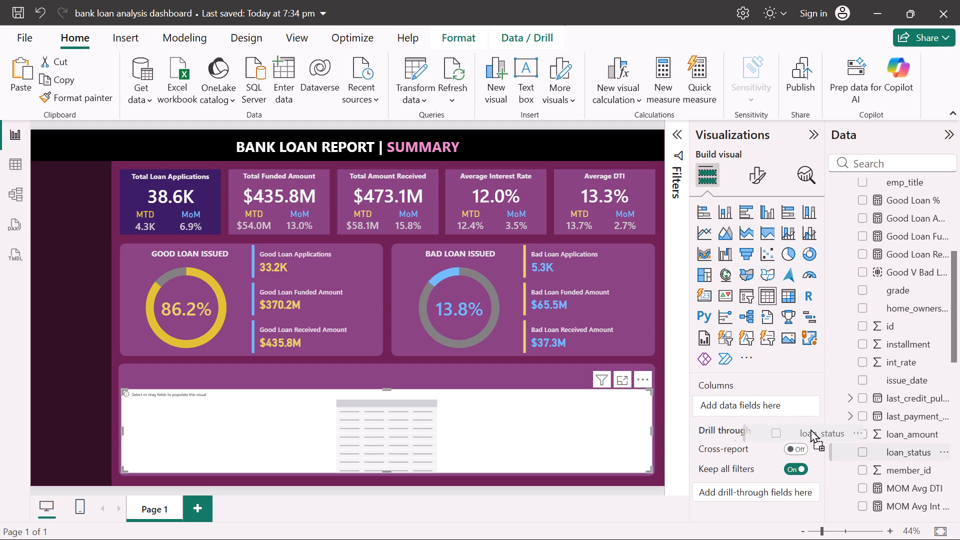
left_click_drag(810, 429, 768, 406)
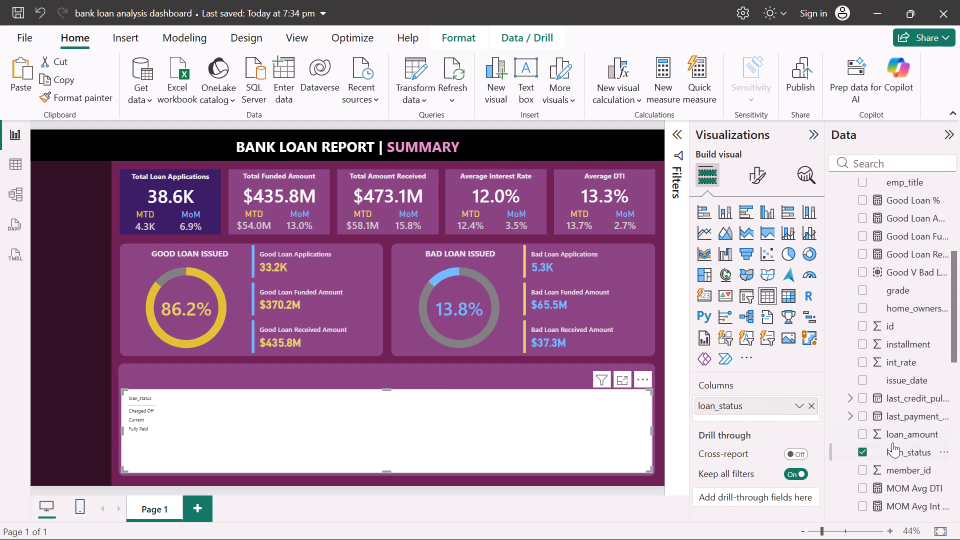
Add Total Loan Applications, Total Funded Amount and Total Amount Received as columns after loan_status in the table.
scroll(892, 442, "down", 6)
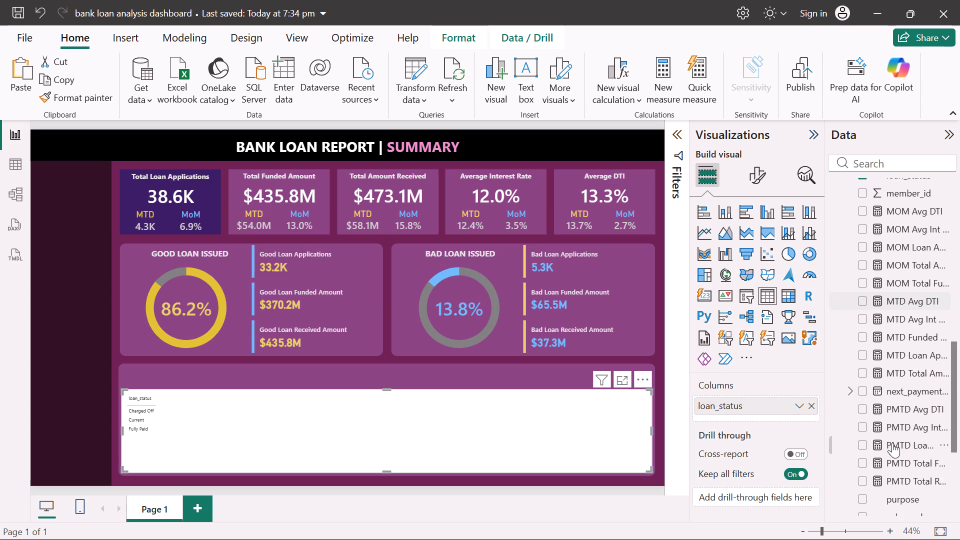
scroll(892, 442, "down", 3)
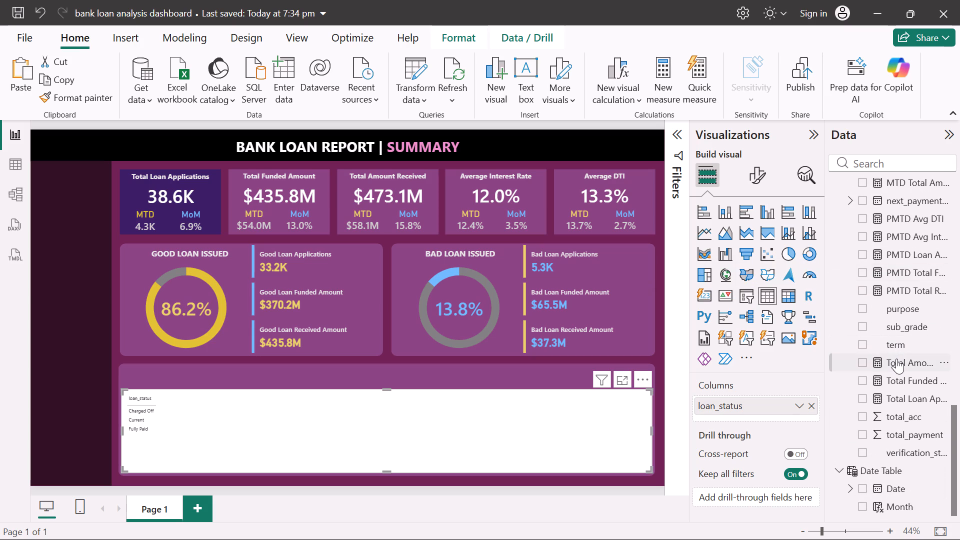
left_click_drag(892, 397, 747, 418)
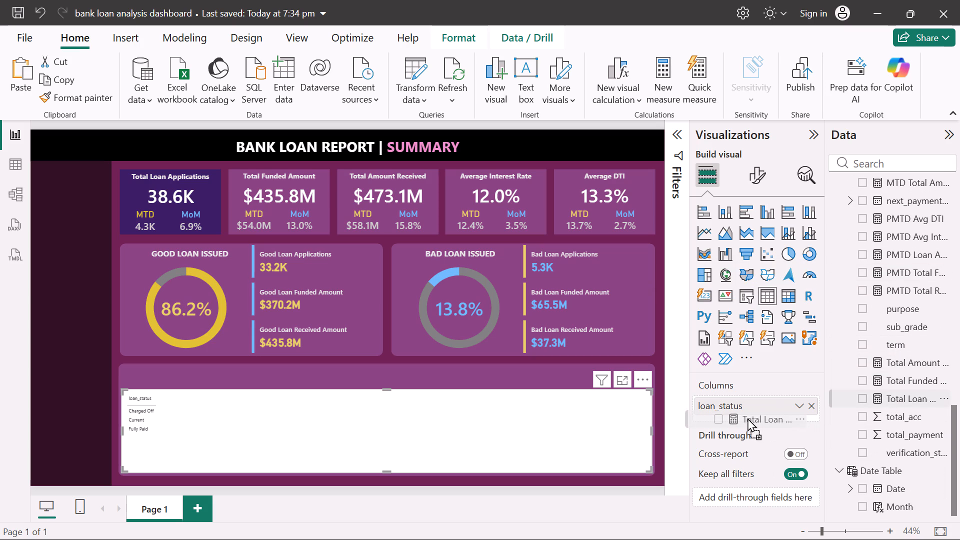
left_click_drag(747, 418, 753, 412)
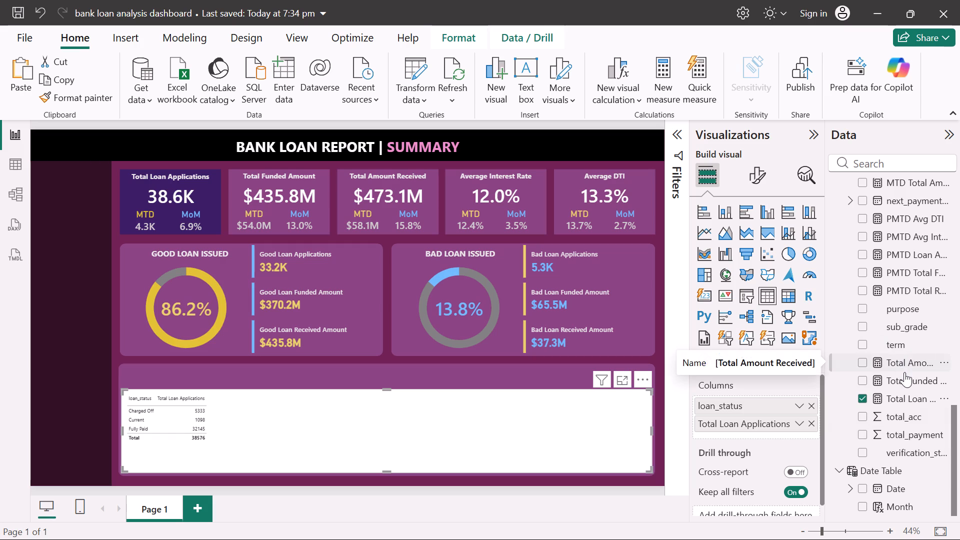
left_click_drag(905, 376, 774, 427)
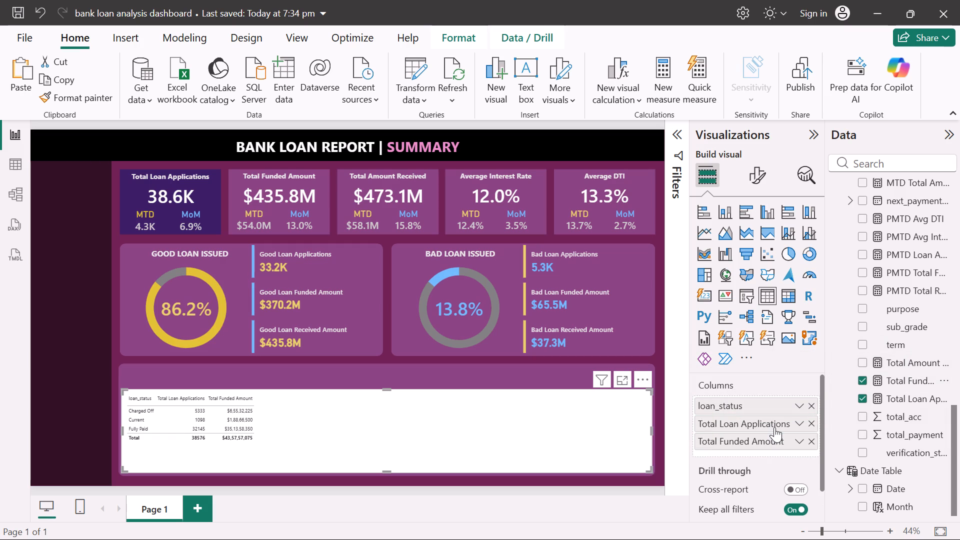
left_click_drag(911, 361, 769, 446)
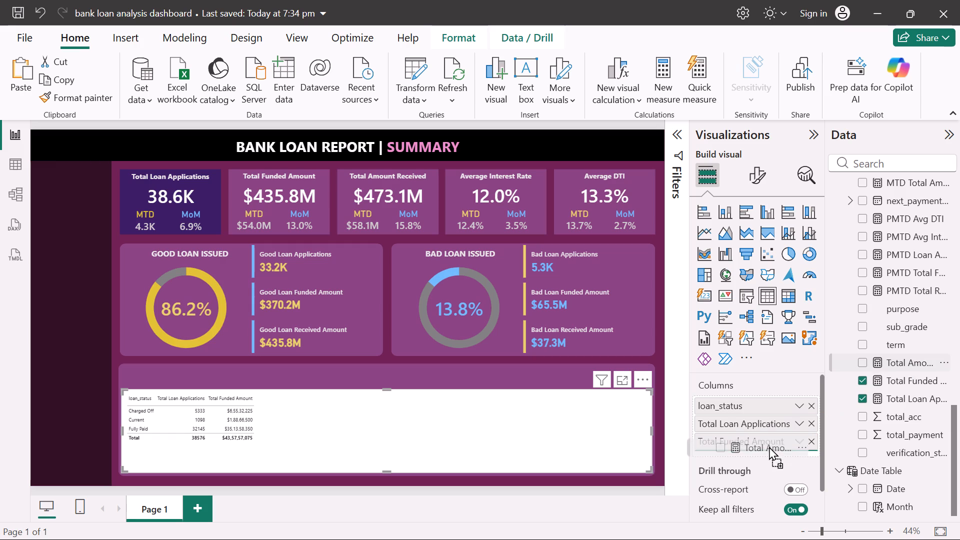
left_click_drag(769, 446, 771, 450)
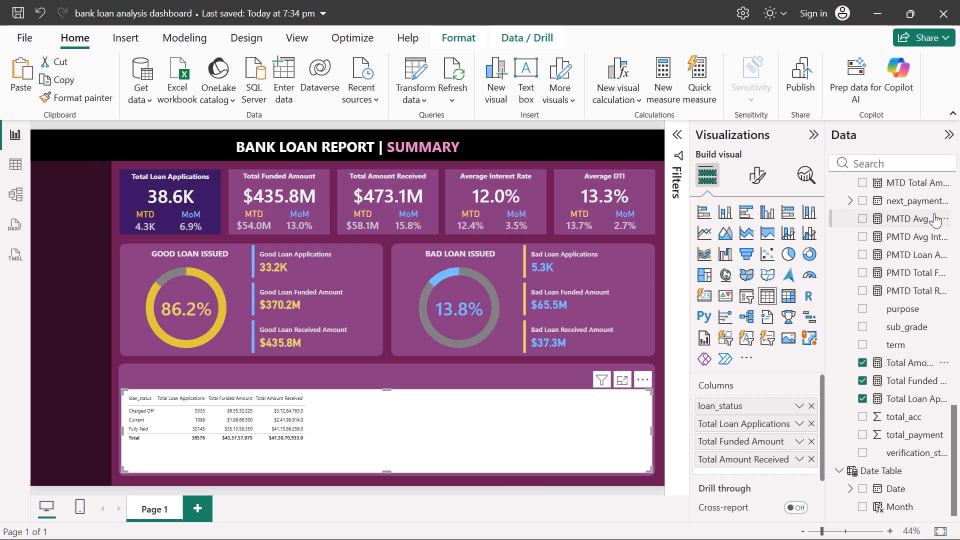
Add the MTD Total Amount Received measure as the next column after Total Amount Received.
scroll(934, 213, "up", 2)
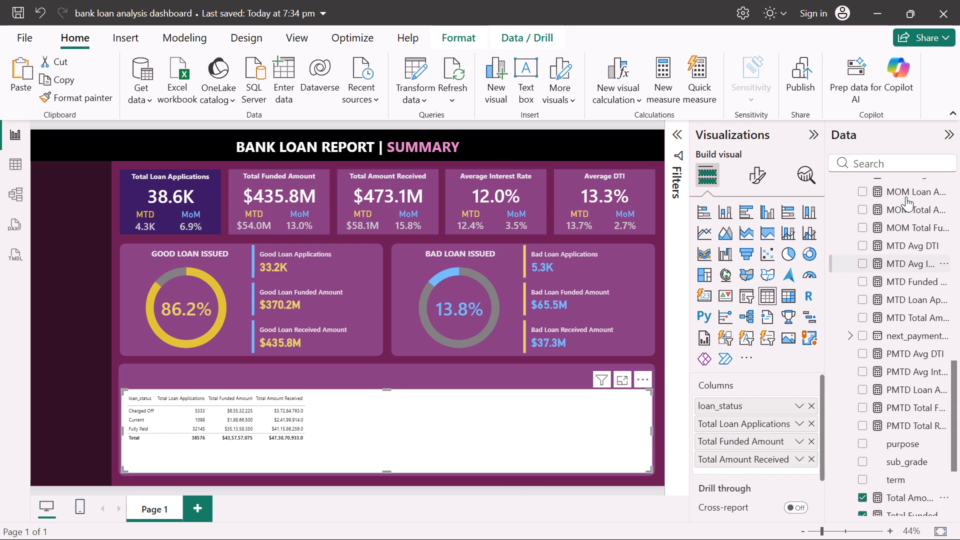
scroll(906, 196, "up", 1)
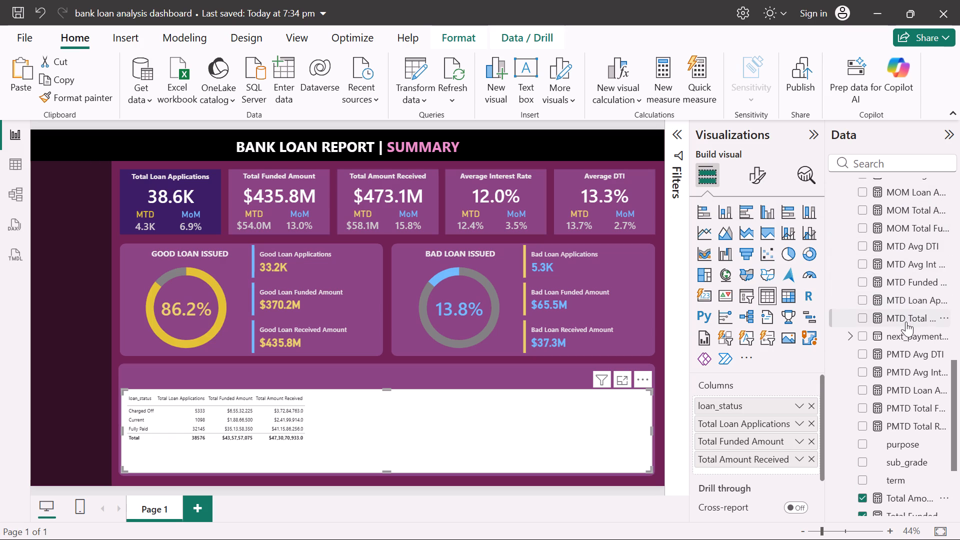
left_click_drag(906, 321, 845, 398)
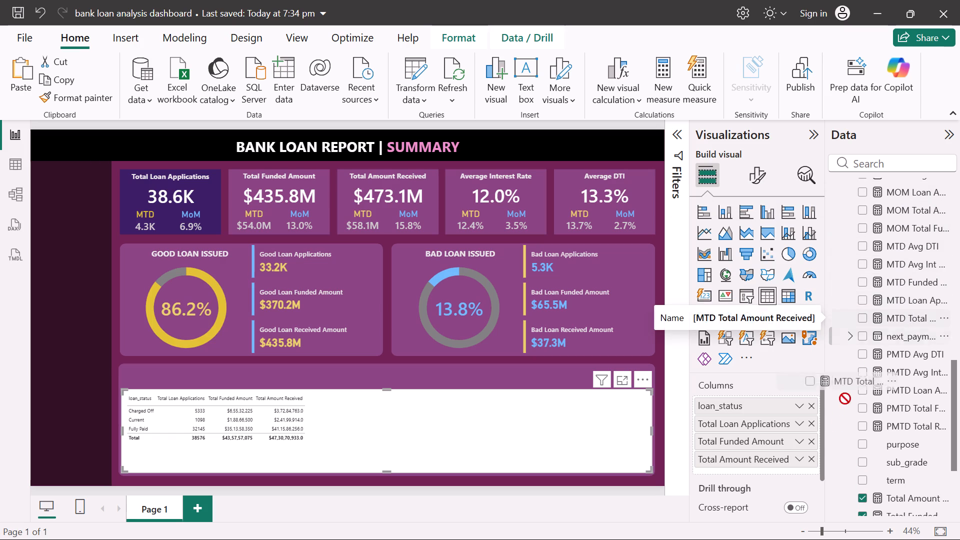
left_click_drag(845, 398, 759, 469)
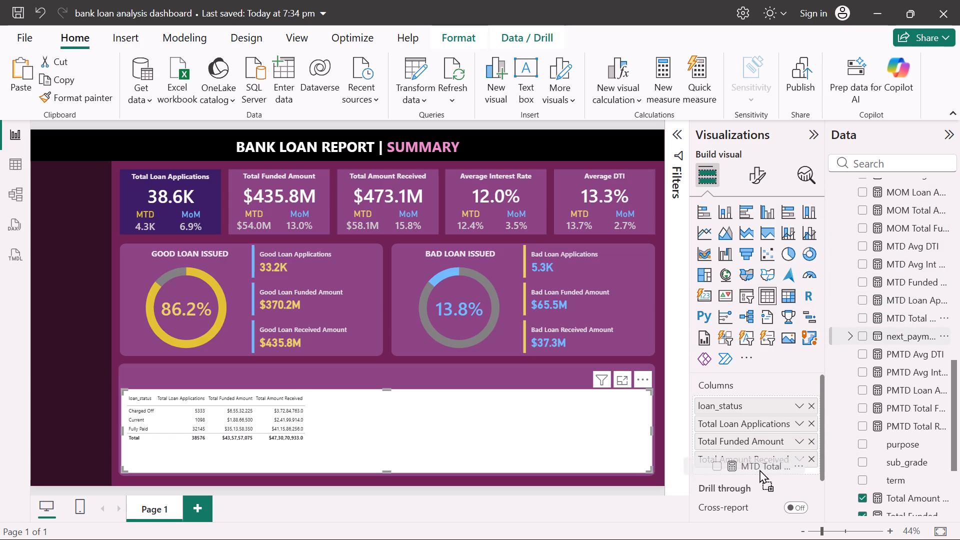
left_click_drag(759, 469, 758, 466)
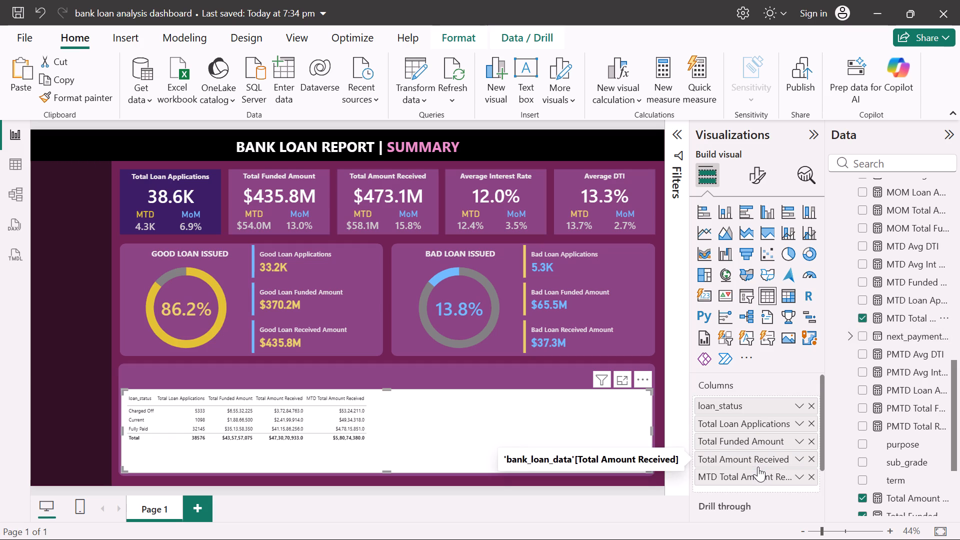
Add the Avg Interest Rate and Avg DTI measures as the last two columns of the loan status table.
scroll(890, 281, "up", 3)
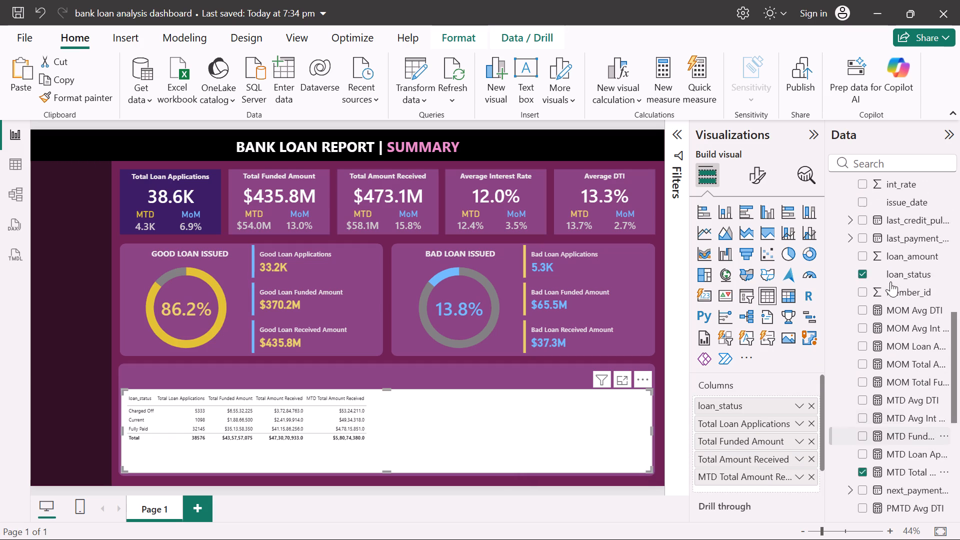
scroll(890, 281, "up", 6)
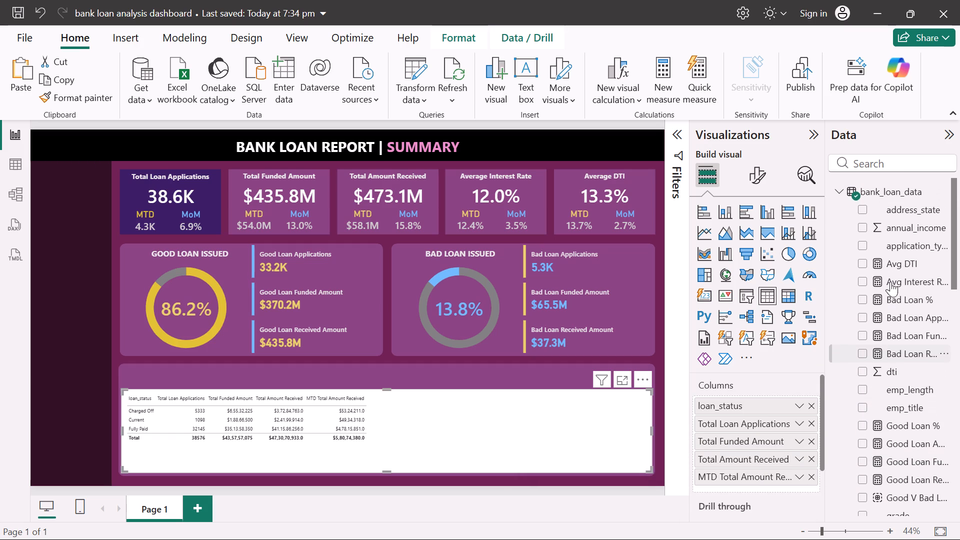
left_click_drag(906, 276, 786, 500)
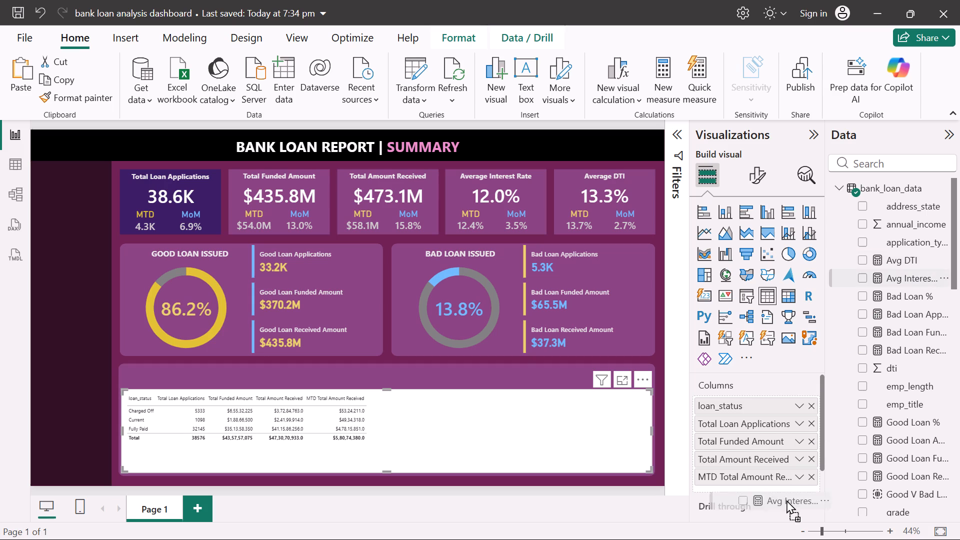
left_click_drag(786, 500, 769, 482)
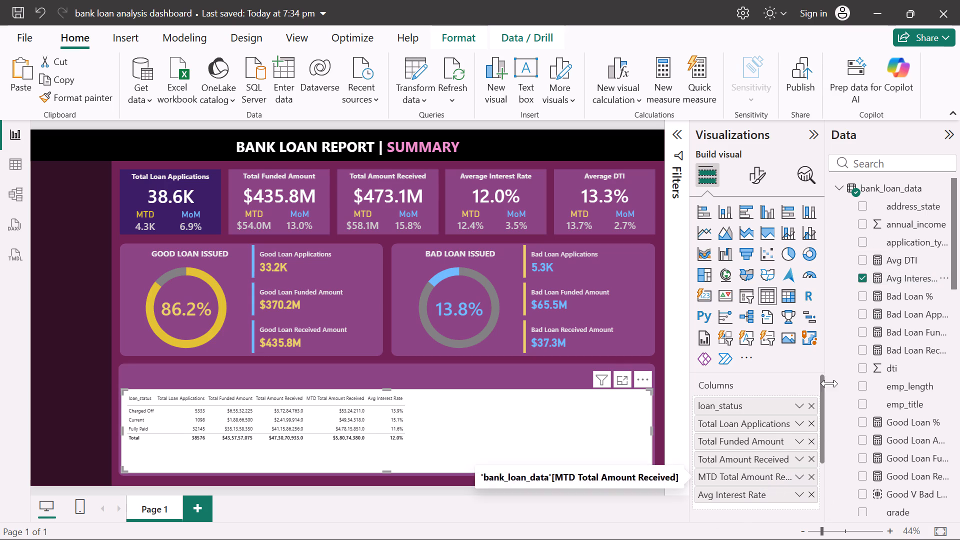
left_click_drag(903, 259, 768, 531)
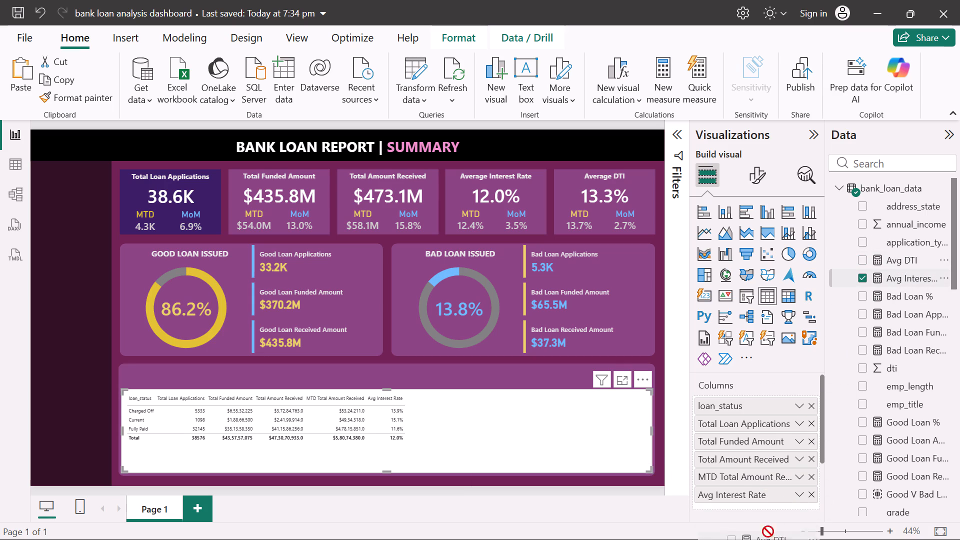
left_click_drag(768, 531, 765, 505)
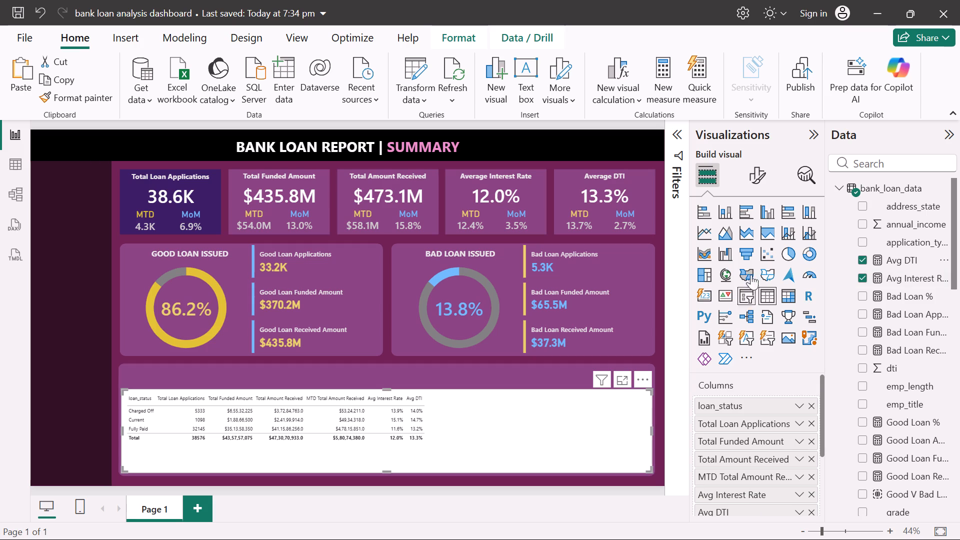
Set the table's column width auto-size behavior to Grow to fit.
left_click(760, 176)
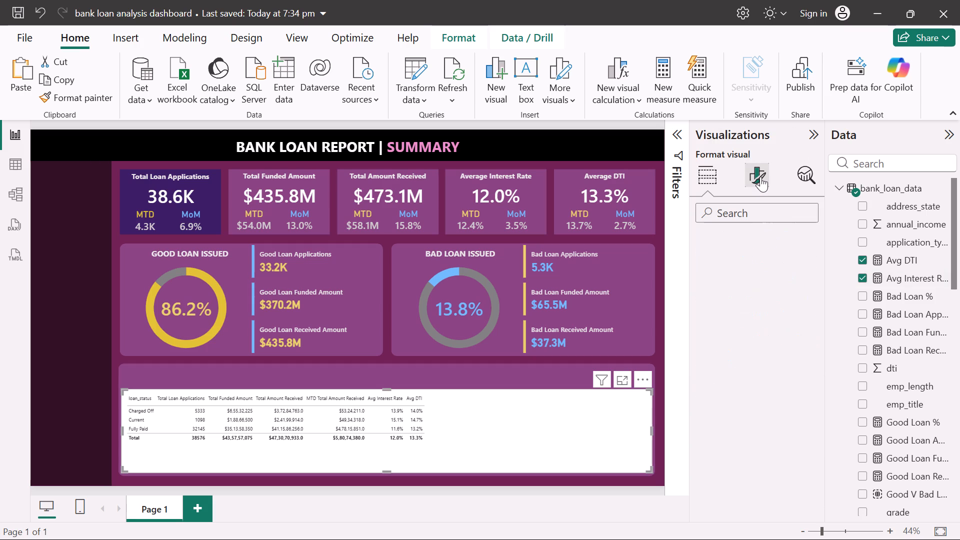
left_click(737, 315)
scroll(737, 315, "down", 1)
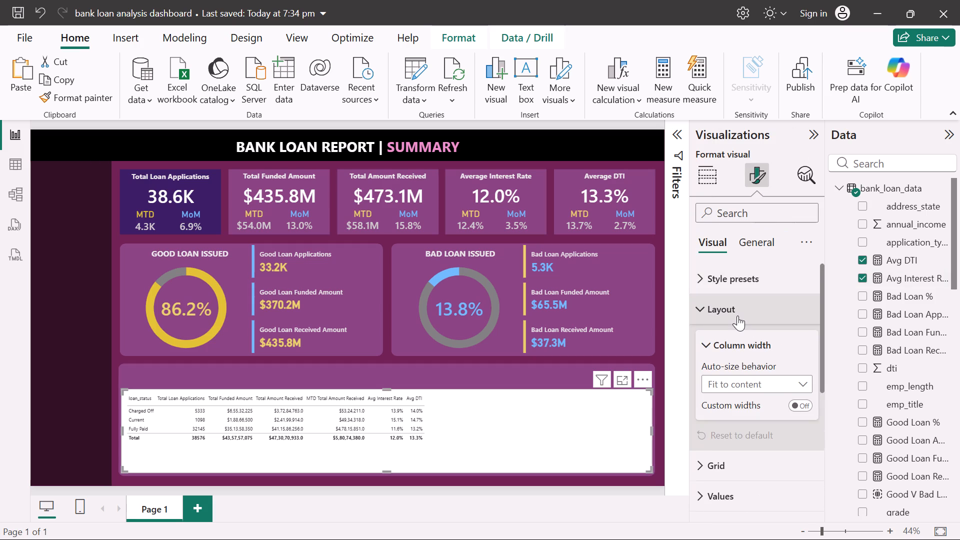
scroll(737, 315, "down", 1)
scroll(738, 319, "up", 1)
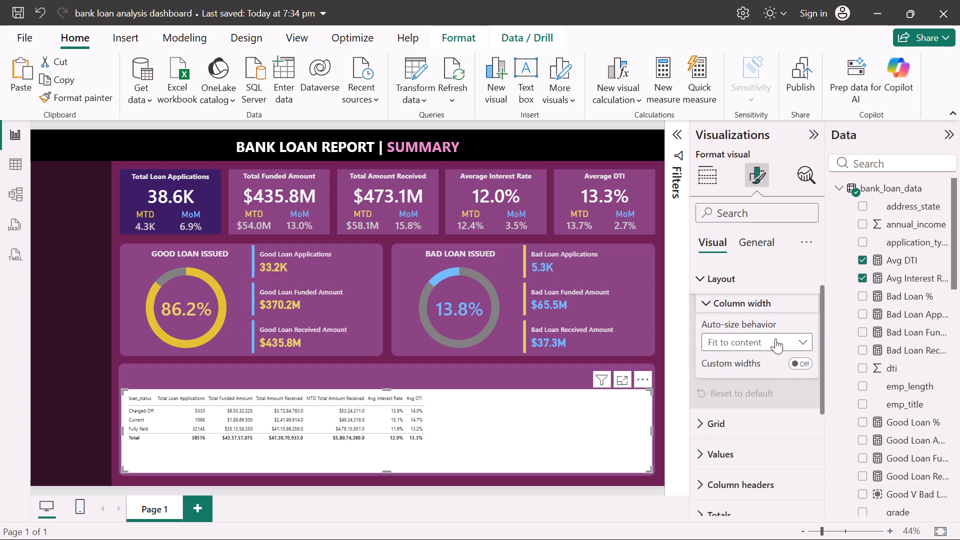
left_click(804, 347)
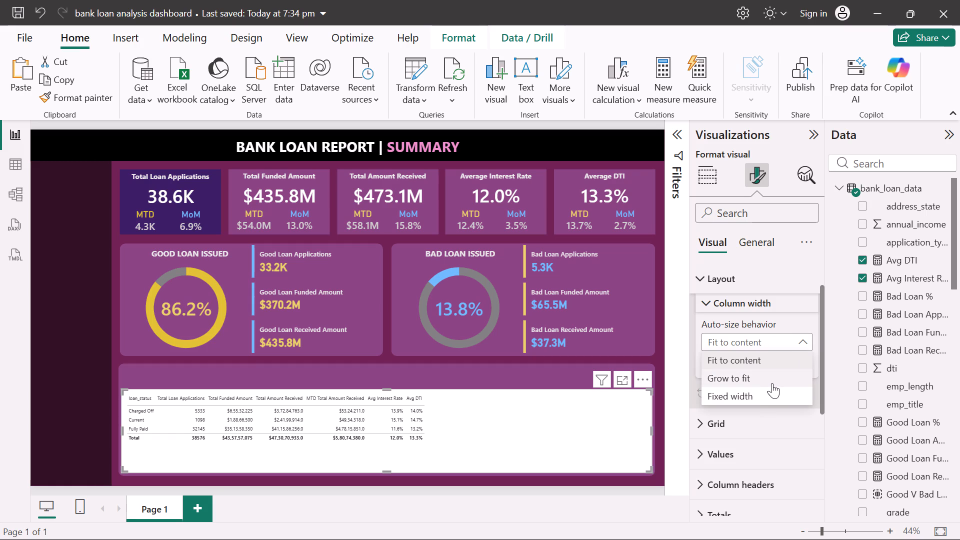
left_click(772, 383)
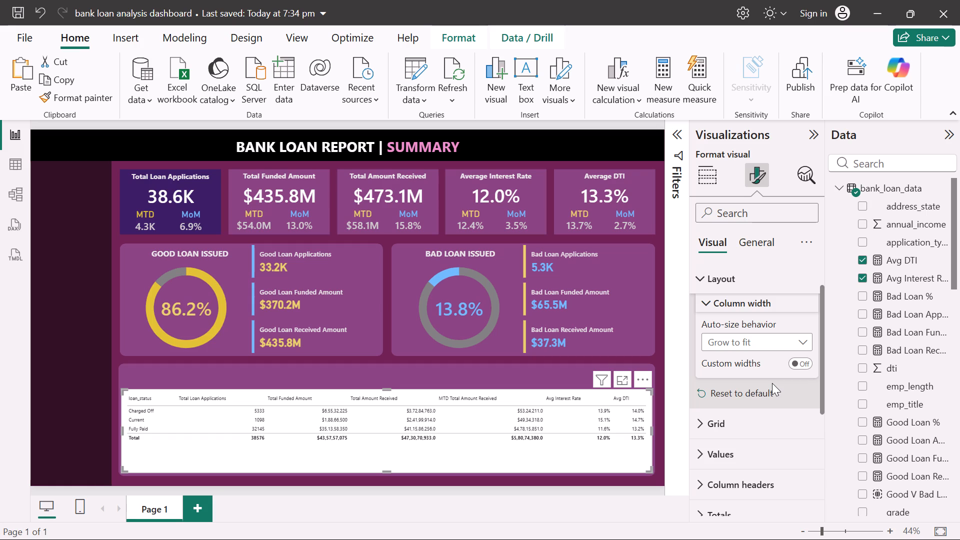
Turn off the loan status table's background in its general effects settings.
left_click(759, 237)
left_click(710, 336)
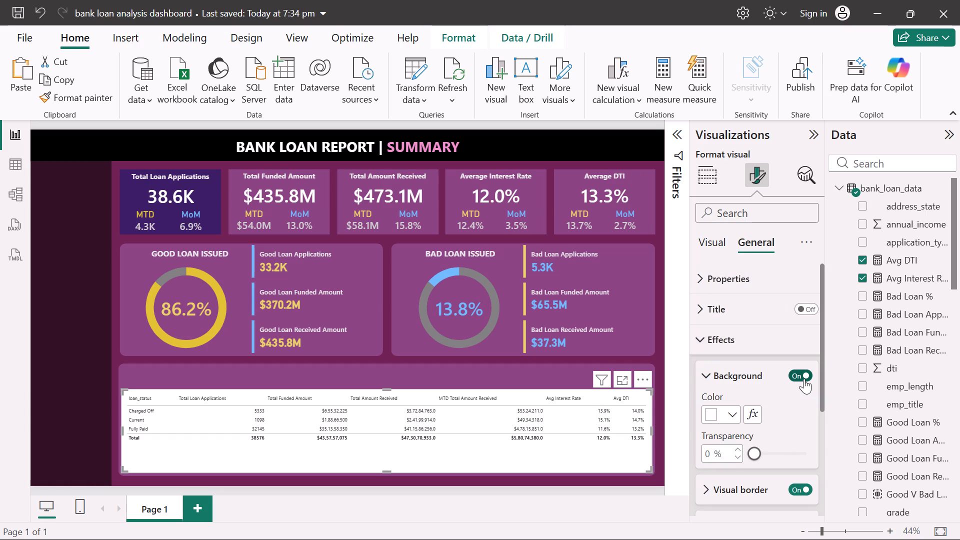
left_click(804, 378)
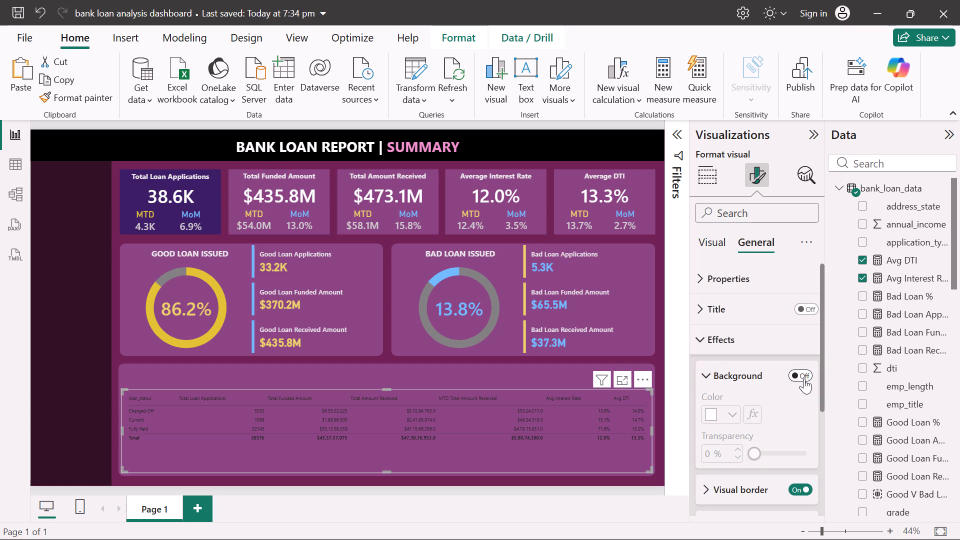
Apply the Alternating rows style preset to the loan status table.
left_click(704, 245)
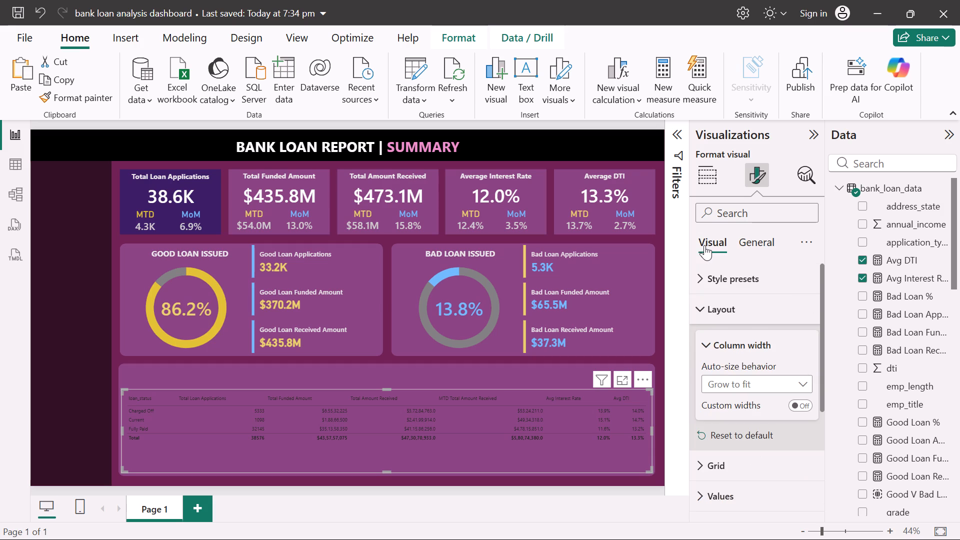
scroll(715, 290, "up", 1)
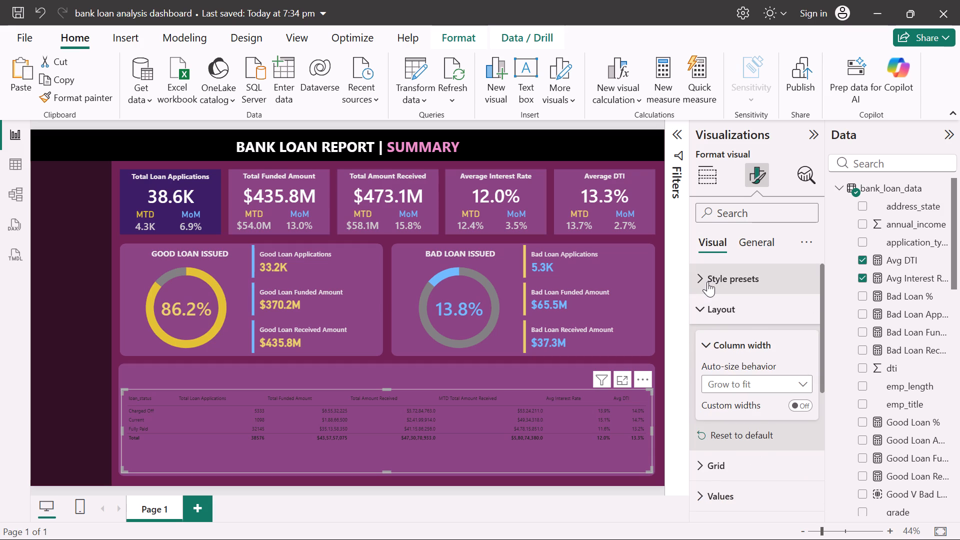
left_click(707, 281)
left_click(801, 331)
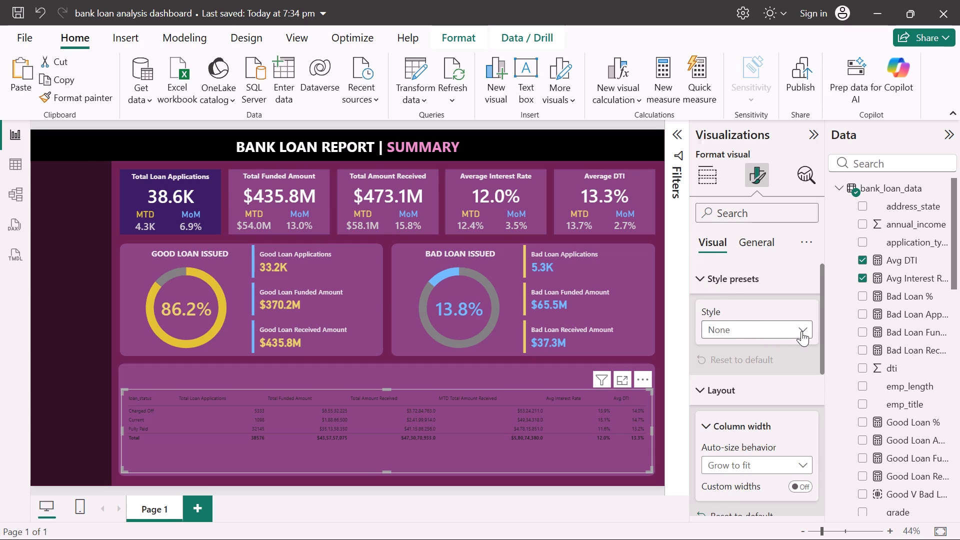
left_click(749, 186)
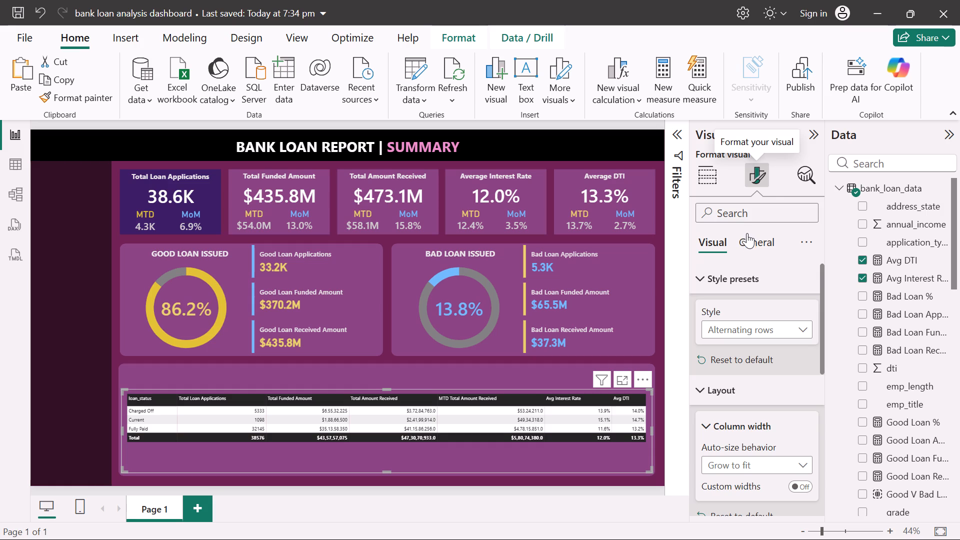
Turn on the table's horizontal gridlines and set their width to 3.
left_click(701, 277)
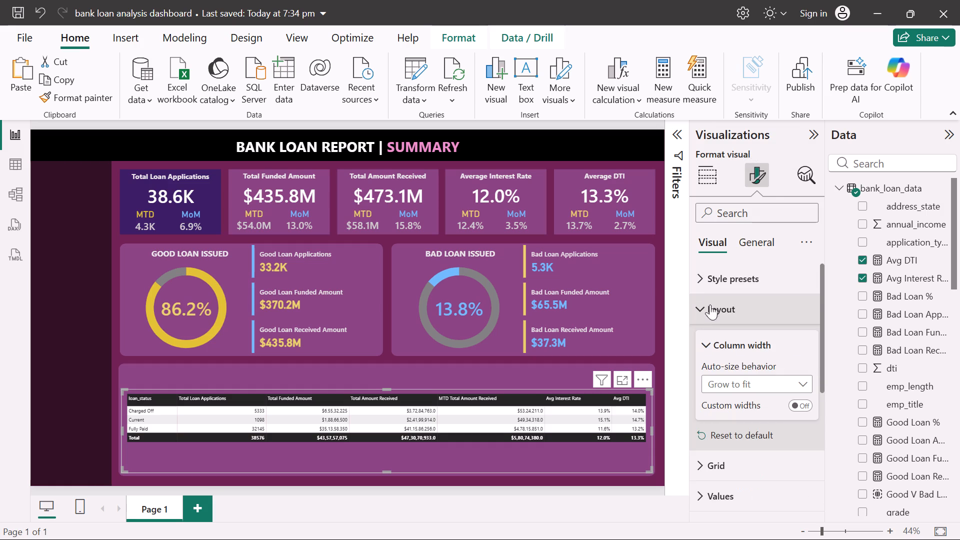
left_click(709, 471)
scroll(709, 471, "down", 1)
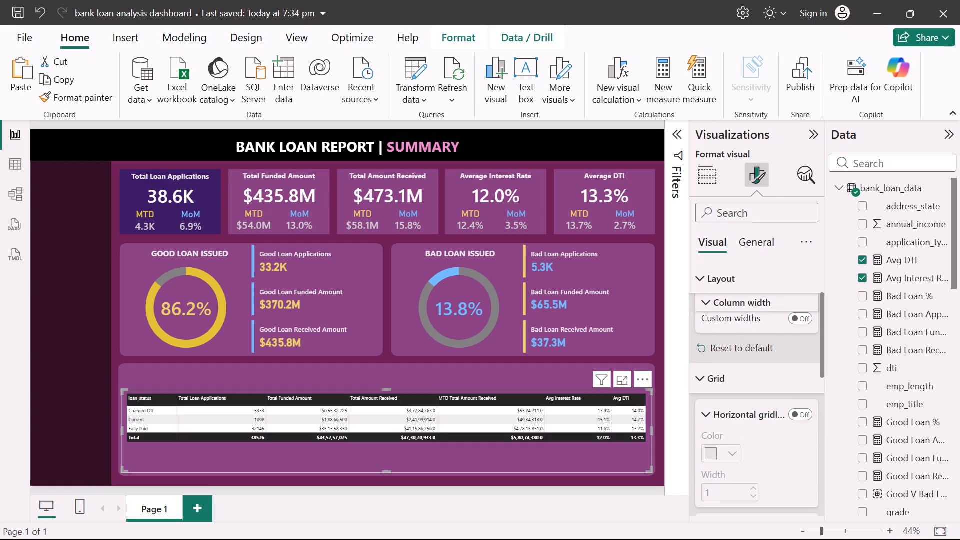
left_click(799, 413)
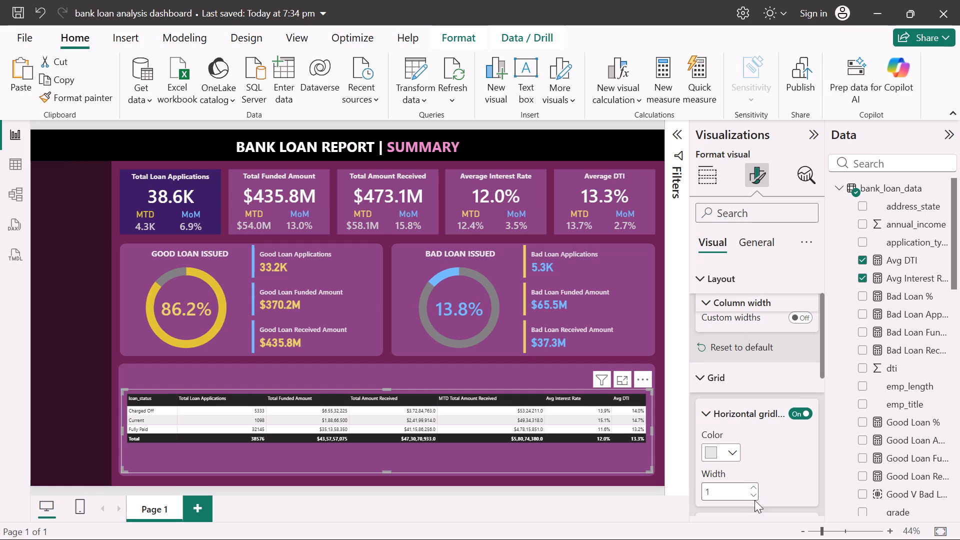
left_click(754, 496)
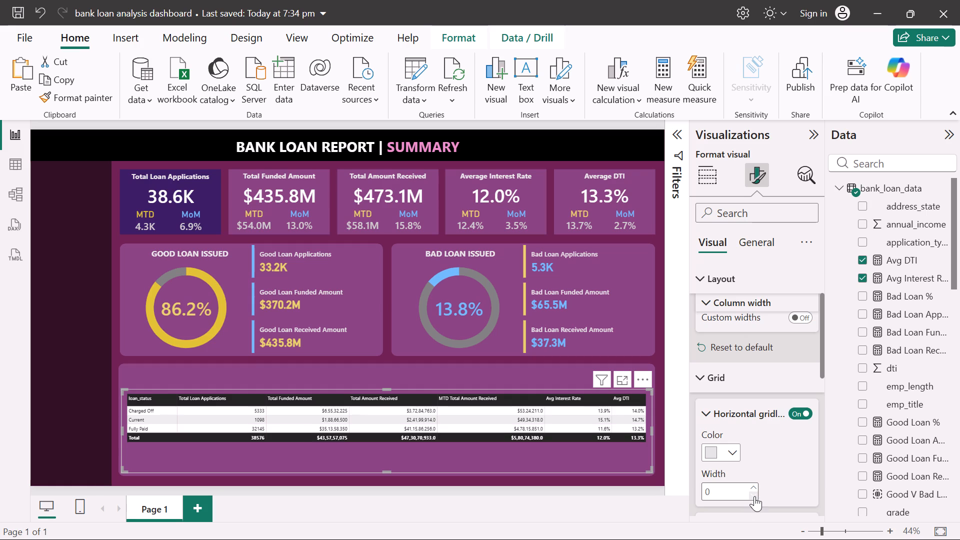
left_click(752, 486)
left_click(752, 486)
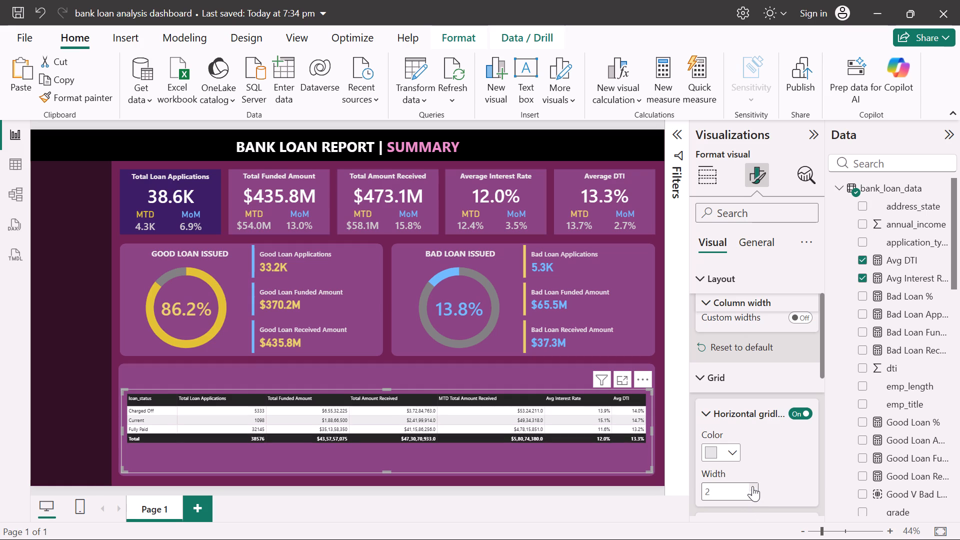
left_click(752, 486)
scroll(752, 486, "down", 2)
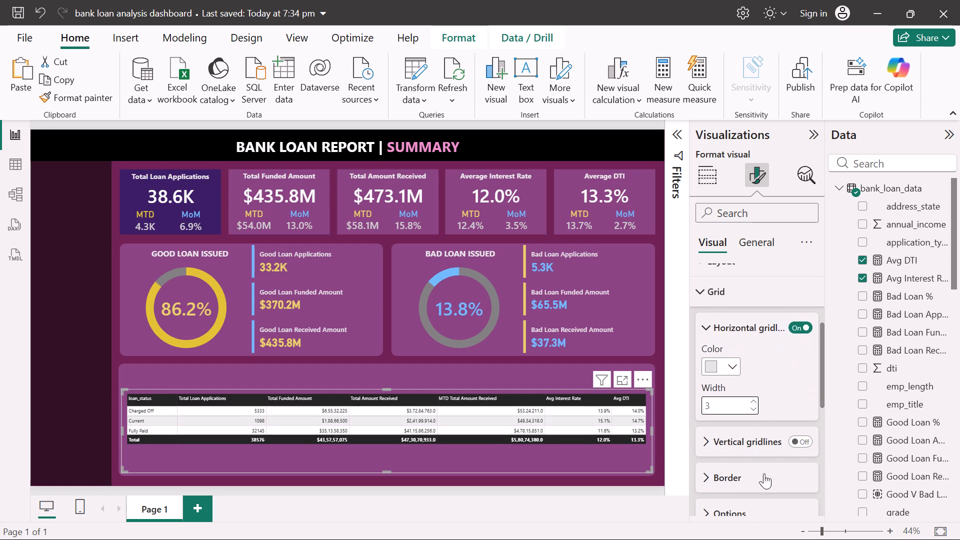
Turn on the loan status table's vertical gridlines, colour them dark grey and set their width to 3.
left_click(795, 438)
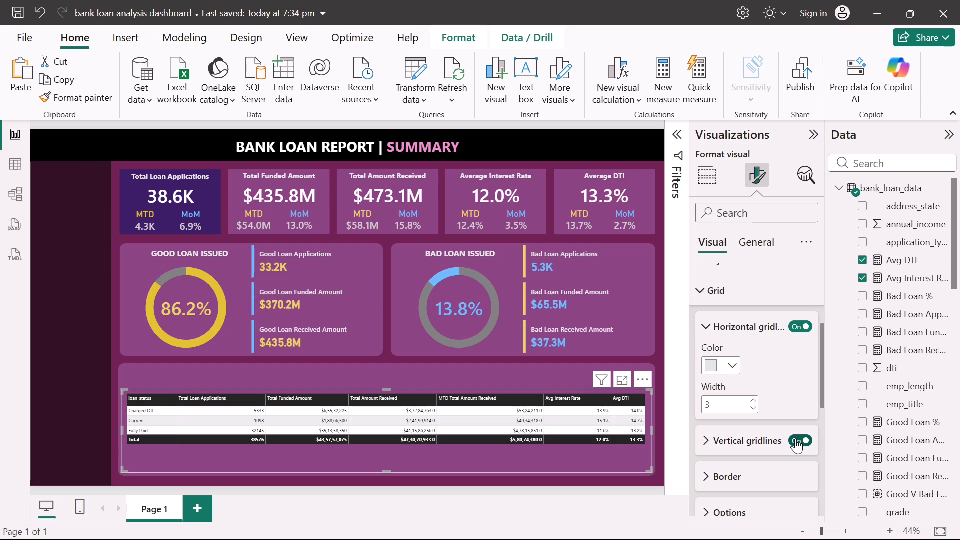
scroll(795, 438, "down", 1)
left_click(706, 396)
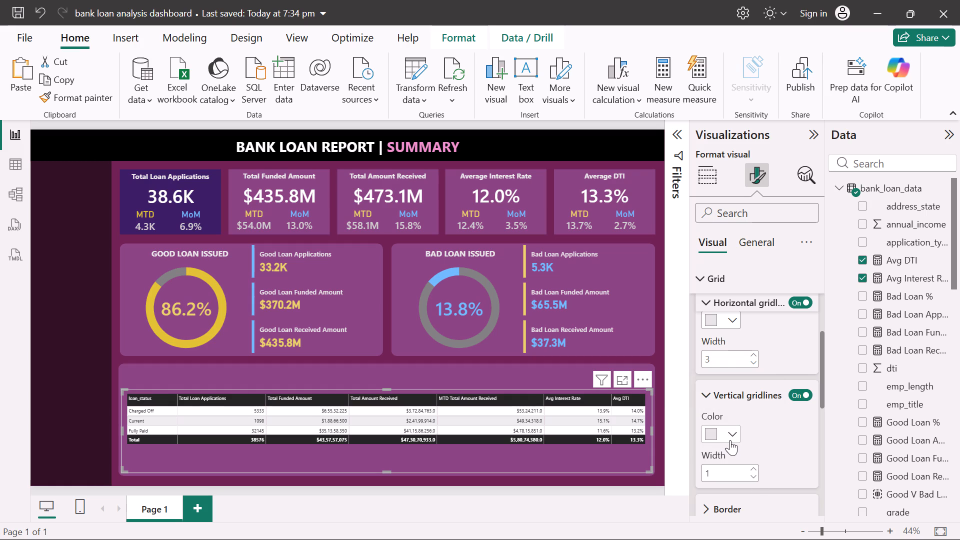
left_click(734, 432)
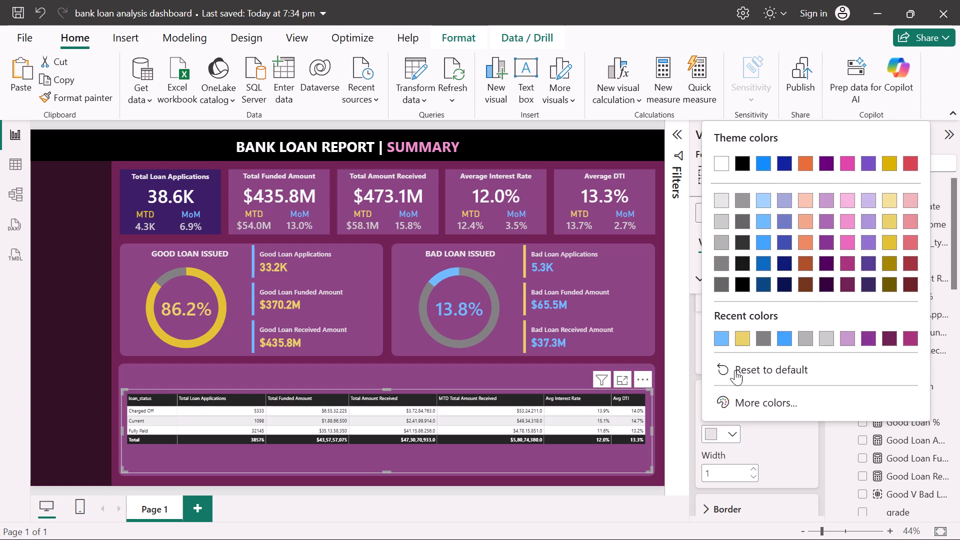
left_click(739, 168)
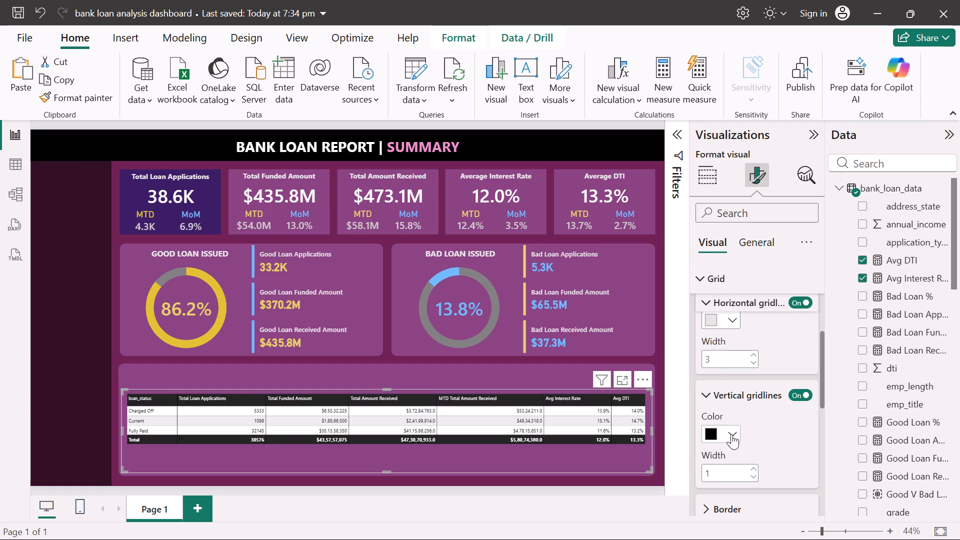
left_click(731, 434)
left_click(725, 280)
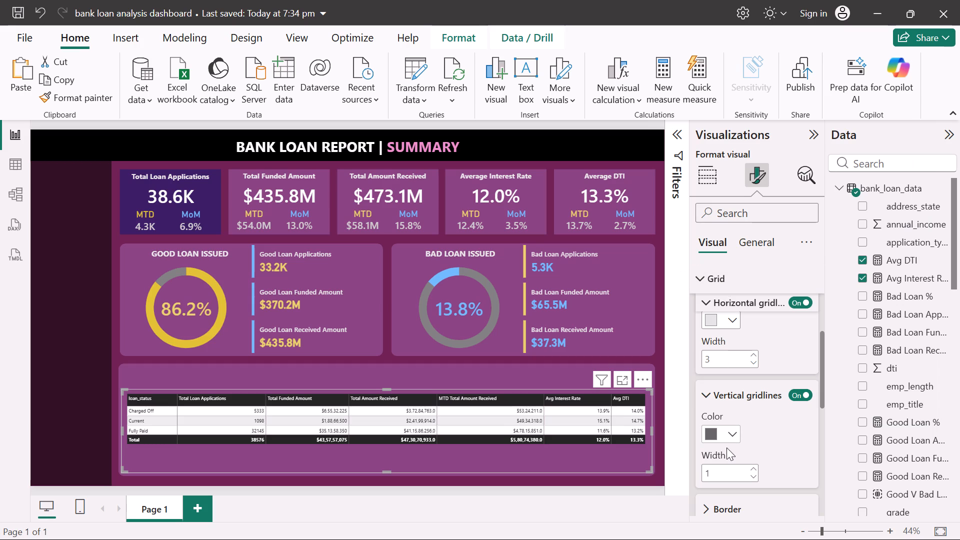
left_click(753, 470)
left_click(753, 470)
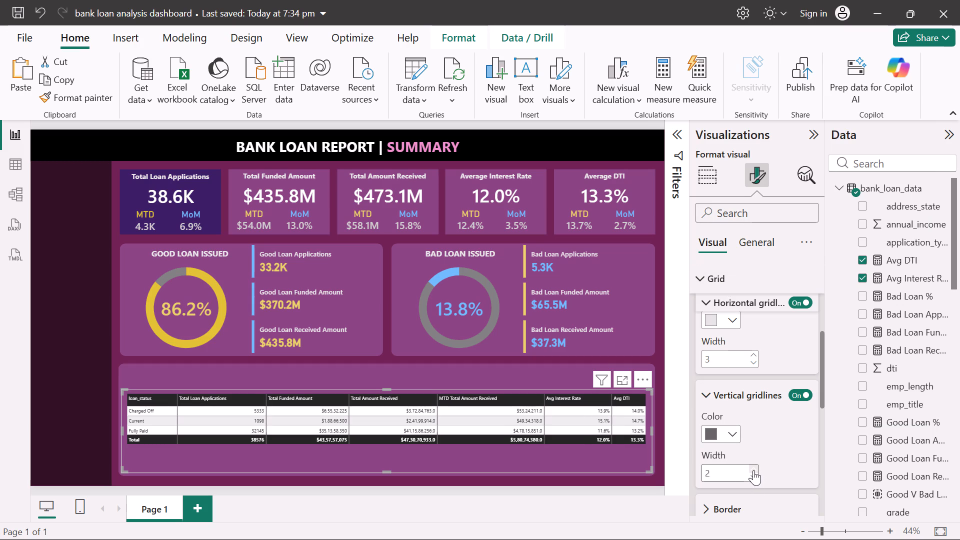
Set the table values' font size to 15 and switch their font to a heavier Segoe UI variant.
scroll(753, 470, "down", 3)
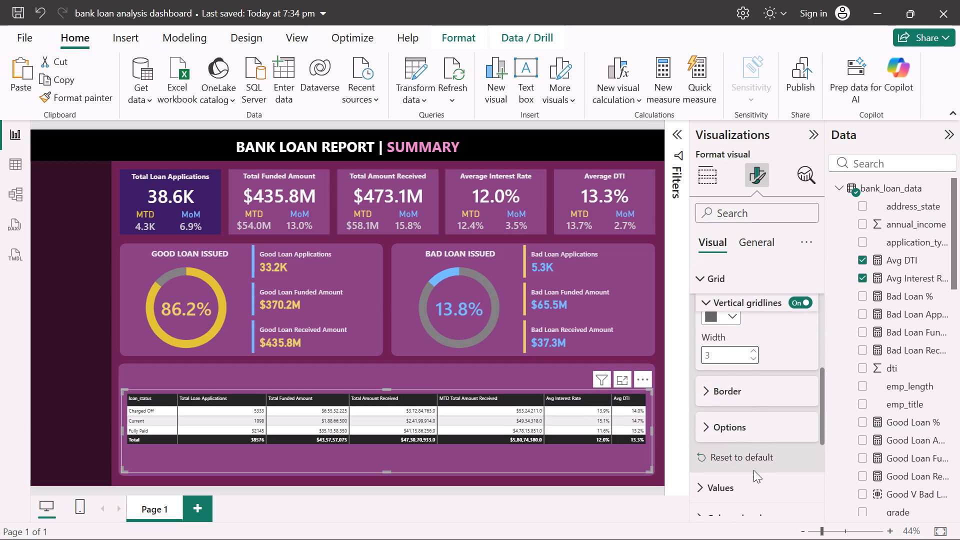
scroll(753, 470, "down", 1)
left_click(713, 449)
scroll(713, 449, "down", 1)
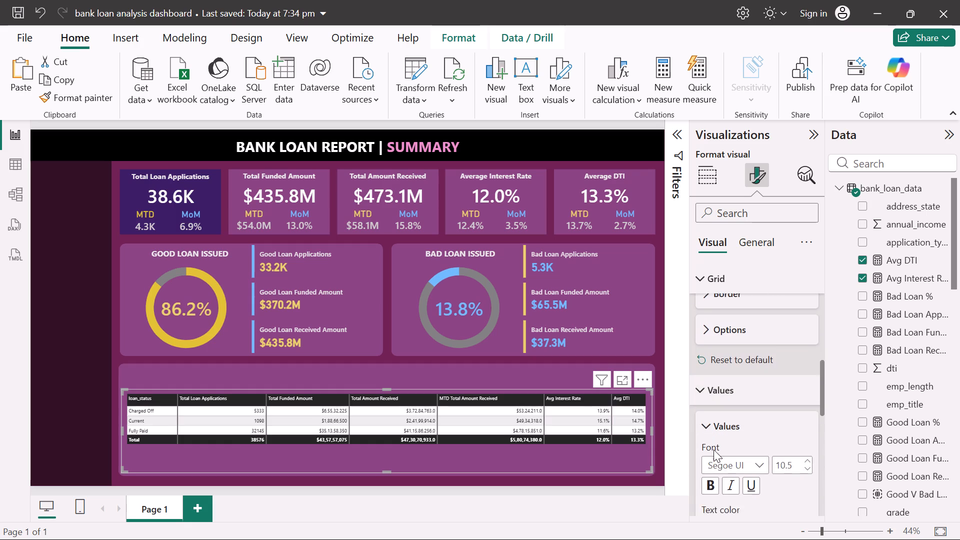
scroll(713, 449, "down", 1)
left_click(795, 419)
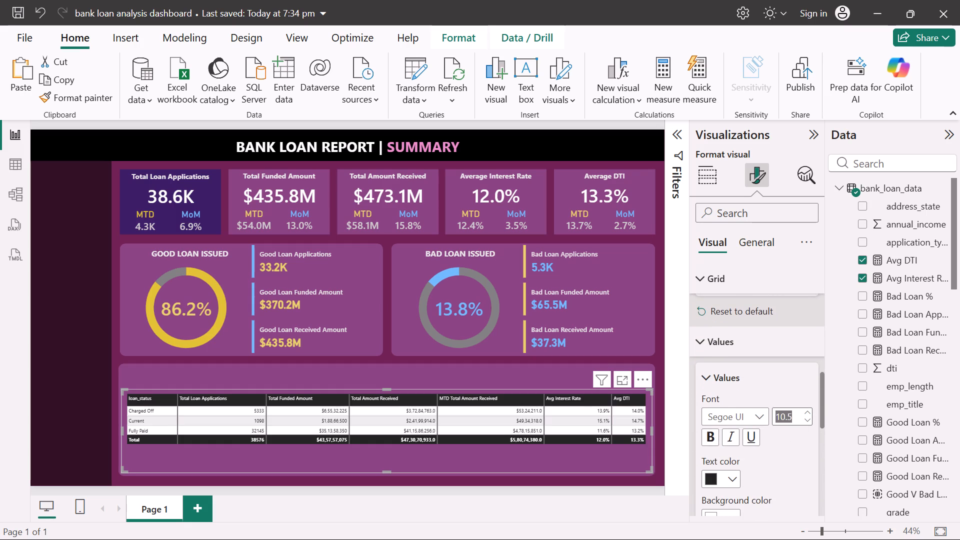
type("15")
key("Return")
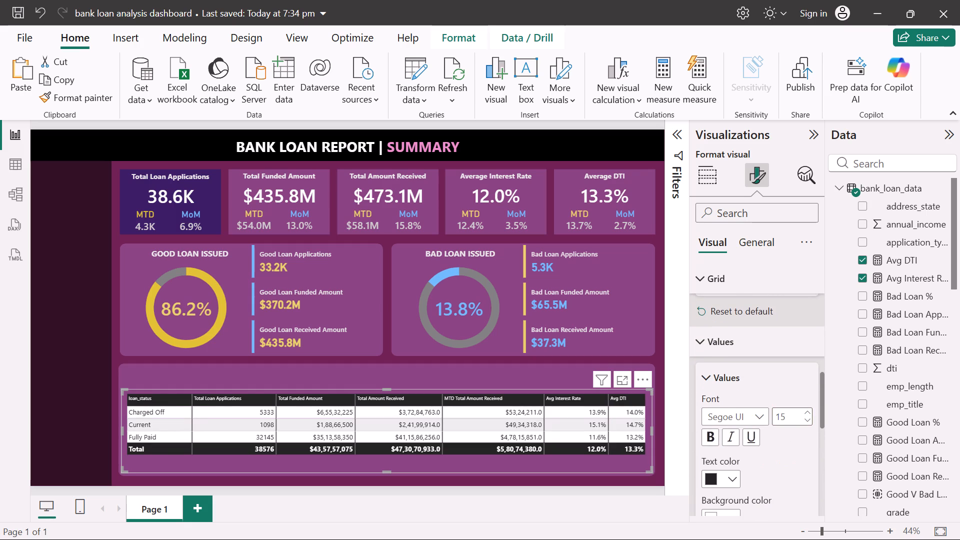
left_click(758, 416)
left_click(743, 316)
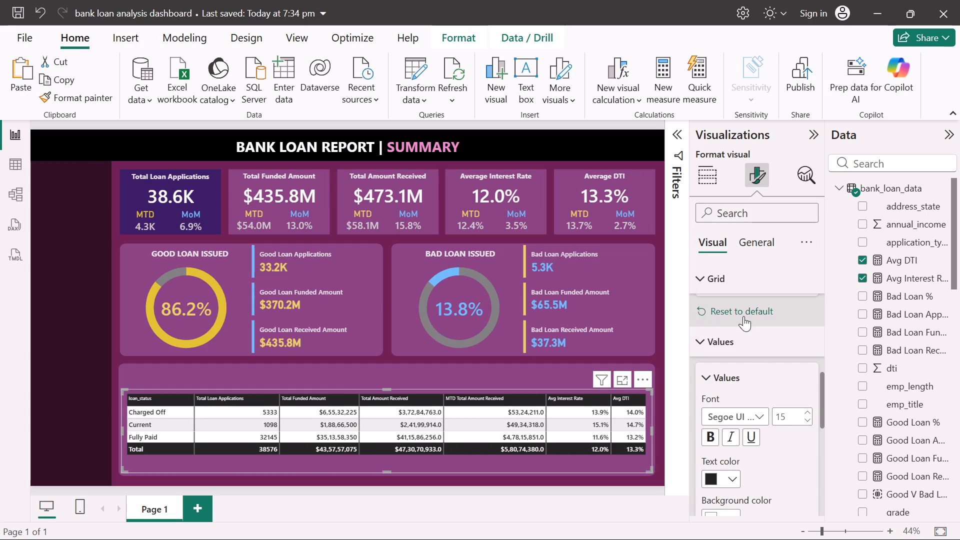
Set the background colour of the table's values to the darkest magenta theme shade.
scroll(741, 463, "down", 2)
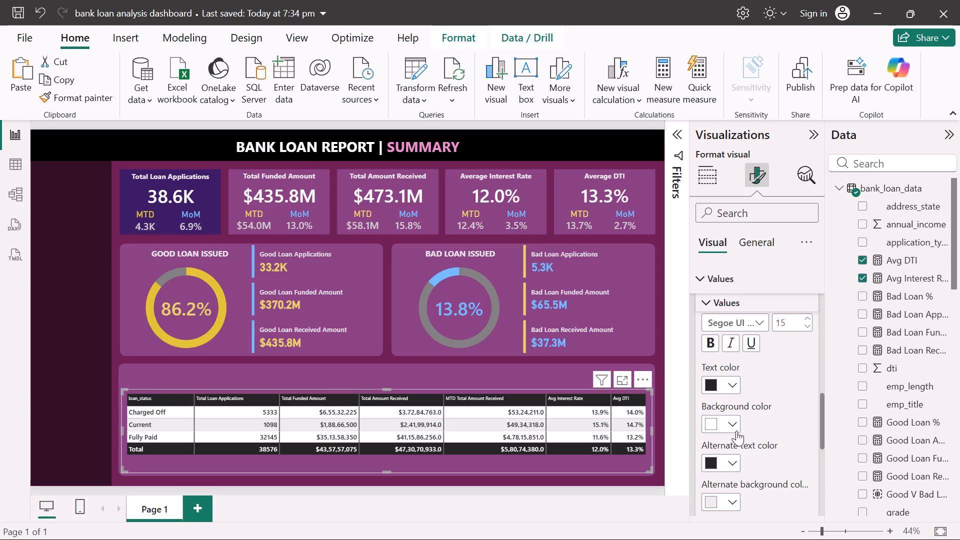
left_click(734, 421)
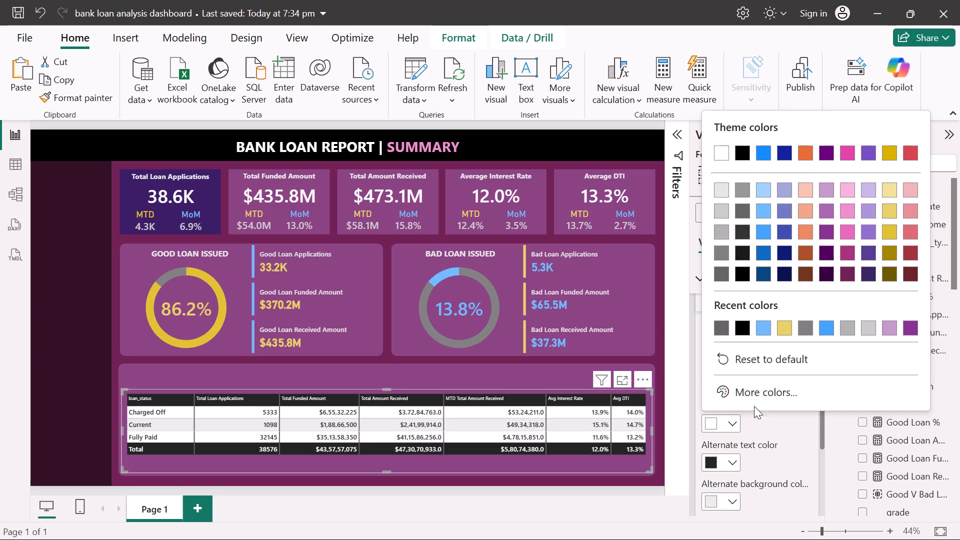
left_click(761, 452)
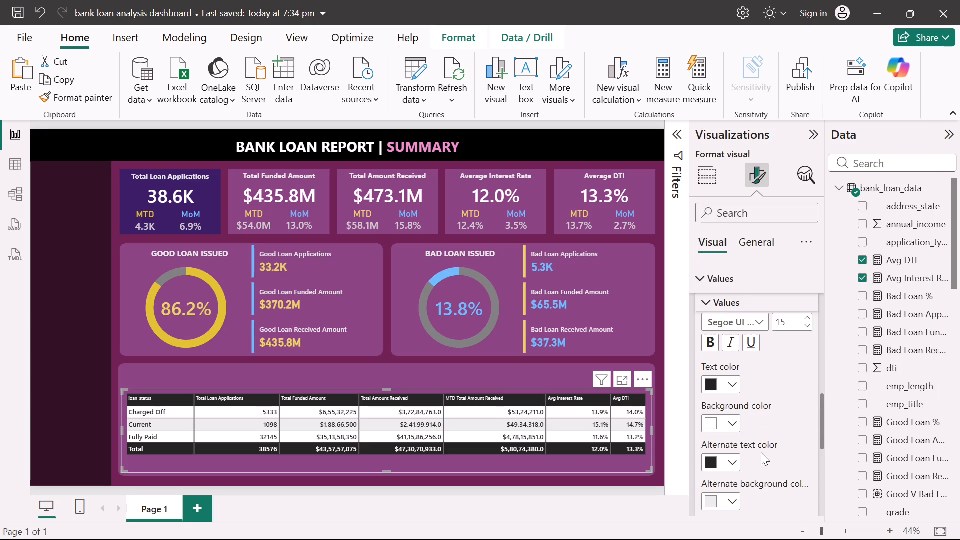
left_click(733, 422)
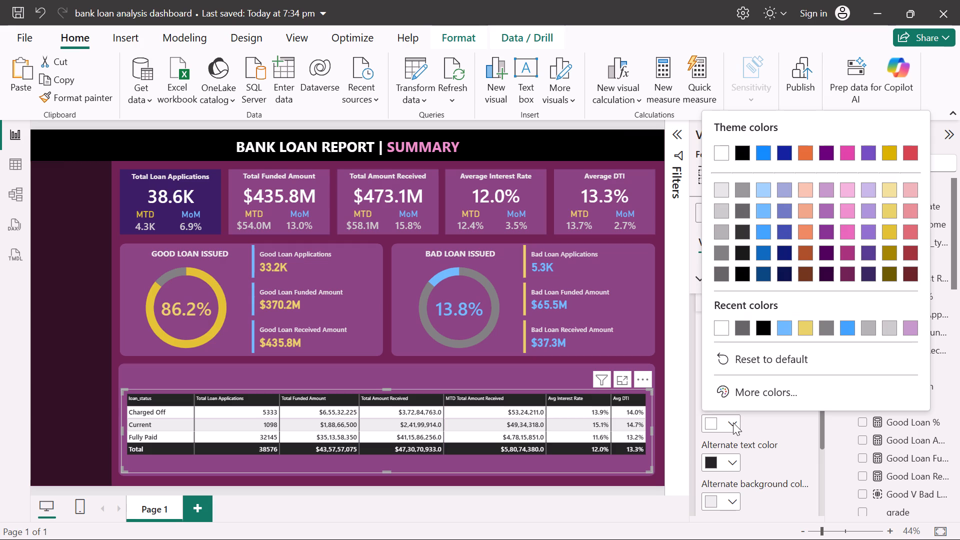
left_click(847, 266)
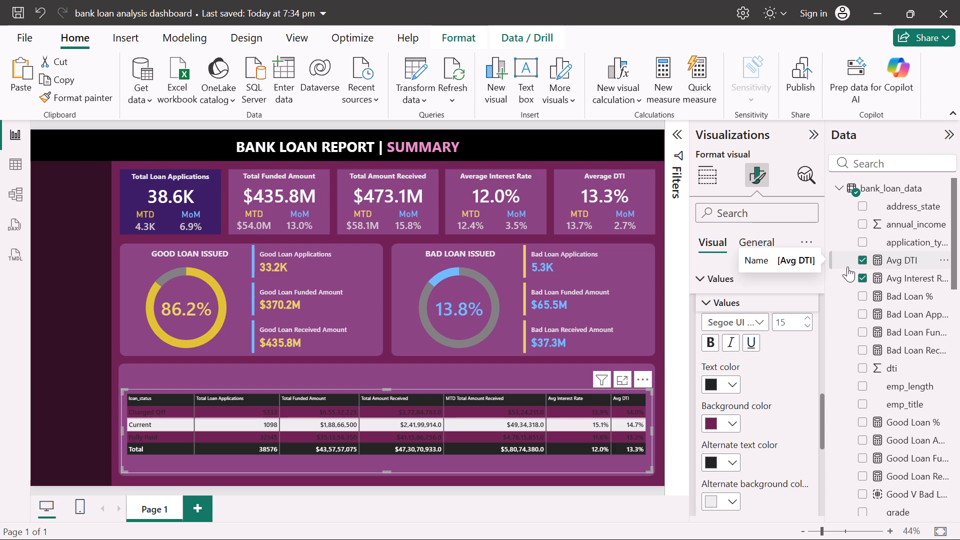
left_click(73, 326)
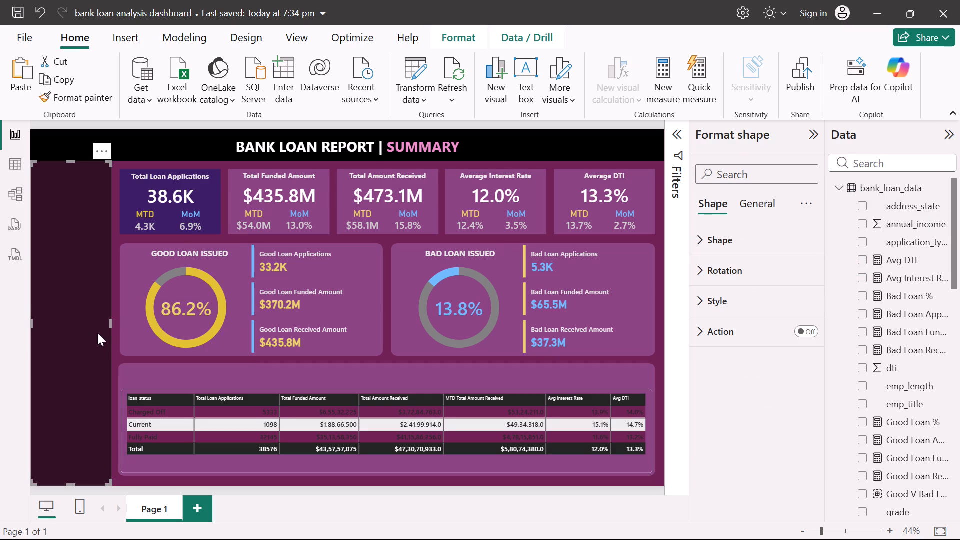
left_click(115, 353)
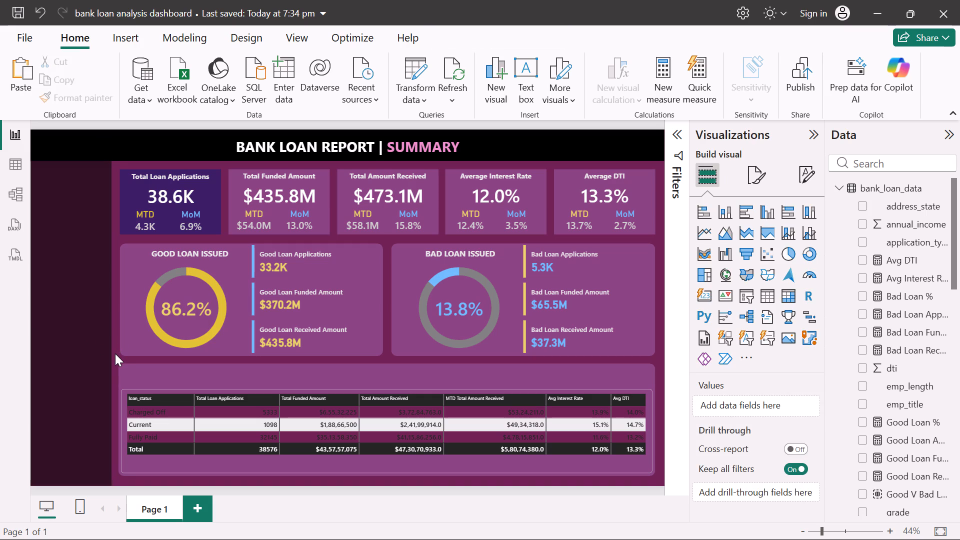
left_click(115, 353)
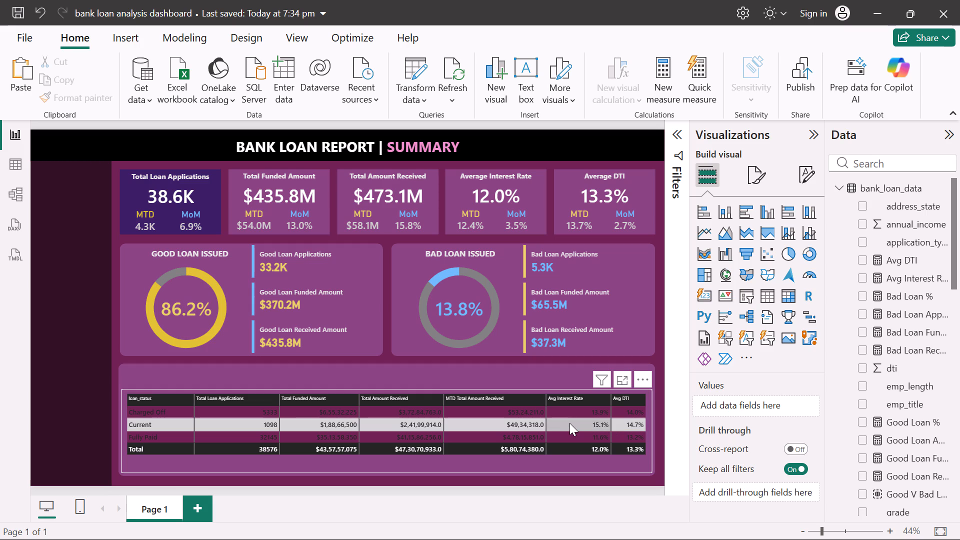
Reselect the loan status table and review its general effects, layout and grid formatting settings.
left_click(555, 391)
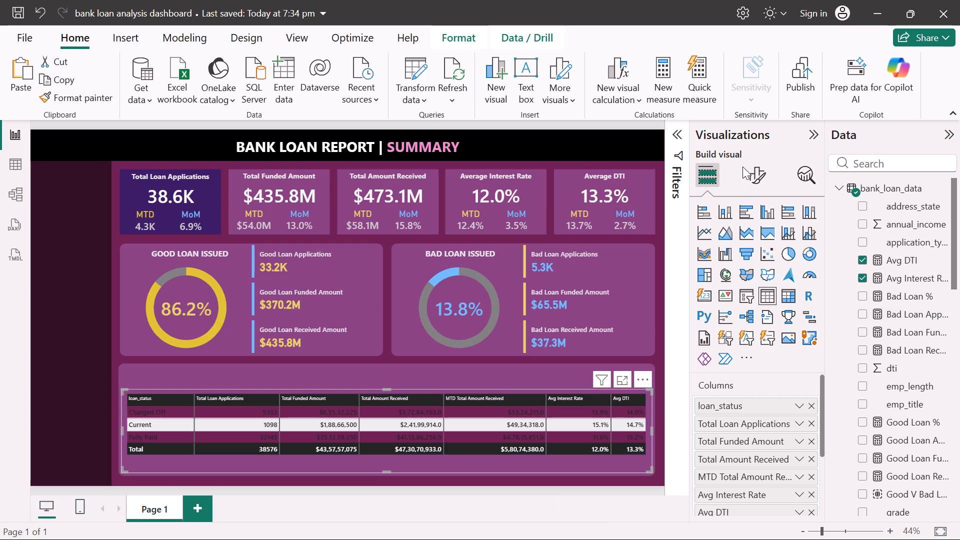
left_click(758, 174)
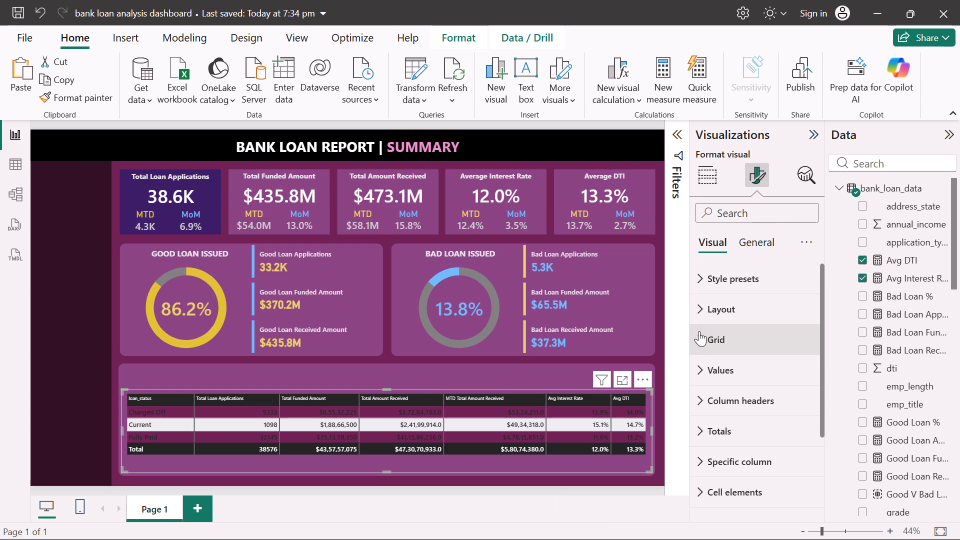
left_click(751, 235)
left_click(728, 341)
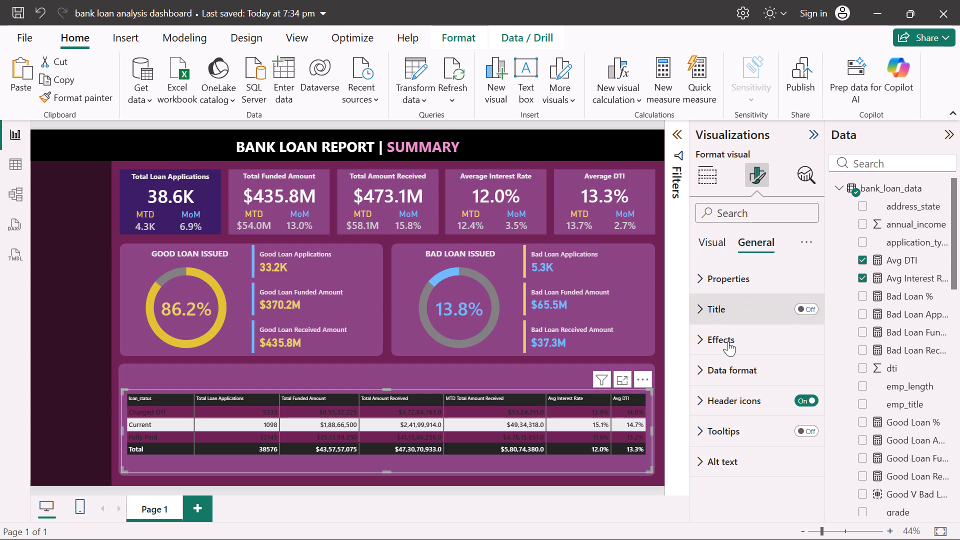
scroll(728, 341, "down", 3)
scroll(728, 341, "up", 1)
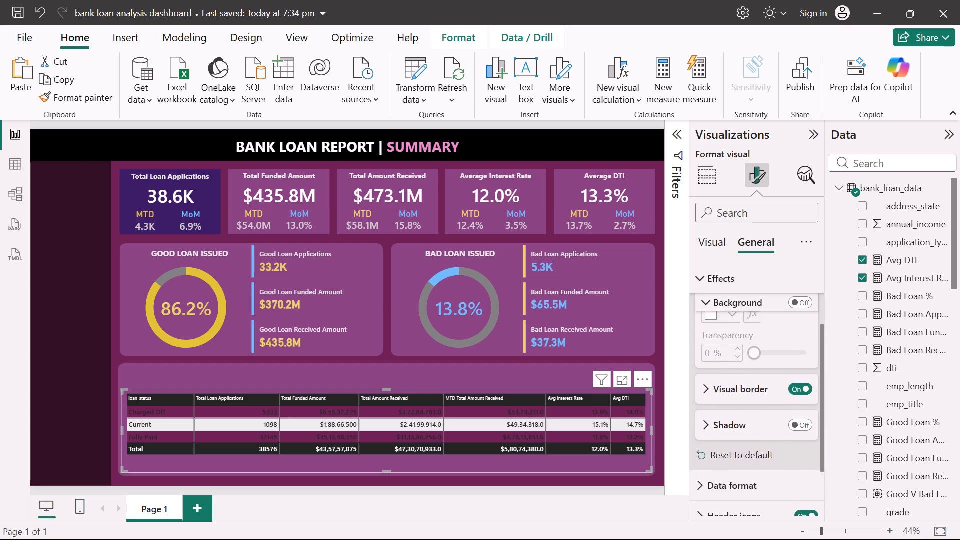
scroll(728, 341, "up", 1)
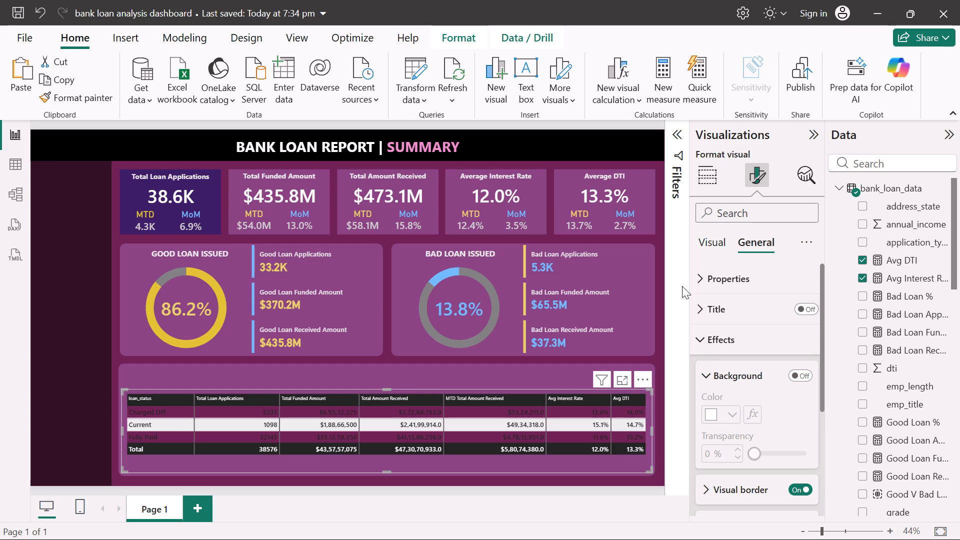
left_click(708, 239)
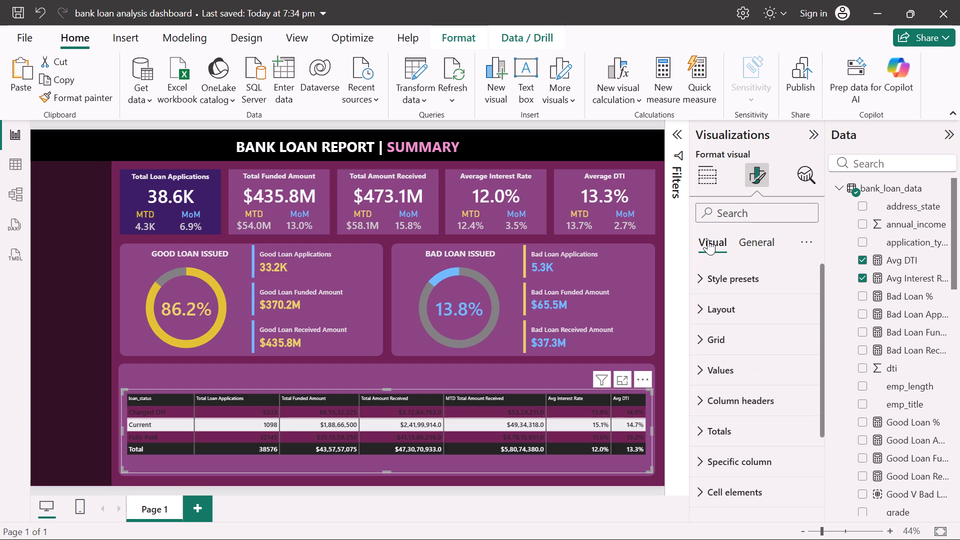
left_click(735, 287)
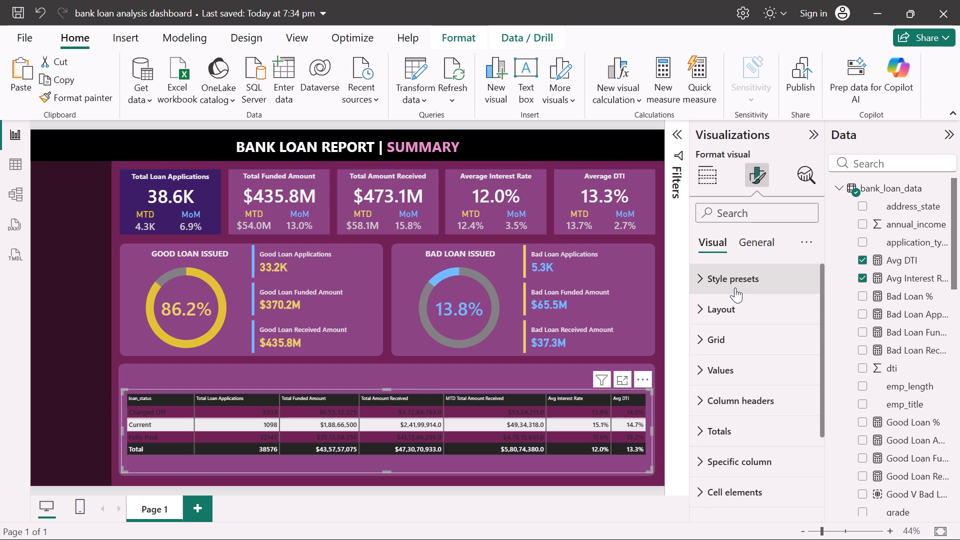
left_click(735, 287)
scroll(712, 435, "up", 2)
left_click(704, 307)
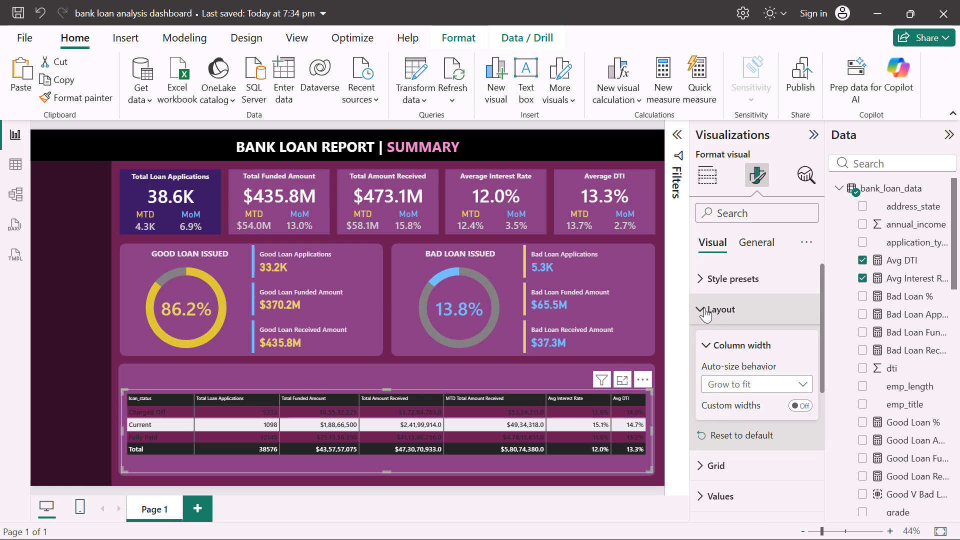
scroll(704, 307, "down", 2)
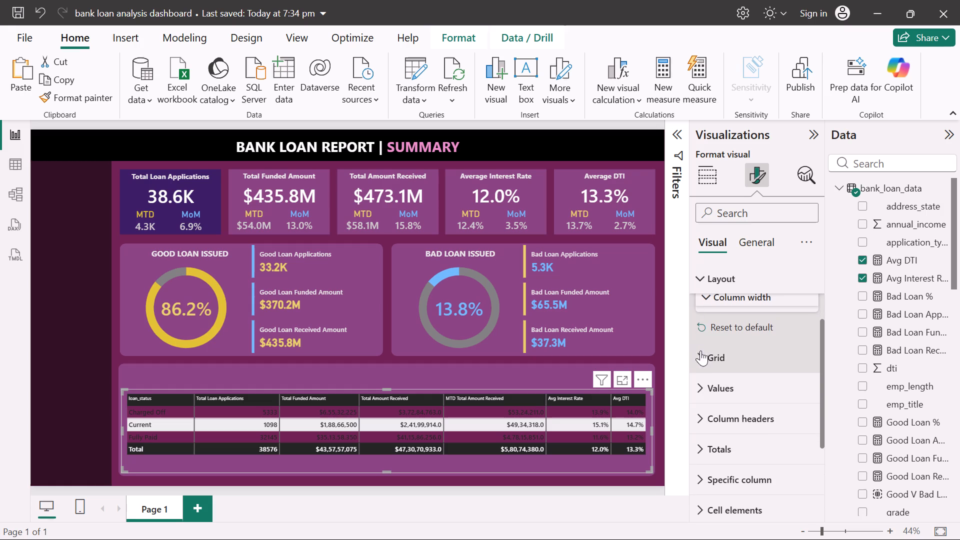
left_click(701, 356)
scroll(701, 356, "down", 3)
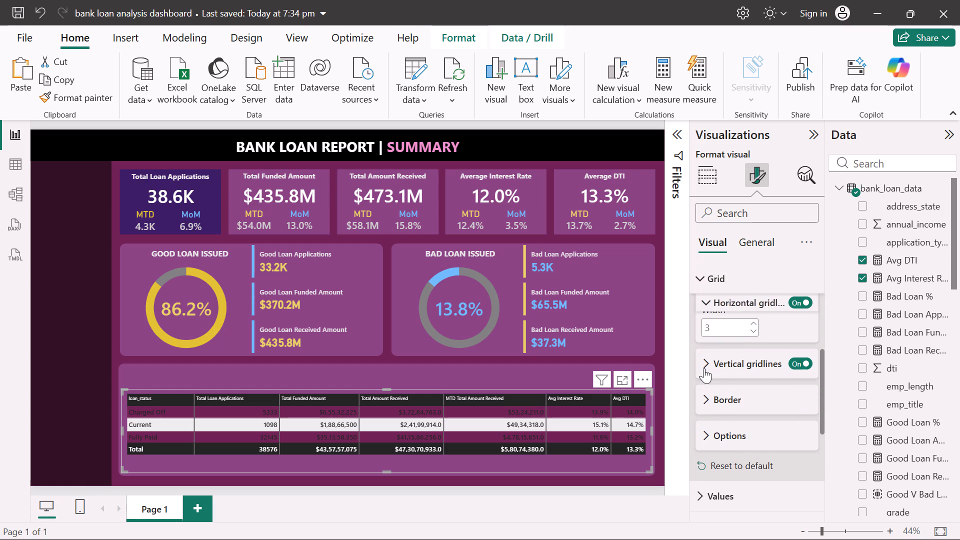
Set the text colour of the loan status table's values to white.
scroll(704, 368, "down", 2)
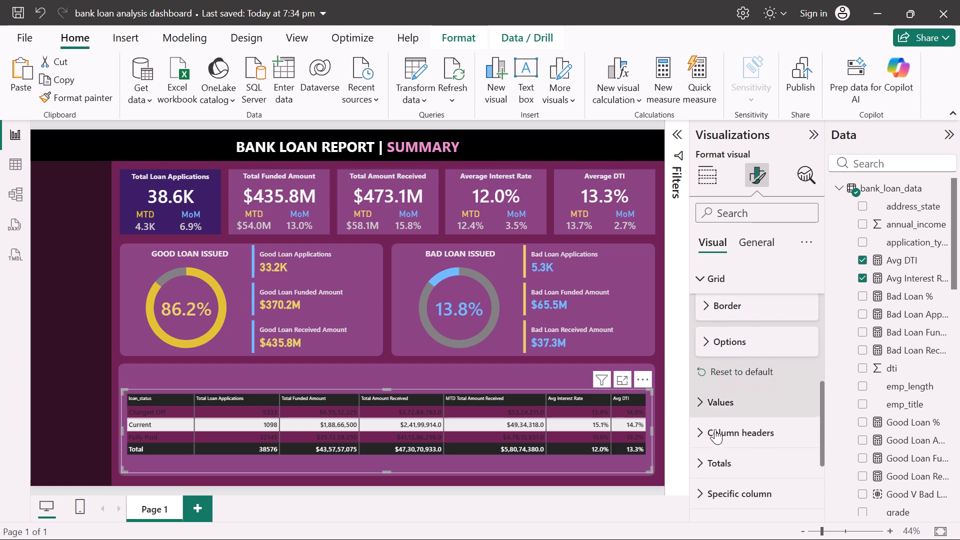
left_click(703, 412)
scroll(703, 412, "down", 1)
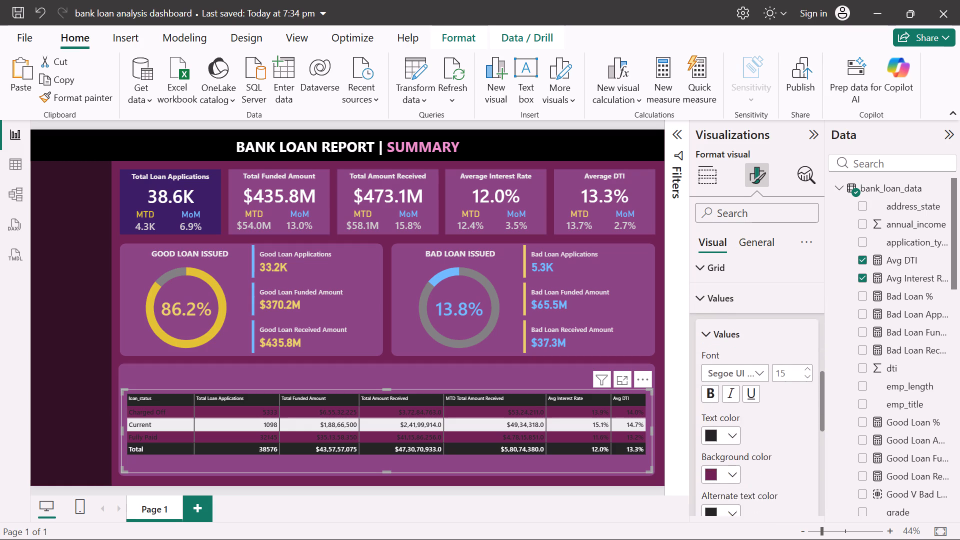
scroll(703, 412, "down", 3)
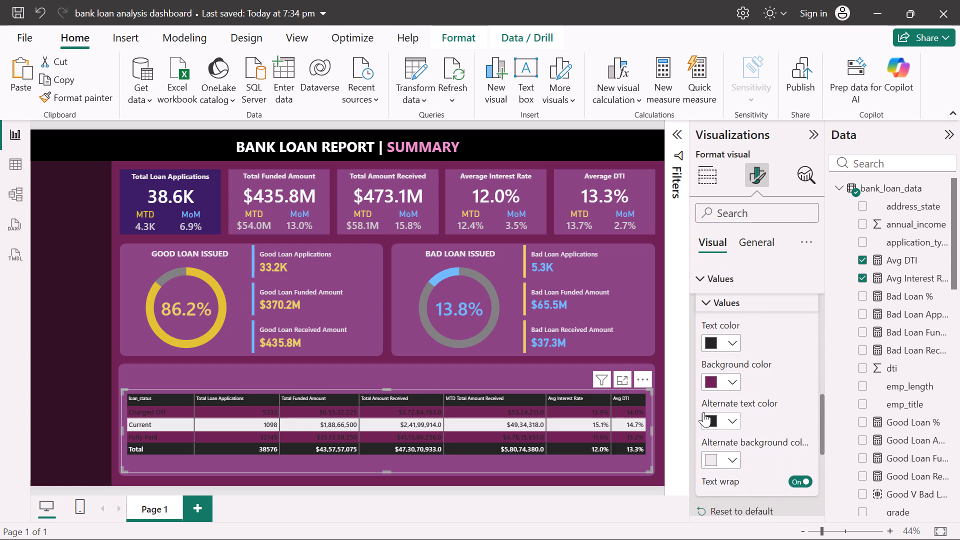
left_click(733, 340)
left_click(740, 252)
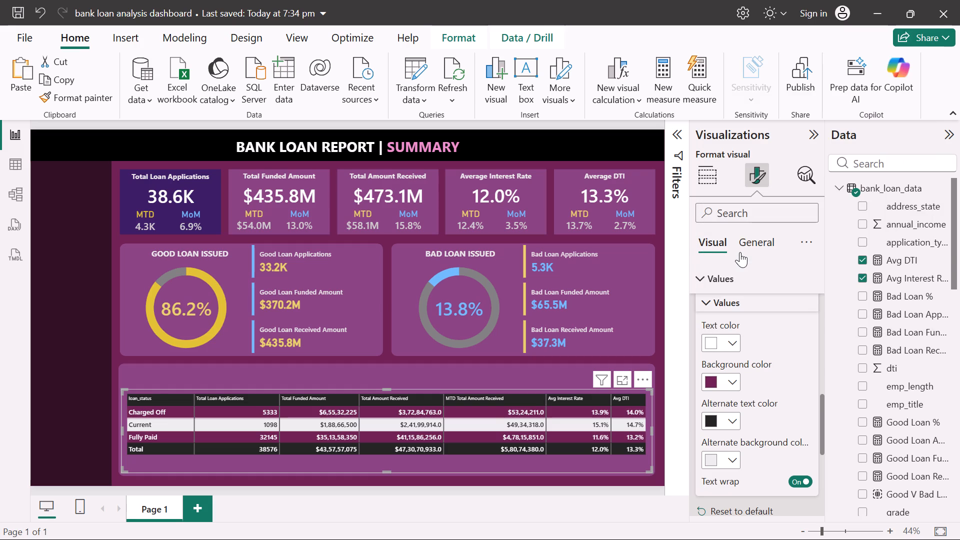
Set the alternate background colour of the table's values to purple #a666b0 (Theme color 4, 40% lighter) and deselect the table.
left_click(734, 461)
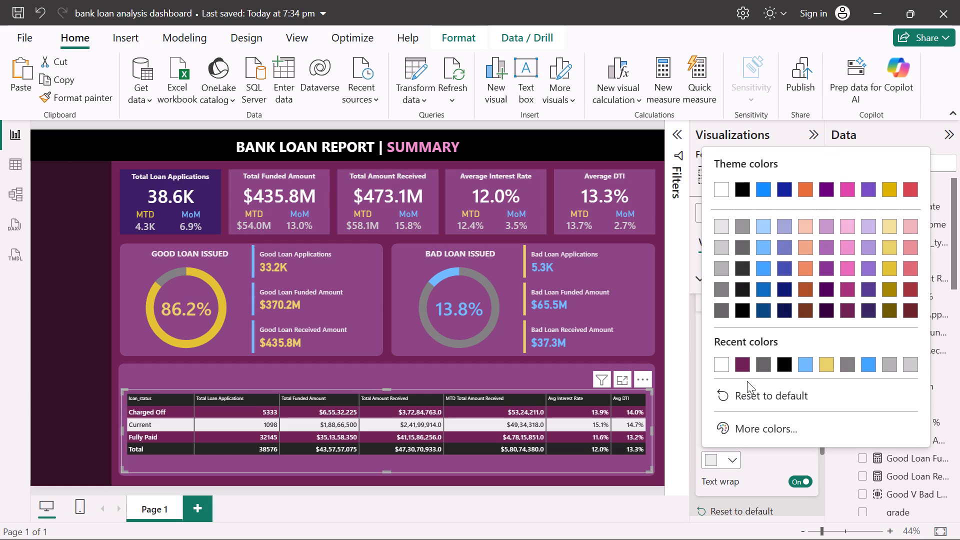
left_click(823, 229)
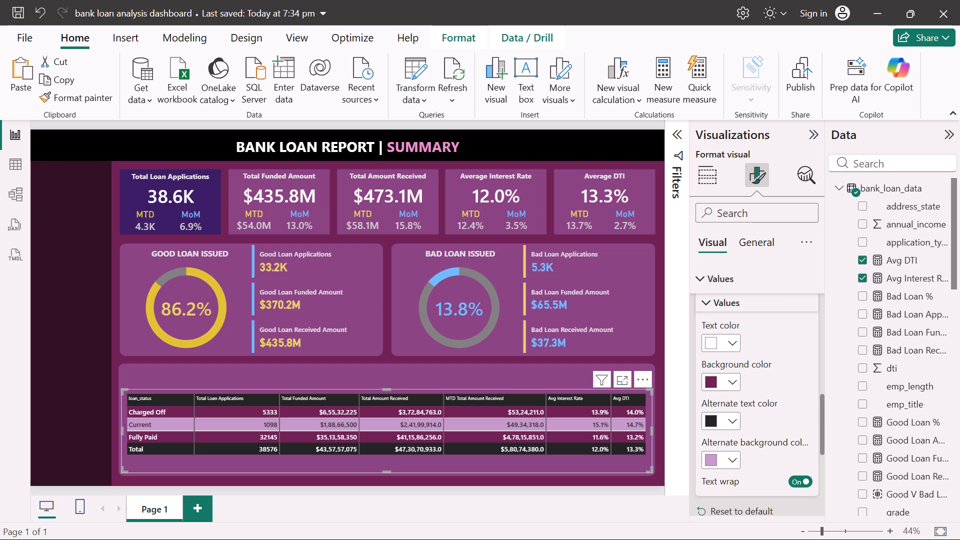
left_click(730, 455)
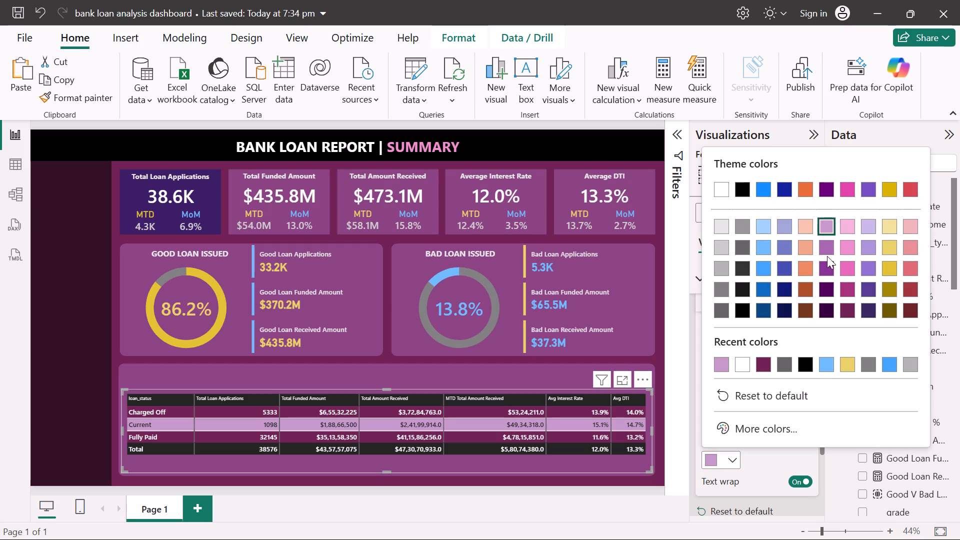
left_click(827, 247)
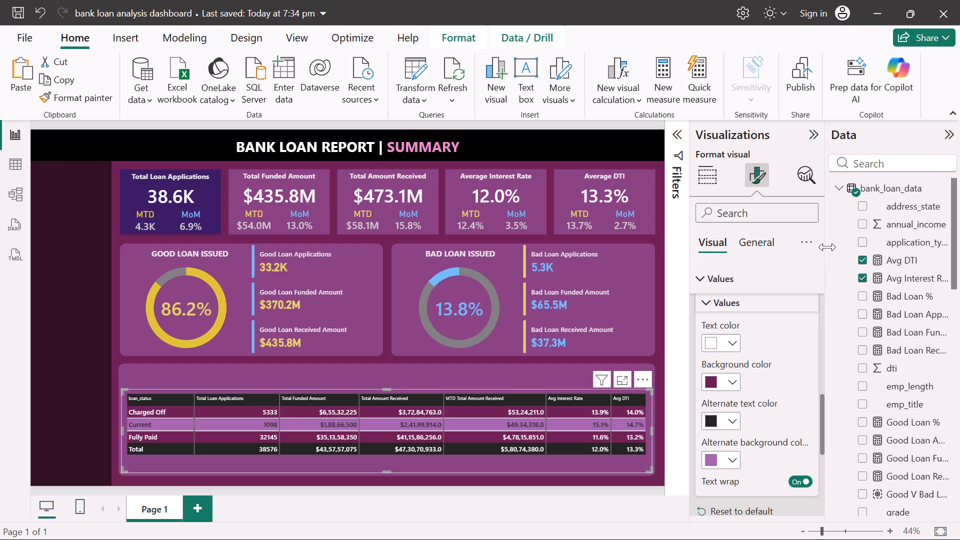
scroll(781, 449, "down", 2)
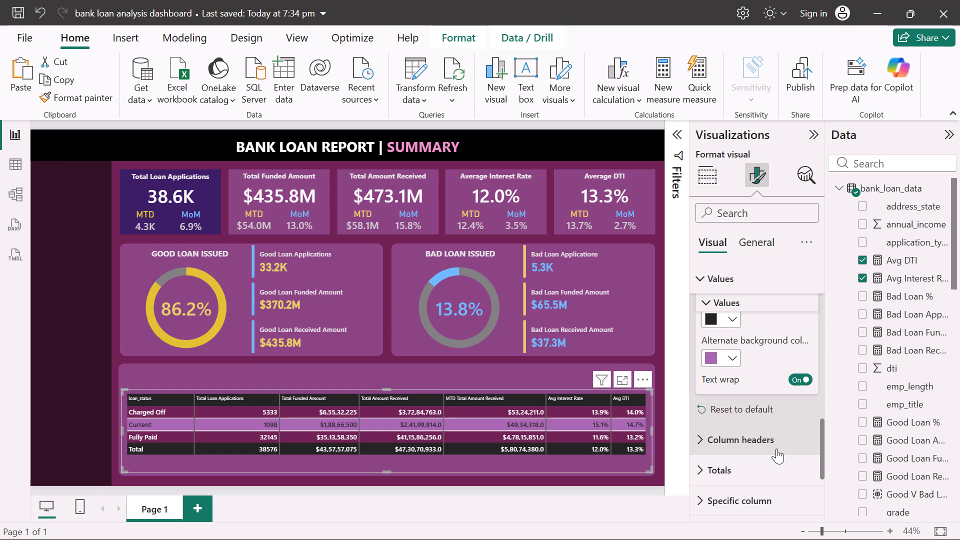
left_click(659, 311)
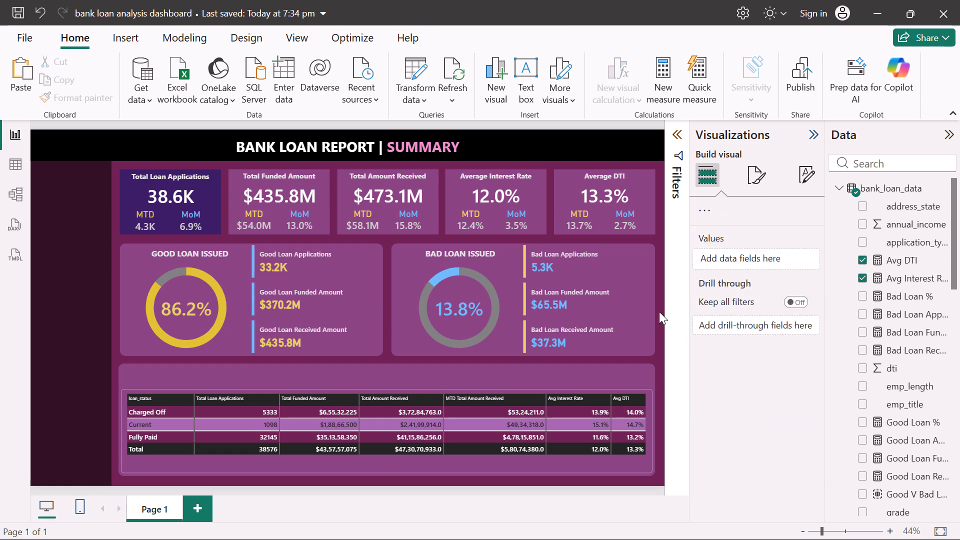
left_click(659, 311)
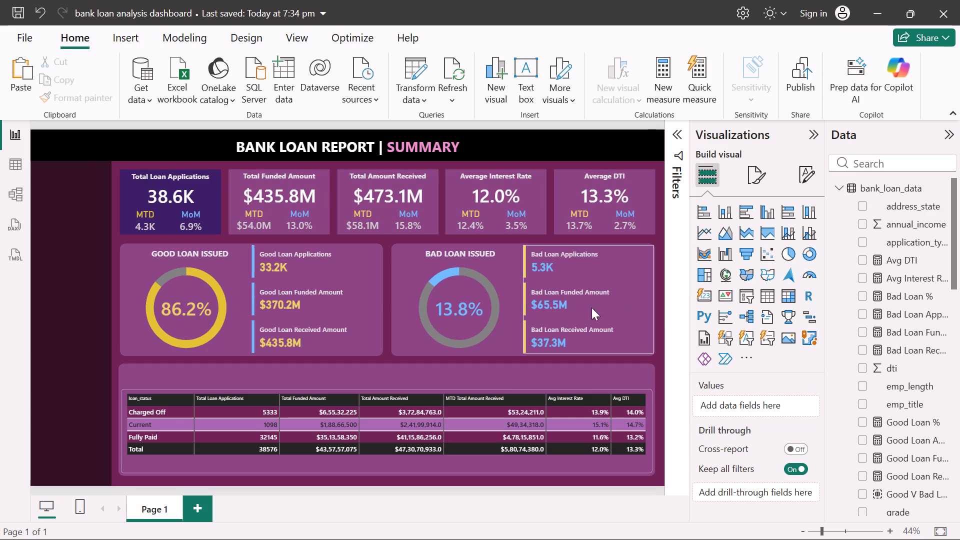
Examine the shape, effects and fill colour settings of the rounded rectangle behind the loan status table.
left_click(600, 377)
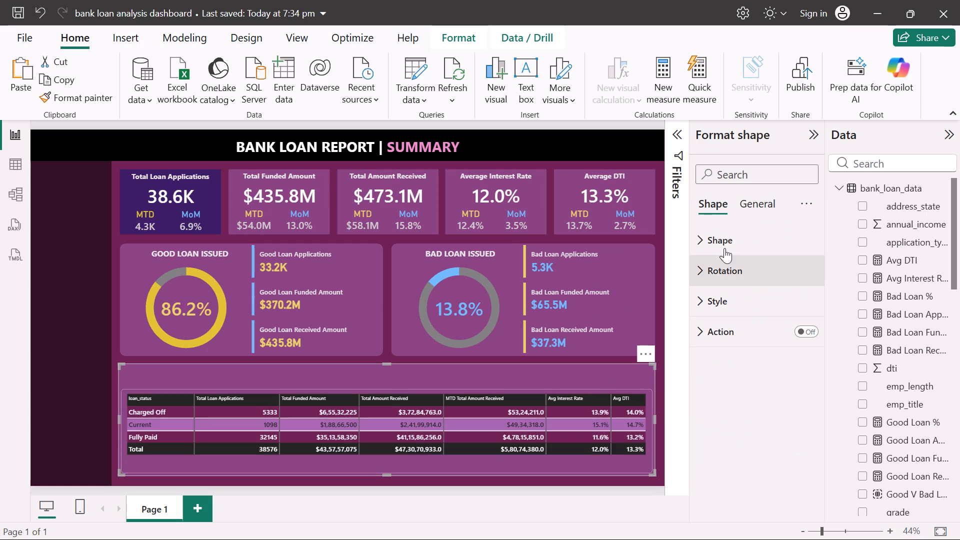
left_click(702, 234)
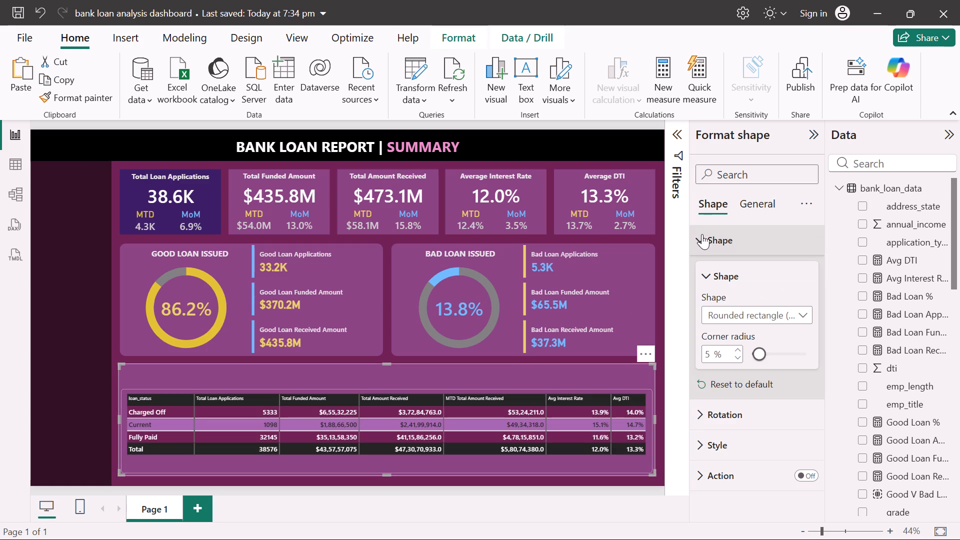
left_click(758, 209)
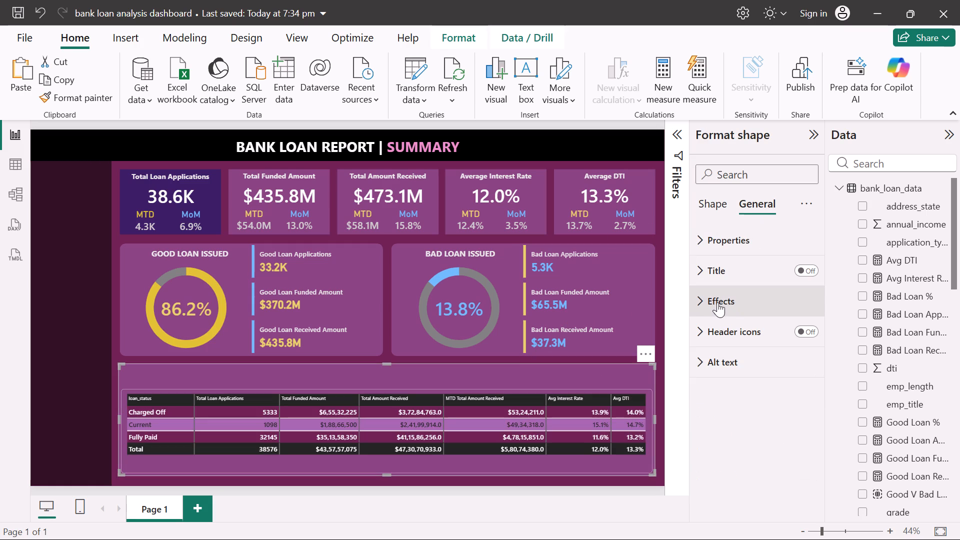
left_click(717, 302)
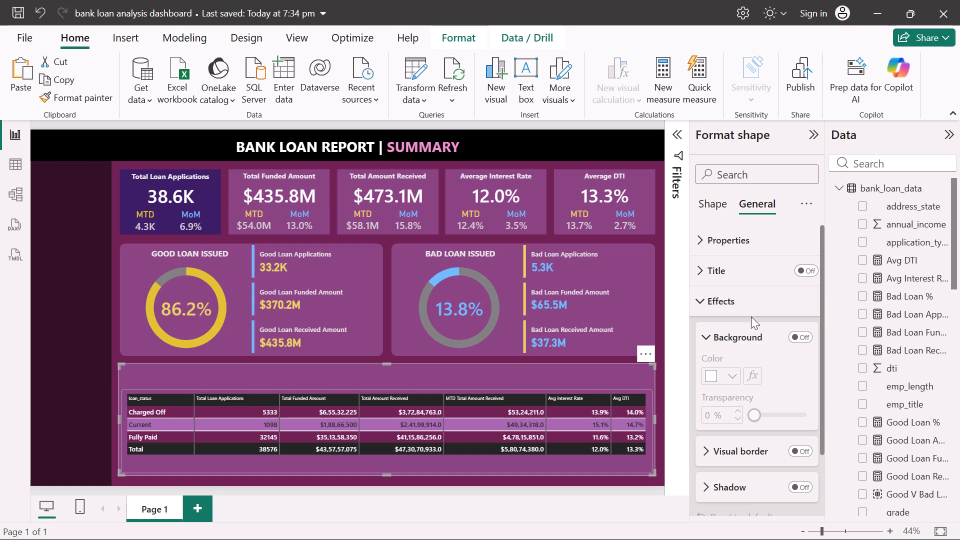
left_click(716, 214)
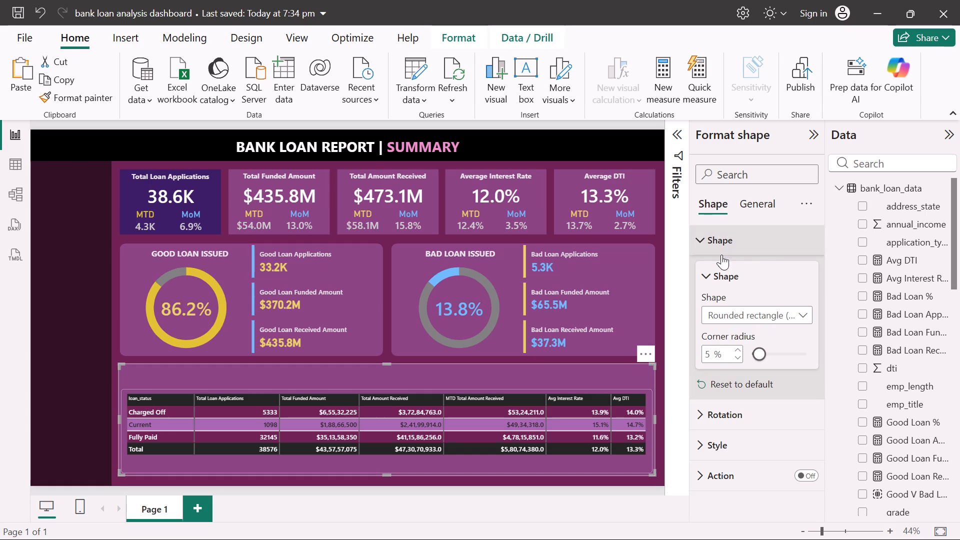
scroll(743, 392, "down", 2)
left_click(715, 445)
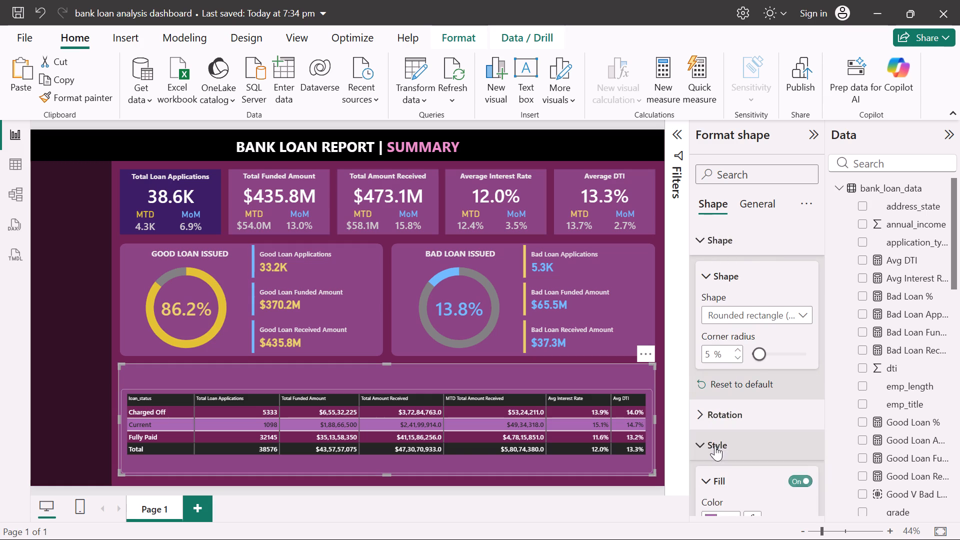
scroll(715, 445, "down", 3)
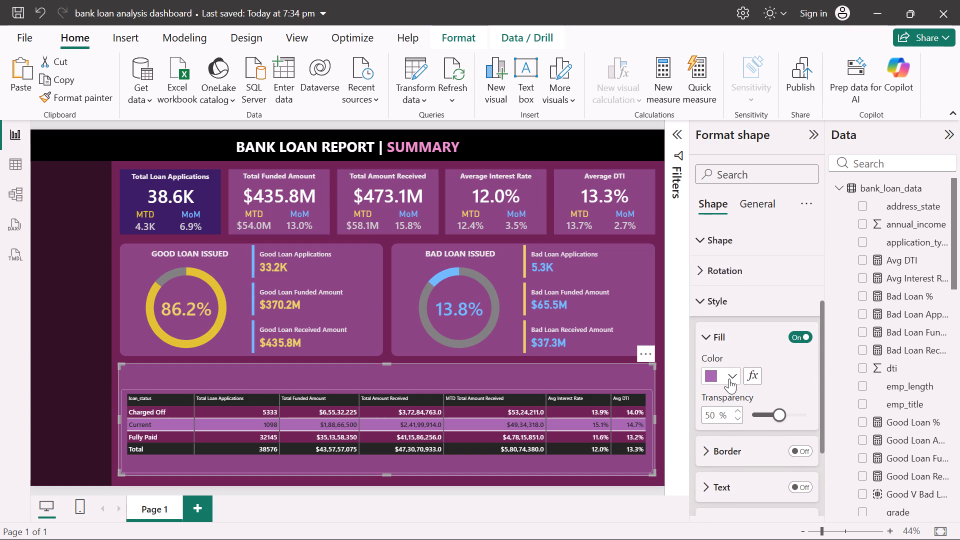
left_click(729, 378)
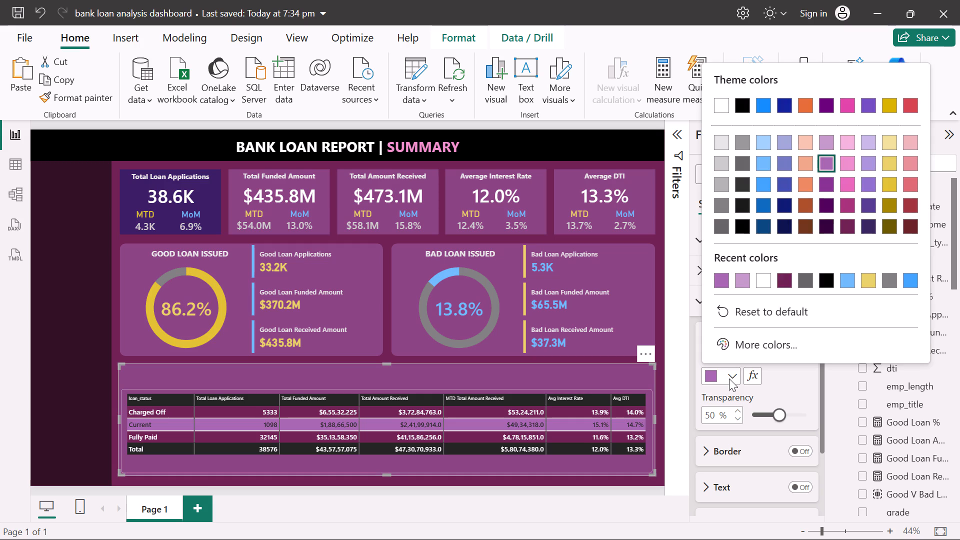
left_click(609, 371)
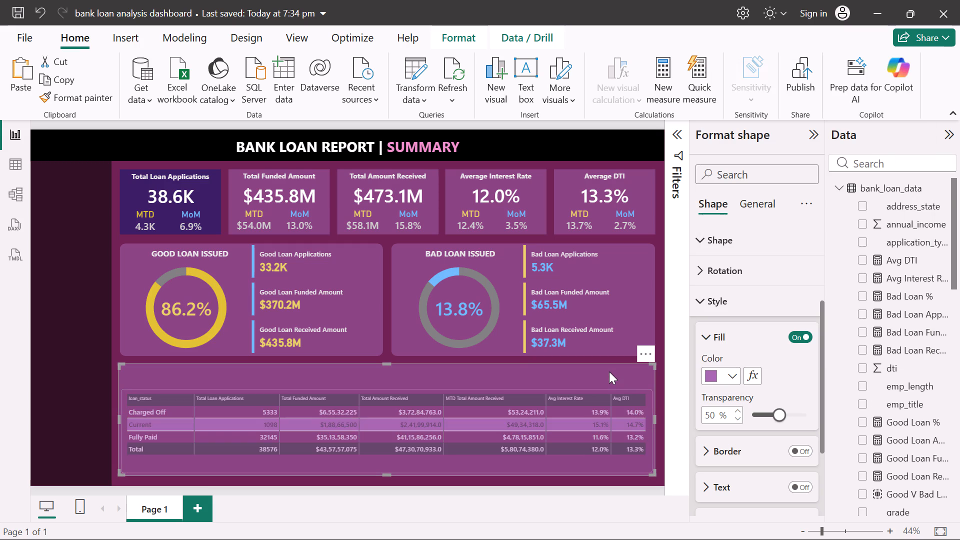
left_click(102, 358)
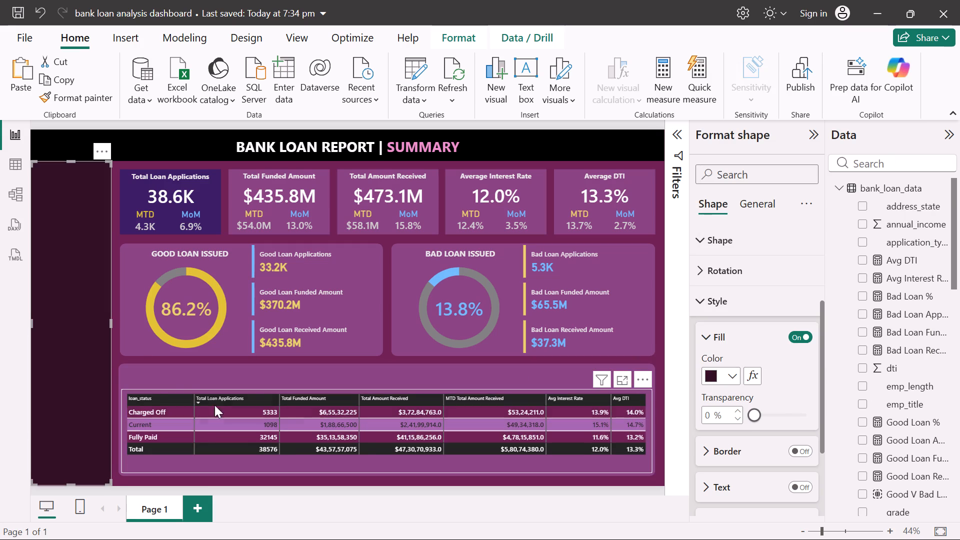
Reselect the loan status table and review its style preset, layout, grid and remaining visual formatting settings.
left_click(183, 391)
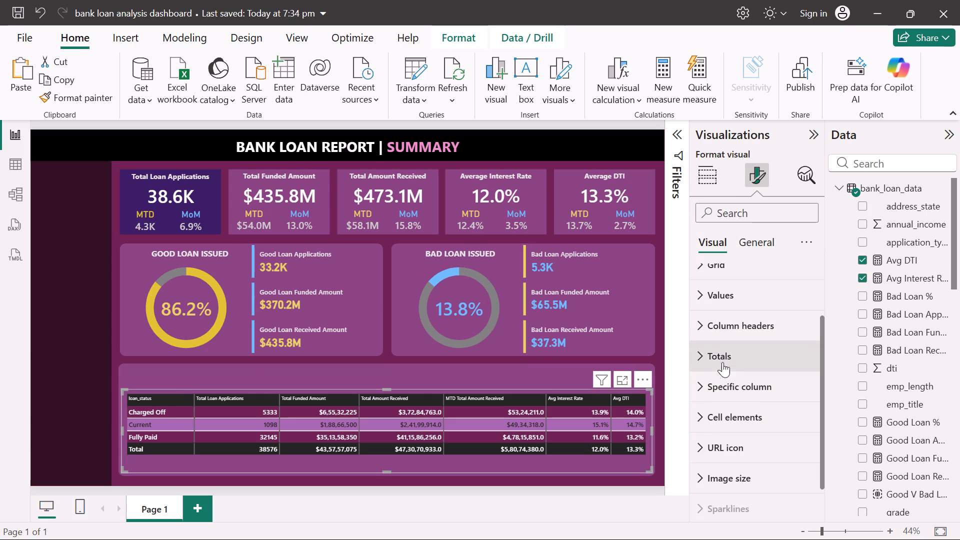
left_click(701, 271)
scroll(747, 417, "down", 3)
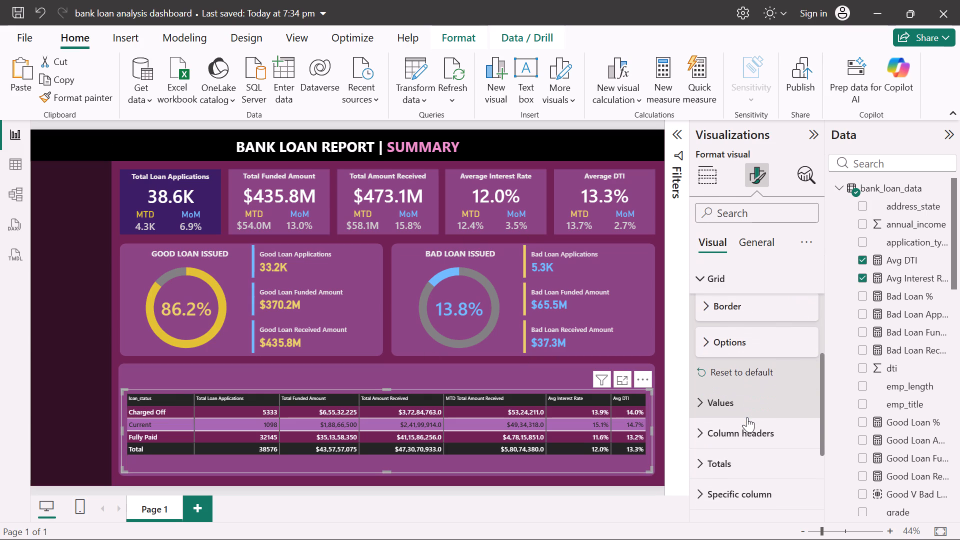
scroll(747, 417, "down", 4)
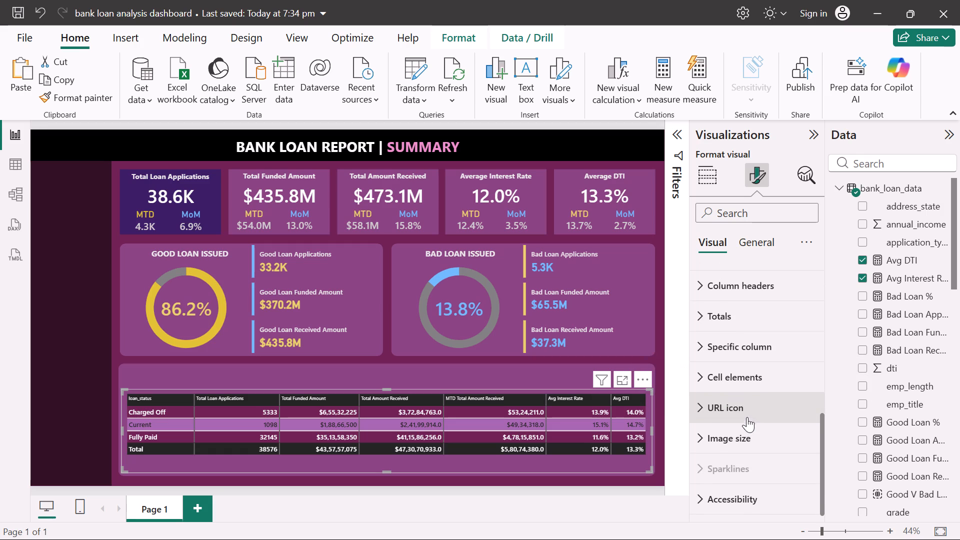
scroll(744, 331, "up", 5)
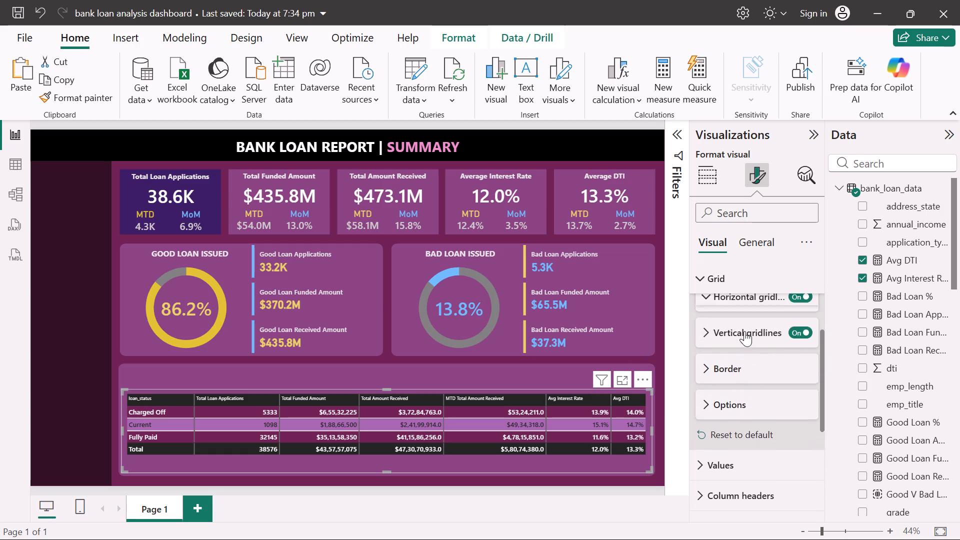
scroll(744, 331, "up", 5)
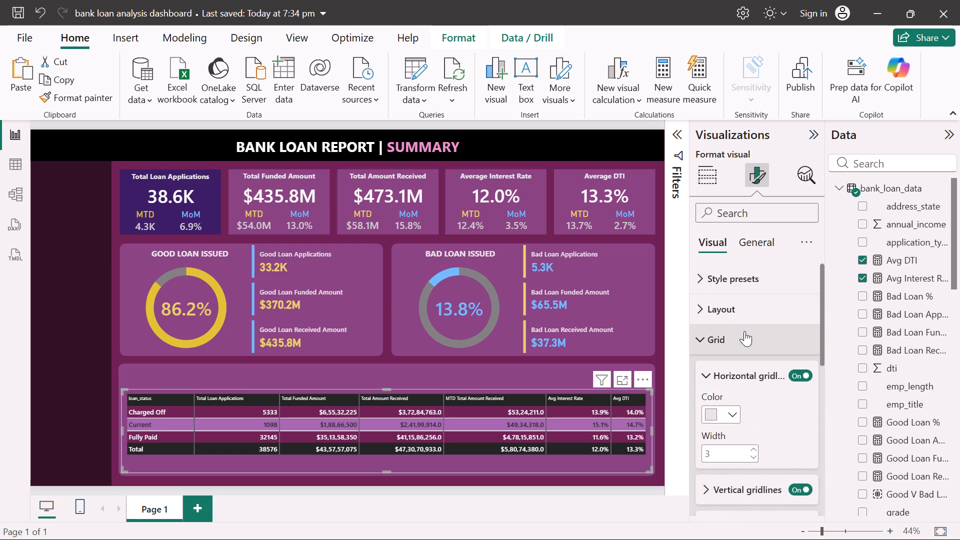
scroll(744, 331, "up", 1)
left_click(714, 309)
scroll(714, 309, "down", 1)
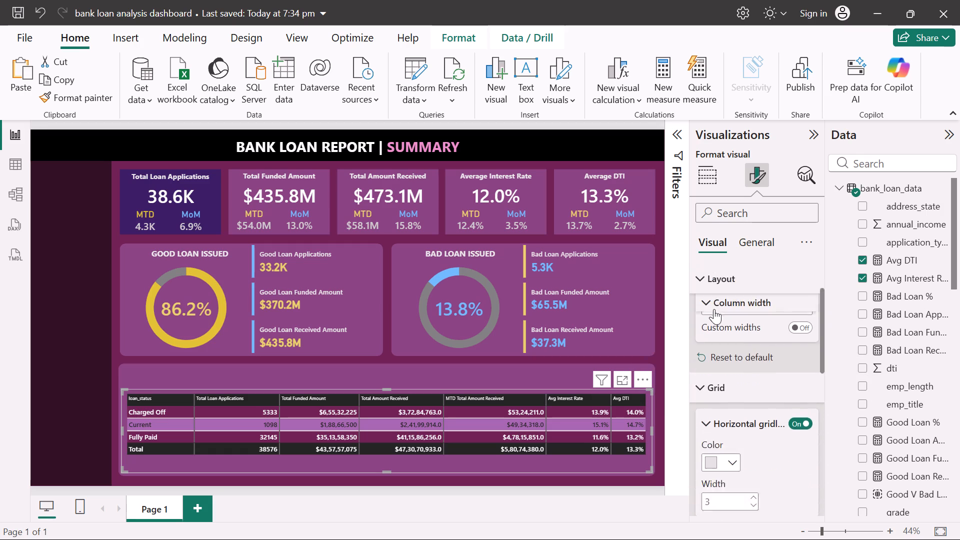
scroll(714, 309, "down", 3)
scroll(714, 309, "up", 2)
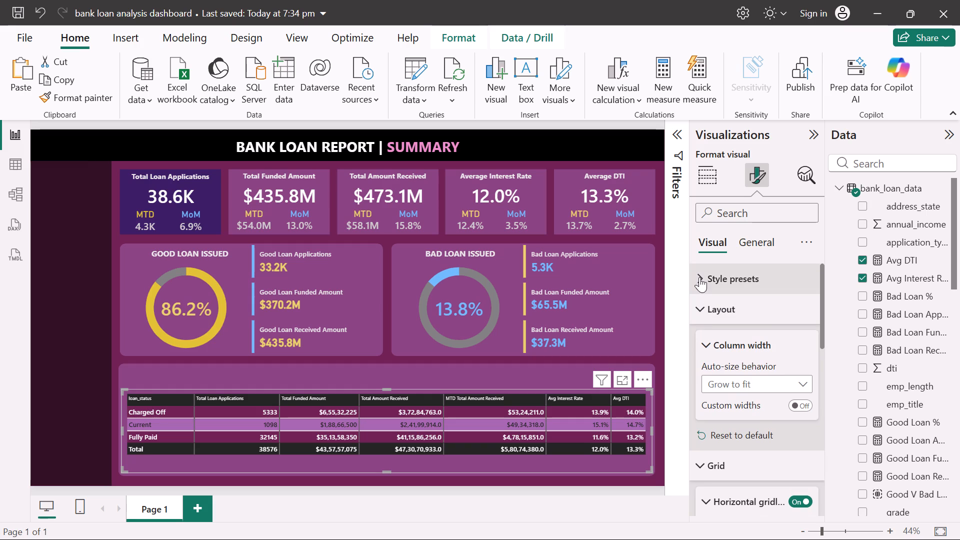
left_click(699, 277)
scroll(736, 391, "down", 4)
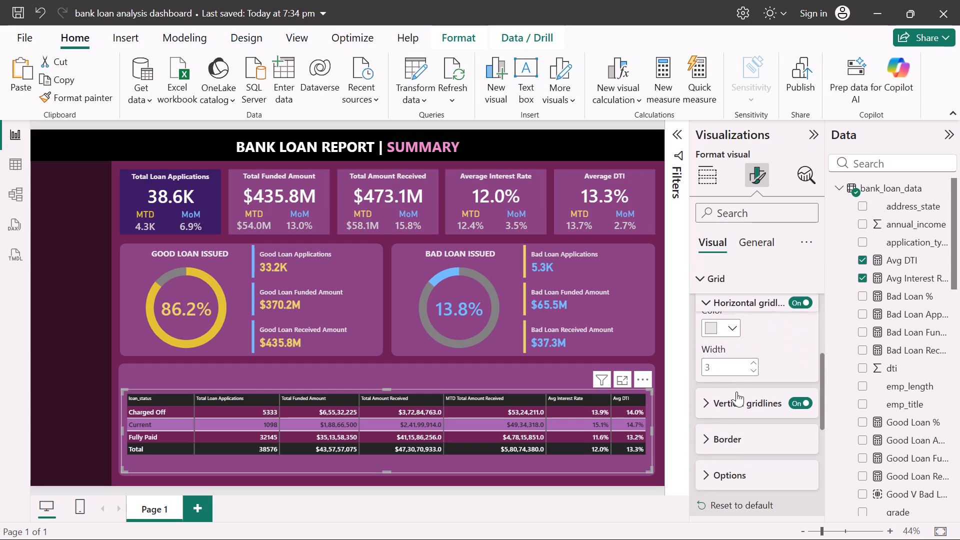
scroll(736, 391, "down", 2)
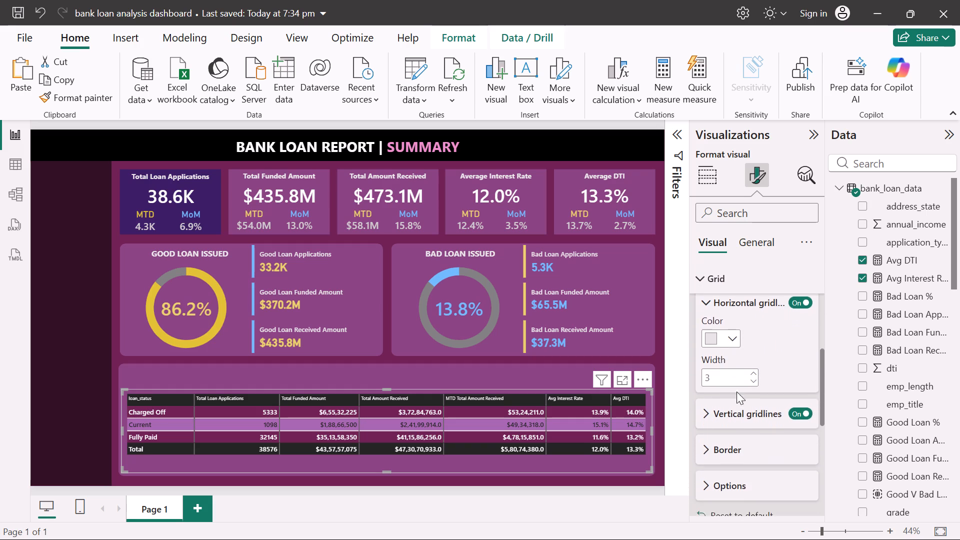
scroll(736, 391, "down", 1)
scroll(714, 471, "down", 1)
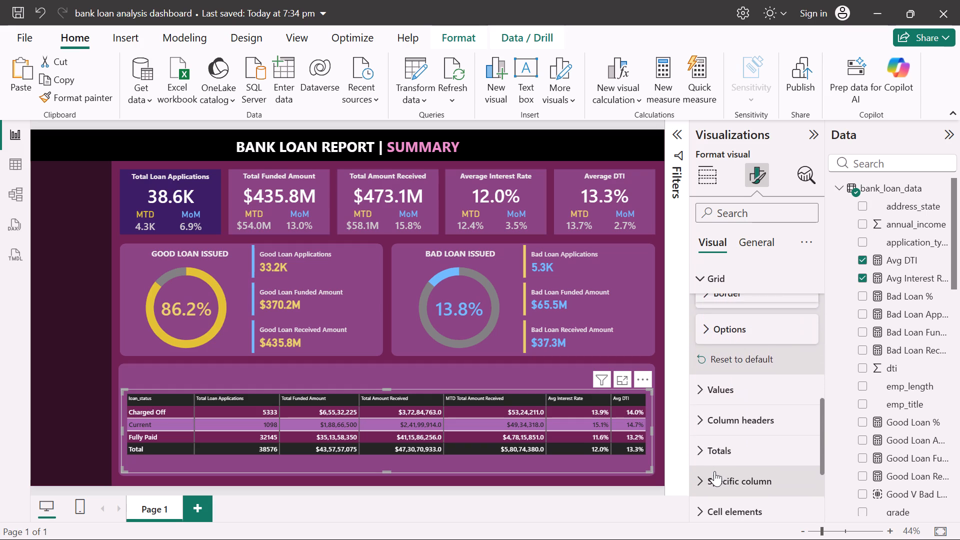
scroll(714, 471, "down", 3)
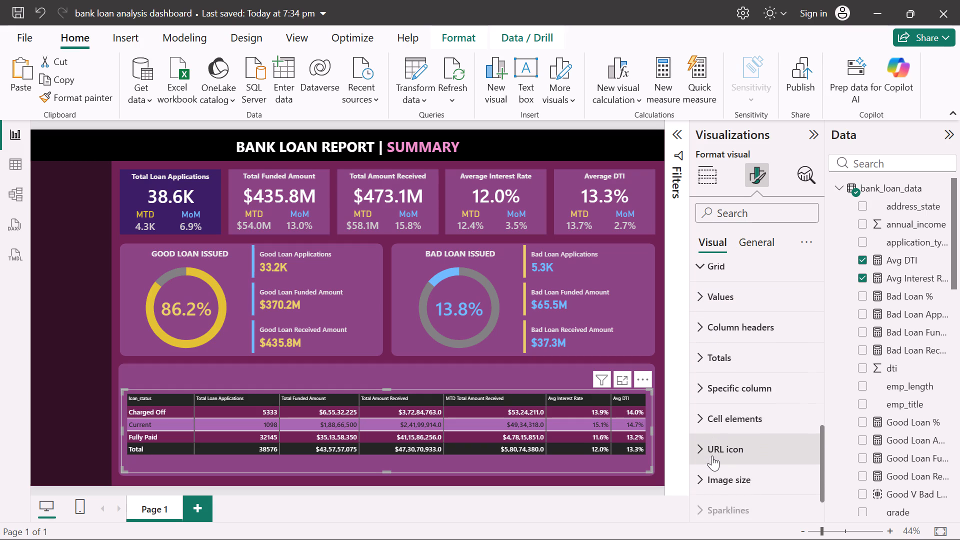
scroll(712, 455, "down", 2)
left_click(635, 464)
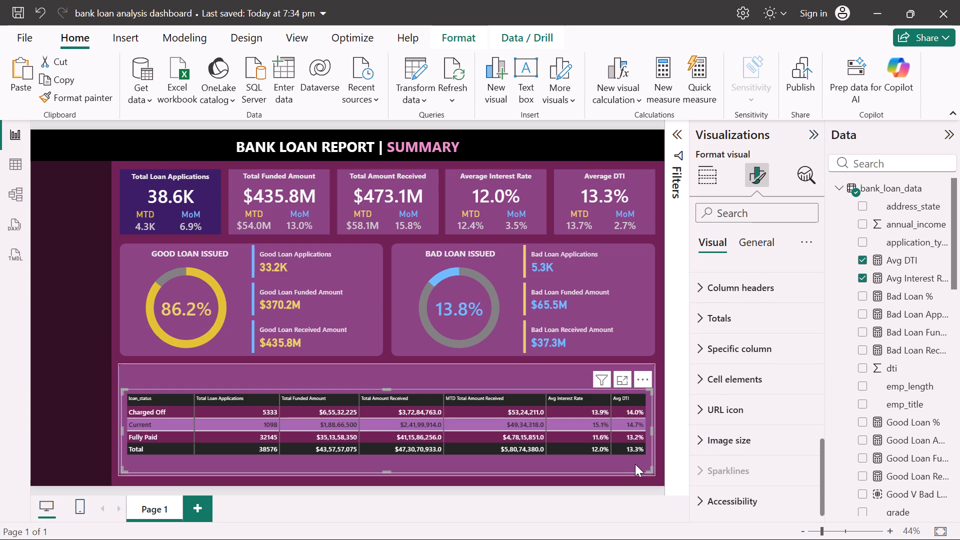
Set the alternate text colour of the loan status table's values to white.
scroll(710, 450, "down", 3)
scroll(710, 450, "up", 3)
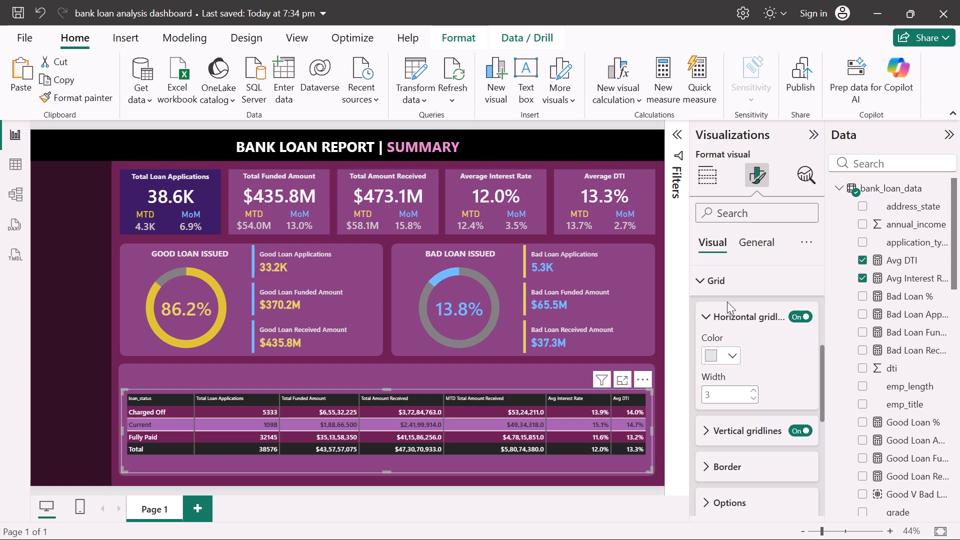
scroll(753, 454, "down", 2)
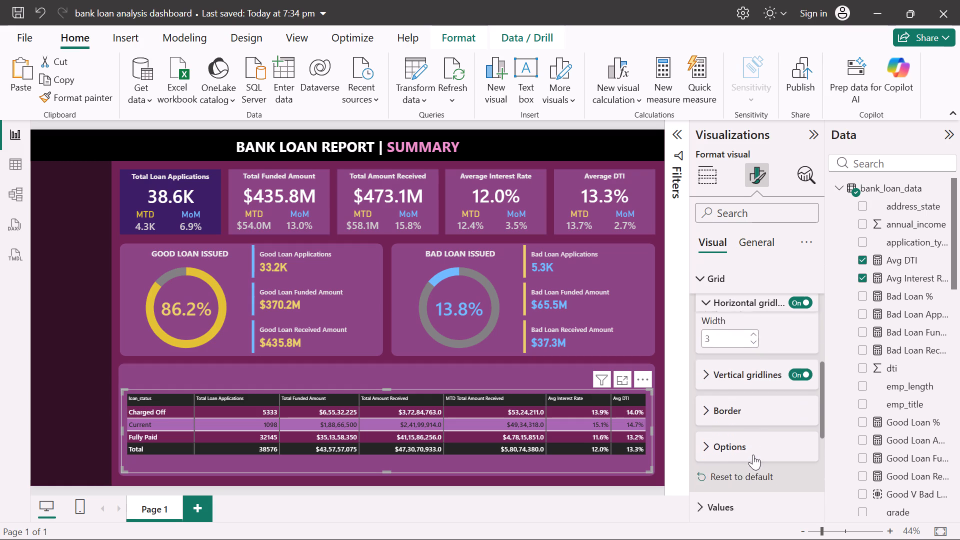
scroll(753, 454, "down", 2)
left_click(714, 362)
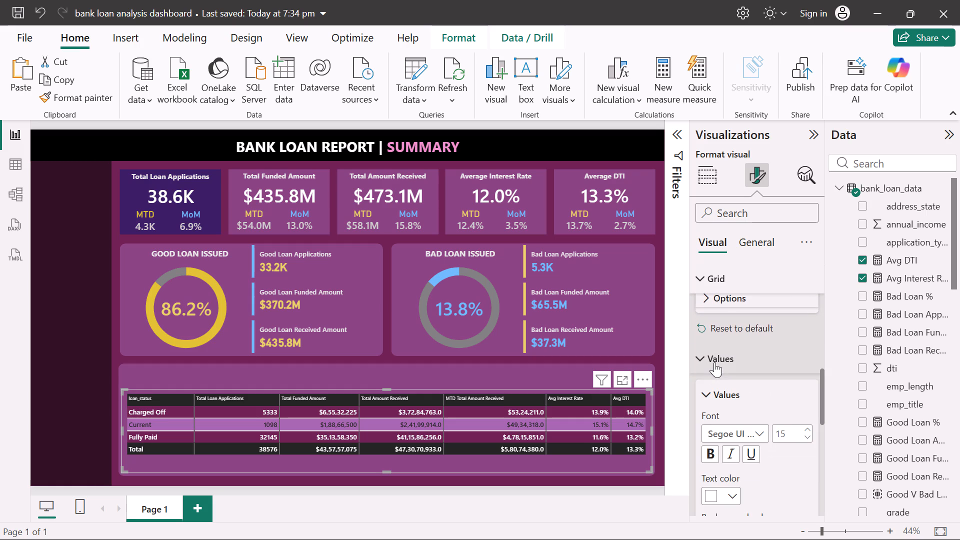
scroll(714, 362, "down", 3)
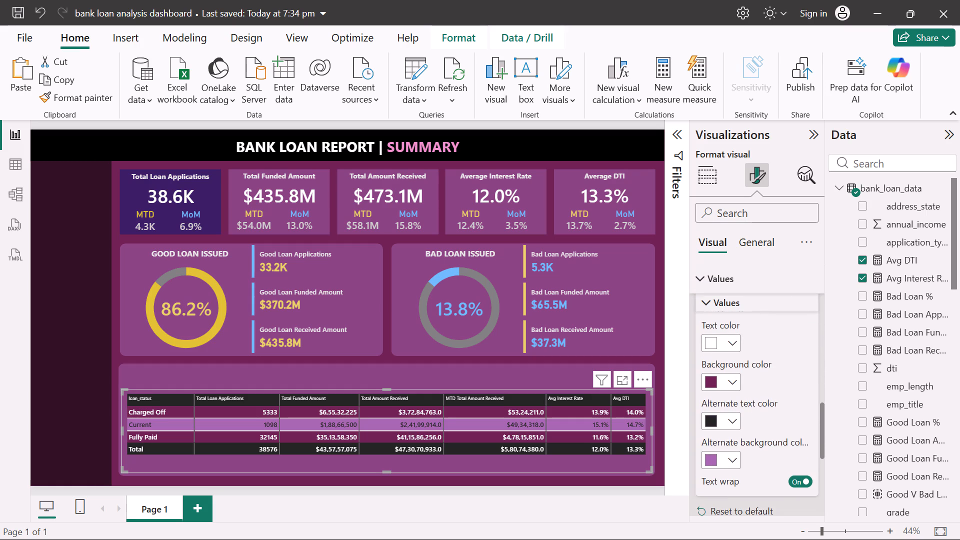
scroll(714, 362, "down", 1)
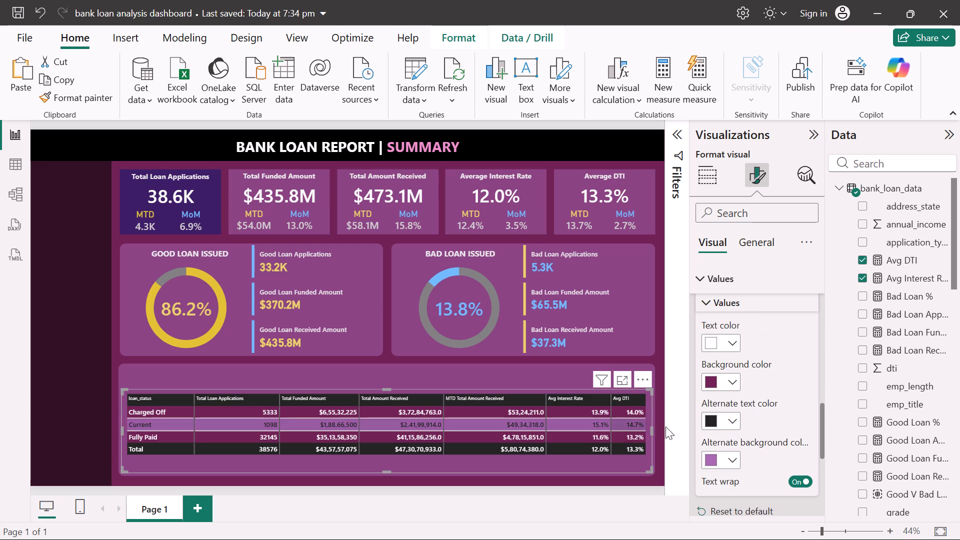
left_click(734, 420)
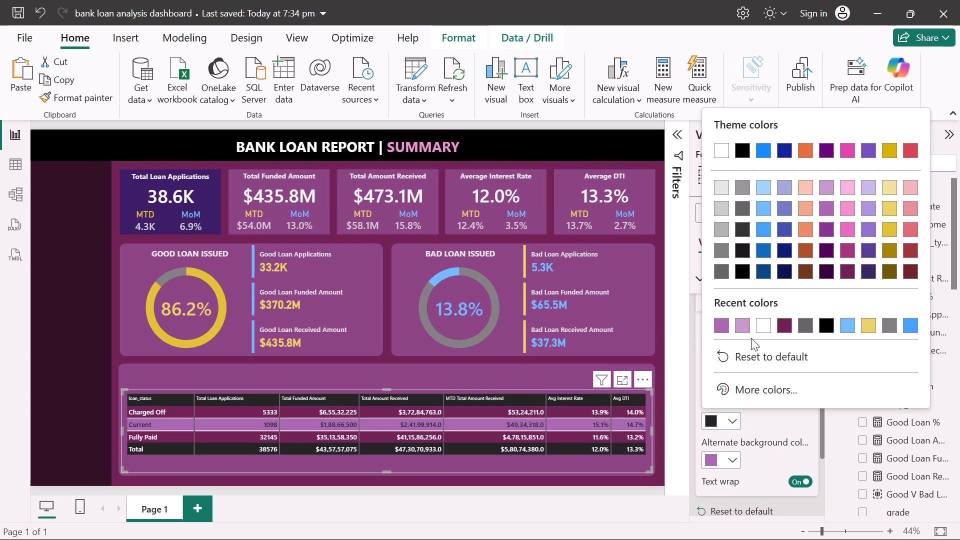
left_click(761, 323)
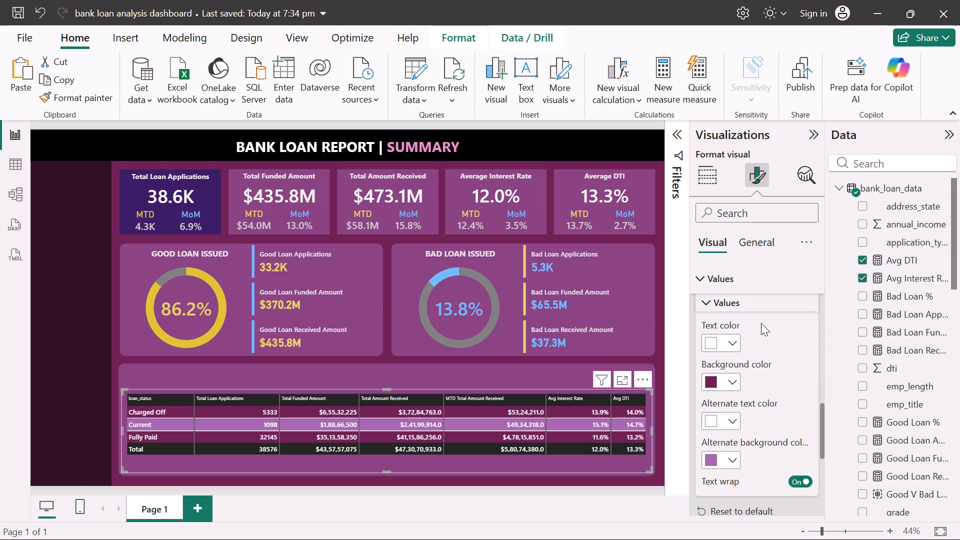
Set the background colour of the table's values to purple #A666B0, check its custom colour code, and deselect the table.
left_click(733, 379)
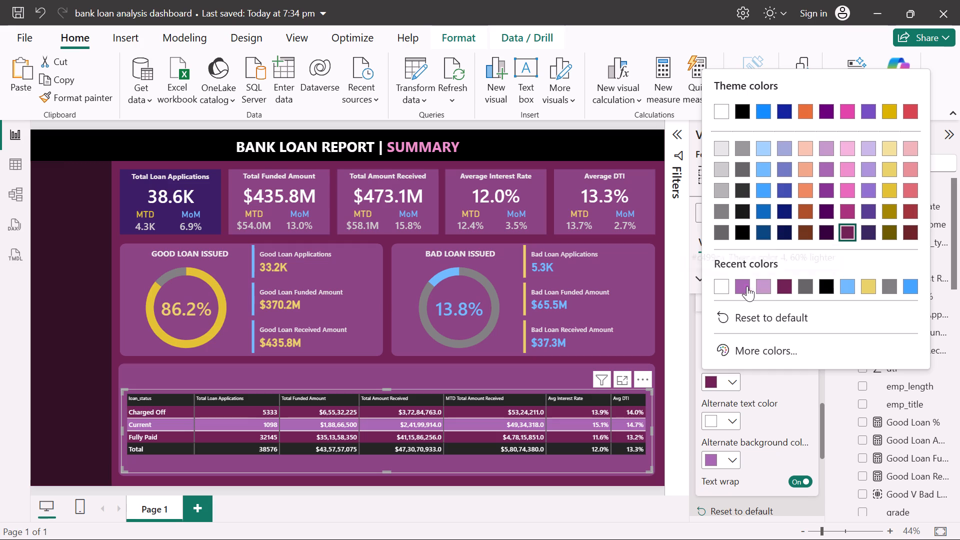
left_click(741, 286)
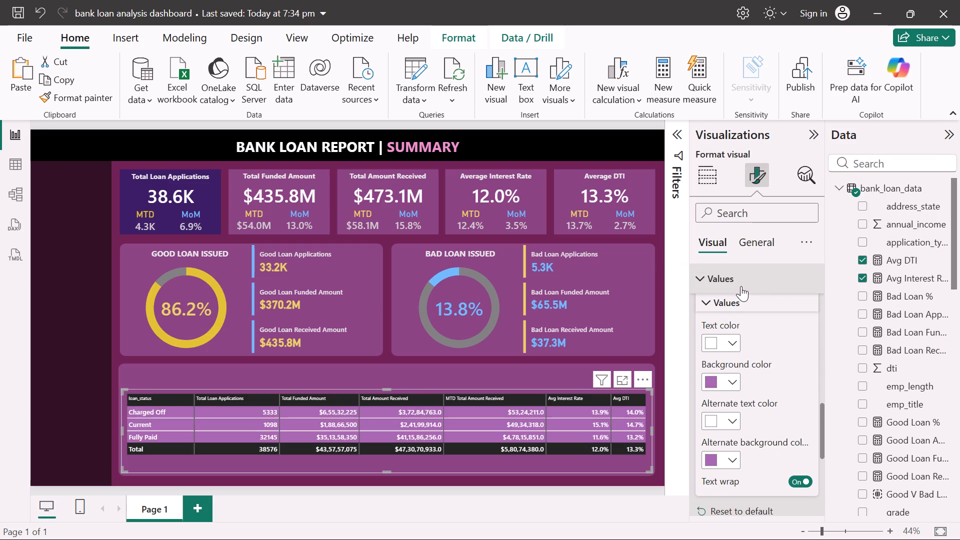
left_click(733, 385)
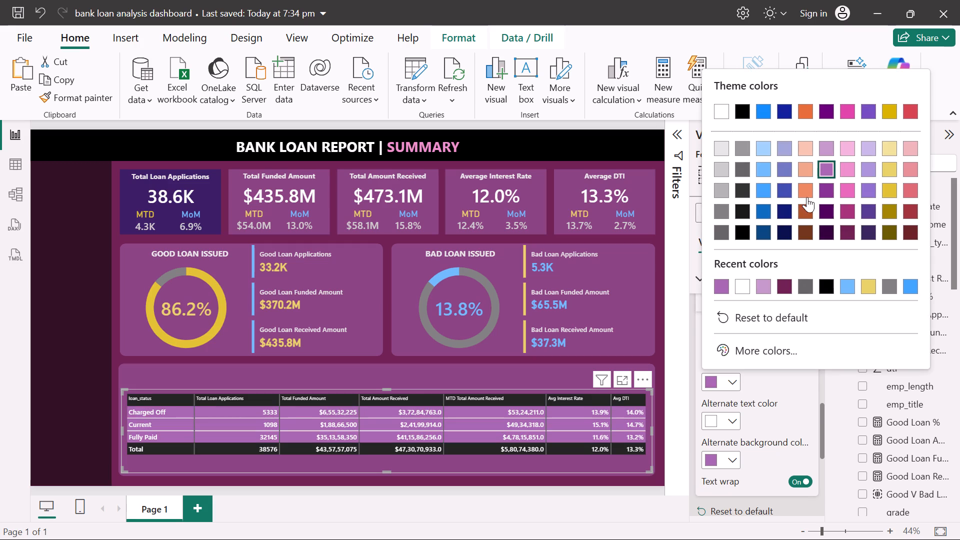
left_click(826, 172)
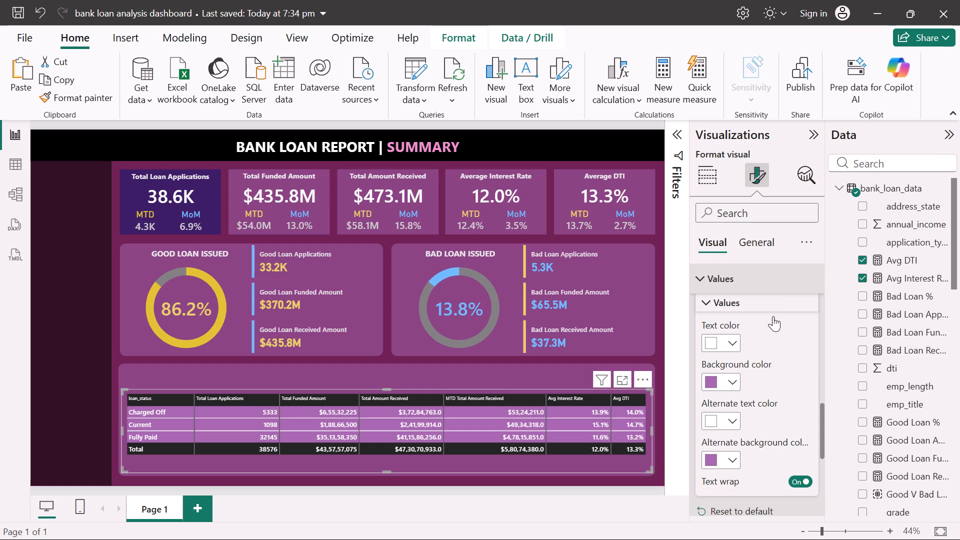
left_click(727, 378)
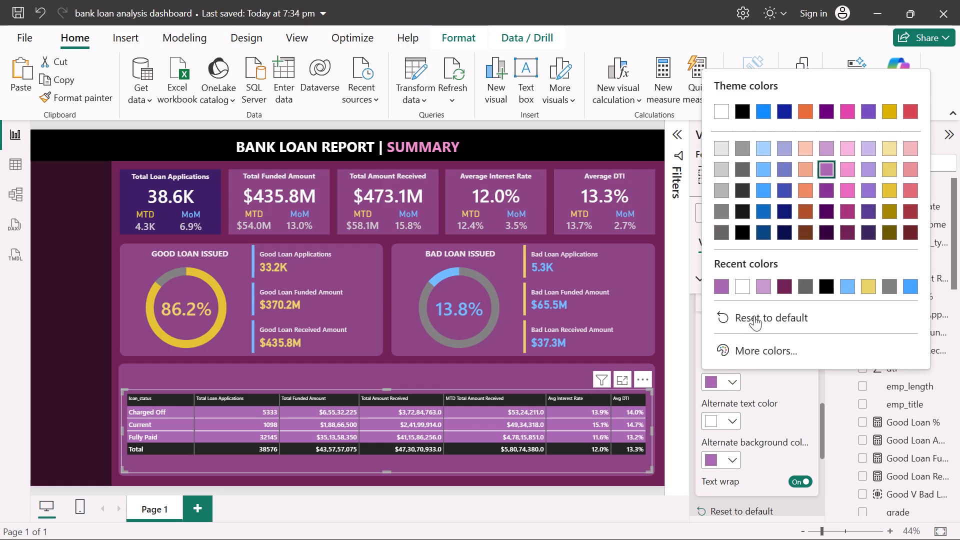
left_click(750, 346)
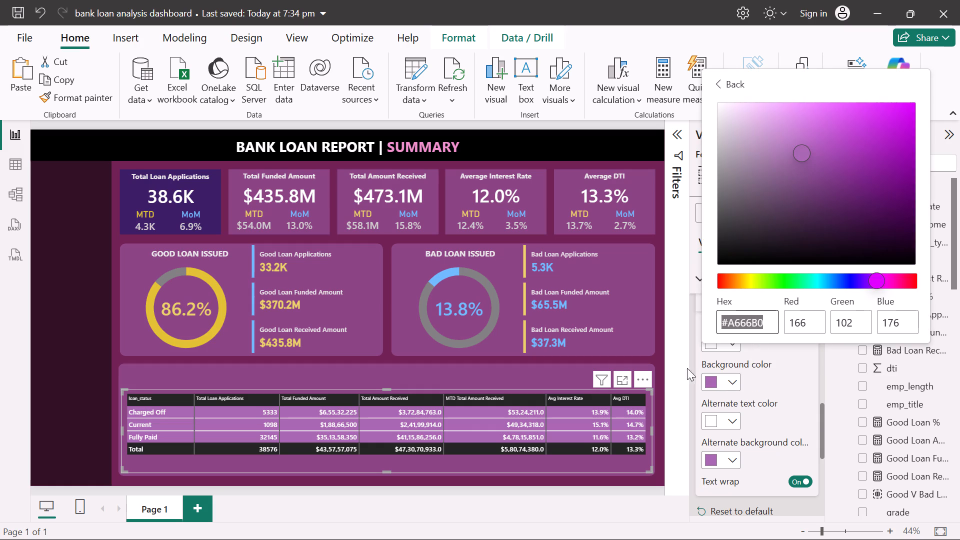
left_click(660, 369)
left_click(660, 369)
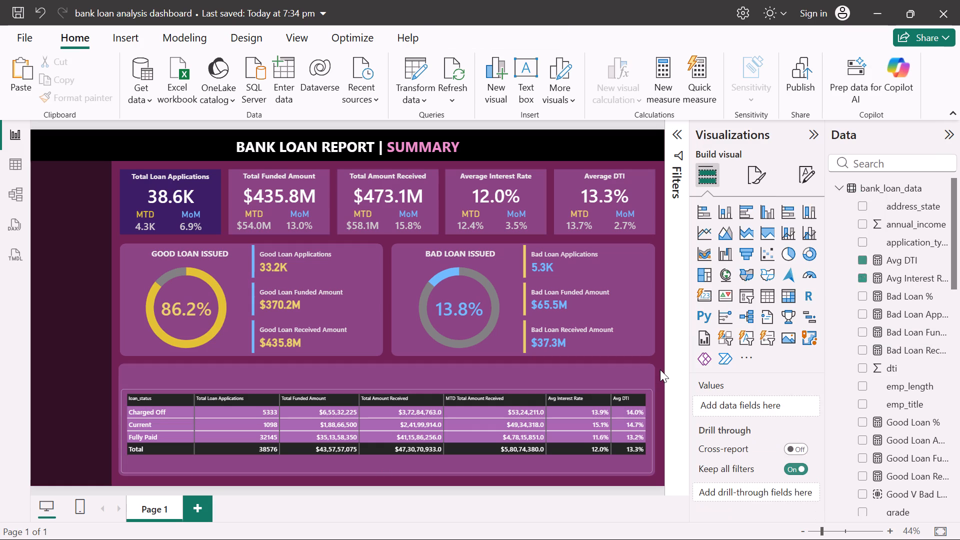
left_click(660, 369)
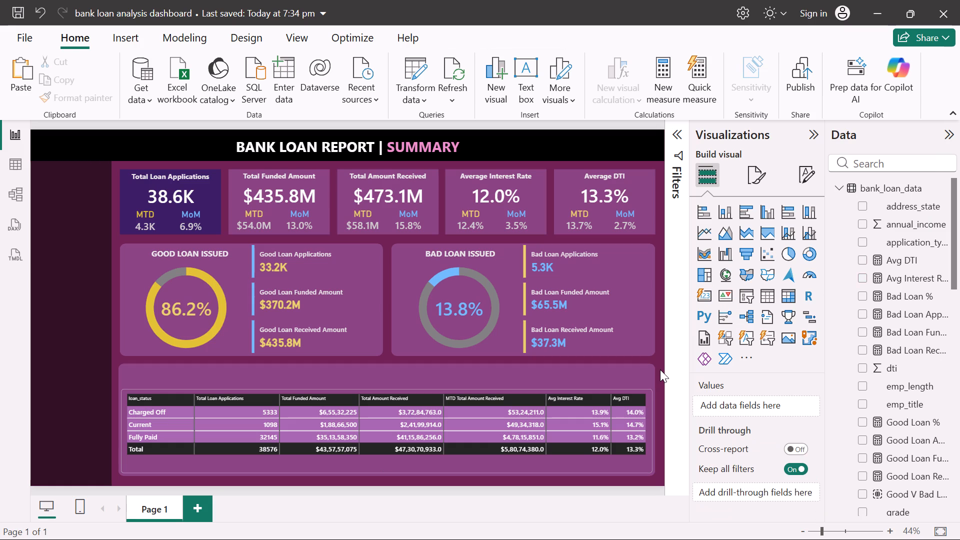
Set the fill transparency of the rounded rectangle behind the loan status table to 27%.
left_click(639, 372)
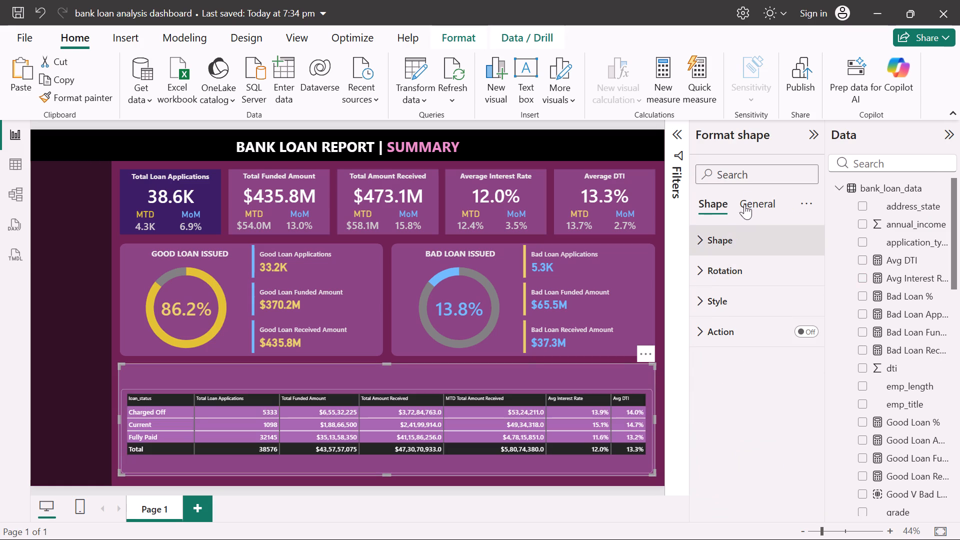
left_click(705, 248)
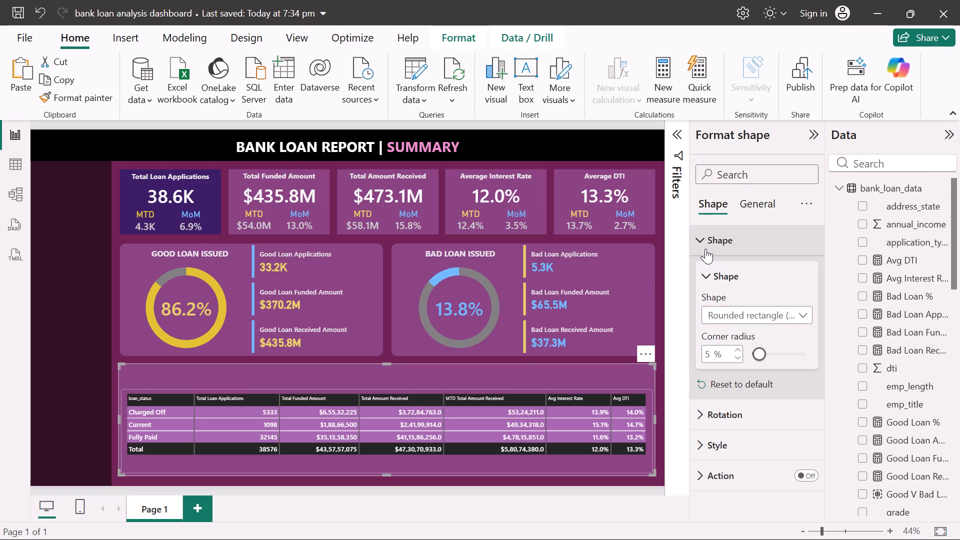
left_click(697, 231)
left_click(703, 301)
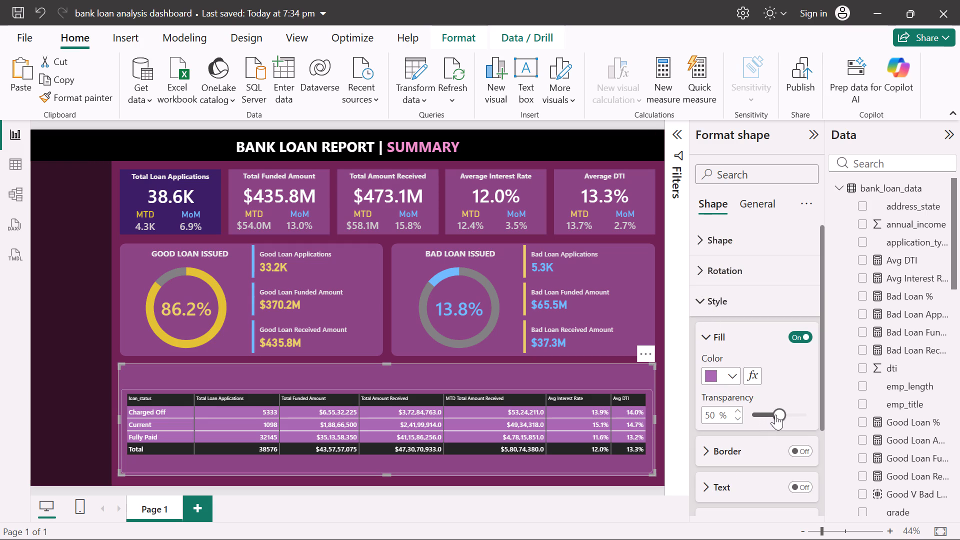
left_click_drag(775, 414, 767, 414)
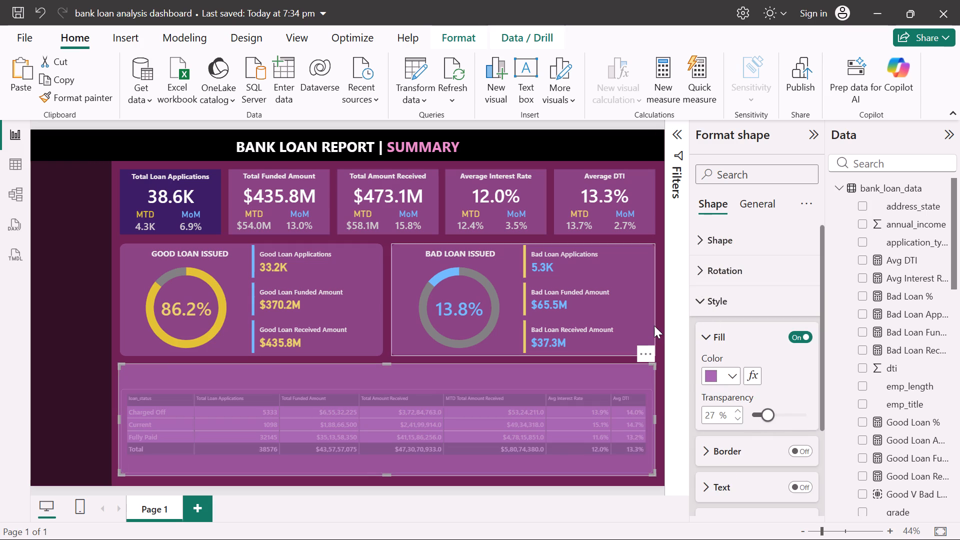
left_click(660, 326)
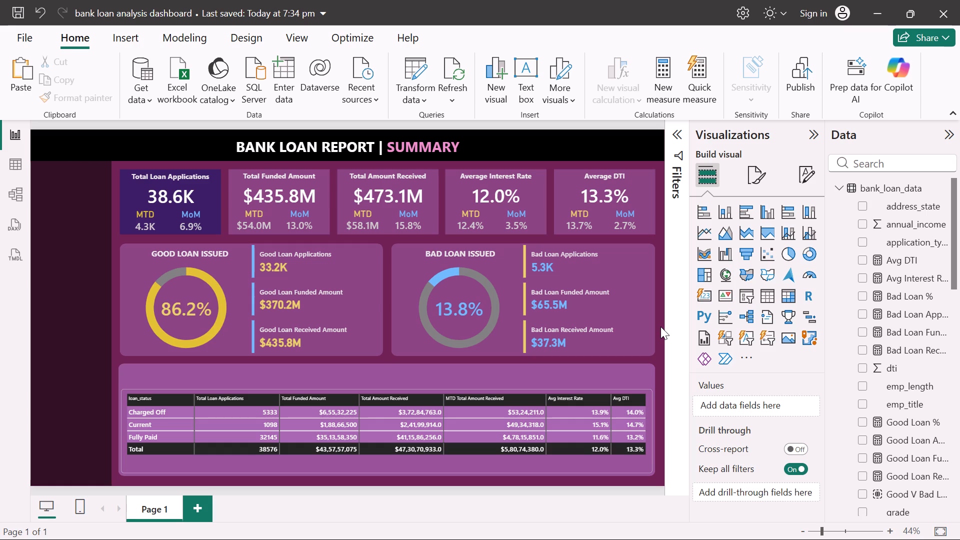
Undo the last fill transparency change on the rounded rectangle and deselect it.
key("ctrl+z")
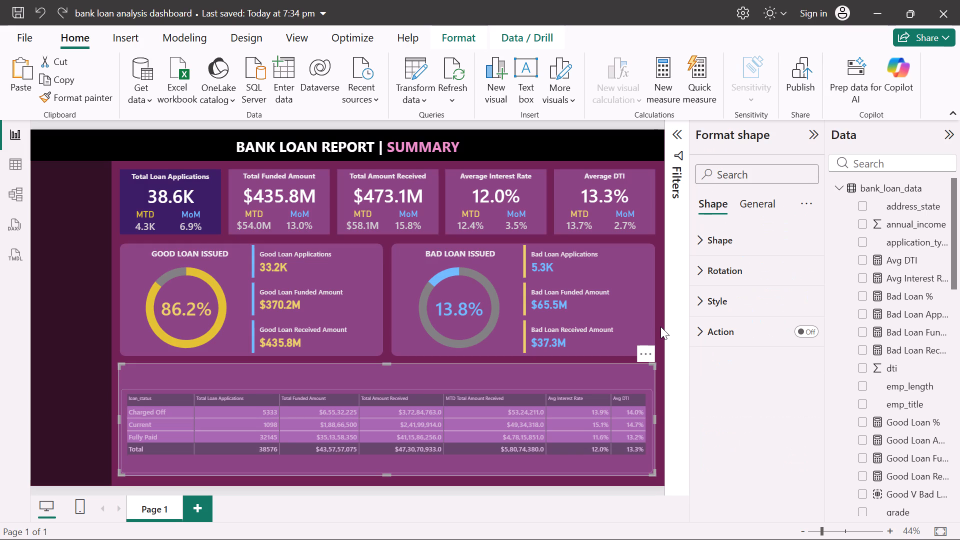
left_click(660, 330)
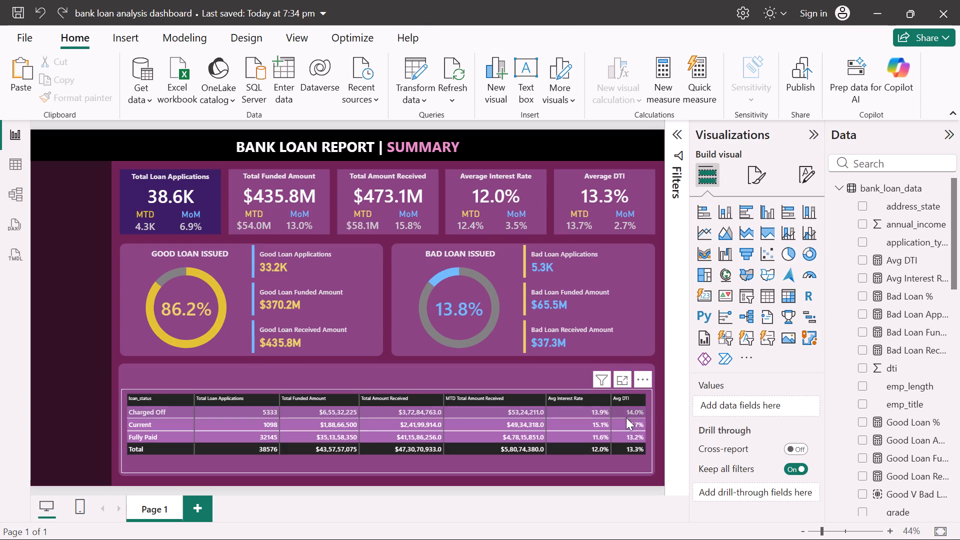
Set the background colour of the loan status table's values to the custom muted purple #7F4774.
left_click(226, 460)
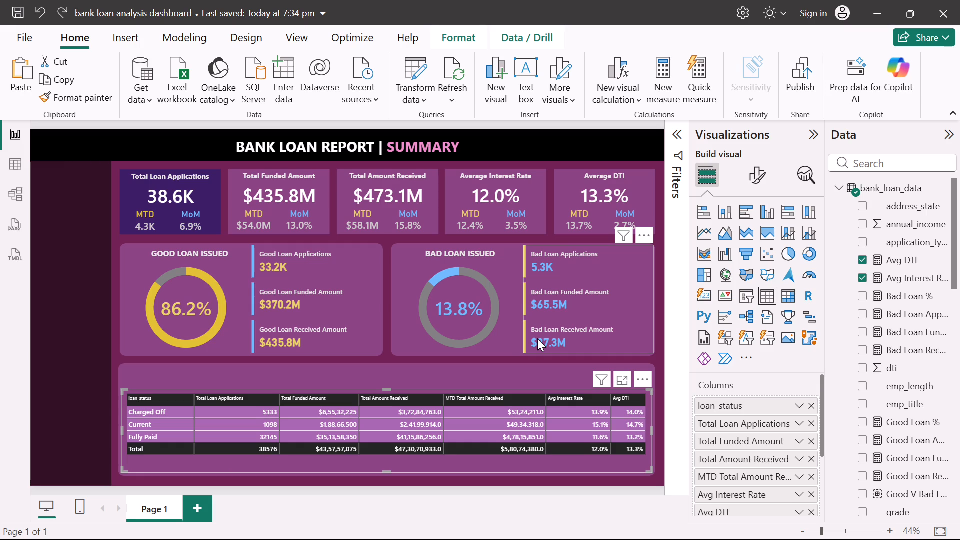
left_click(763, 178)
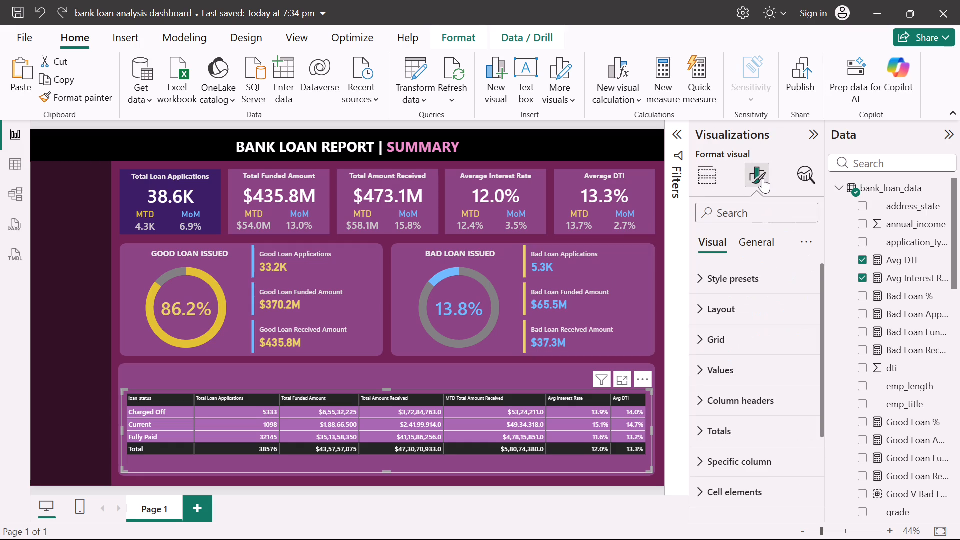
left_click(702, 365)
scroll(702, 365, "down", 1)
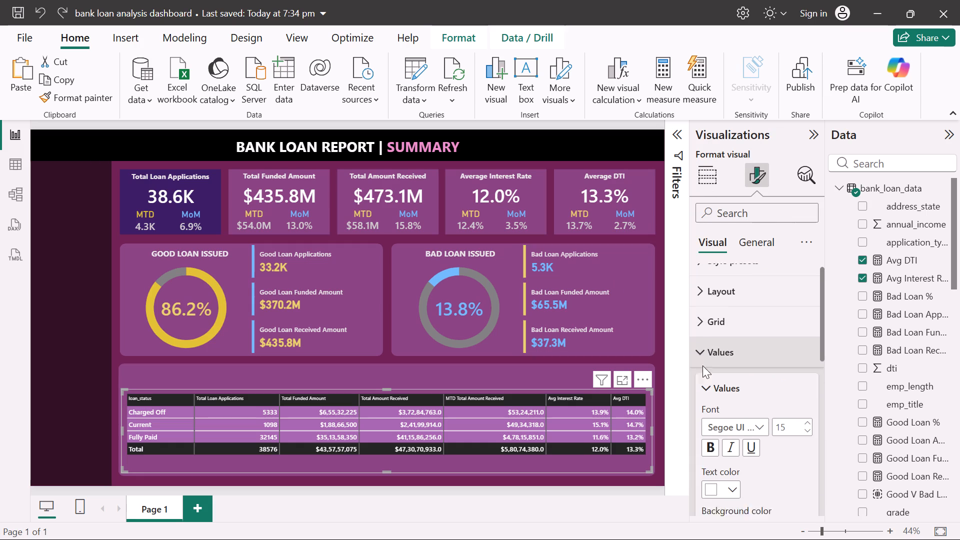
scroll(702, 365, "down", 3)
left_click(728, 379)
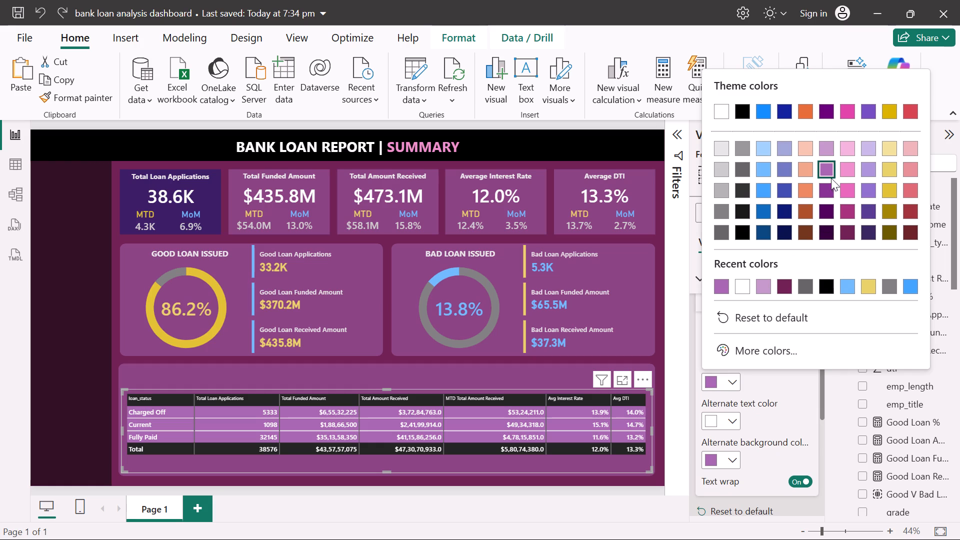
left_click(735, 349)
left_click(803, 154)
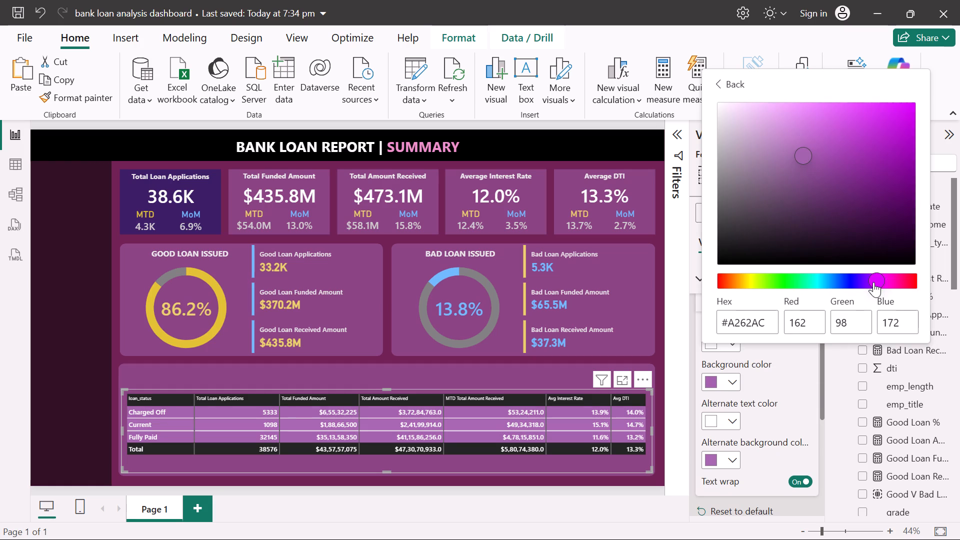
left_click_drag(873, 282, 916, 282)
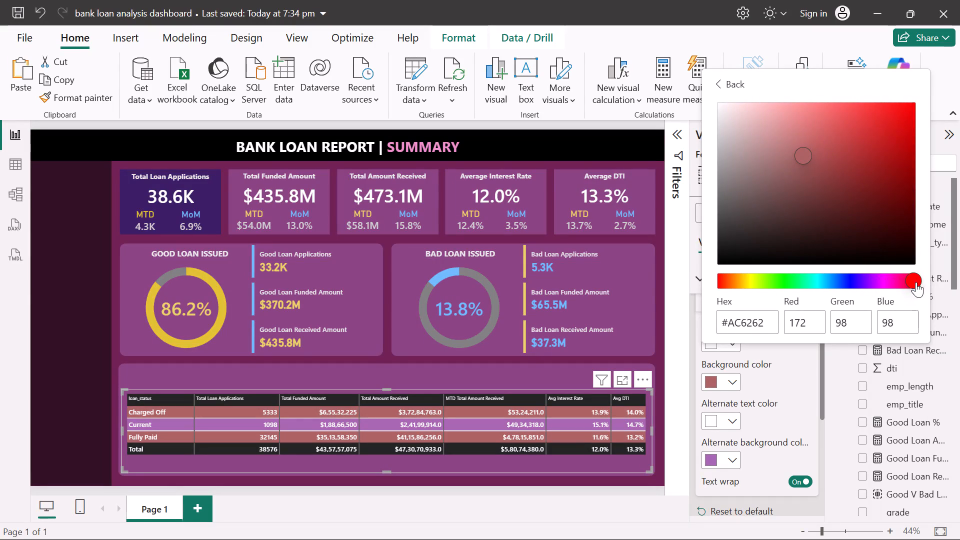
left_click_drag(916, 282, 878, 282)
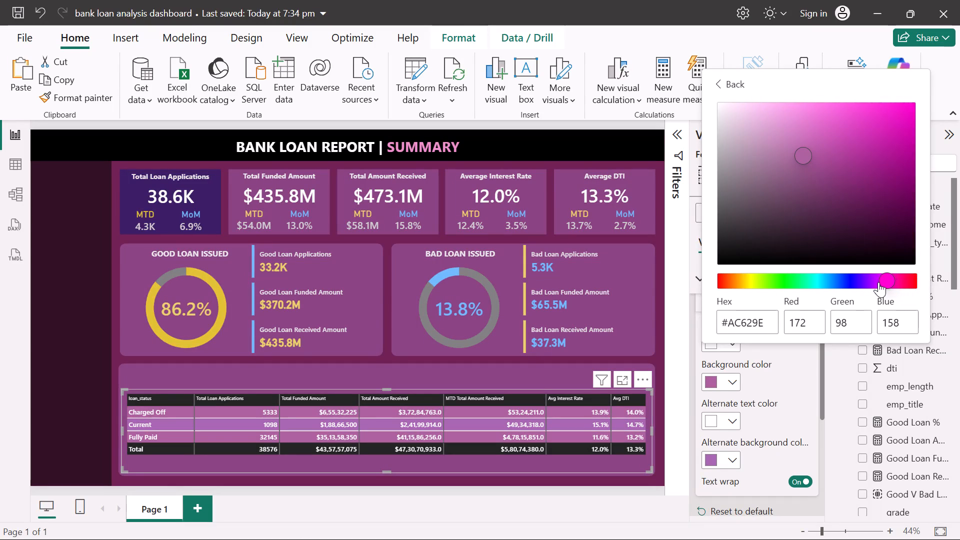
left_click_drag(806, 156, 806, 147)
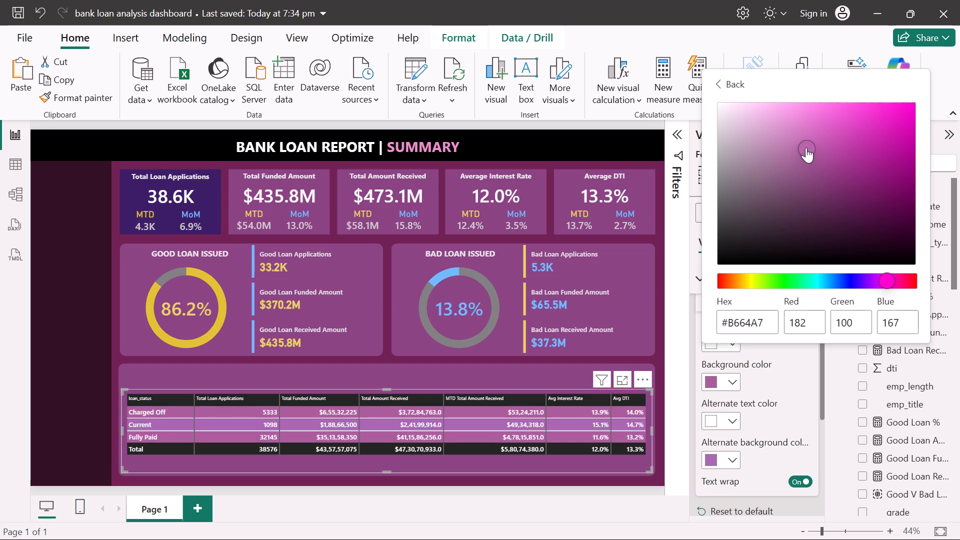
left_click_drag(806, 147, 805, 149)
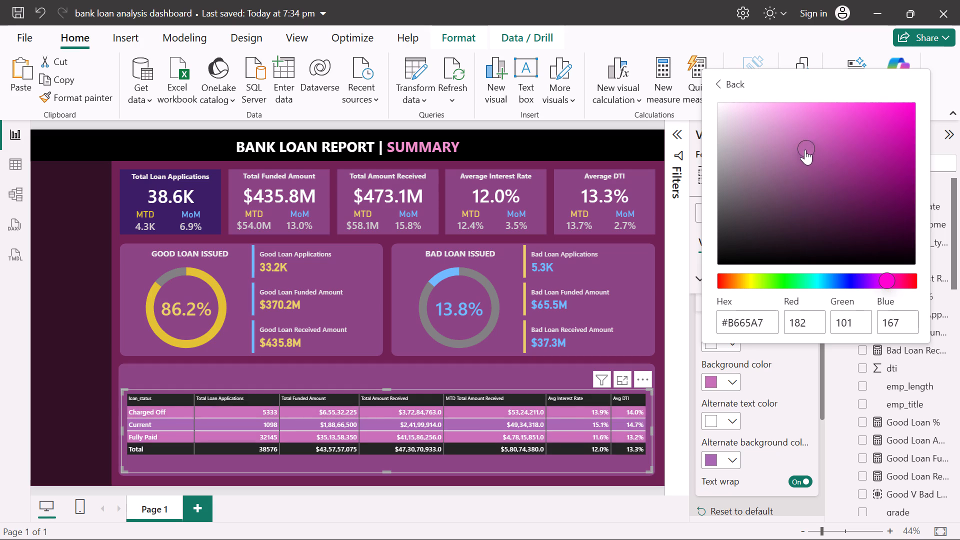
left_click_drag(805, 149, 810, 189)
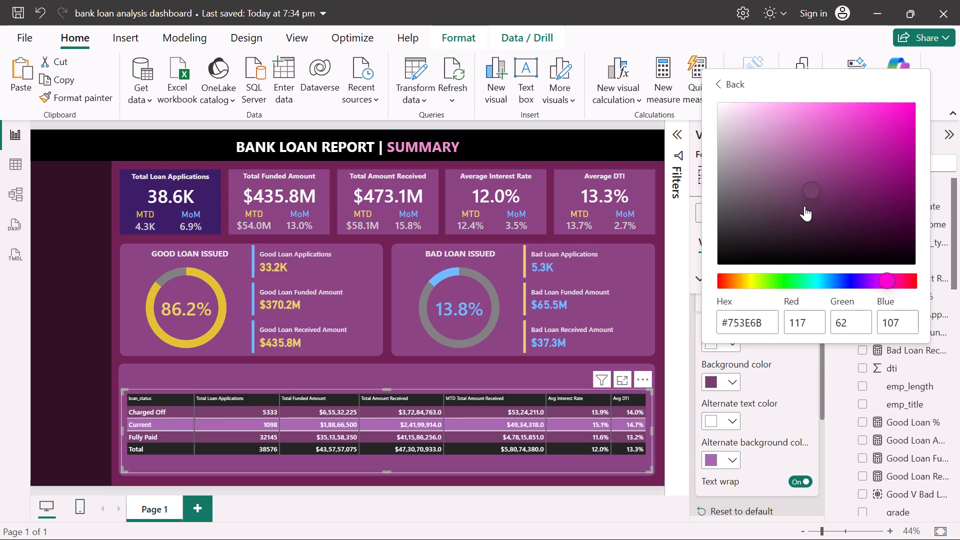
left_click_drag(805, 194, 805, 186)
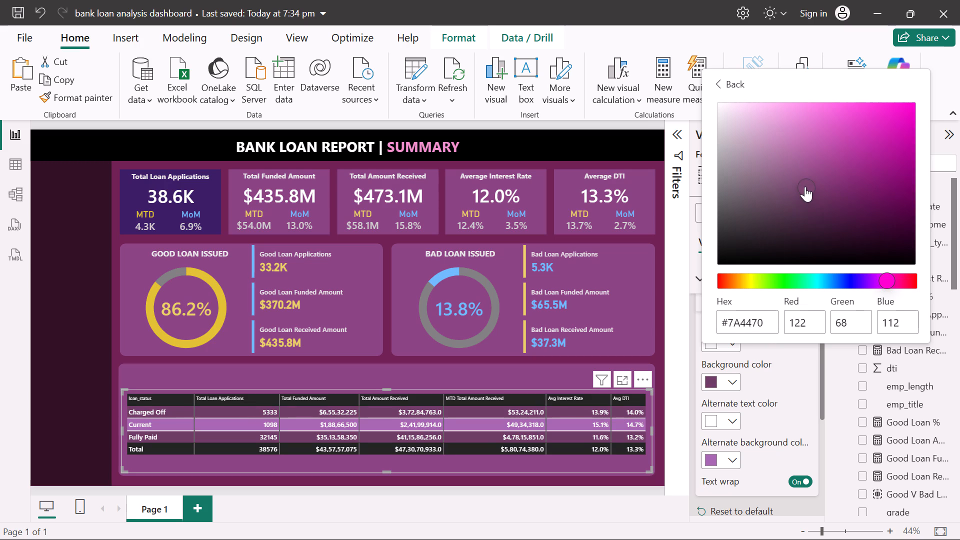
left_click_drag(805, 186, 803, 183)
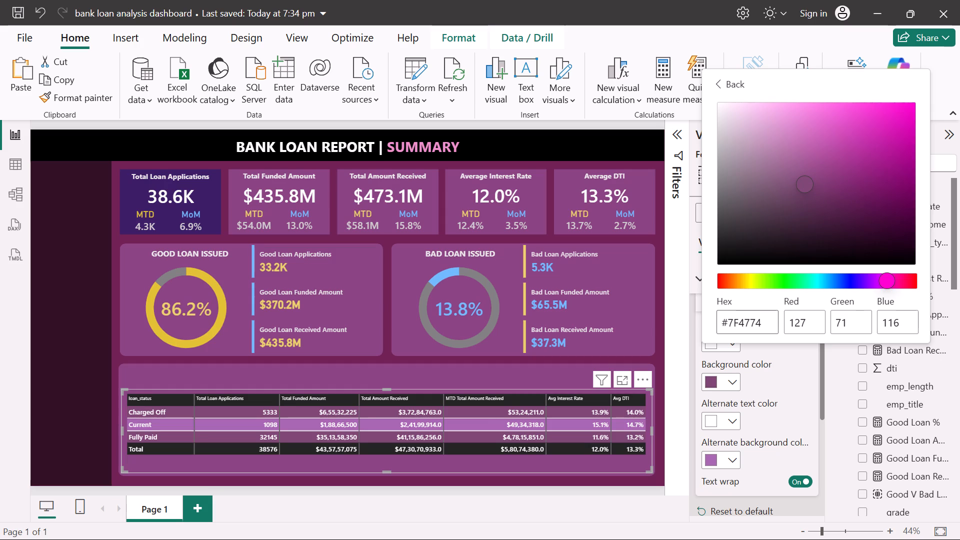
Copy the hex code #7F4774 and apply that muted purple as the table values' alternate background colour, finishing with the table deselected.
left_click_drag(763, 322, 720, 319)
key("ctrl+c")
left_click(729, 461)
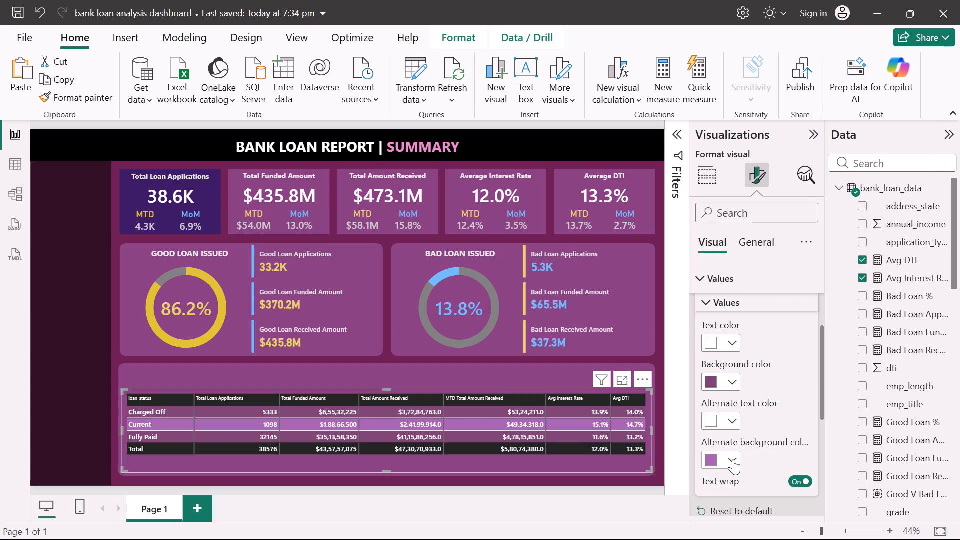
left_click(733, 459)
left_click(722, 368)
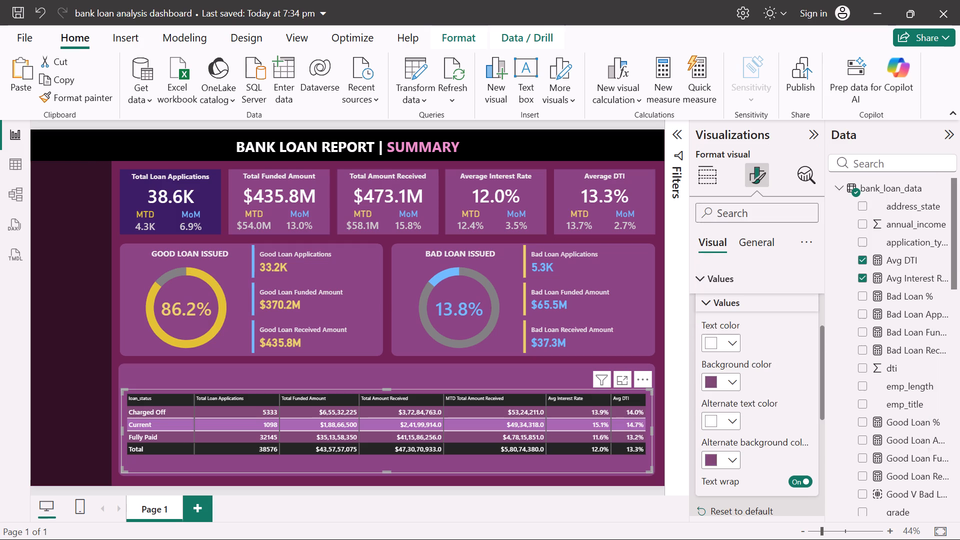
left_click(40, 337)
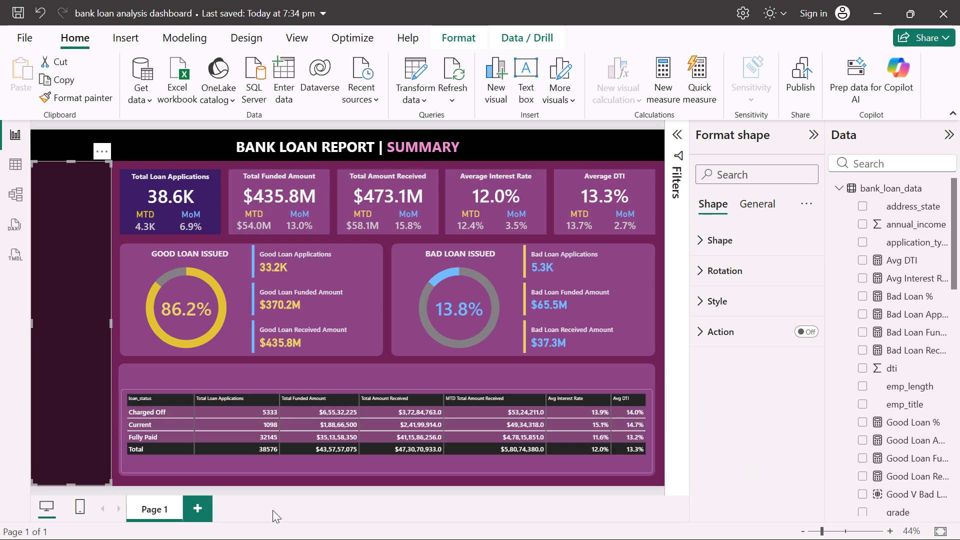
Centre-align the column header text of the loan status table.
left_click(331, 458)
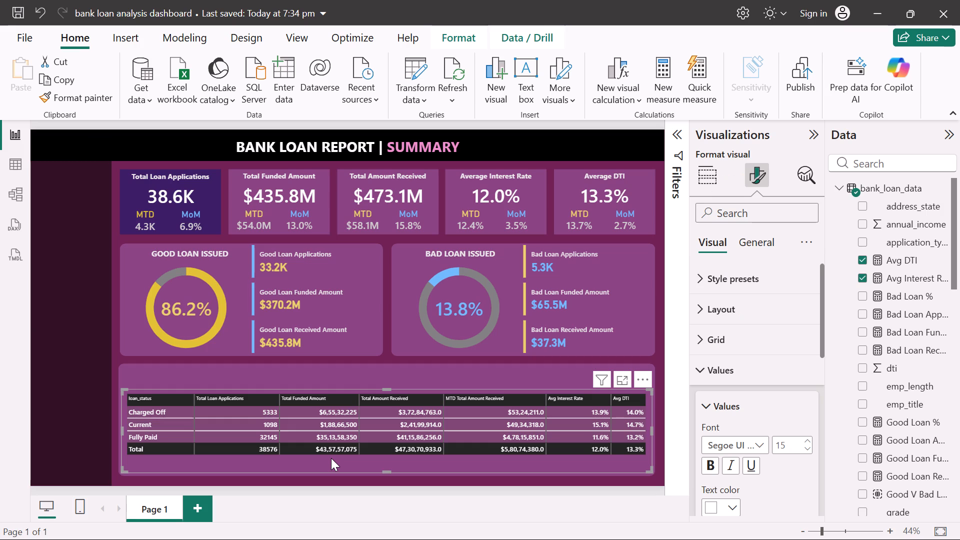
scroll(724, 447, "down", 1)
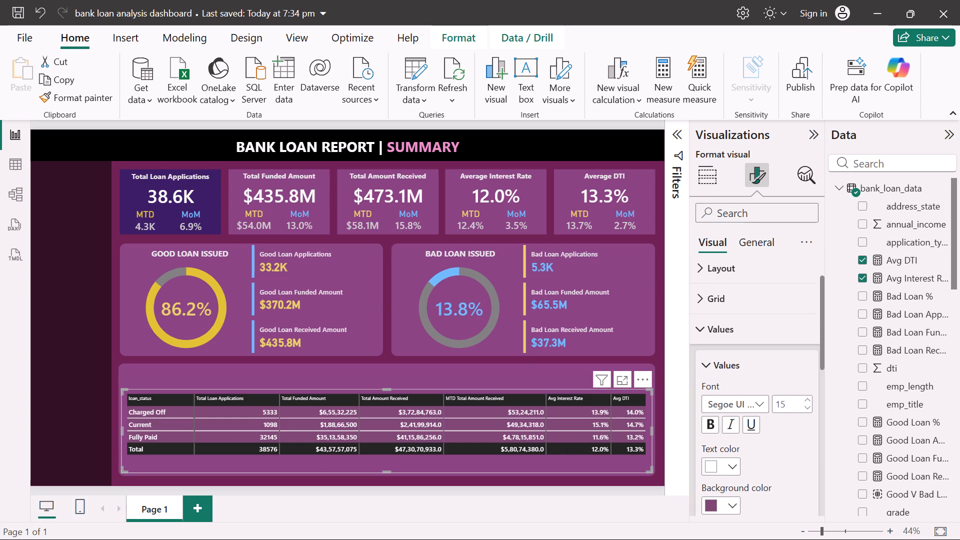
scroll(724, 447, "down", 1)
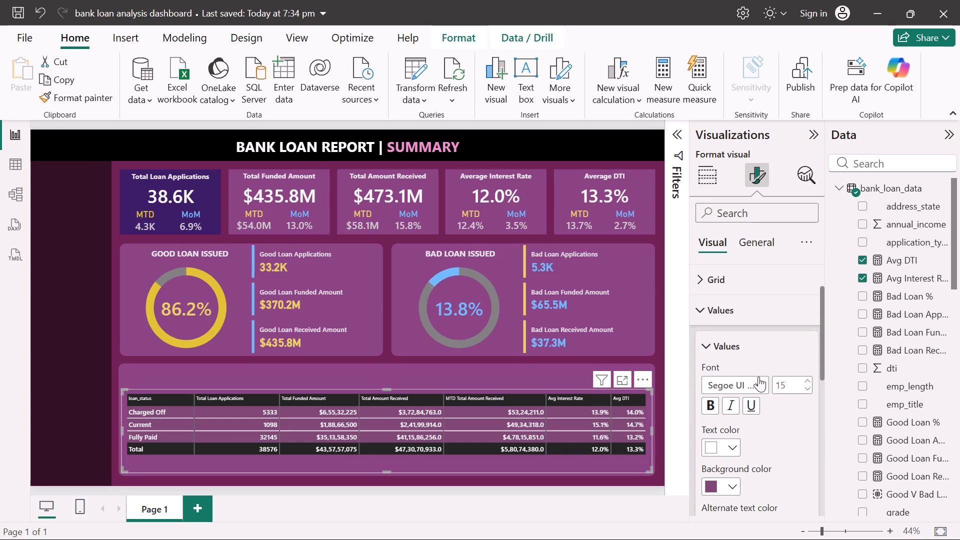
left_click(755, 377)
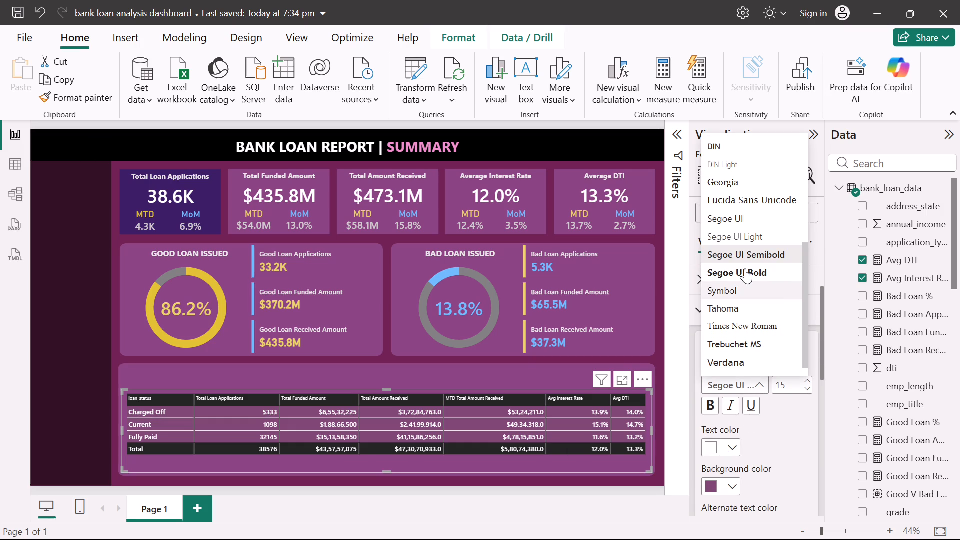
left_click(773, 454)
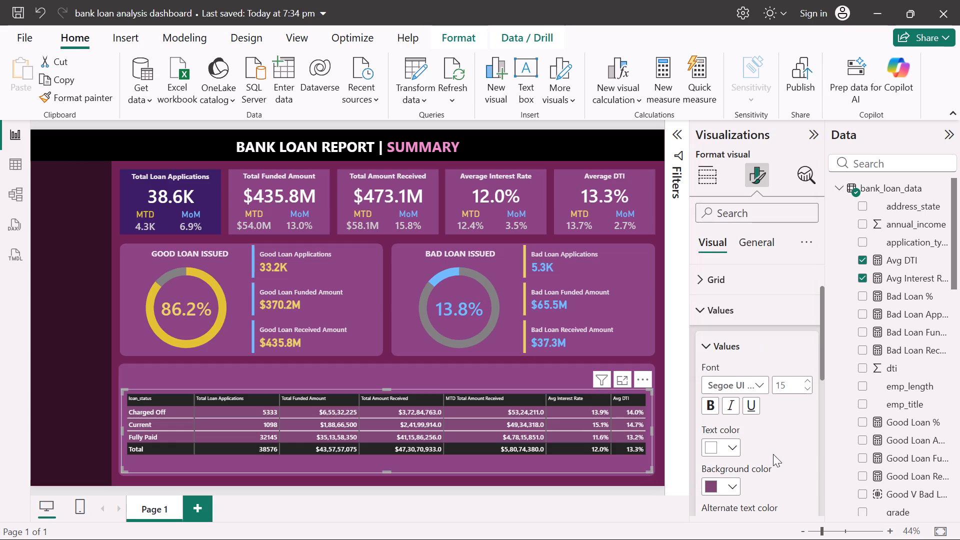
scroll(751, 439, "down", 3)
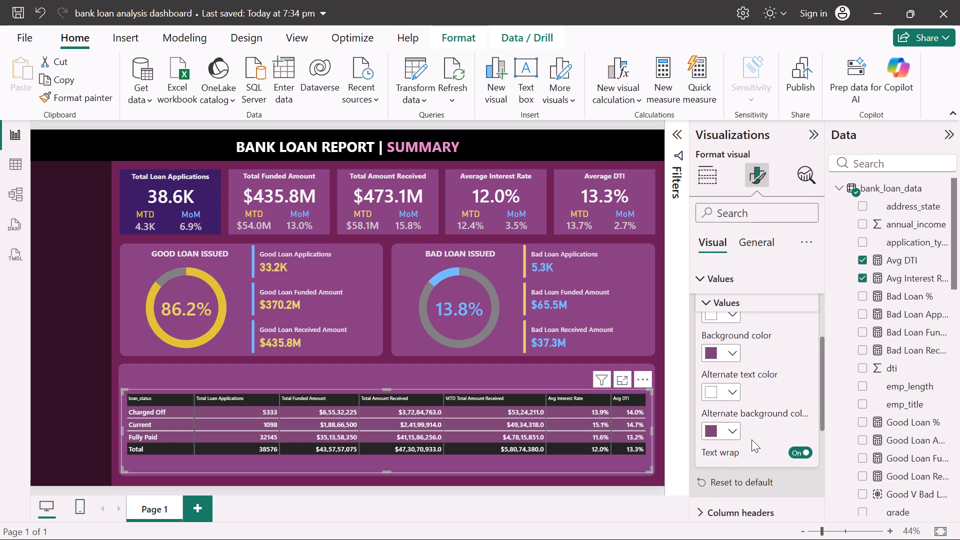
scroll(751, 439, "down", 1)
left_click(699, 456)
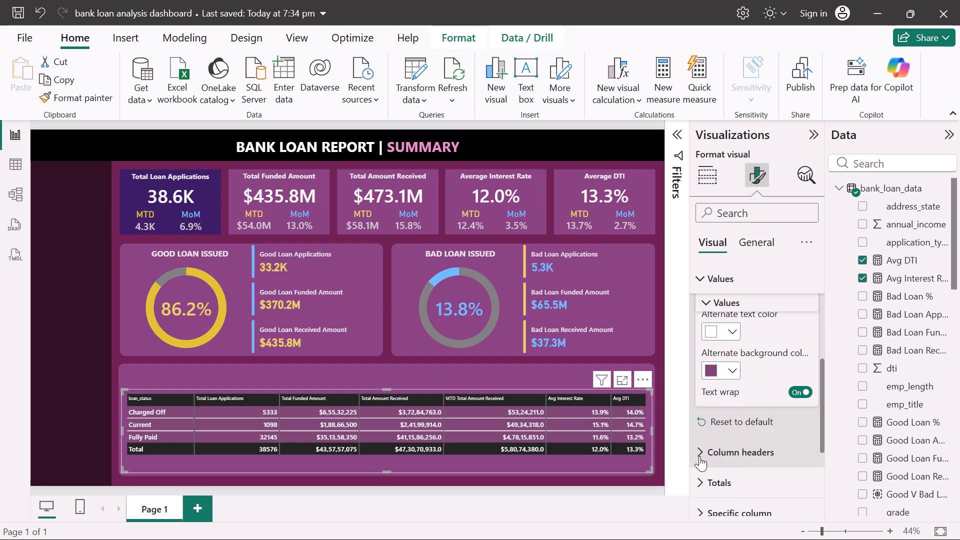
scroll(699, 456, "down", 2)
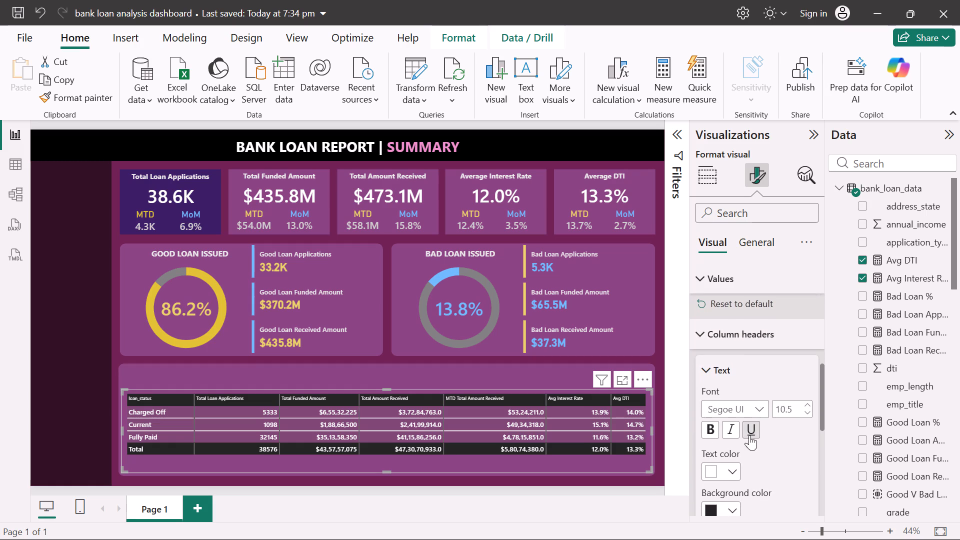
scroll(749, 437, "down", 2)
left_click(730, 446)
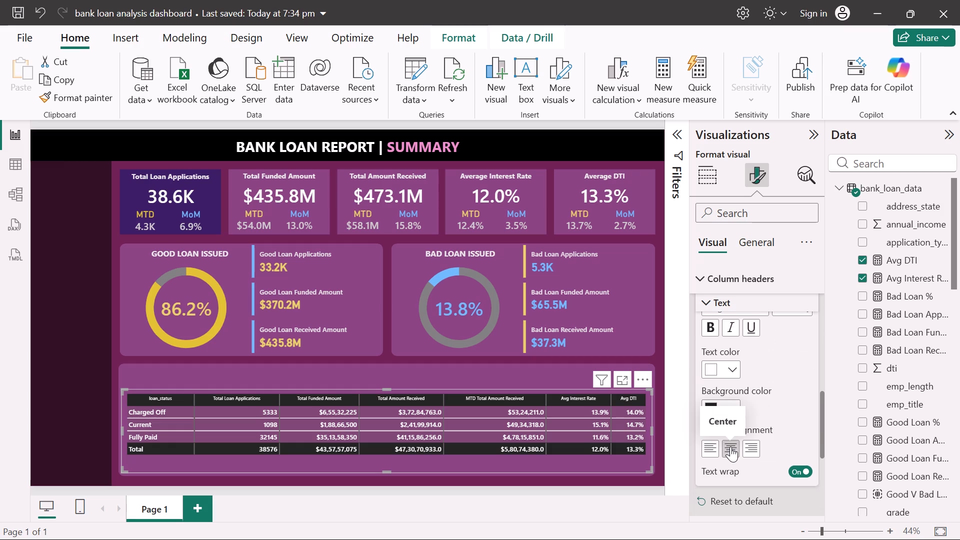
Increase the font size of the loan status table's column headers to 13.
scroll(780, 326, "up", 1)
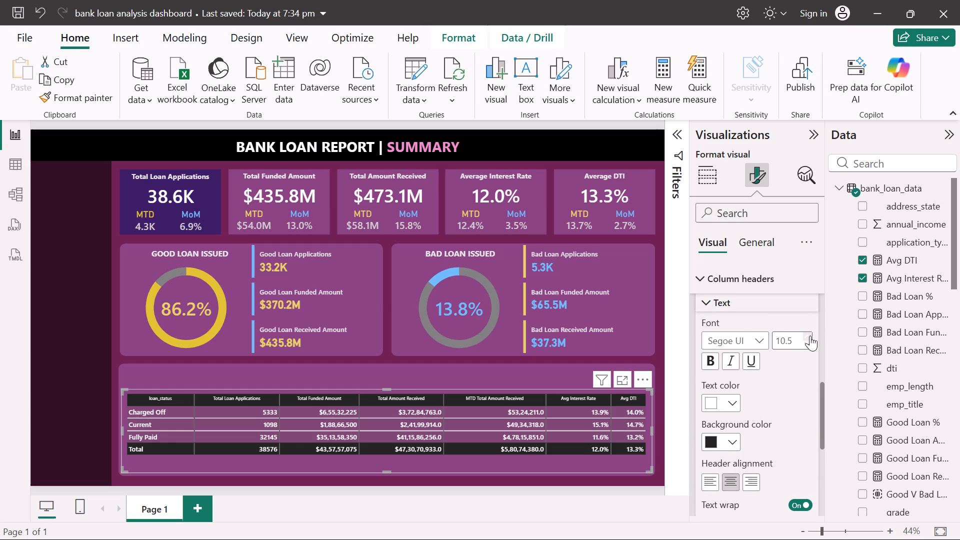
double_click(810, 335)
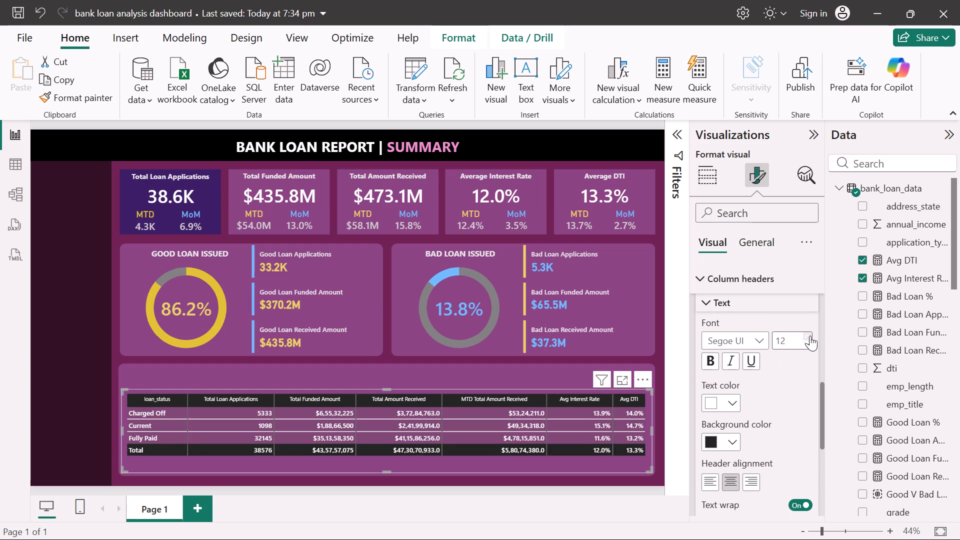
left_click(810, 335)
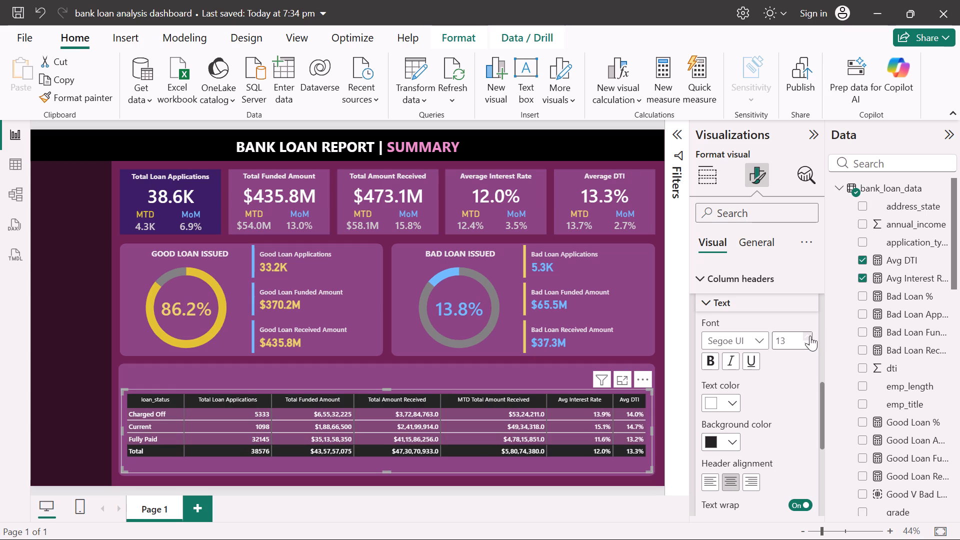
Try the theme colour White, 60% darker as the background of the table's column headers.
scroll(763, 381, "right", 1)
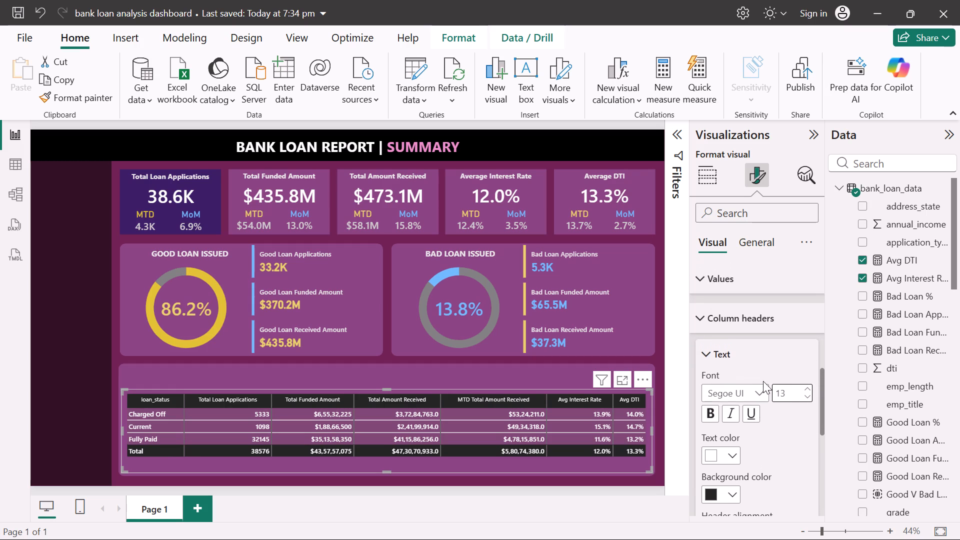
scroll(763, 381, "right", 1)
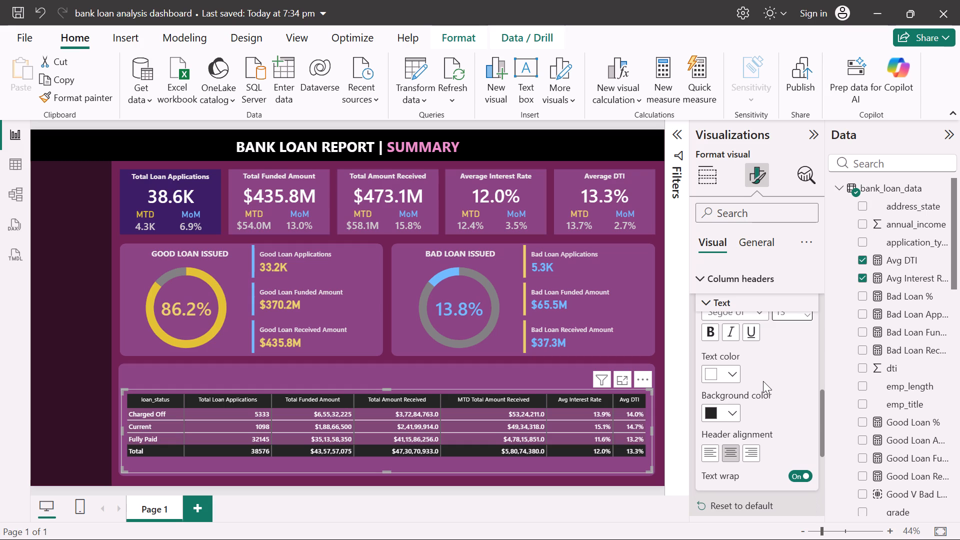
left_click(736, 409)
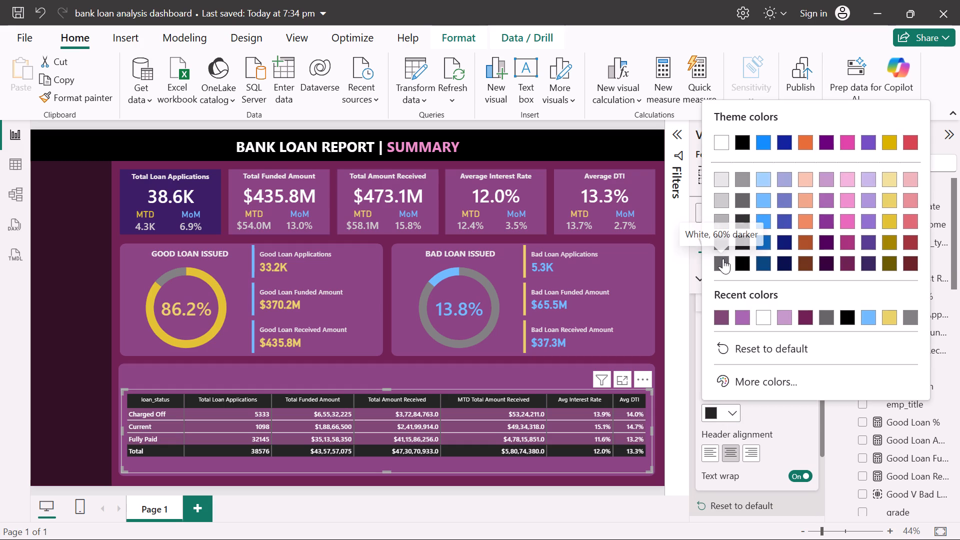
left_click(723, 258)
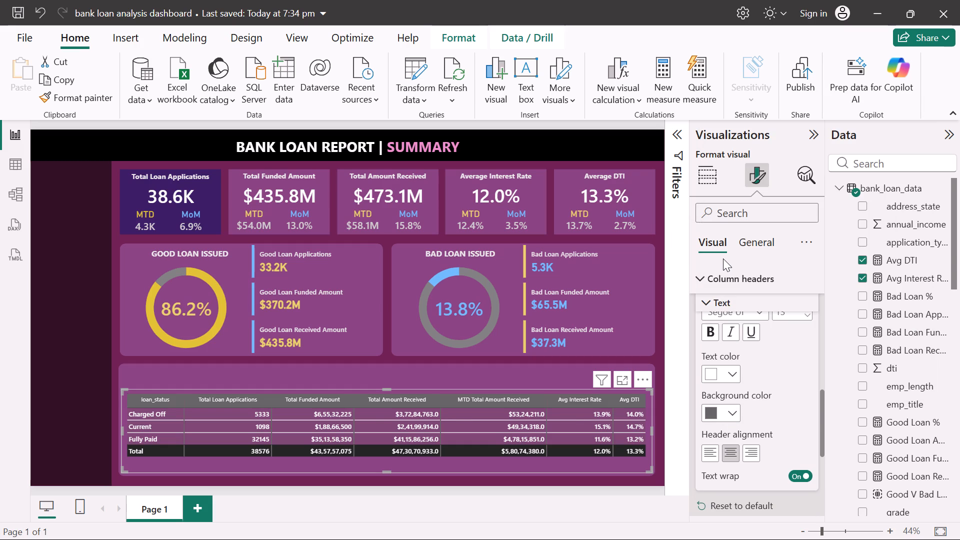
Set the column headers' background colour to dark charcoal grey, the third shade of the black theme colour.
left_click(734, 418)
left_click(744, 200)
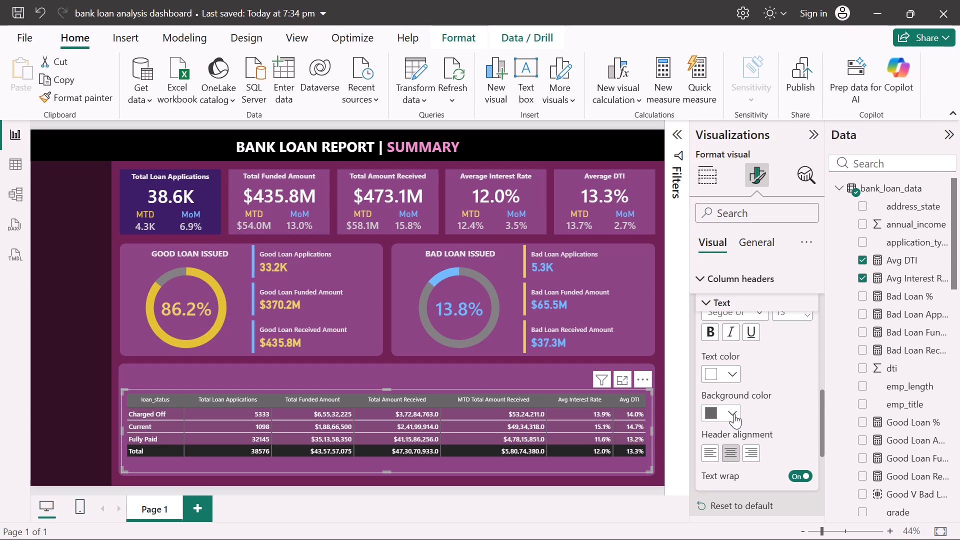
left_click(734, 413)
left_click(747, 221)
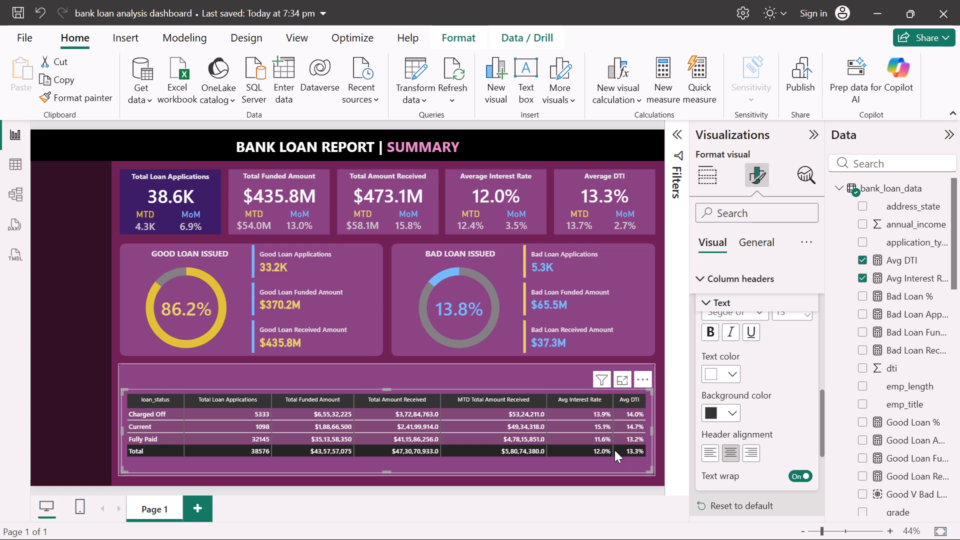
Change the label of the loan status table's totals row to "Grand Total".
scroll(736, 426, "down", 1)
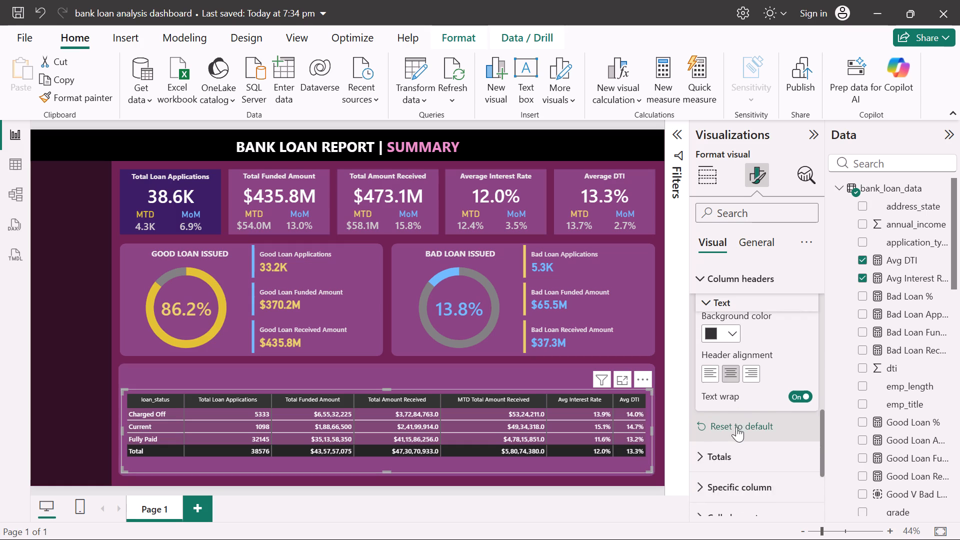
scroll(736, 426, "down", 1)
left_click(719, 412)
scroll(719, 412, "down", 1)
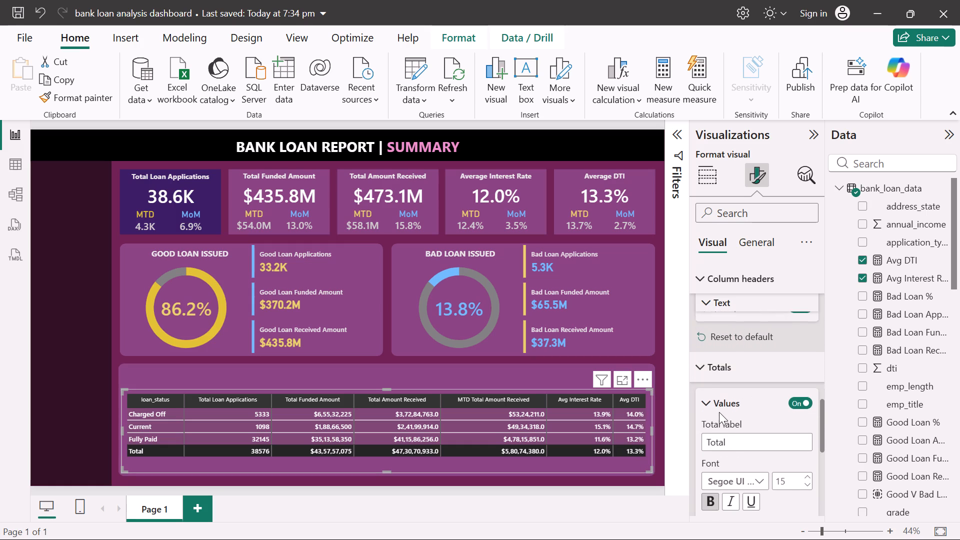
left_click(731, 437)
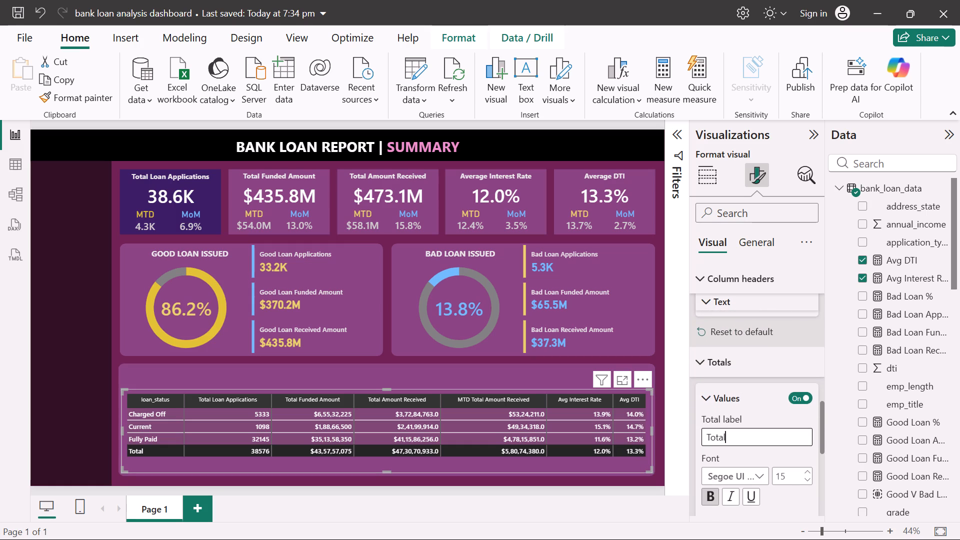
left_click(708, 439)
type("Grand")
key("space")
Set the totals row's background colour to the same dark charcoal grey, the third shade of the black theme colour.
scroll(779, 456, "down", 1)
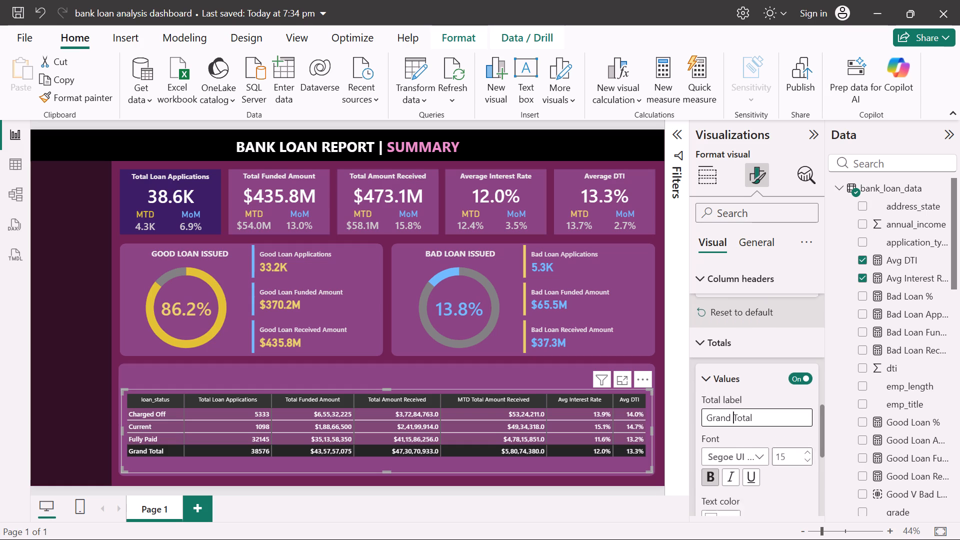
scroll(779, 456, "down", 2)
left_click(731, 471)
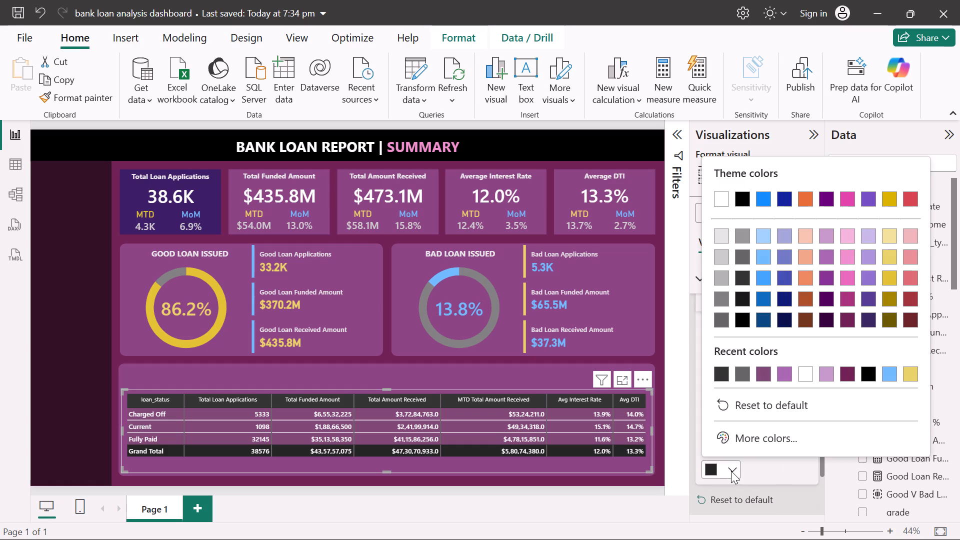
left_click(747, 280)
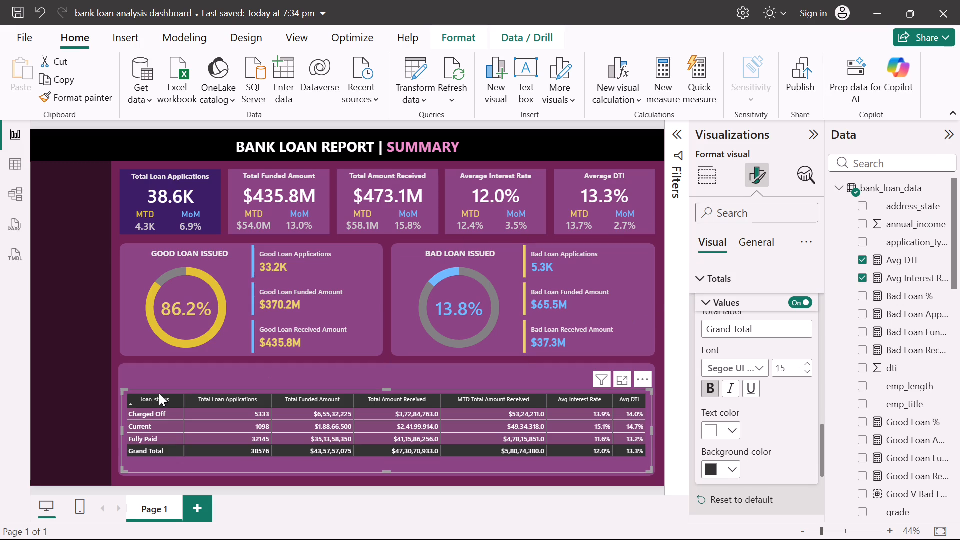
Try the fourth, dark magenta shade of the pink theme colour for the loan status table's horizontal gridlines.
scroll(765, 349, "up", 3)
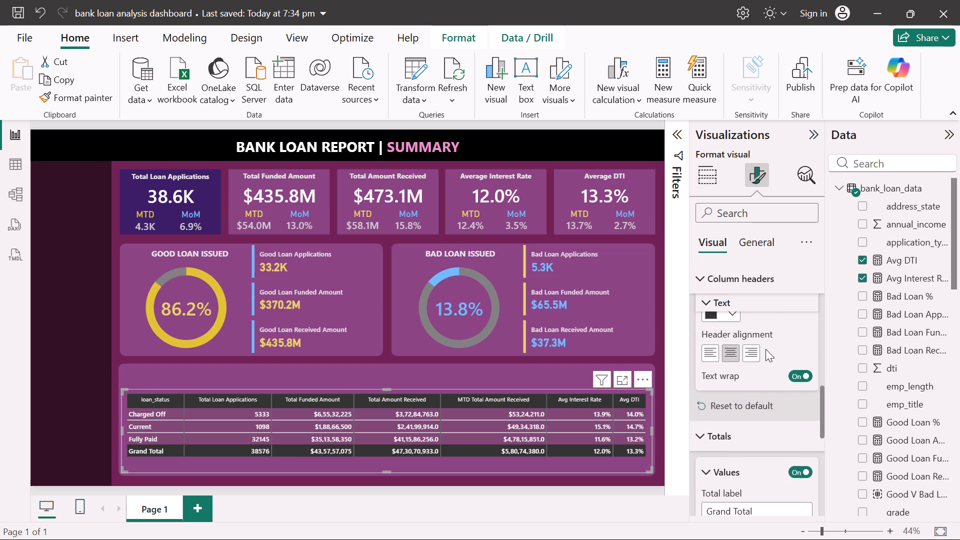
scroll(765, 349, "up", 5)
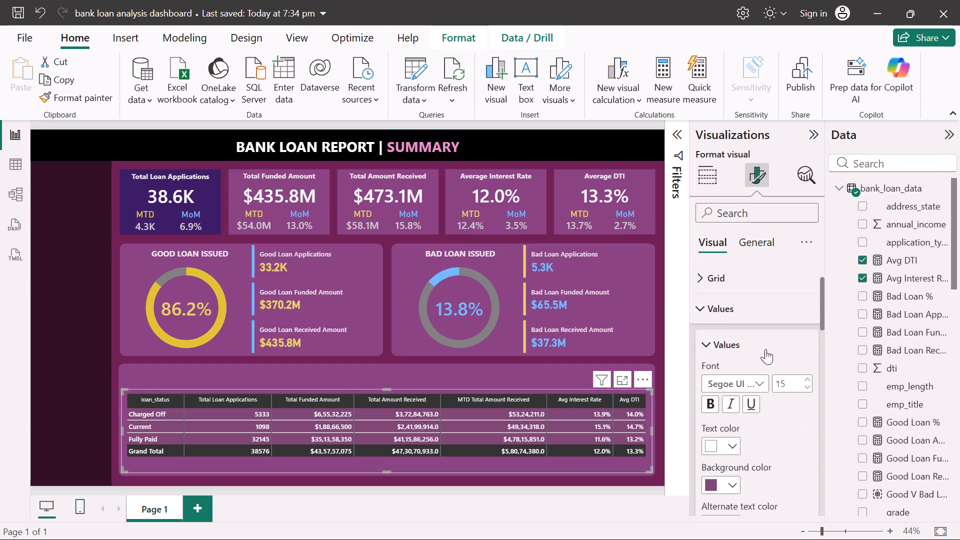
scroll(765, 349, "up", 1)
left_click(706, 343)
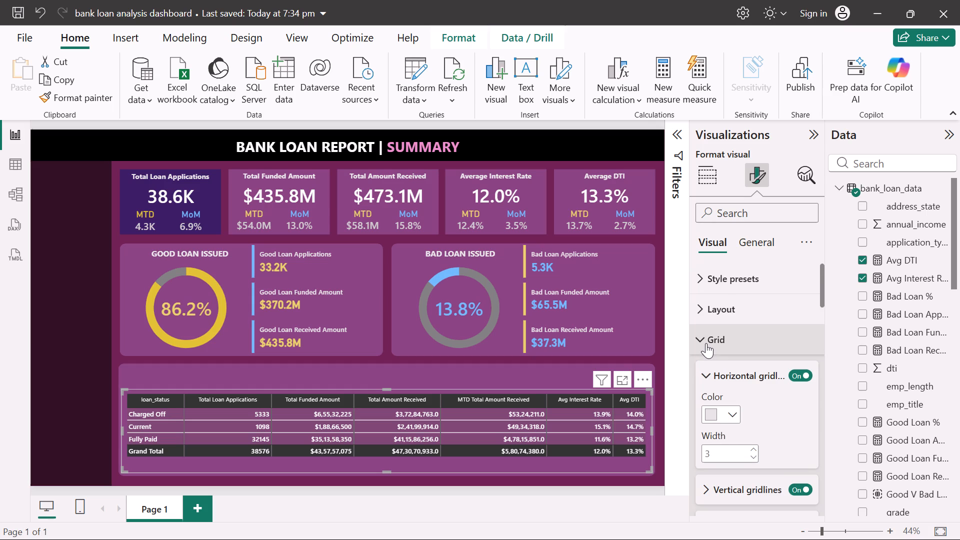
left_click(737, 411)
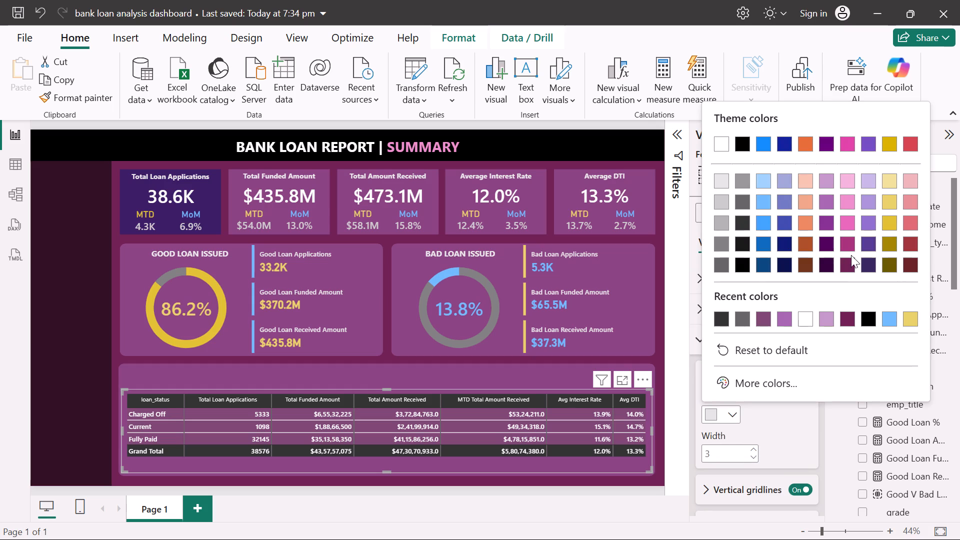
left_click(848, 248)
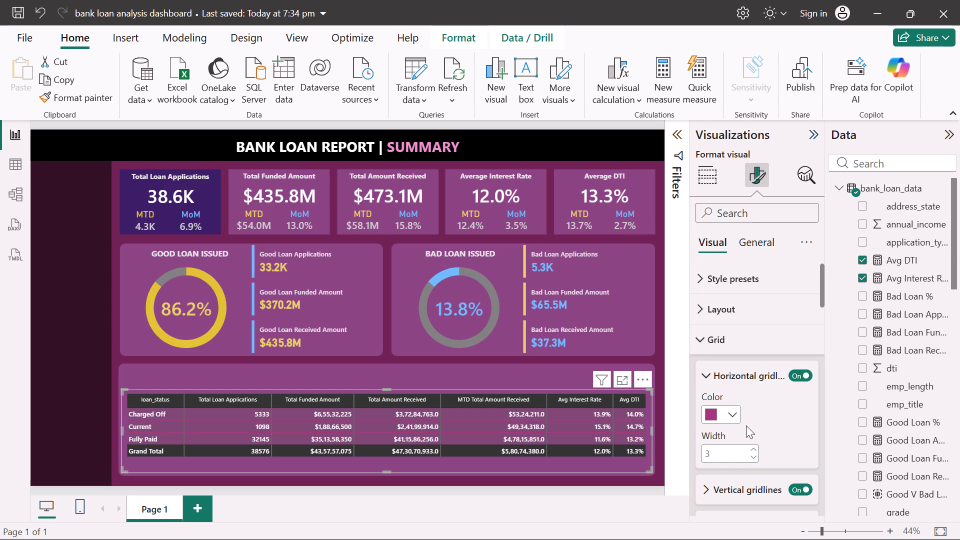
Set the table's horizontal gridlines to the third, brighter shade of the pink theme colour.
left_click(729, 411)
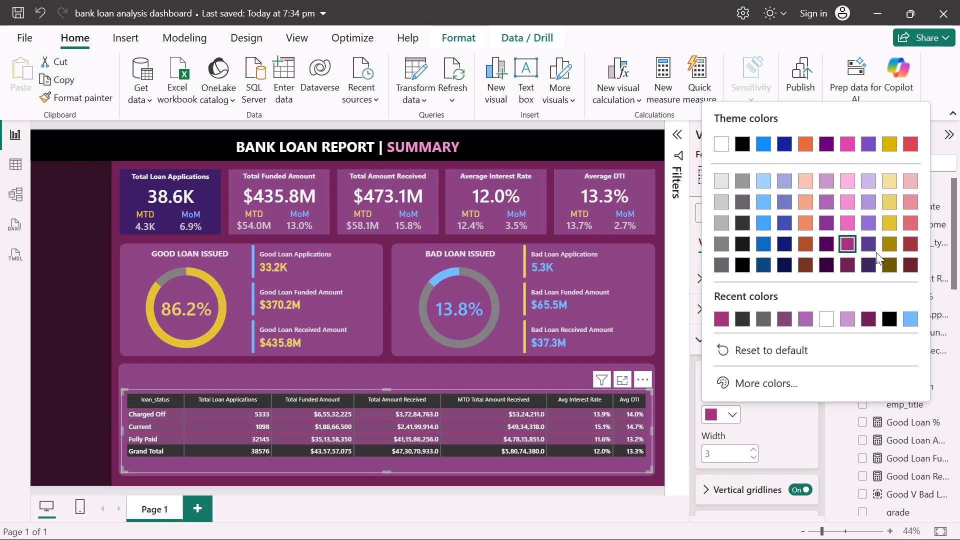
left_click(846, 221)
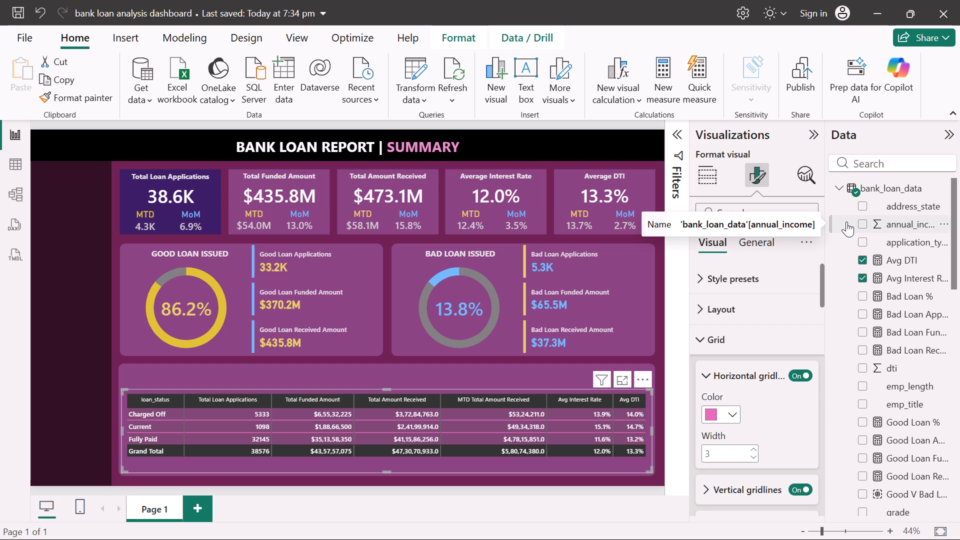
Widen the loan status table on both sides so it spans slightly beyond the rounded background panel behind it.
left_click(650, 430)
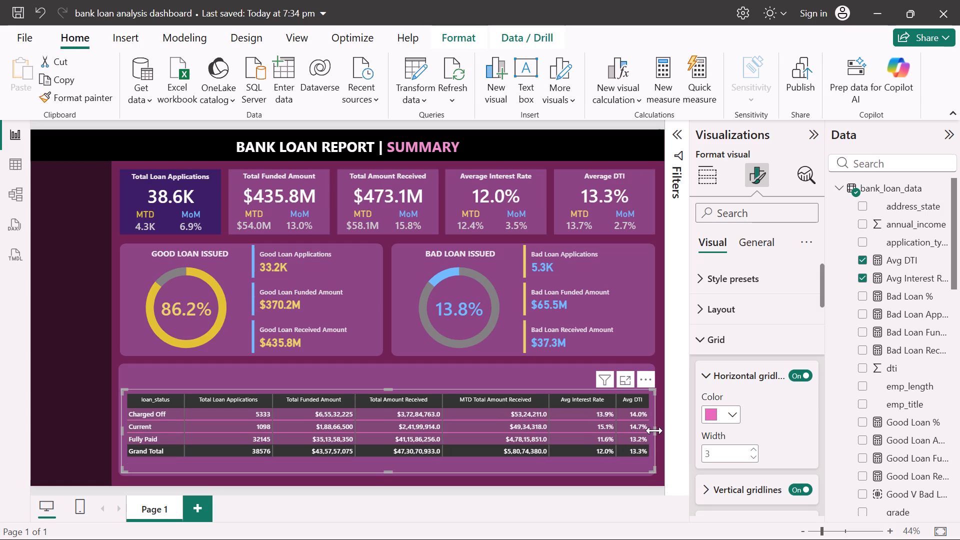
left_click_drag(654, 430, 660, 431)
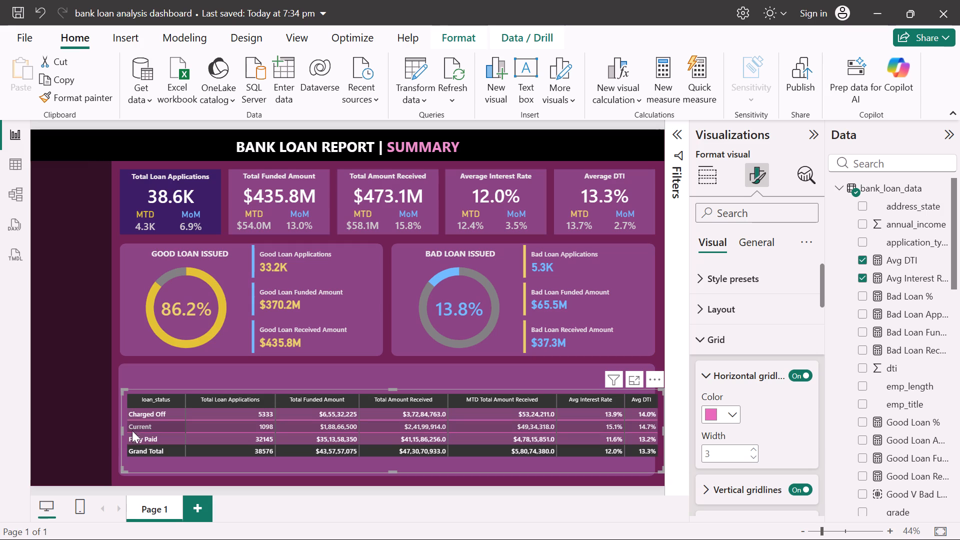
left_click_drag(122, 432, 117, 432)
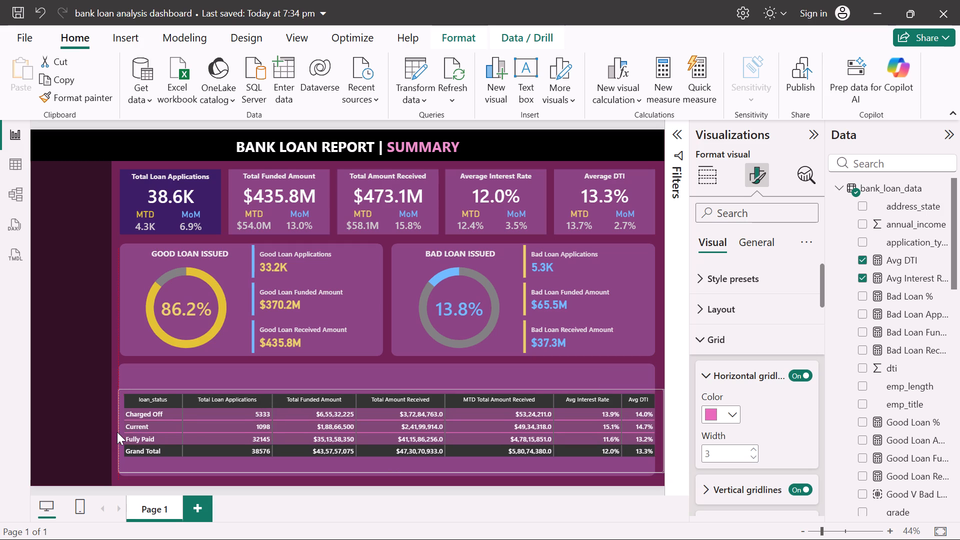
left_click_drag(117, 432, 116, 431)
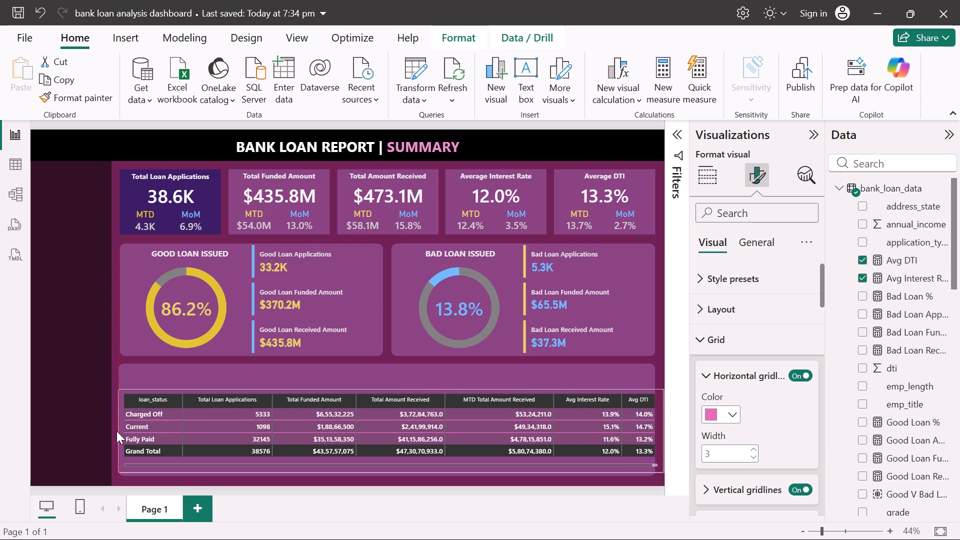
left_click_drag(116, 431, 116, 431)
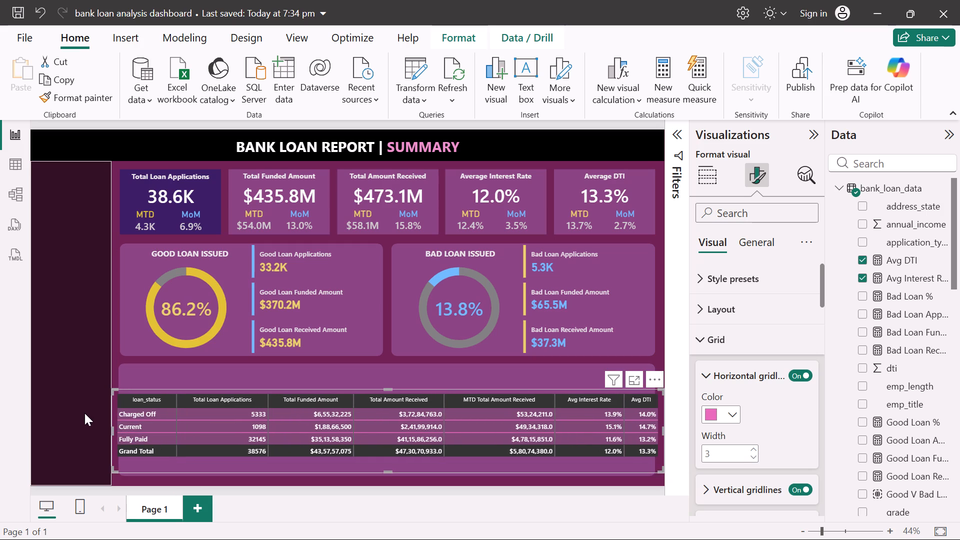
left_click(84, 413)
left_click(84, 413)
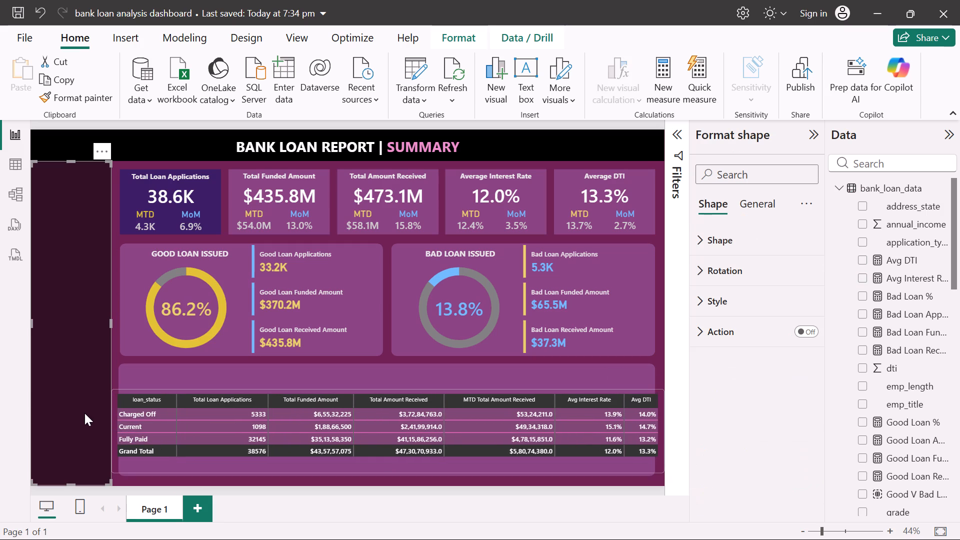
left_click(126, 340)
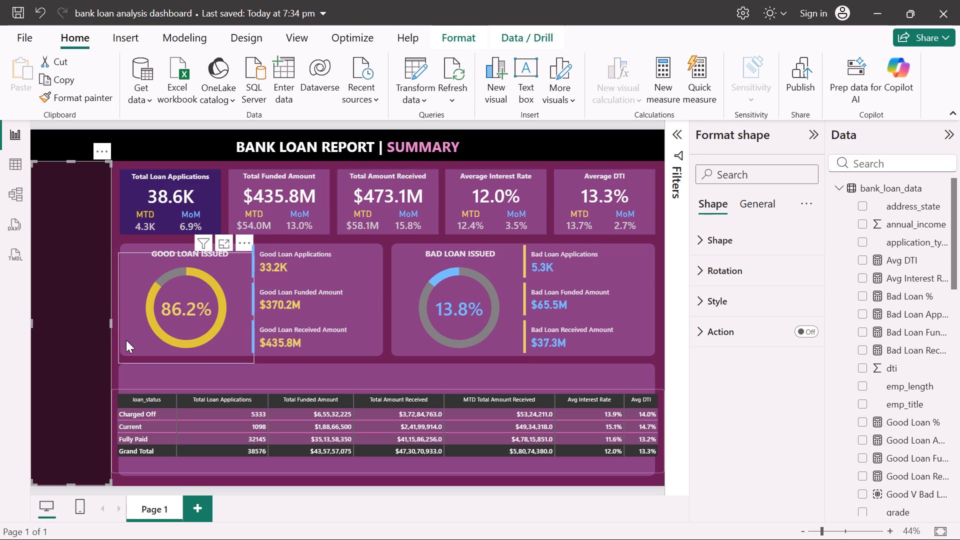
Look through the loan status table's visual formatting options, from the style presets down to accessibility.
left_click(158, 460)
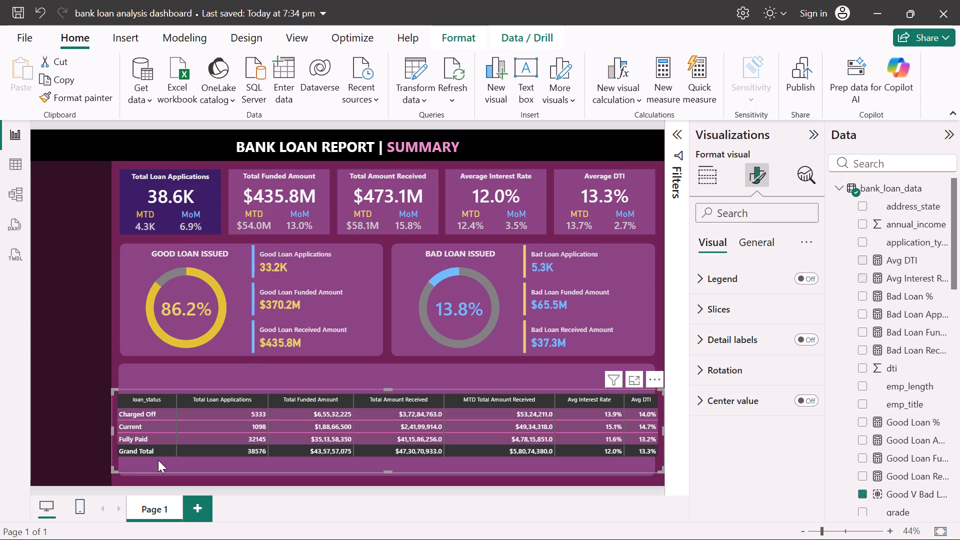
left_click(724, 282)
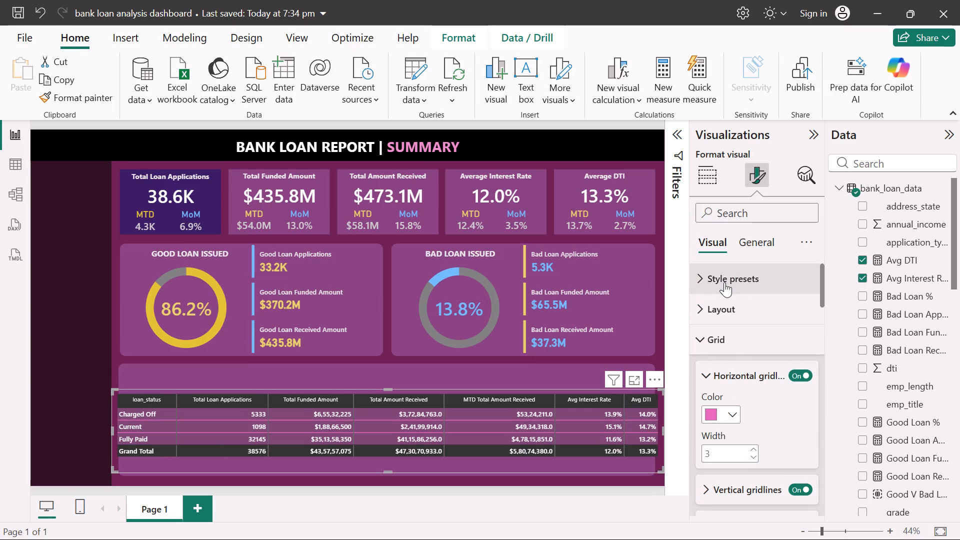
scroll(724, 282, "down", 6)
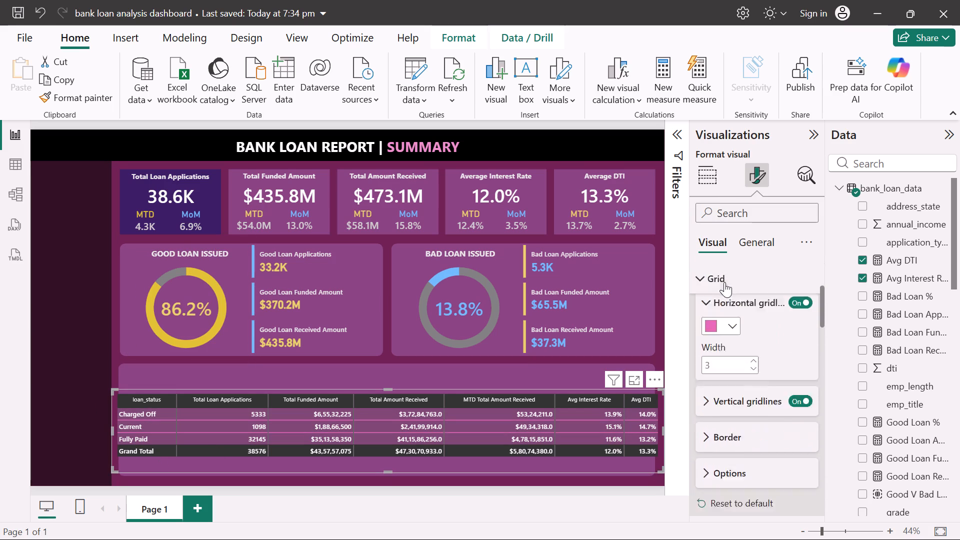
scroll(724, 282, "down", 4)
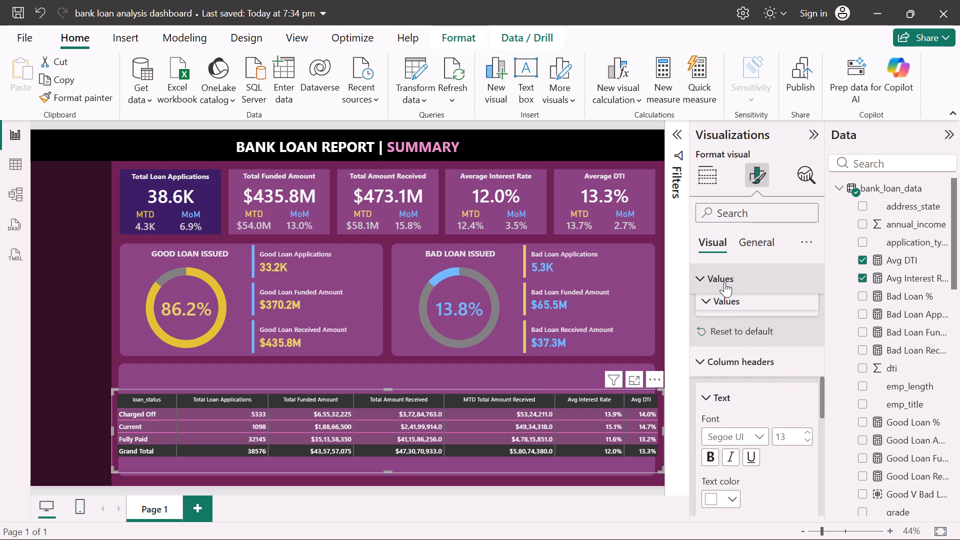
scroll(724, 282, "down", 2)
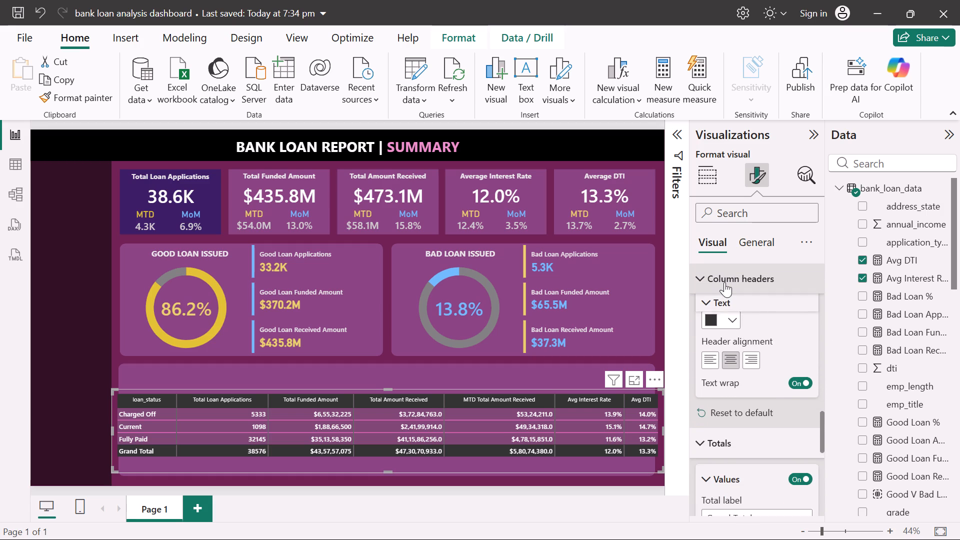
scroll(724, 282, "down", 4)
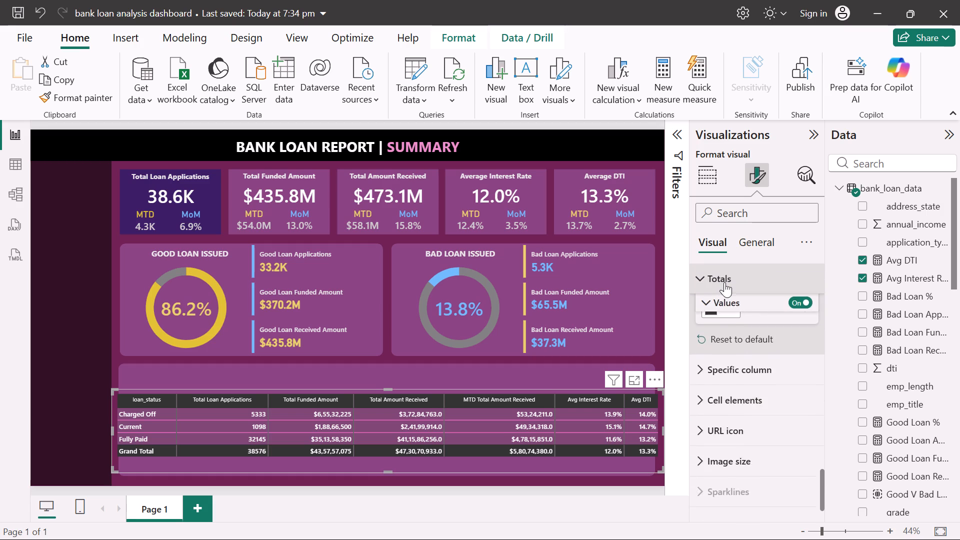
scroll(724, 282, "down", 2)
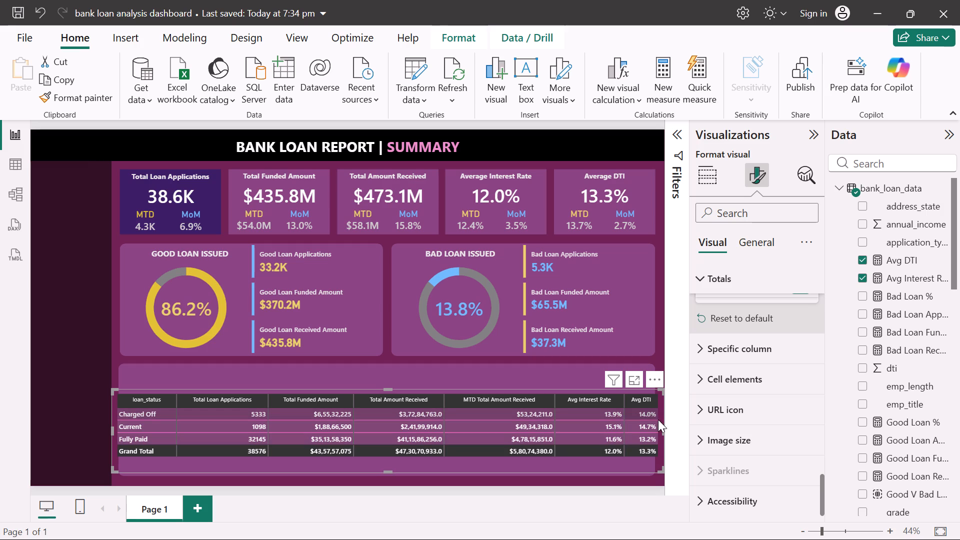
Fine-tune the widths of the table's Avg Interest Rate and MTD Total Amount Received columns.
left_click(623, 400)
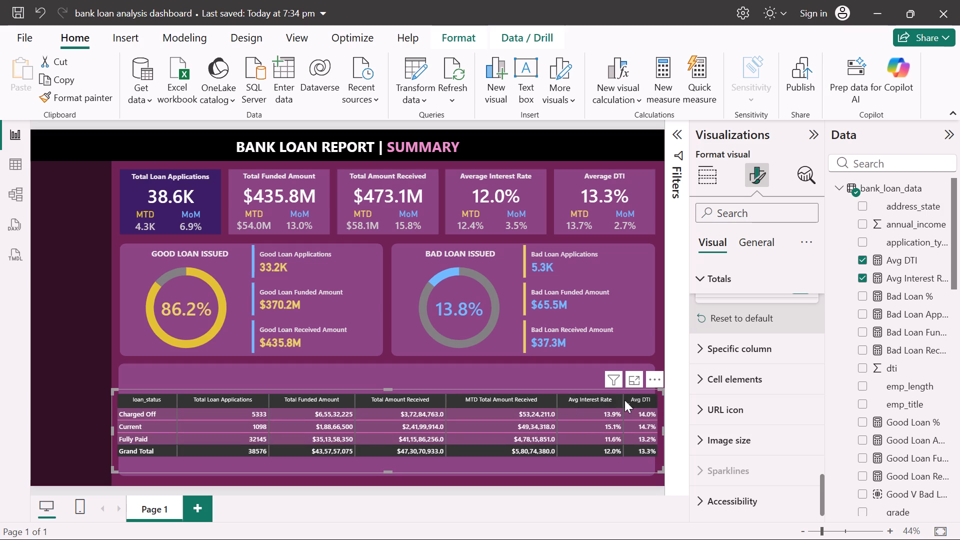
left_click(621, 400)
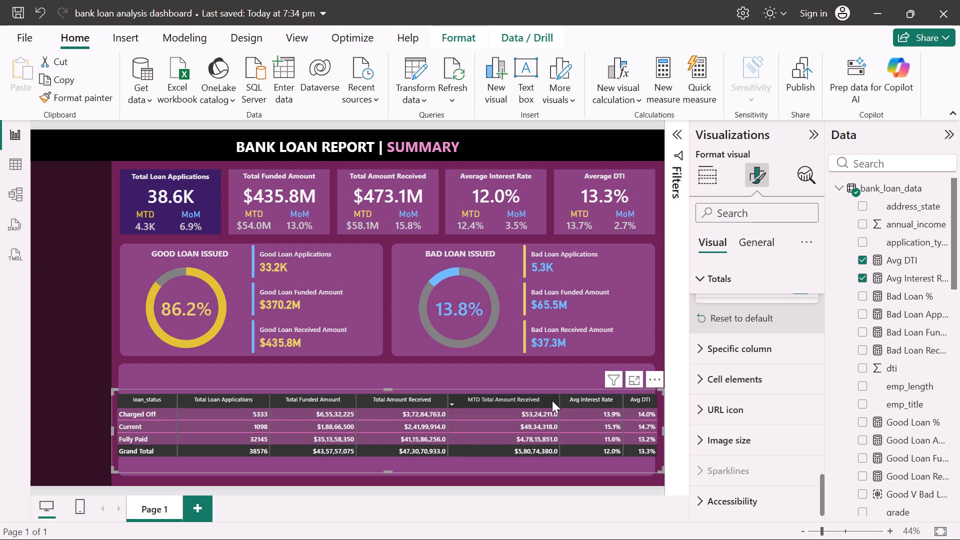
left_click_drag(559, 398, 556, 398)
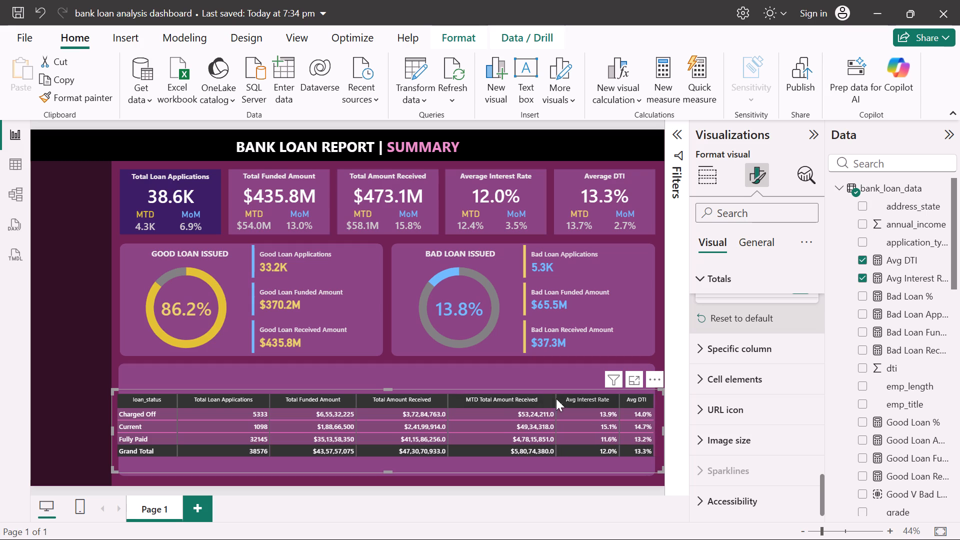
left_click_drag(556, 398, 555, 398)
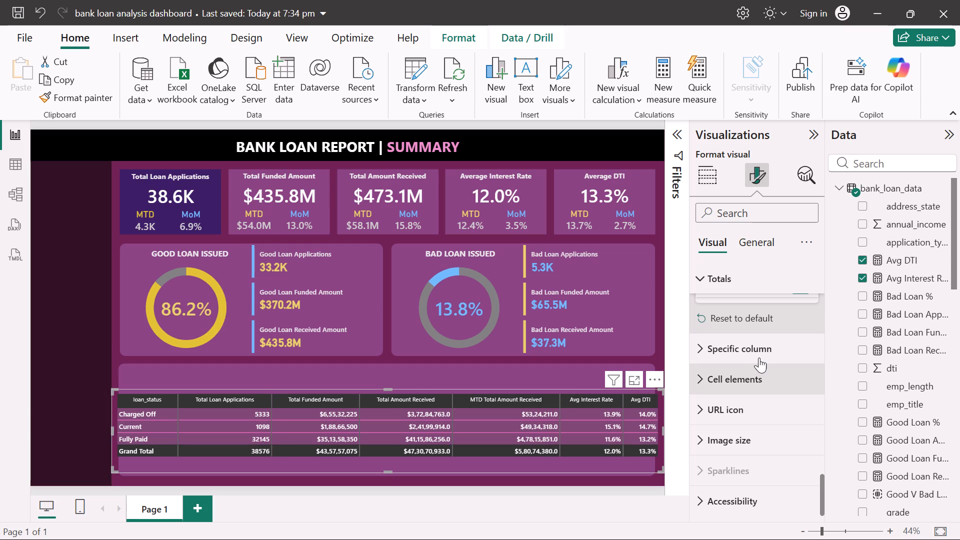
Collapse the table's expanded formatting sections: style presets, grid, values, column headers and totals.
scroll(759, 349, "up", 8)
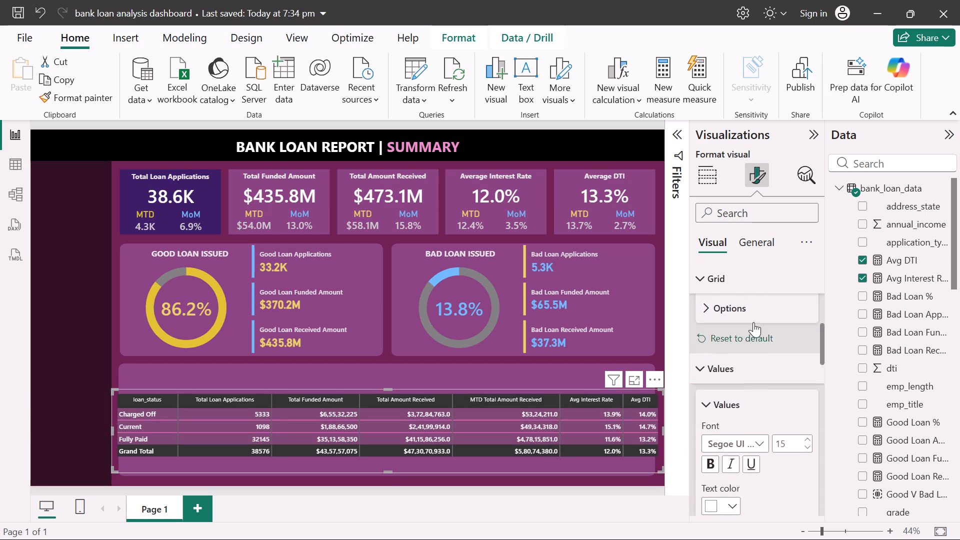
scroll(734, 366, "up", 2)
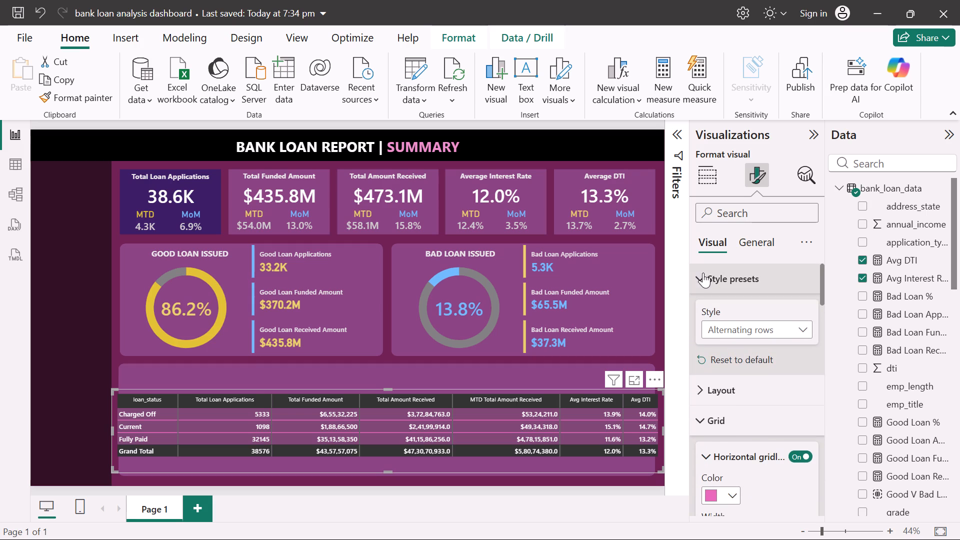
left_click(702, 276)
left_click(702, 337)
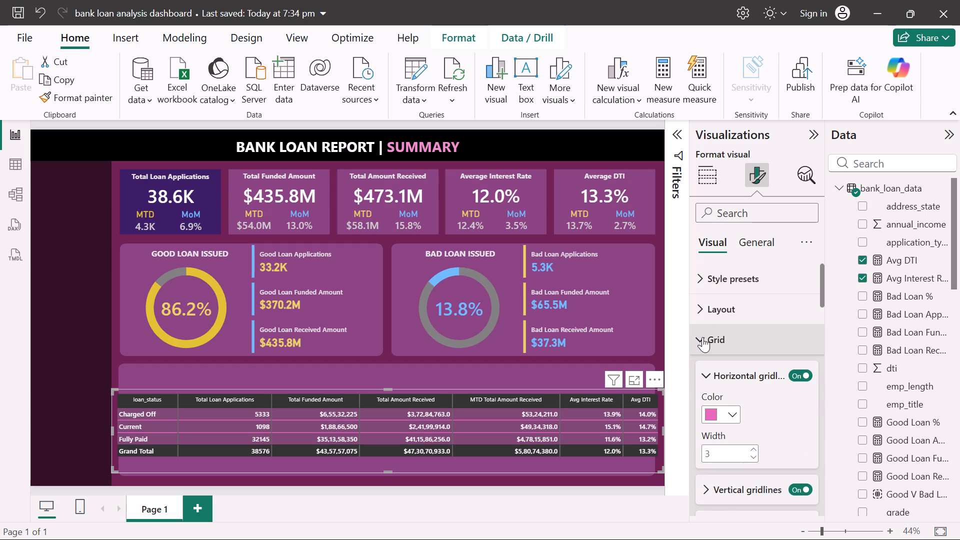
left_click(700, 377)
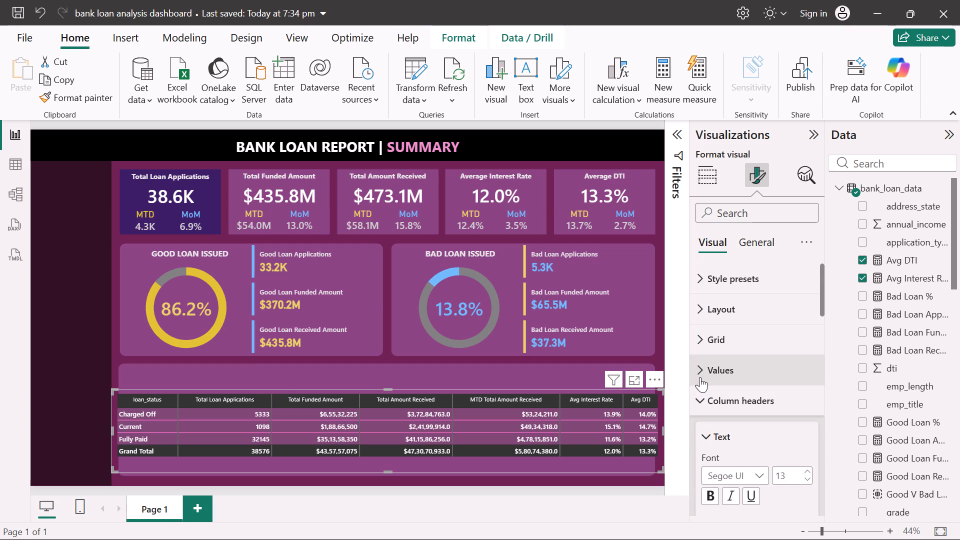
left_click(705, 440)
scroll(705, 440, "down", 1)
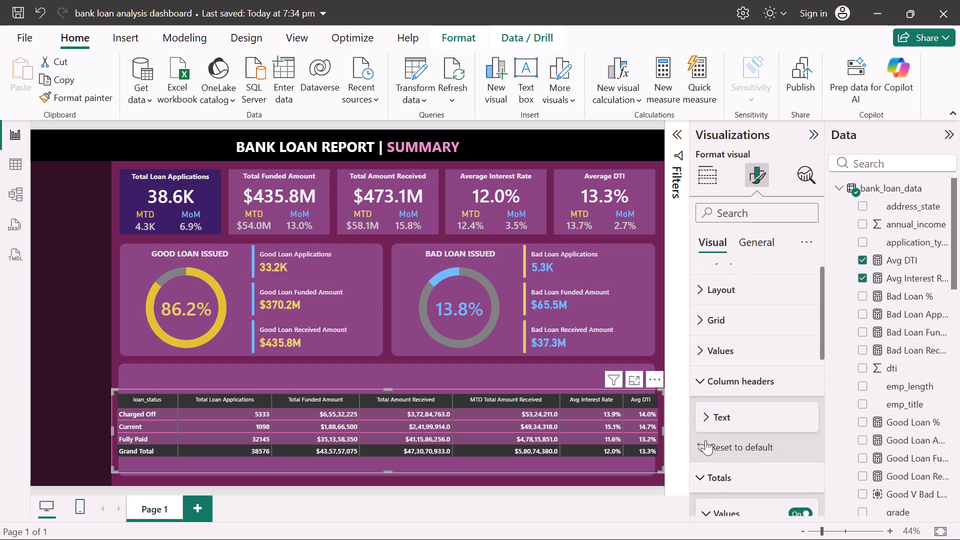
scroll(705, 440, "down", 2)
left_click(705, 410)
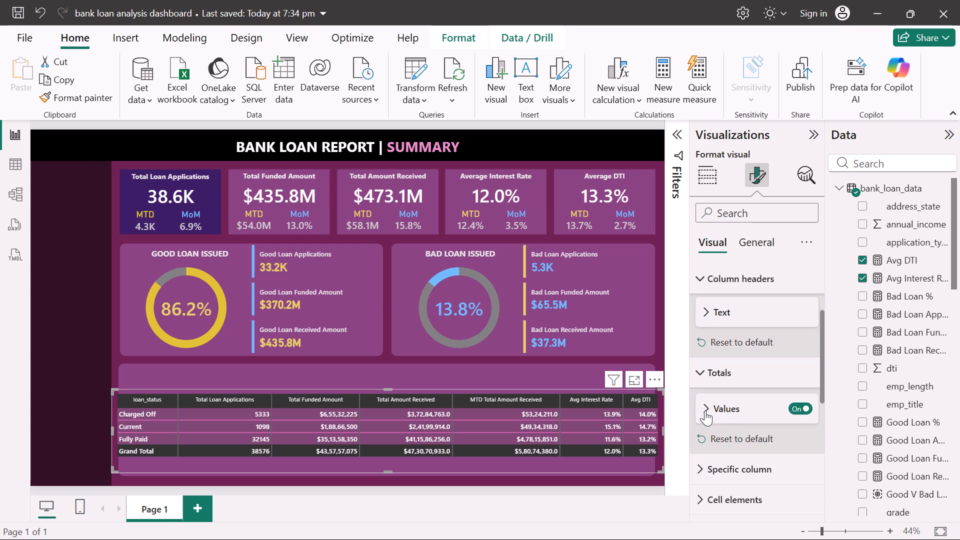
left_click(700, 375)
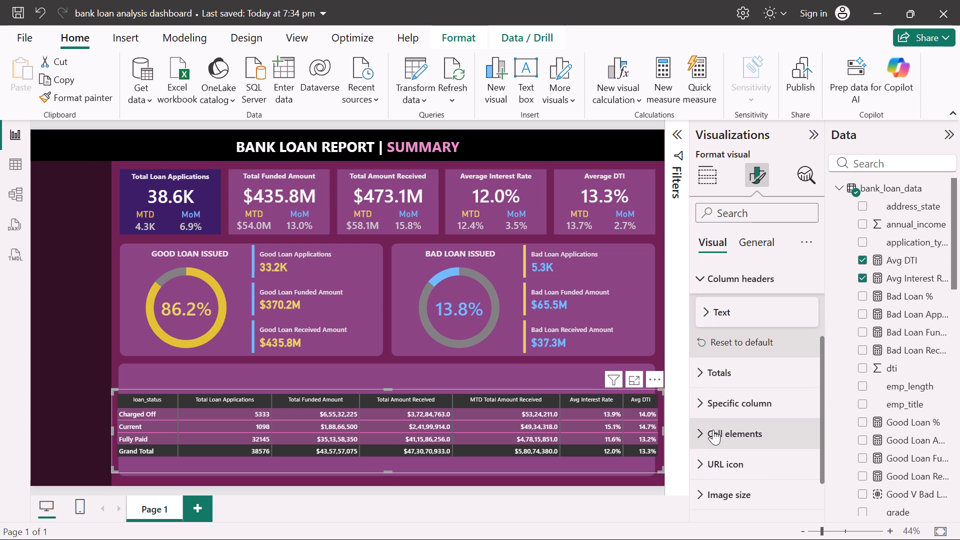
scroll(713, 429, "down", 2)
scroll(713, 429, "up", 2)
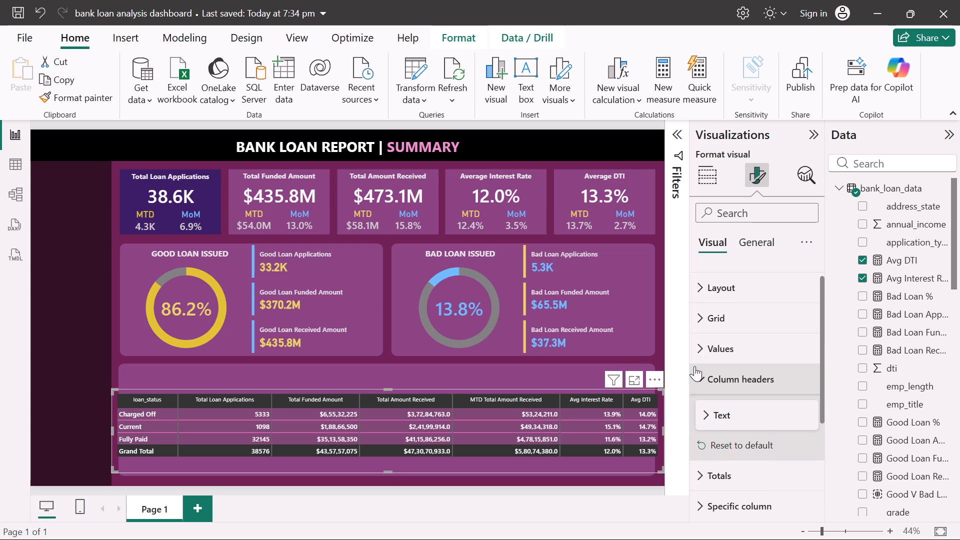
left_click(699, 374)
scroll(699, 374, "down", 6)
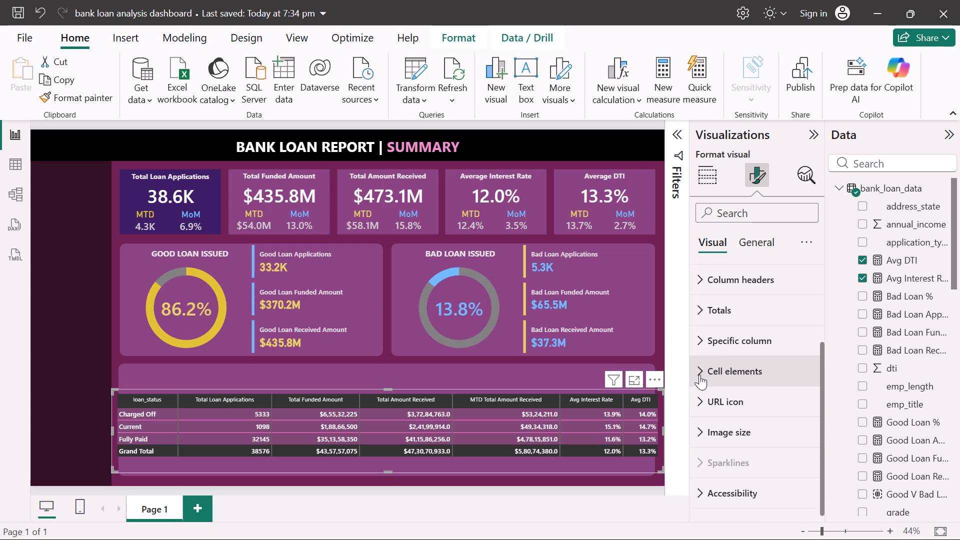
scroll(699, 374, "up", 9)
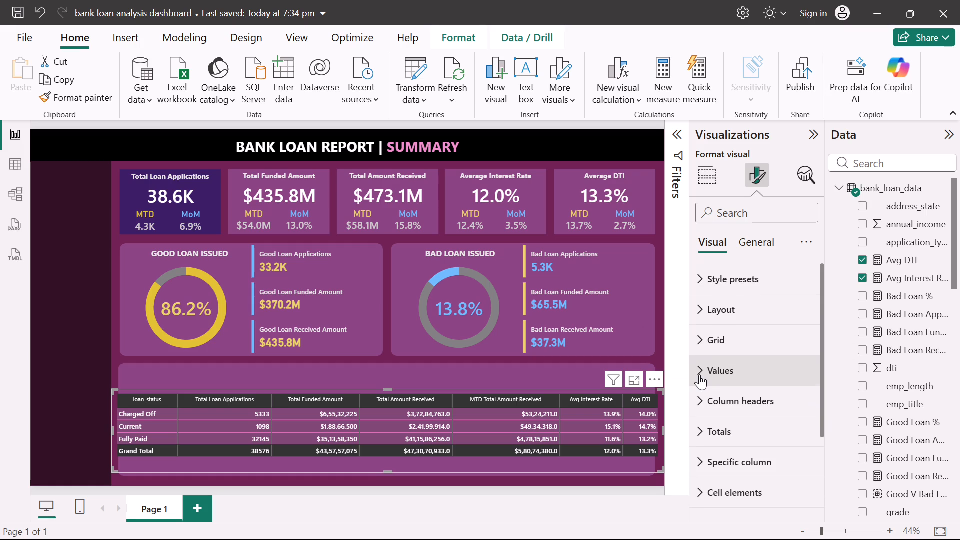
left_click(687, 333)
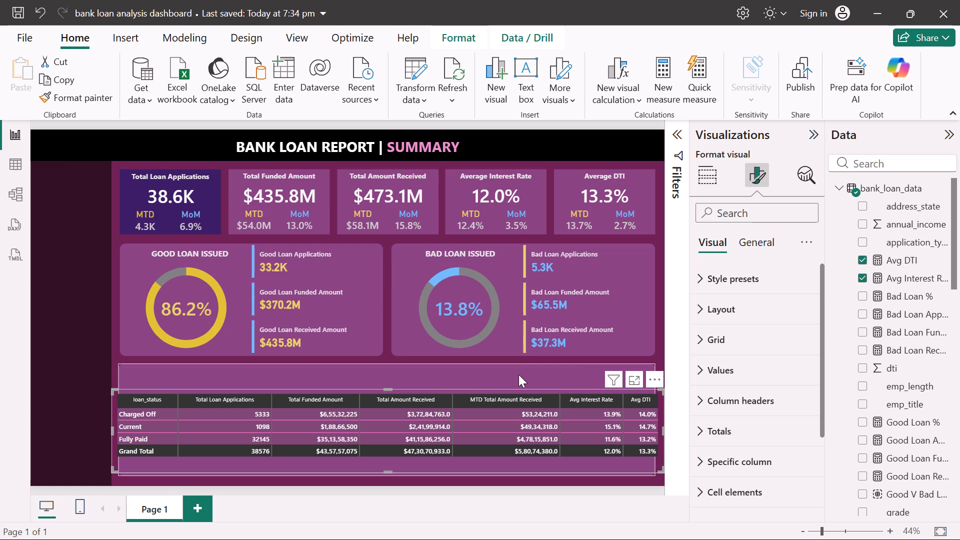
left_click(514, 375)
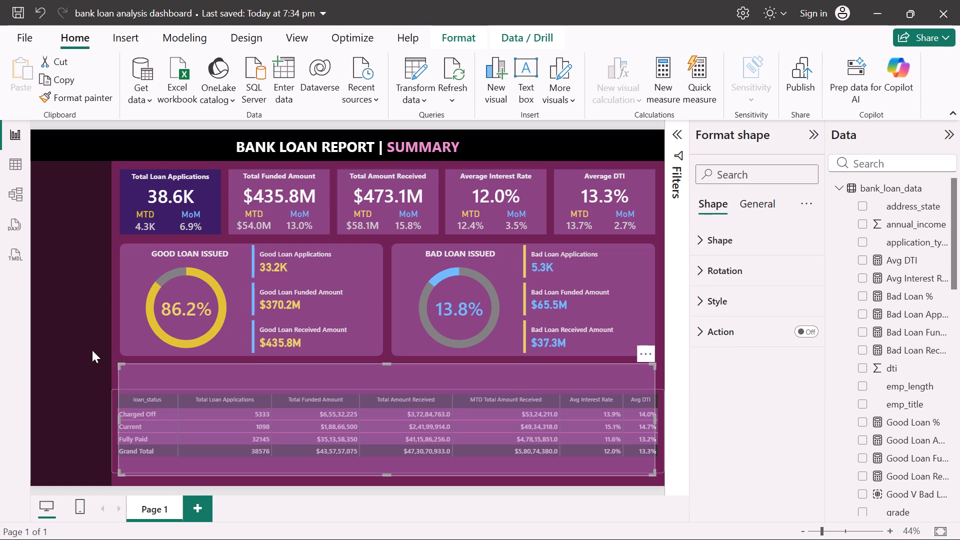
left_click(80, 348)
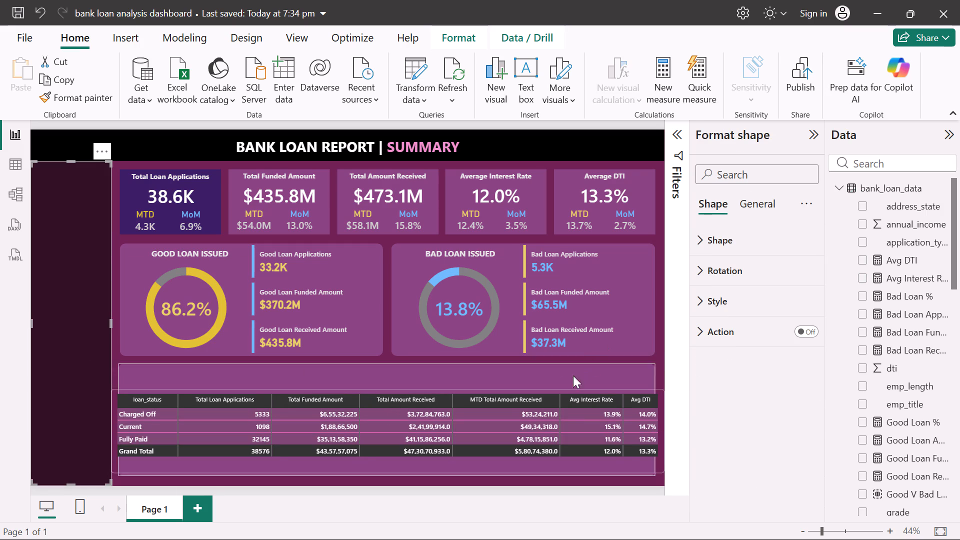
Look through the loan status table's visual formatting options, including its layout and custom column width settings.
left_click(559, 465)
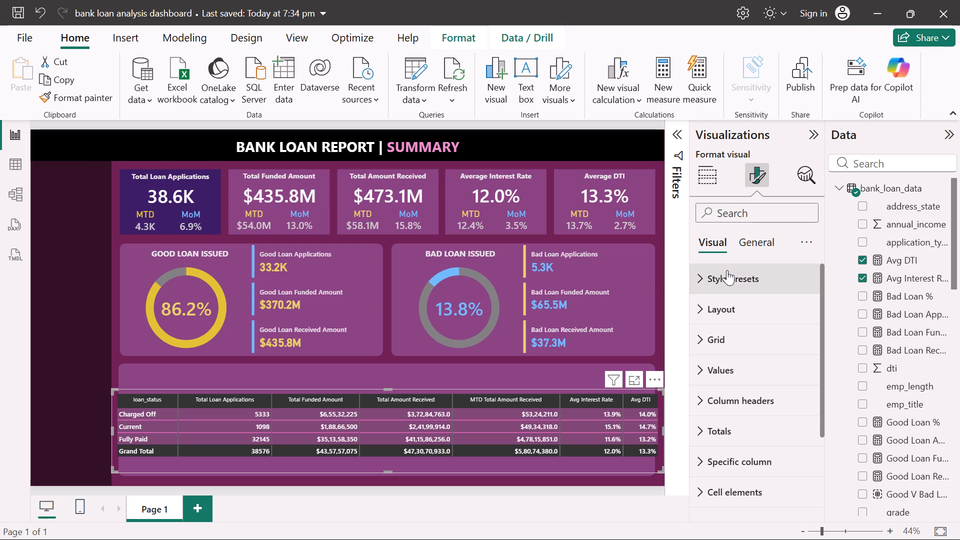
scroll(737, 429, "down", 3)
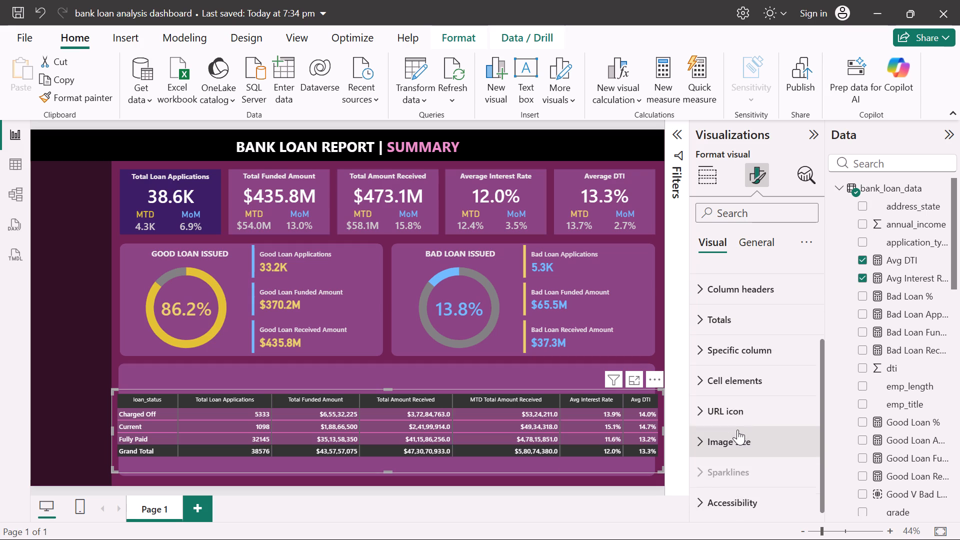
scroll(737, 429, "down", 2)
scroll(737, 429, "up", 2)
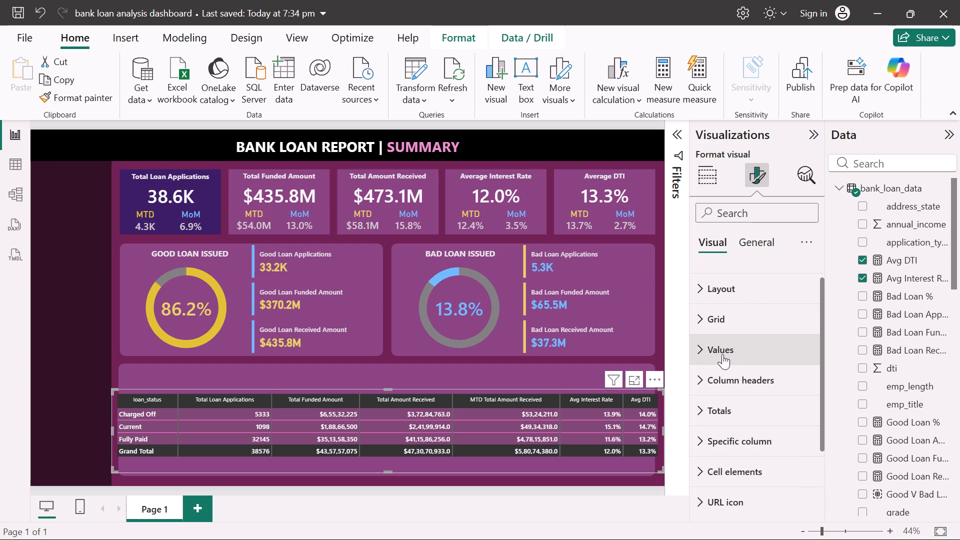
left_click(701, 287)
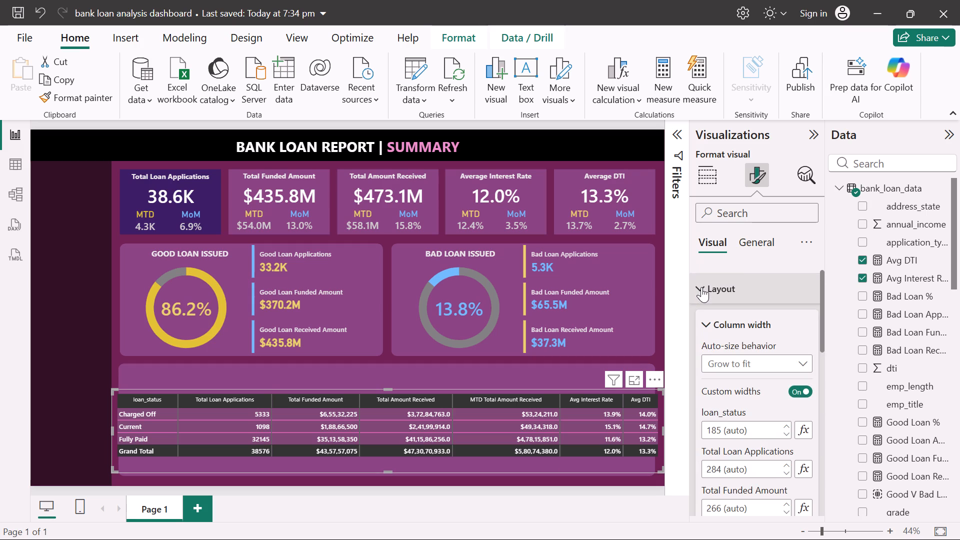
scroll(733, 396, "down", 1)
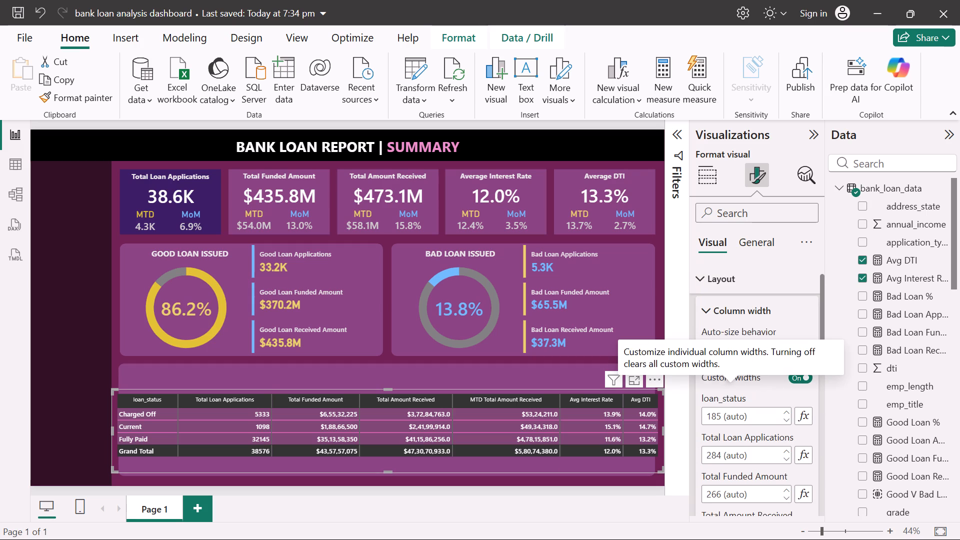
scroll(733, 396, "down", 2)
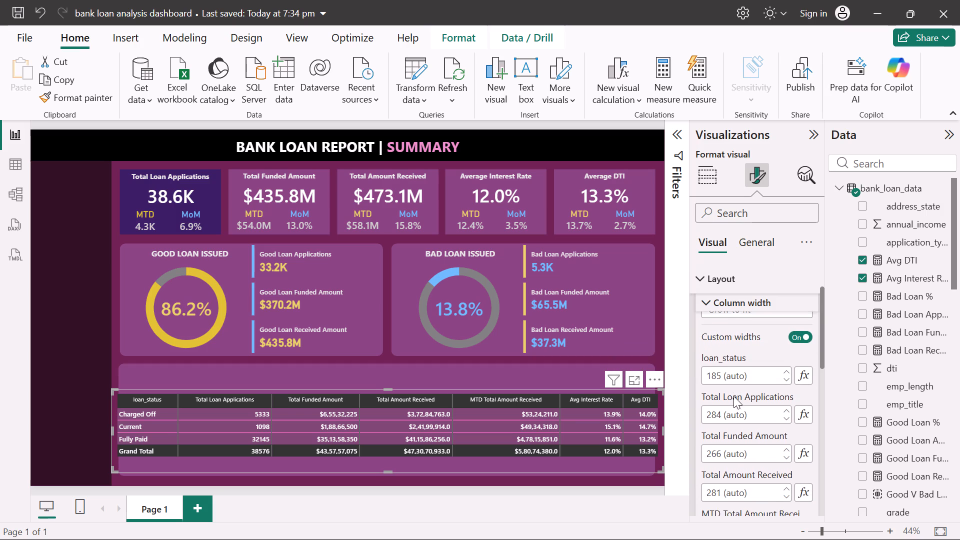
scroll(733, 396, "down", 5)
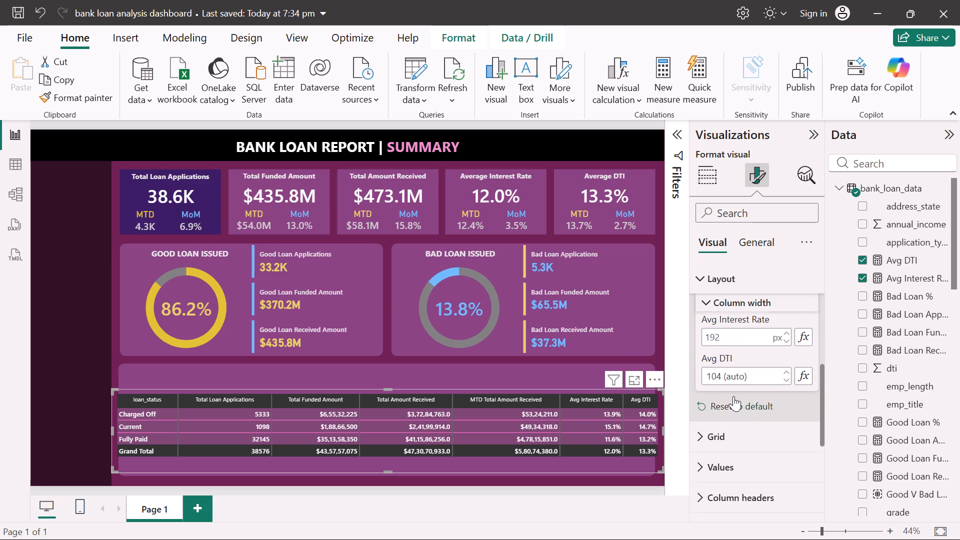
scroll(733, 396, "down", 1)
scroll(728, 427, "up", 4)
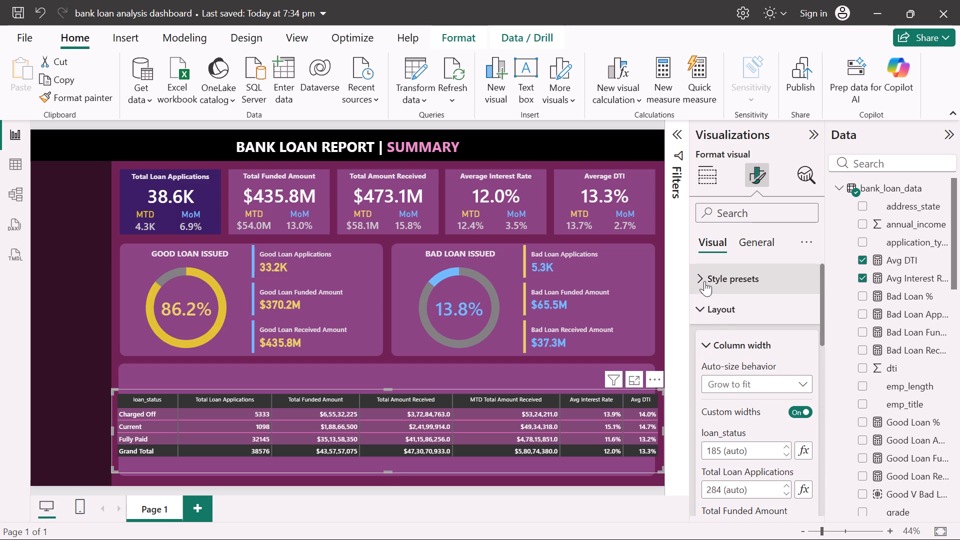
left_click(702, 270)
Turn off the visual border in the loan status table's general effects settings and deselect the table.
left_click(751, 248)
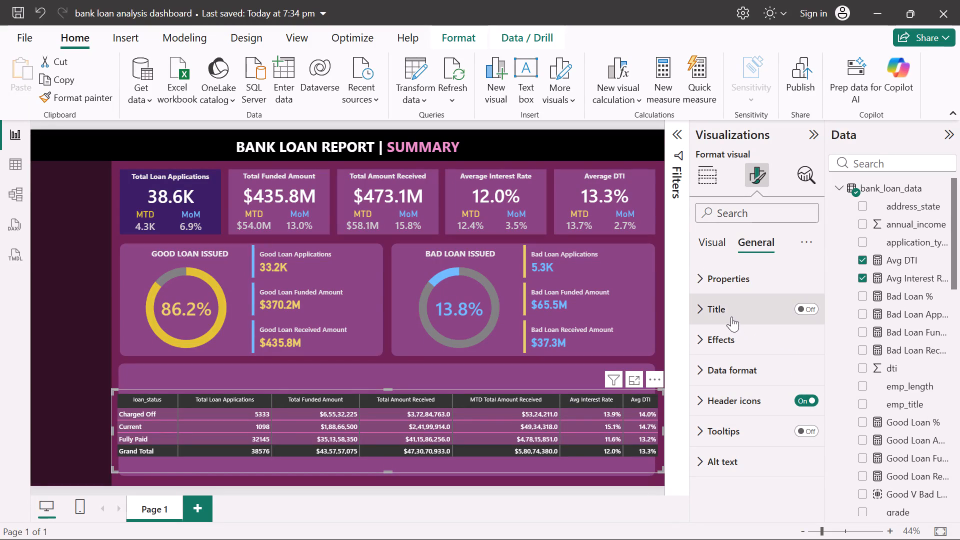
left_click(704, 281)
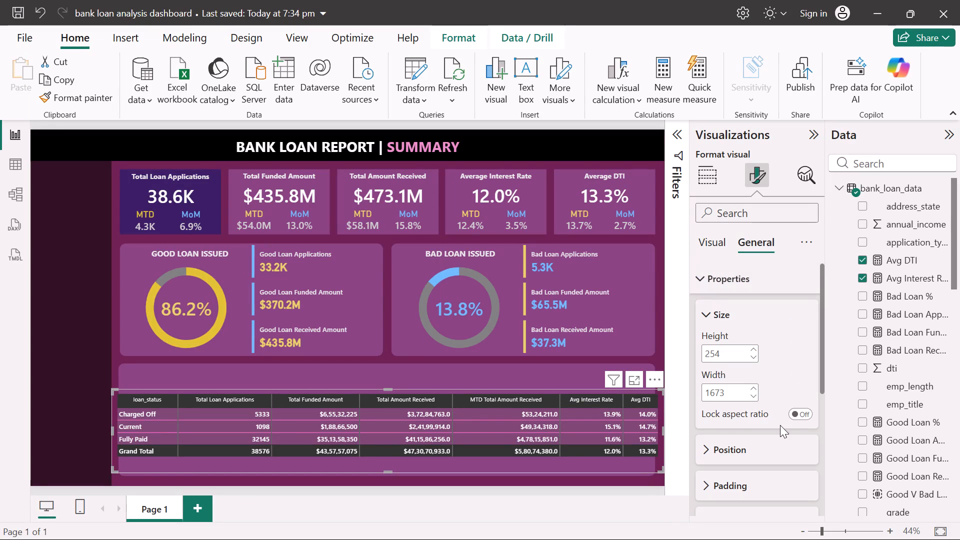
scroll(780, 425, "down", 3)
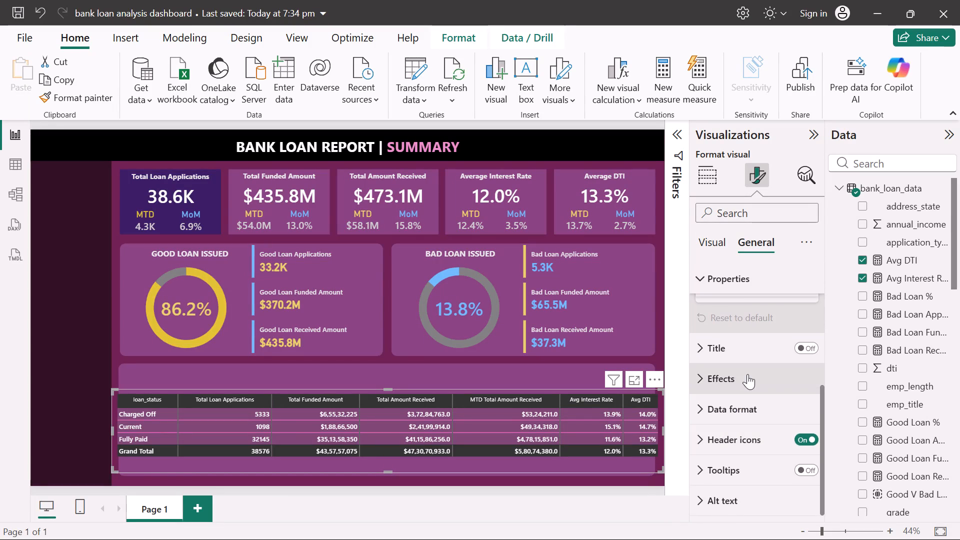
scroll(747, 374, "up", 4)
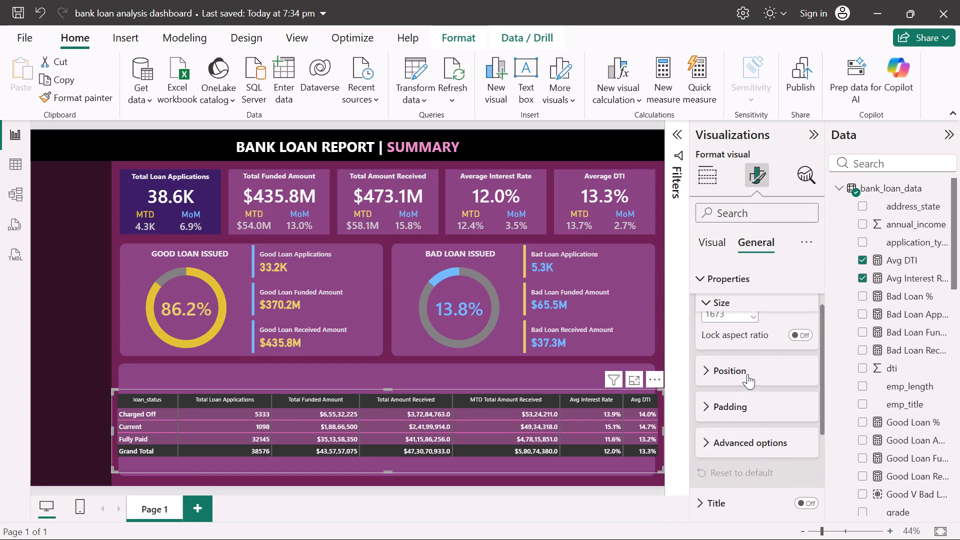
scroll(747, 374, "up", 2)
scroll(747, 374, "down", 1)
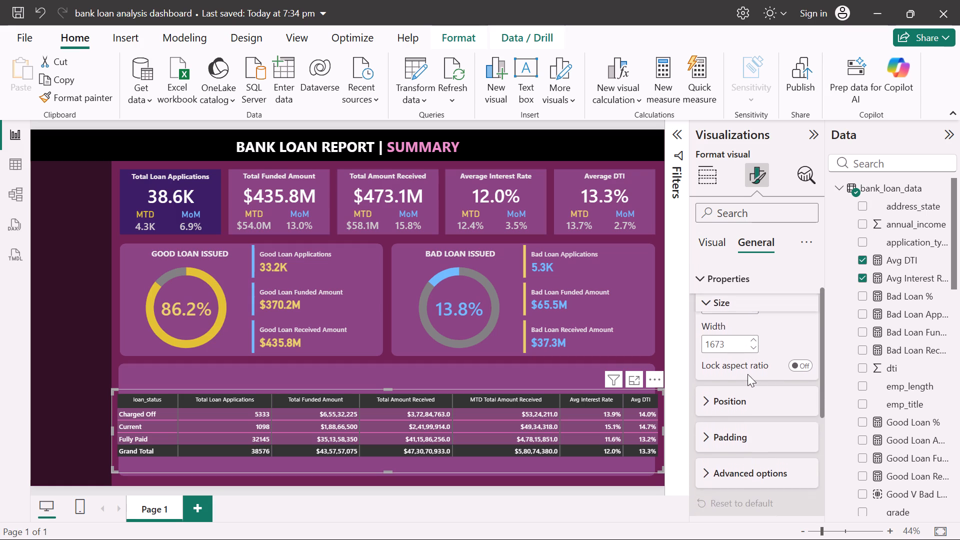
scroll(747, 374, "down", 1)
scroll(724, 454, "down", 2)
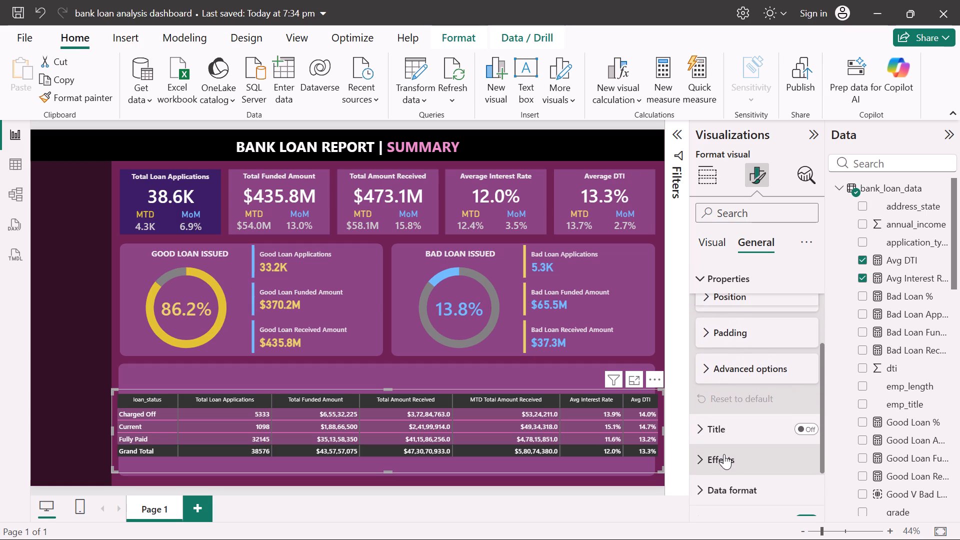
left_click(702, 456)
scroll(702, 456, "down", 3)
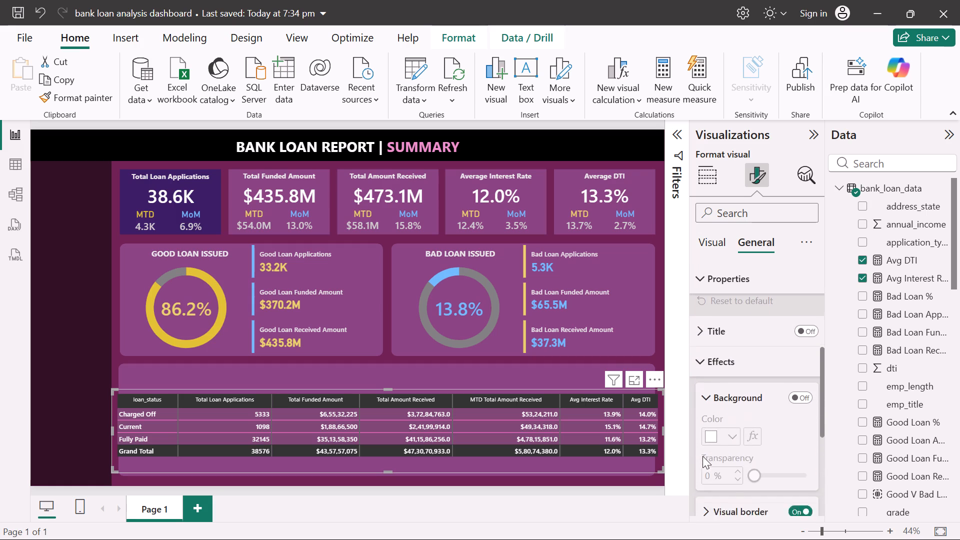
scroll(702, 456, "down", 1)
left_click(804, 377)
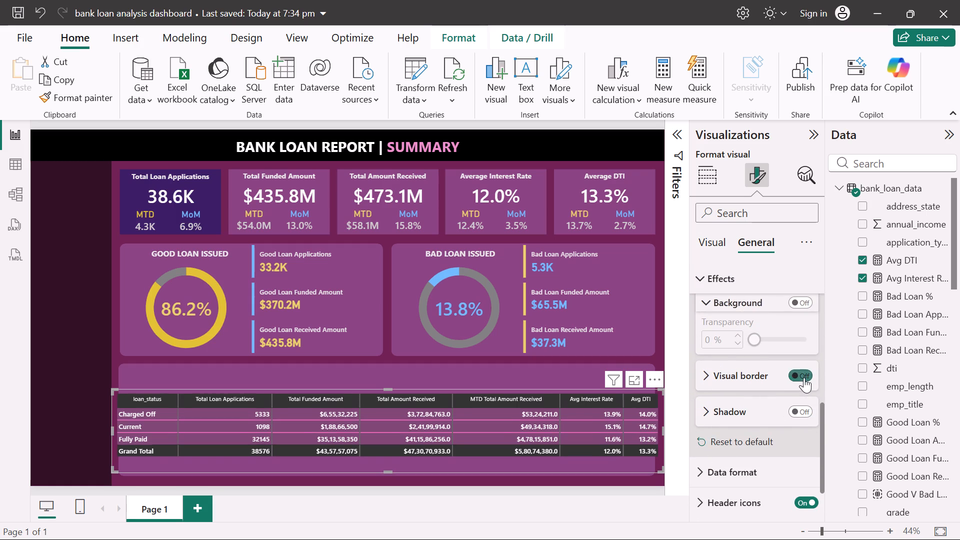
left_click(659, 317)
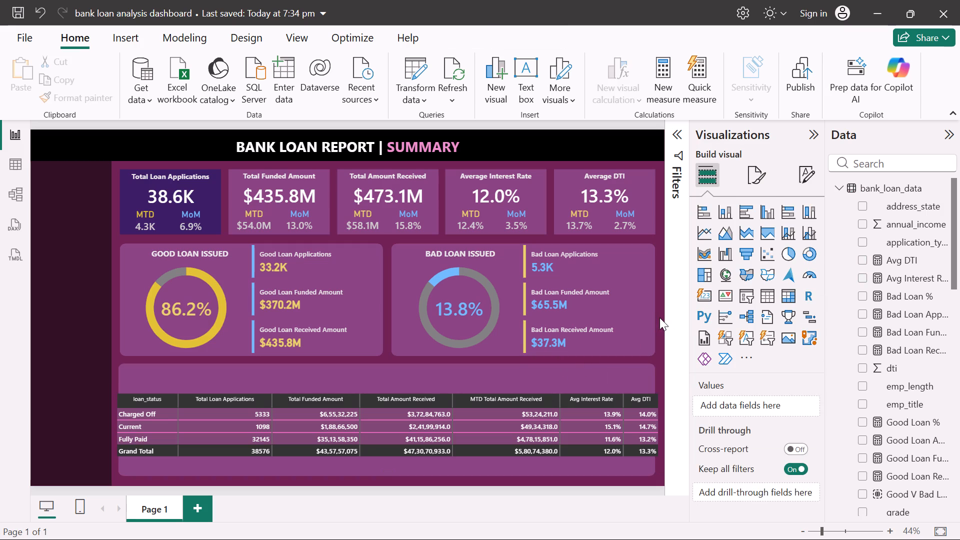
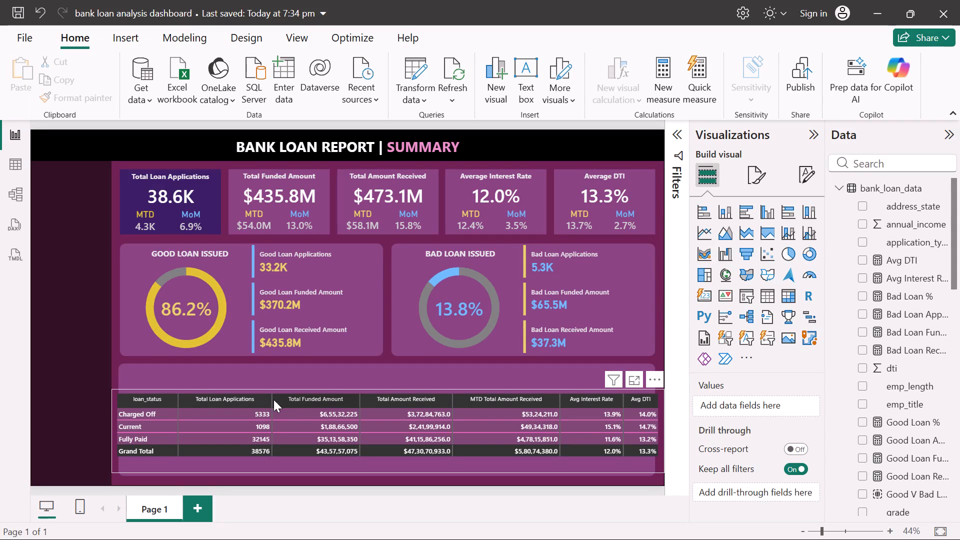
Narrow the Total Loan Applications, Total Funded Amount and Total Amount Received columns in the loan status table.
left_click_drag(272, 399, 253, 400)
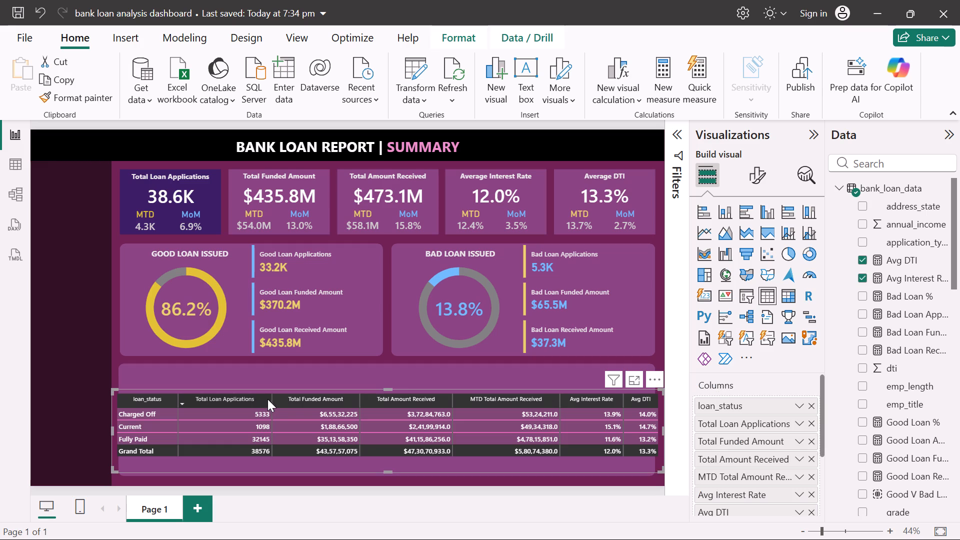
left_click_drag(271, 401, 262, 401)
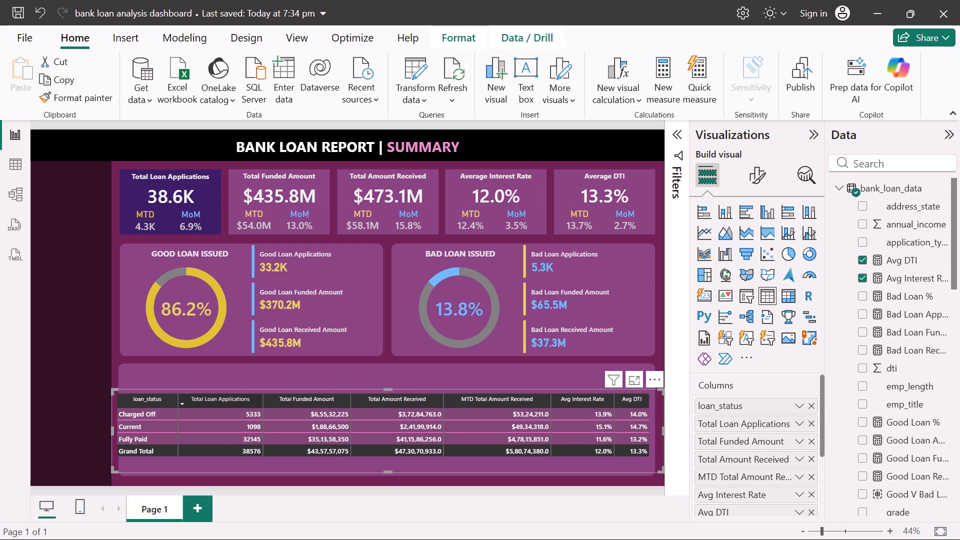
left_click_drag(262, 401, 258, 402)
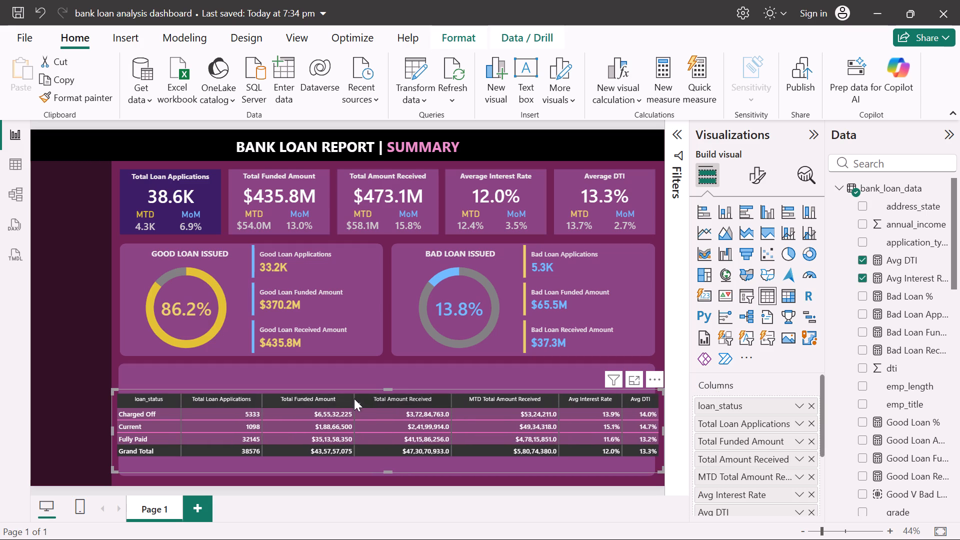
left_click_drag(352, 399, 335, 399)
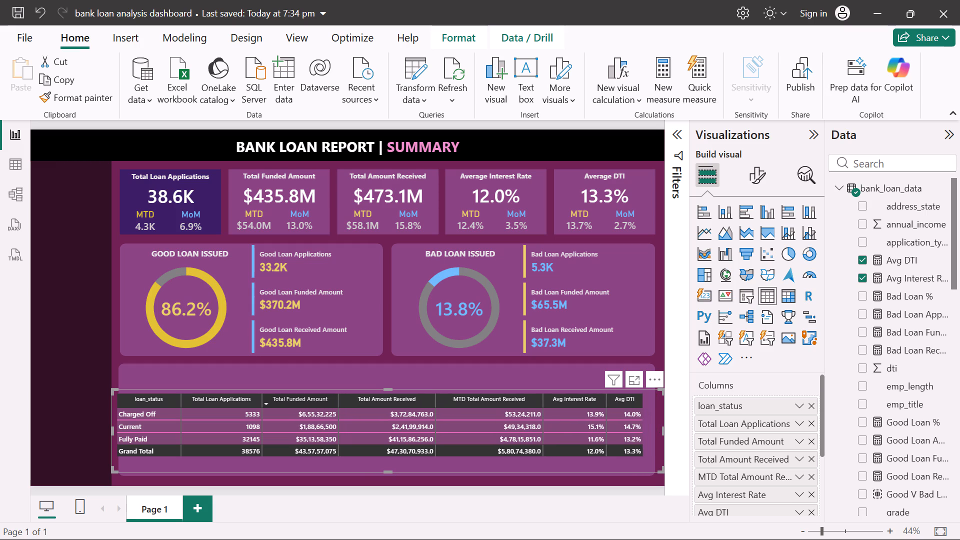
left_click_drag(335, 399, 328, 399)
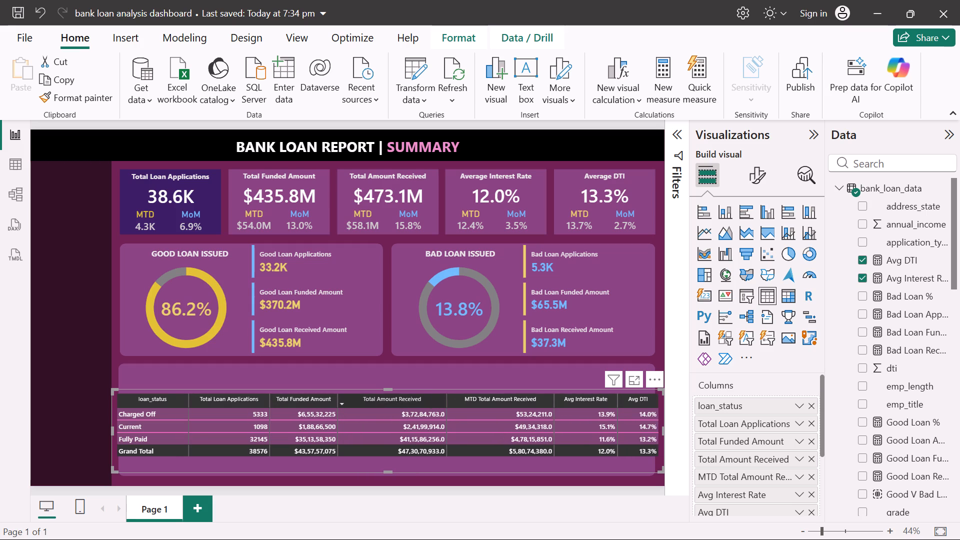
left_click_drag(446, 399, 423, 399)
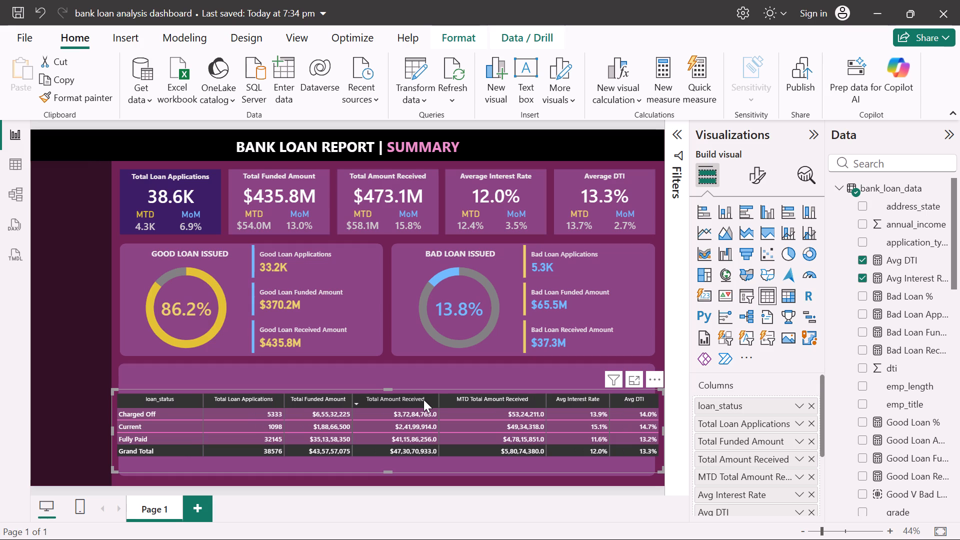
Try Fixed width and Grow to fit as the table's column auto-size behavior, and settle on Fit to content.
left_click(763, 165)
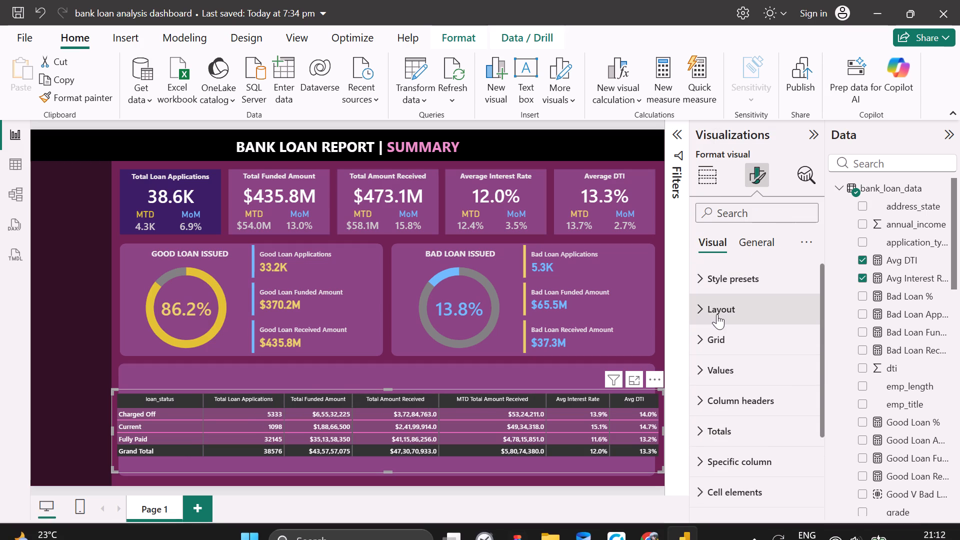
left_click(742, 248)
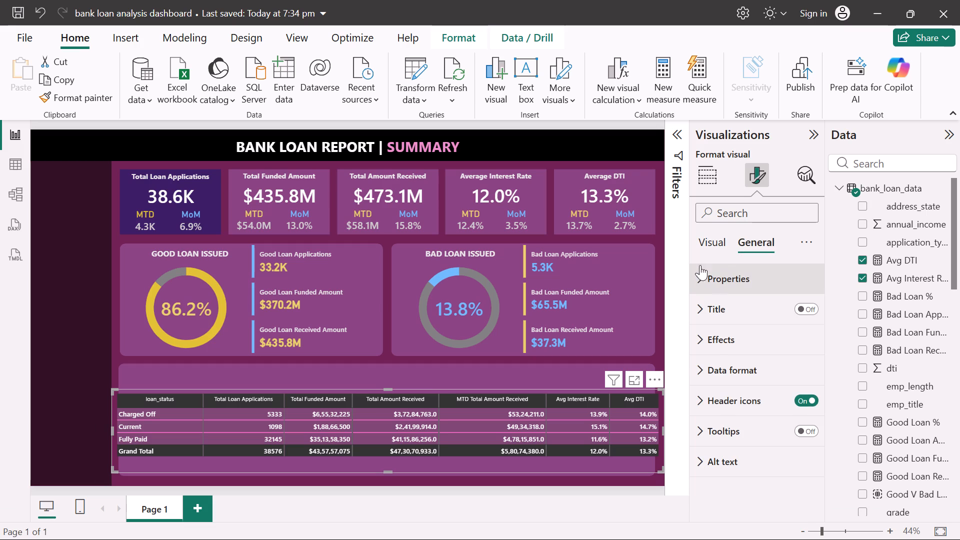
left_click(718, 244)
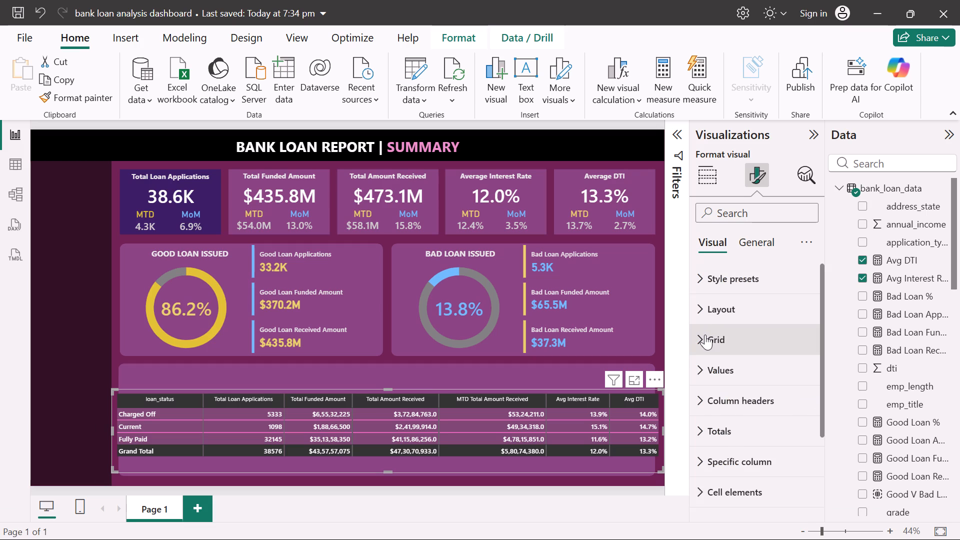
left_click(705, 334)
left_click(707, 318)
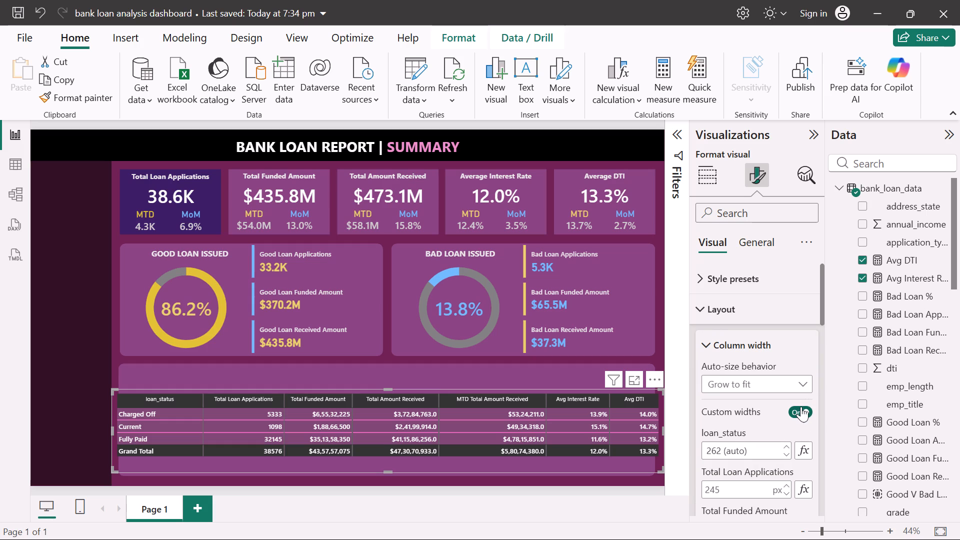
left_click(805, 383)
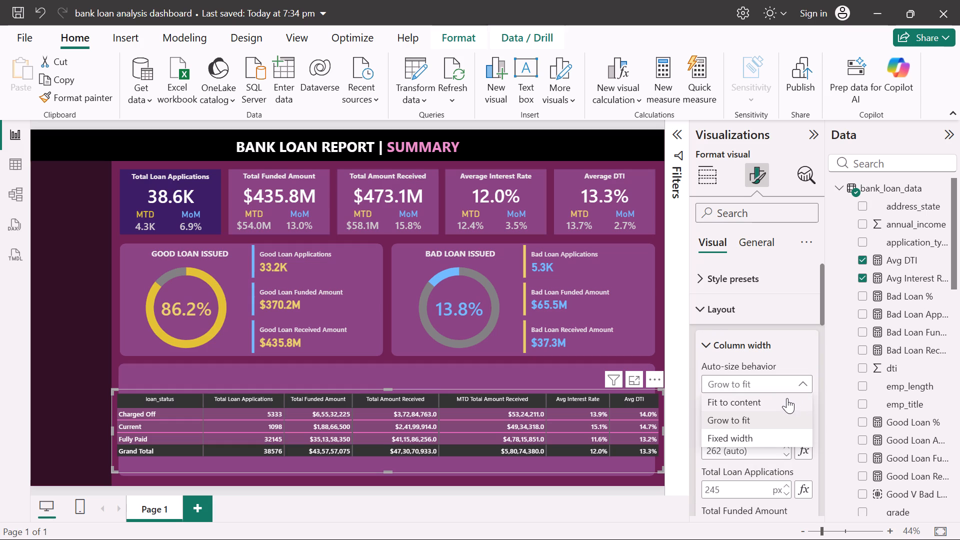
left_click(765, 433)
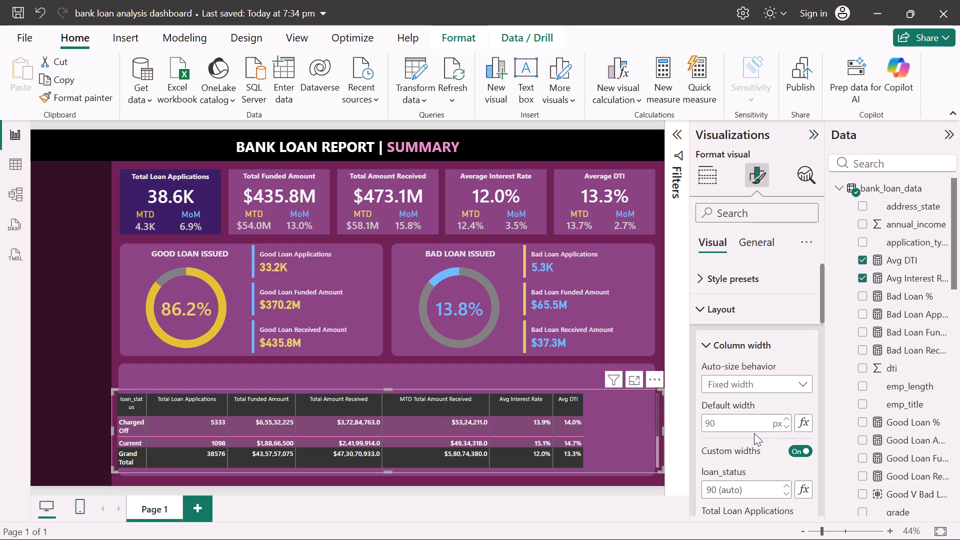
left_click(800, 387)
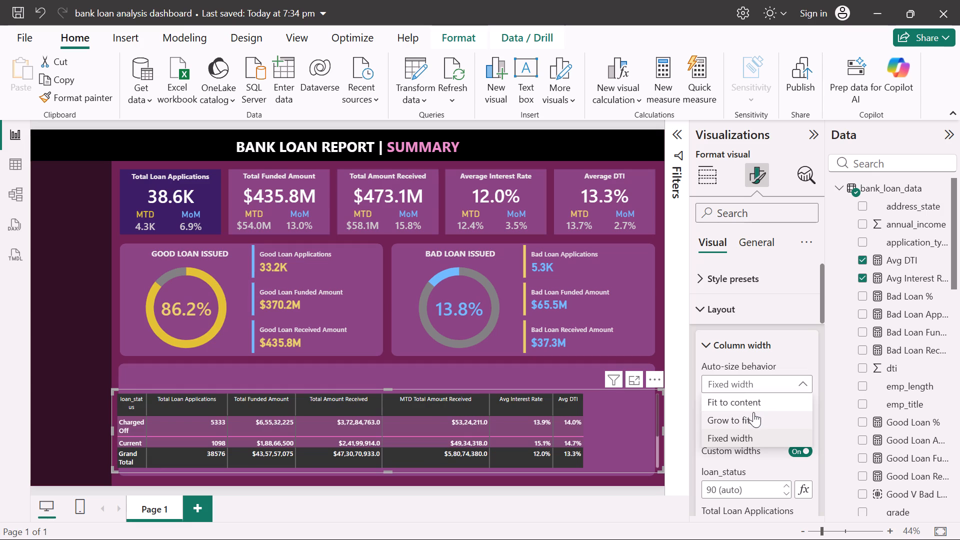
left_click(752, 413)
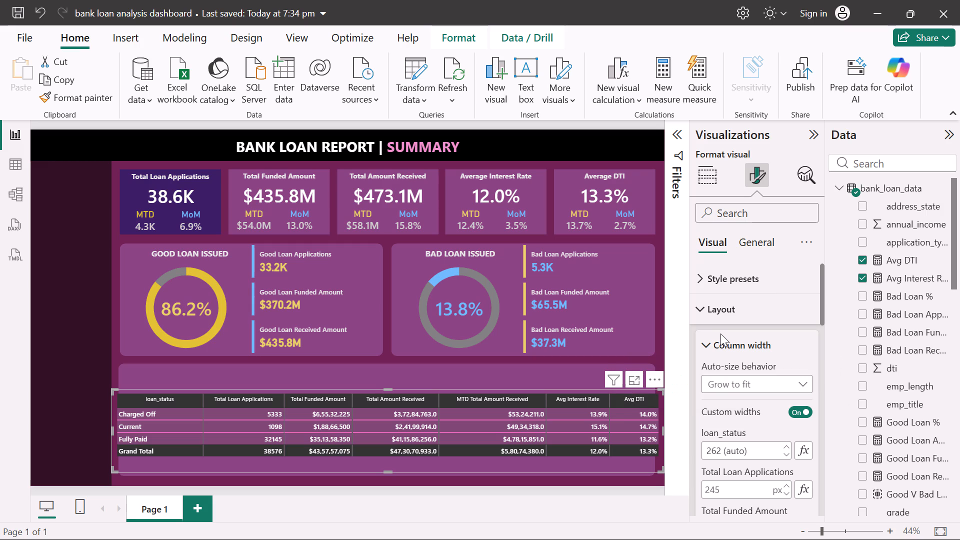
left_click(803, 384)
left_click(762, 402)
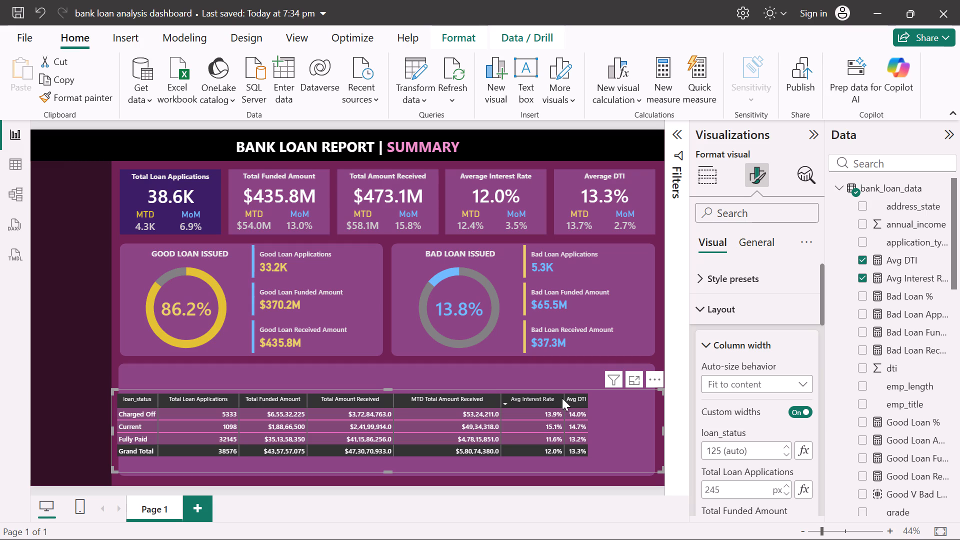
Widen the Avg Interest Rate and Avg DTI columns so the table nearly fills the background panel's width.
left_click_drag(563, 397, 567, 396)
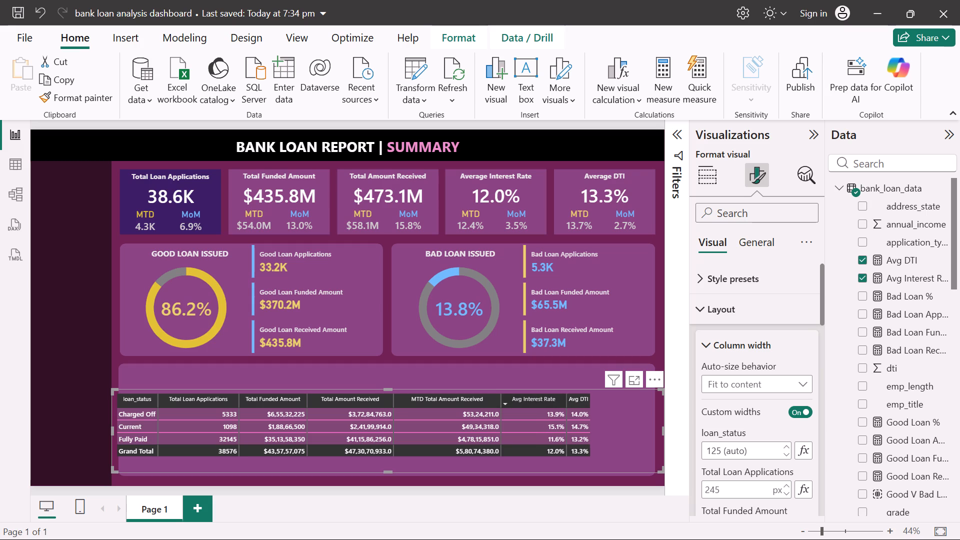
left_click_drag(567, 396, 616, 396)
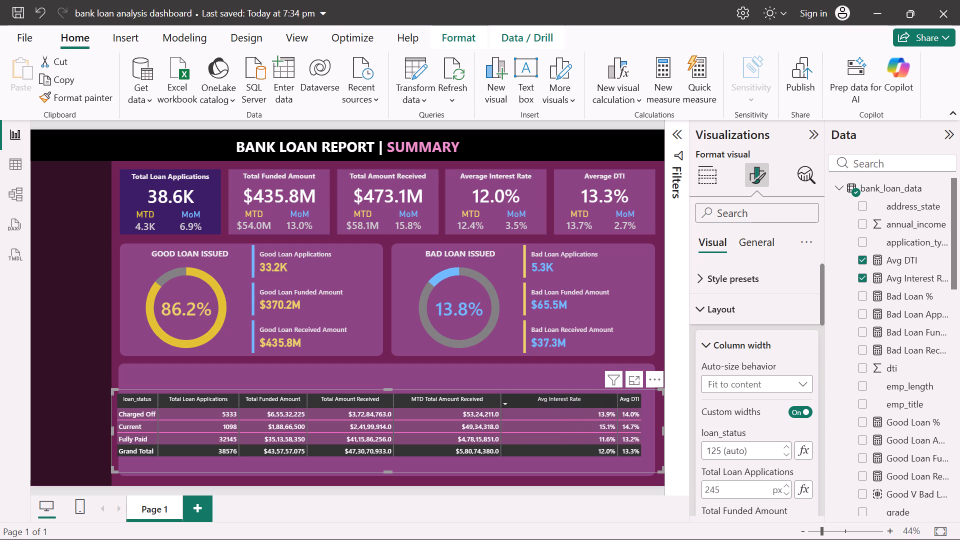
left_click_drag(616, 396, 578, 396)
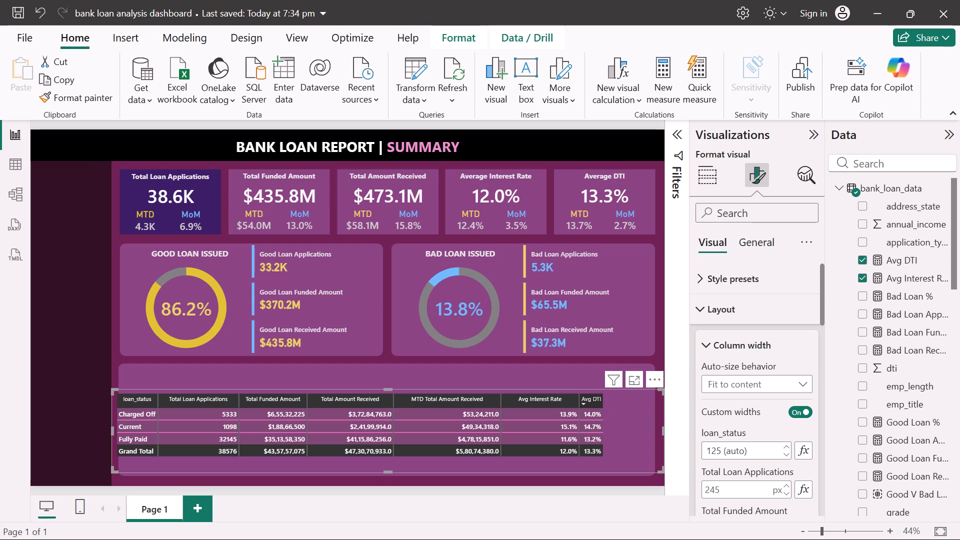
left_click_drag(602, 396, 640, 396)
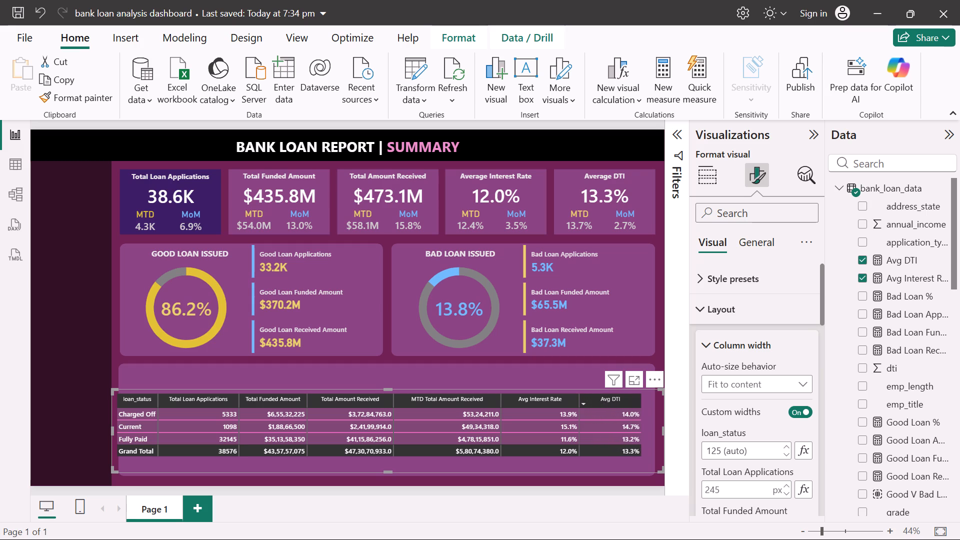
left_click_drag(640, 396, 642, 397)
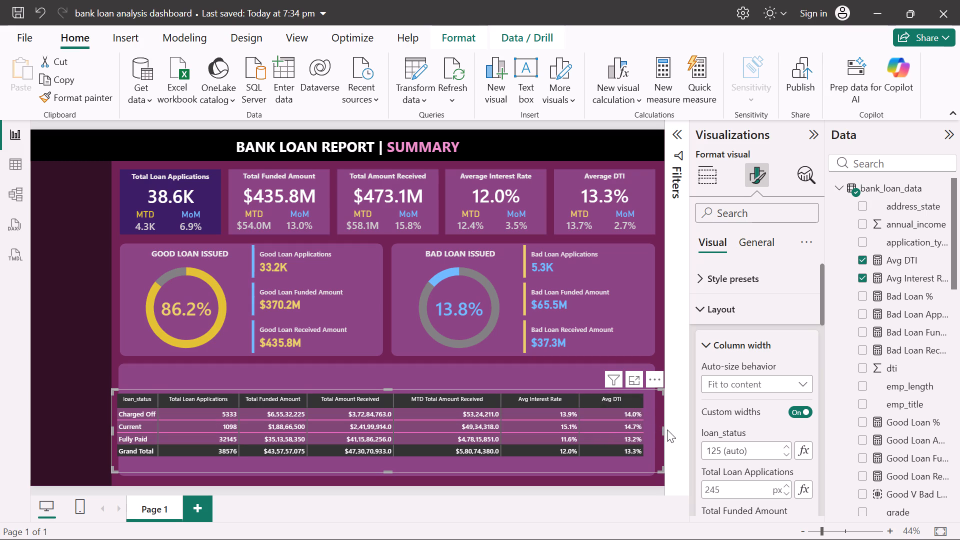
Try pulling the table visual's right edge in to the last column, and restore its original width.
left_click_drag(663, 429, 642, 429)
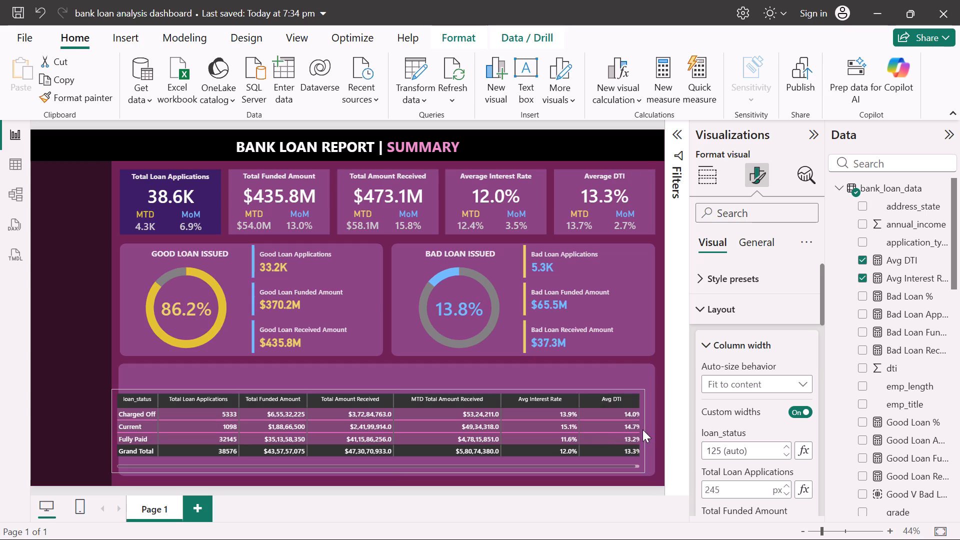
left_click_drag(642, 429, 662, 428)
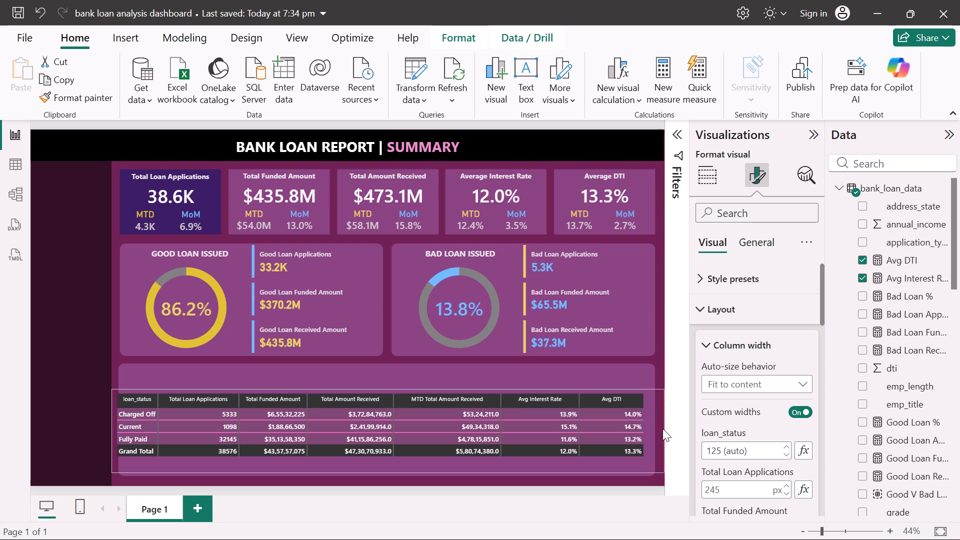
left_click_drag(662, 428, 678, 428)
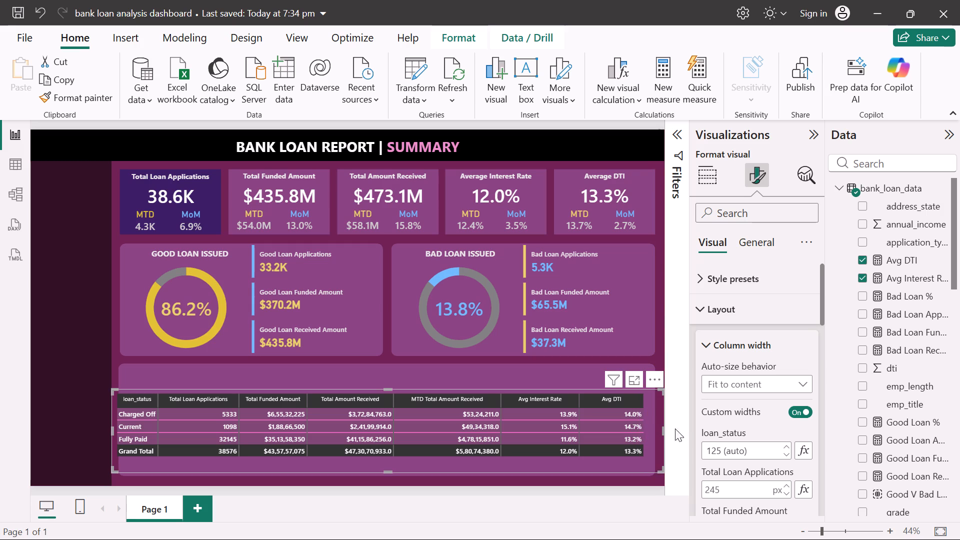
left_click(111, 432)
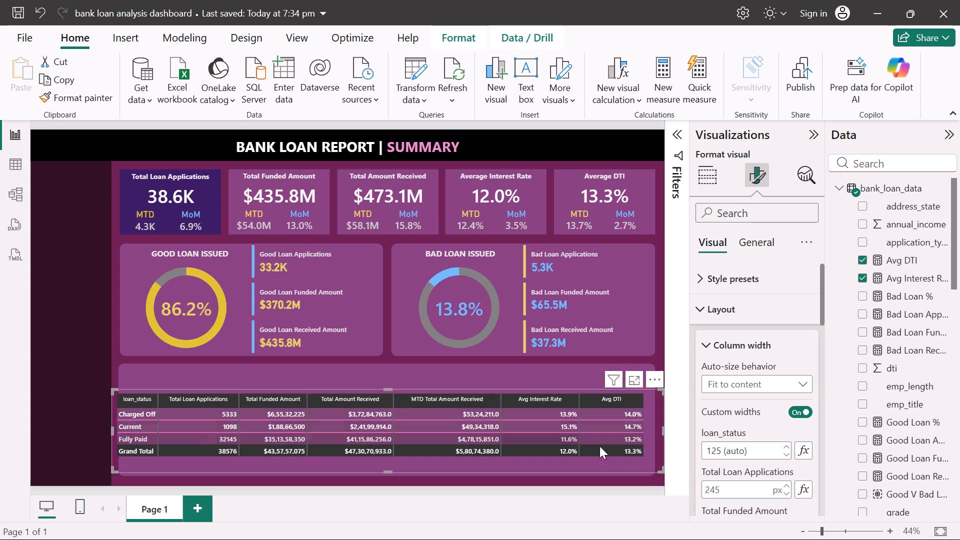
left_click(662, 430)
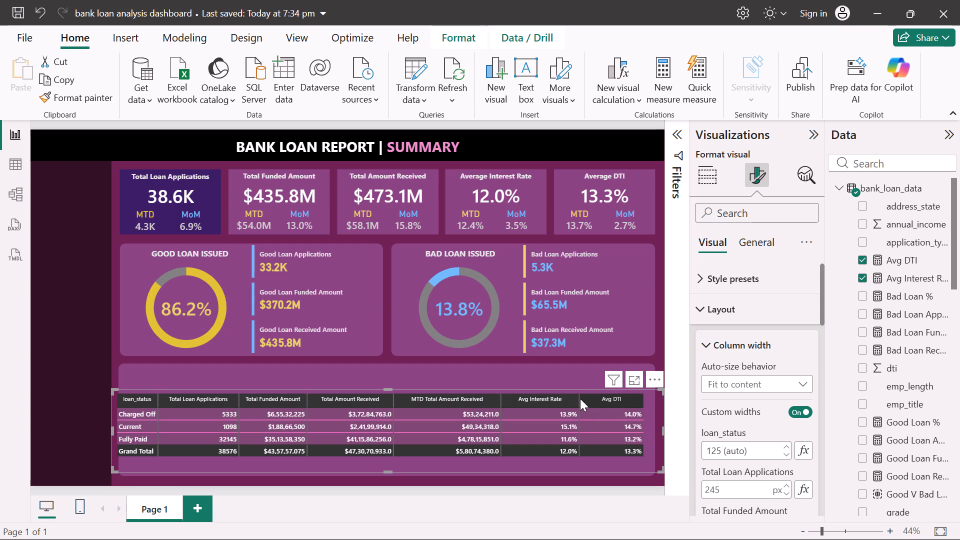
Widen the Avg Interest Rate column slightly more so the table extends closer to the panel's right edge.
left_click_drag(577, 398, 586, 398)
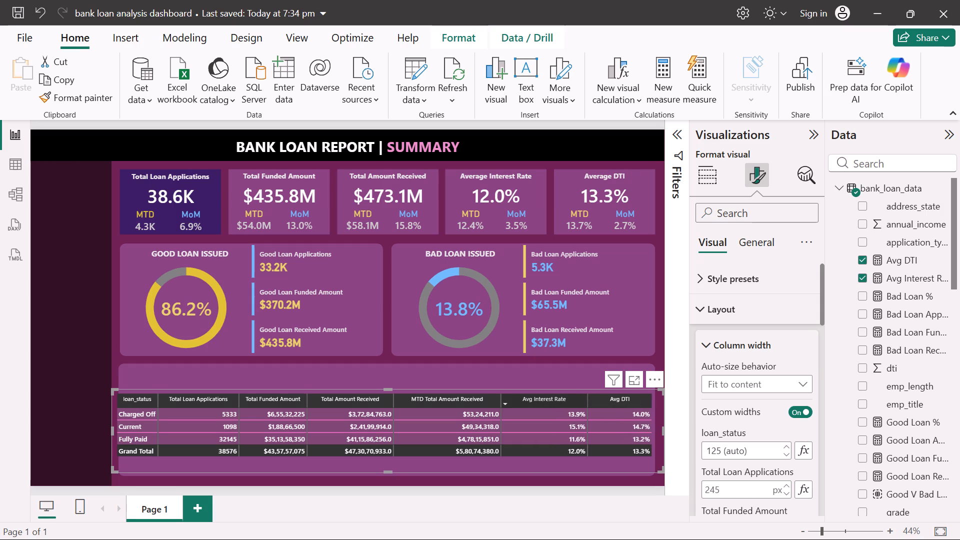
left_click_drag(586, 398, 589, 398)
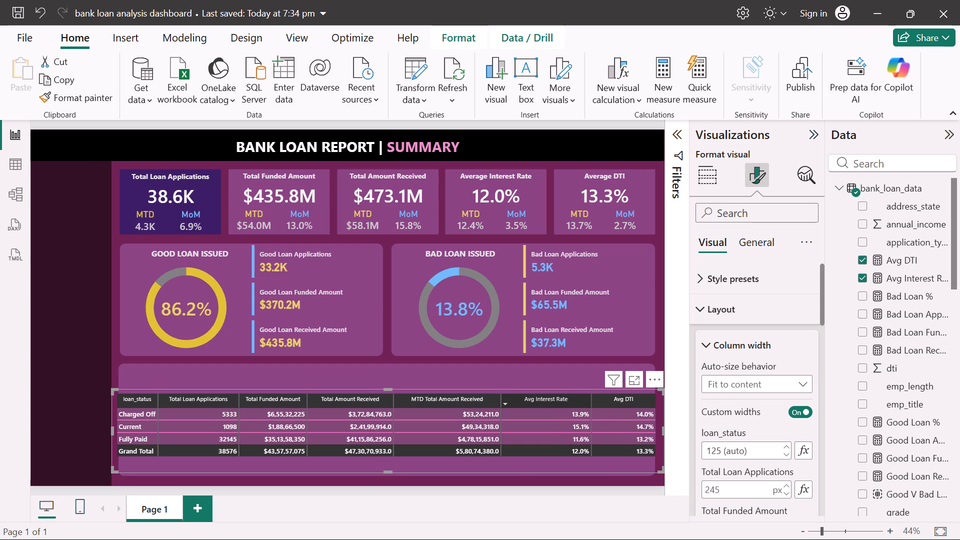
left_click_drag(589, 398, 588, 398)
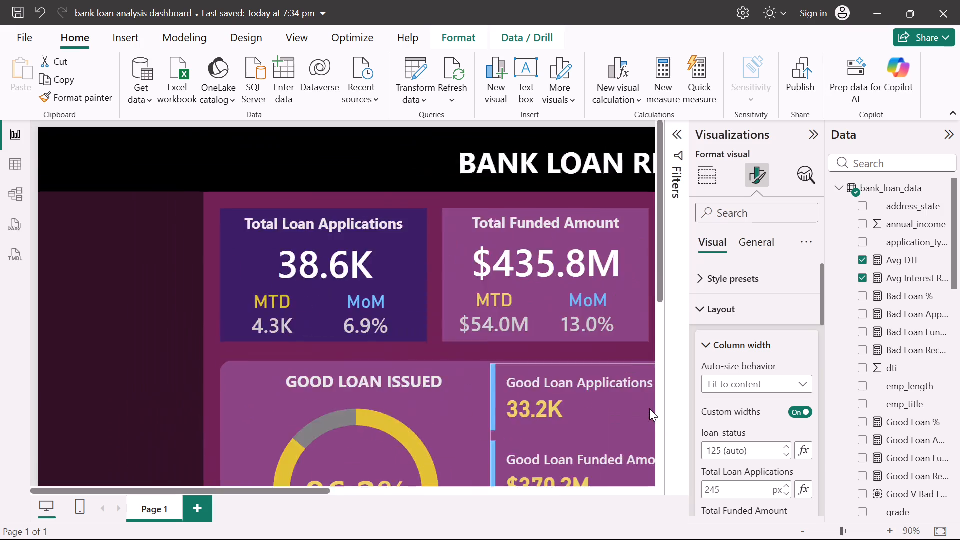
Widen the loan_status column of the table to 130 px.
scroll(549, 400, "down", 7)
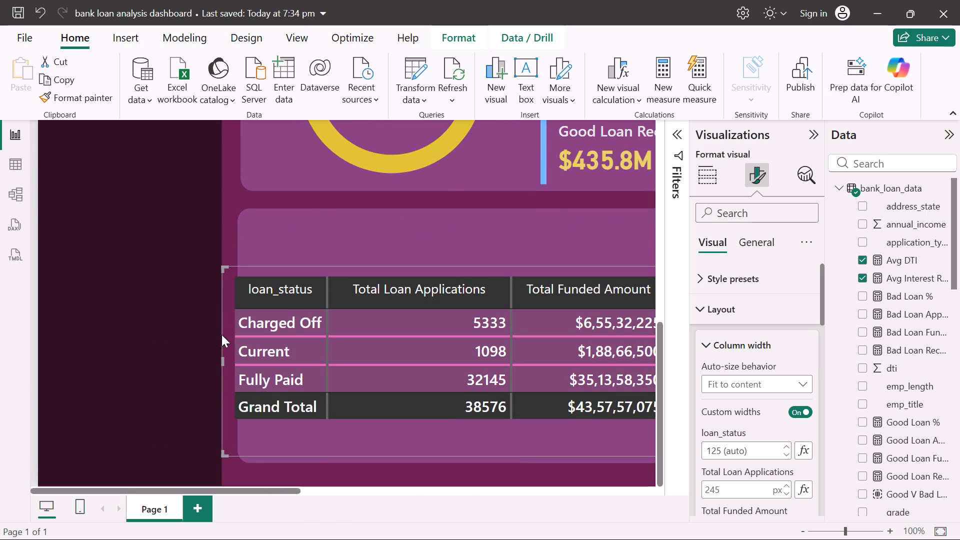
left_click(247, 439)
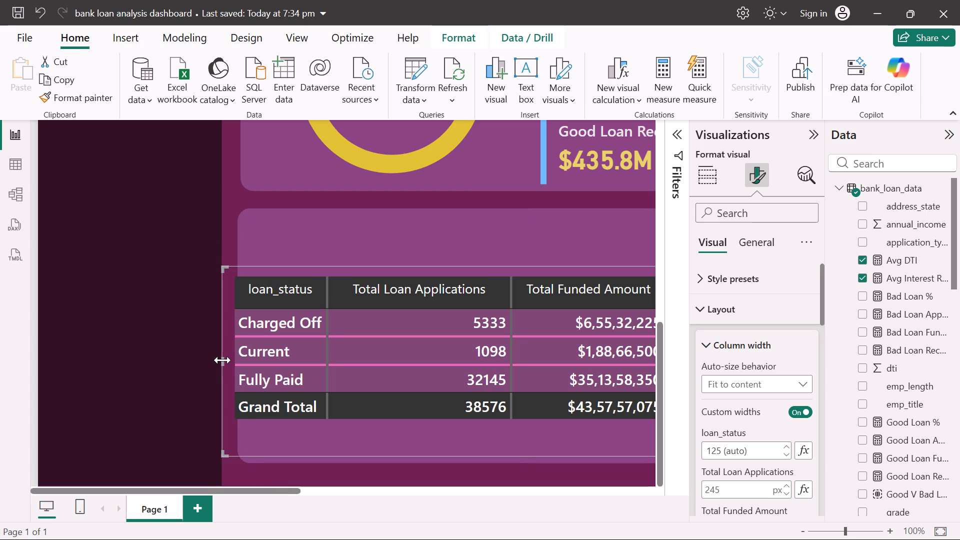
left_click(222, 360)
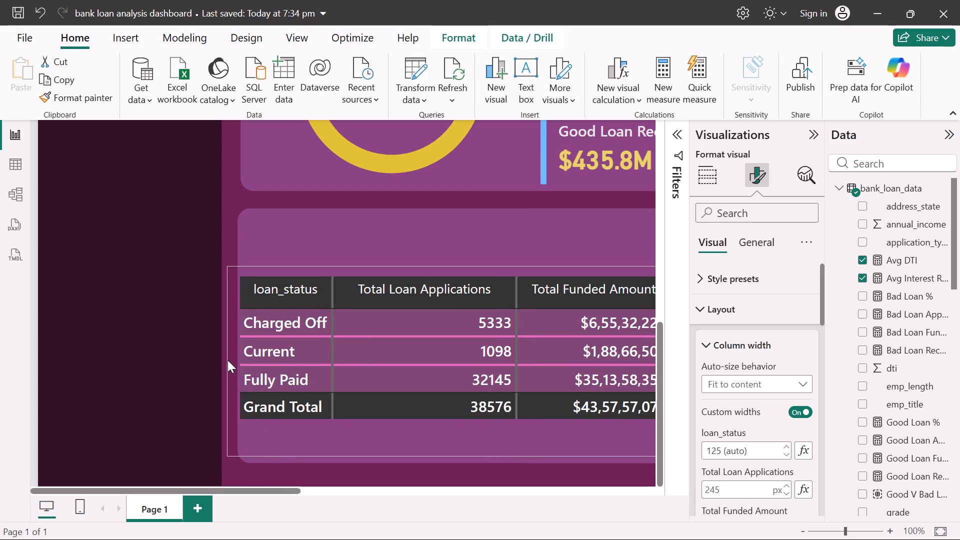
left_click(327, 292)
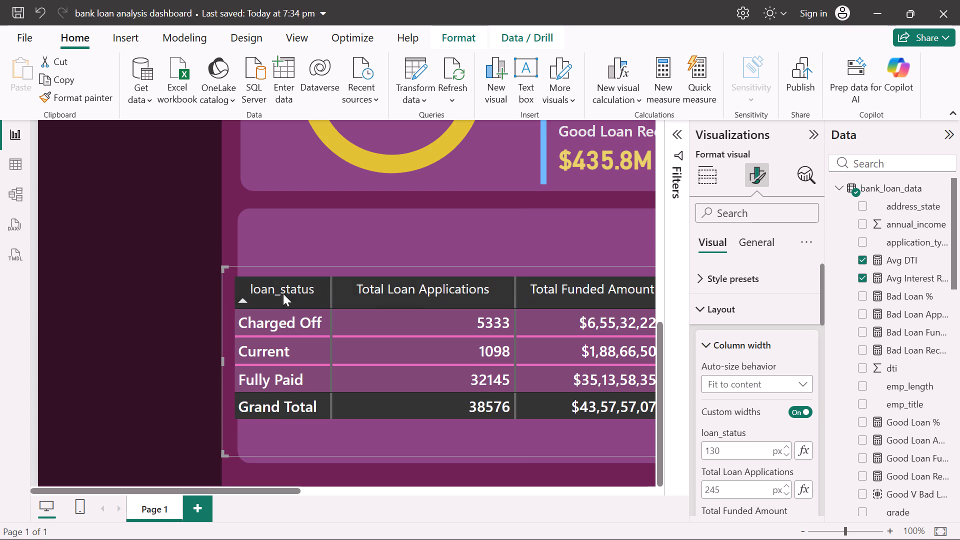
Pull the table visual's left edge slightly inward so its first column sits inside the background panel.
left_click_drag(223, 359, 226, 359)
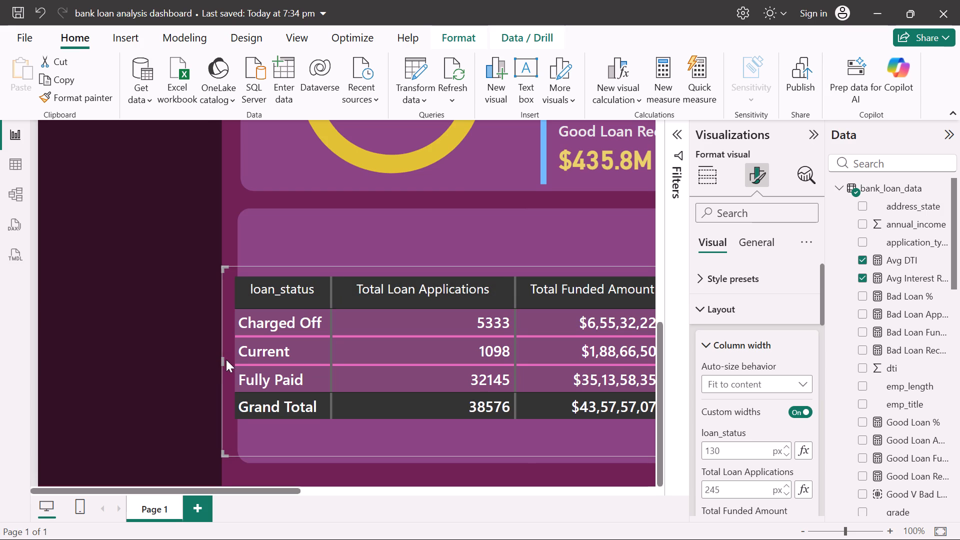
left_click_drag(226, 359, 227, 359)
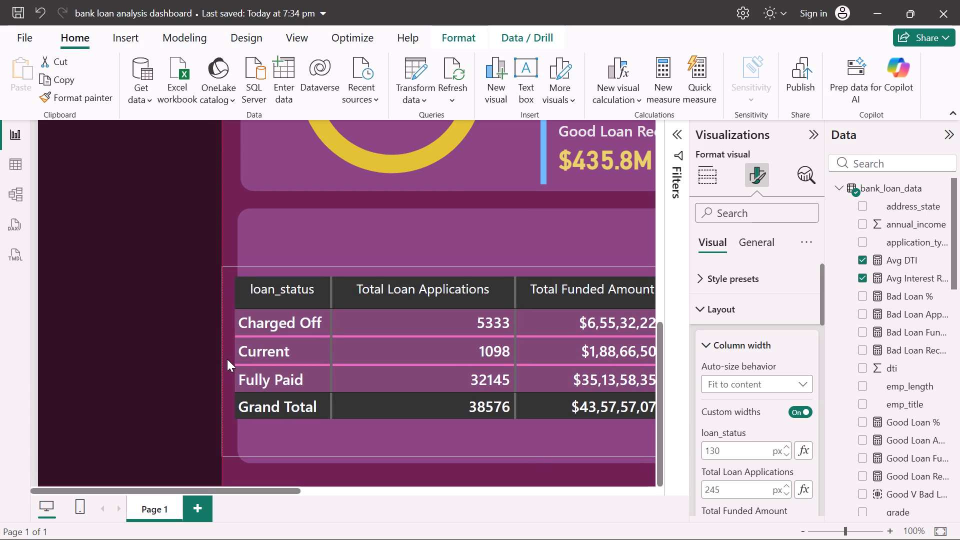
left_click_drag(227, 359, 228, 357)
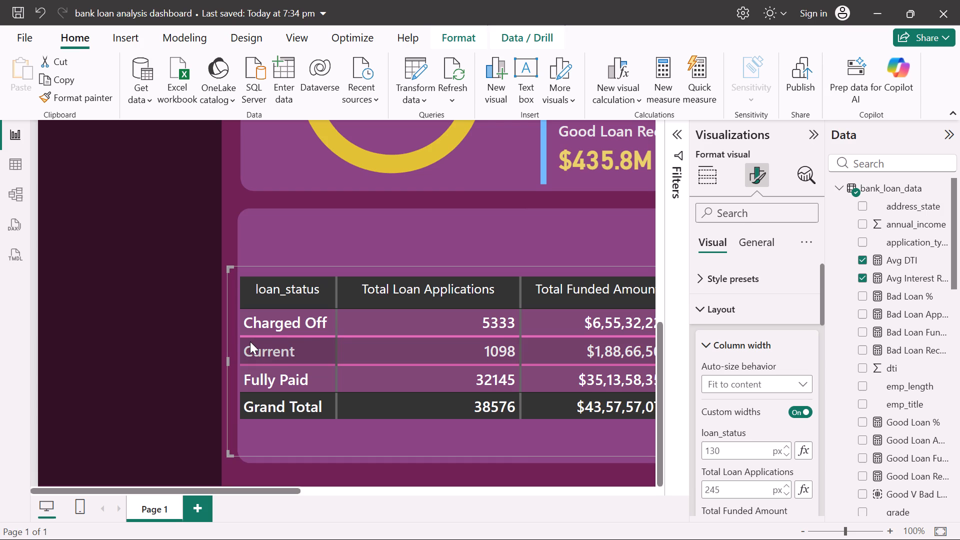
Move the table visual's left edge slightly outward so its first column lines up with the background panel's left edge.
scroll(256, 330, "down", 6)
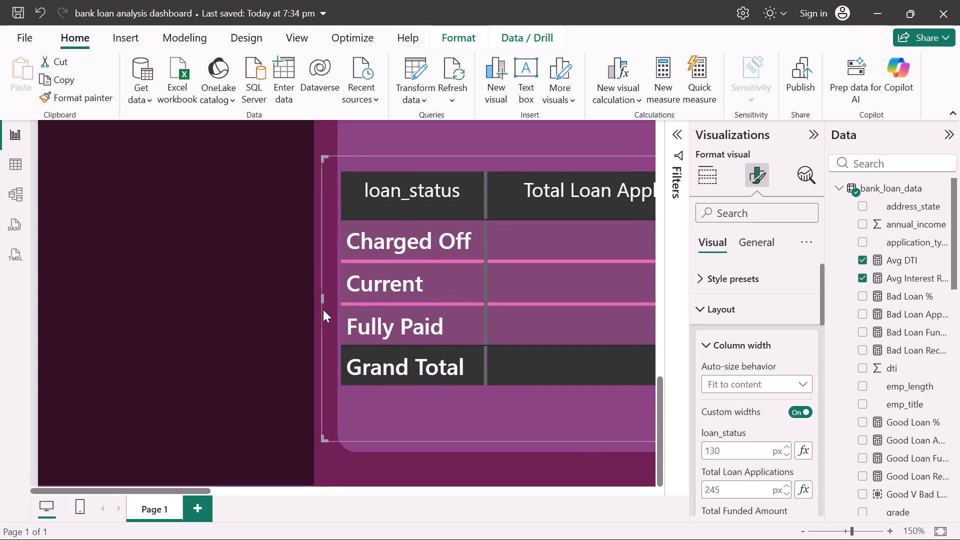
left_click(320, 298)
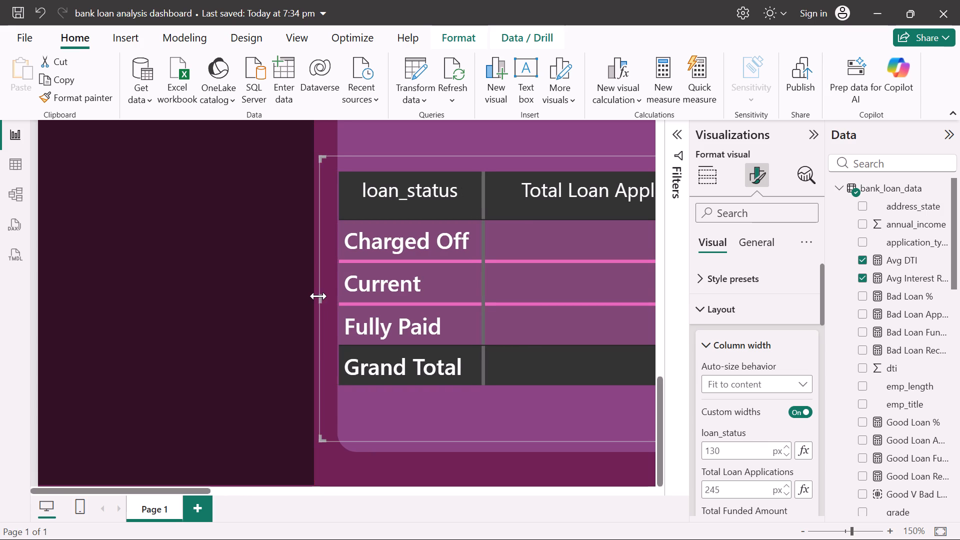
scroll(318, 296, "left", 6)
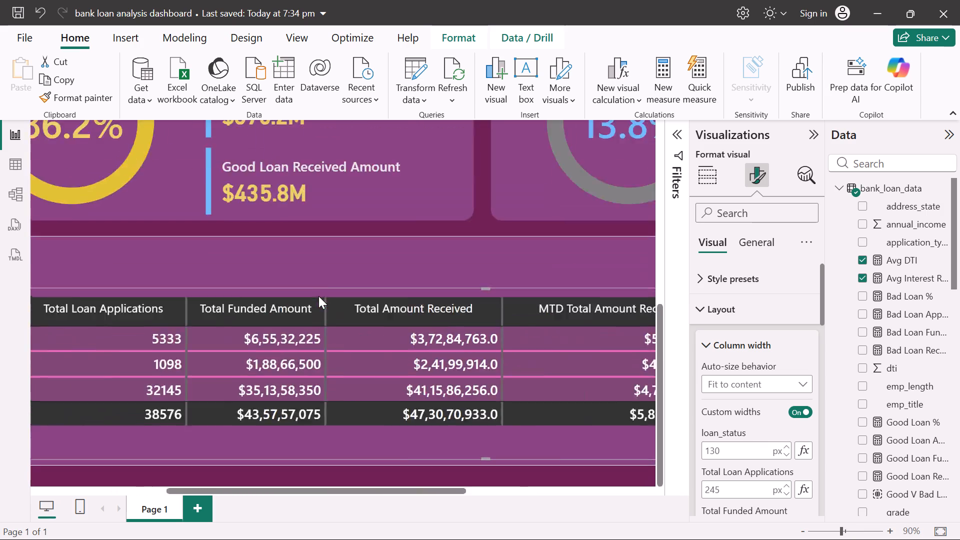
scroll(318, 296, "down", 1)
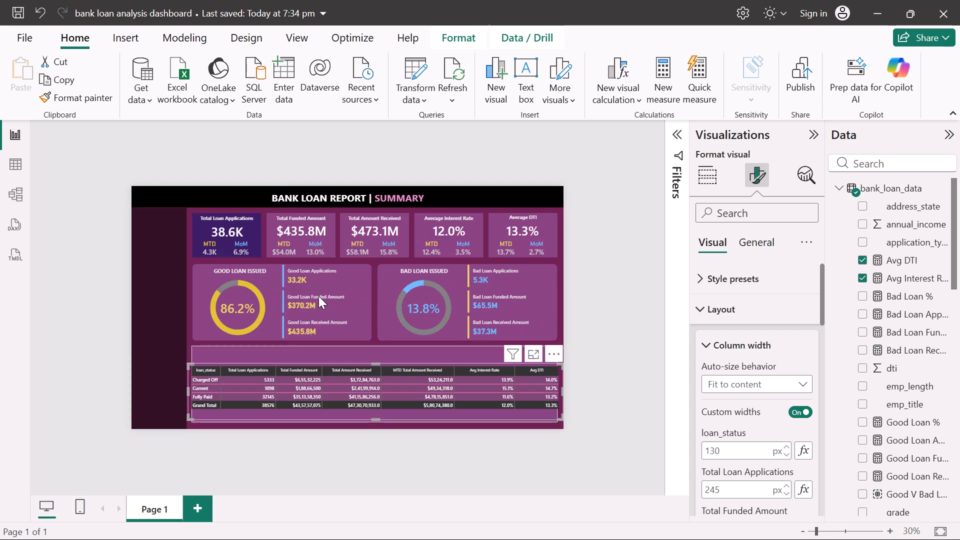
left_click(935, 533)
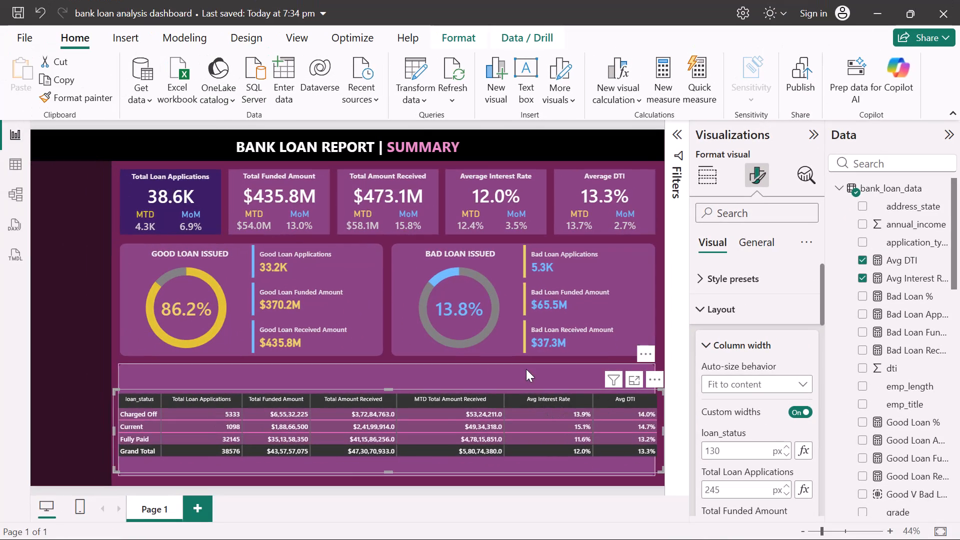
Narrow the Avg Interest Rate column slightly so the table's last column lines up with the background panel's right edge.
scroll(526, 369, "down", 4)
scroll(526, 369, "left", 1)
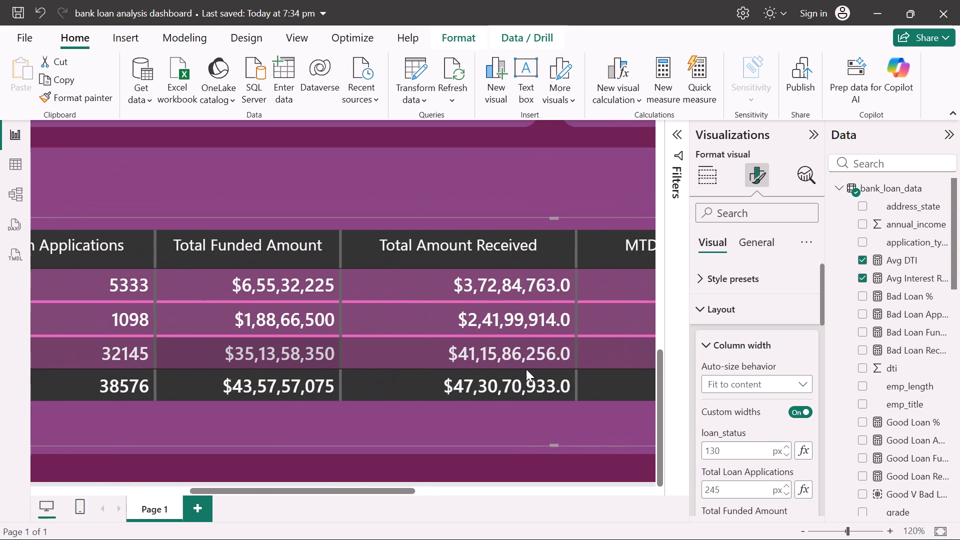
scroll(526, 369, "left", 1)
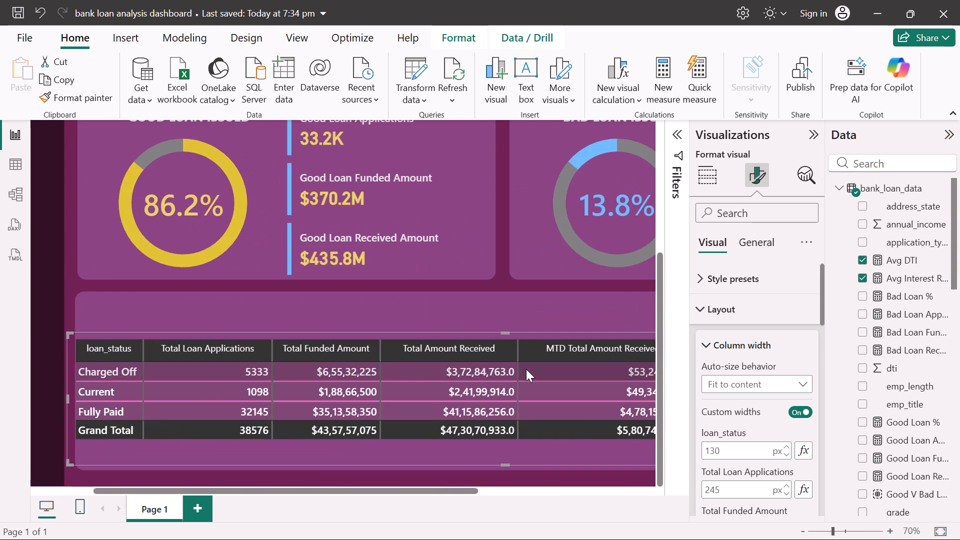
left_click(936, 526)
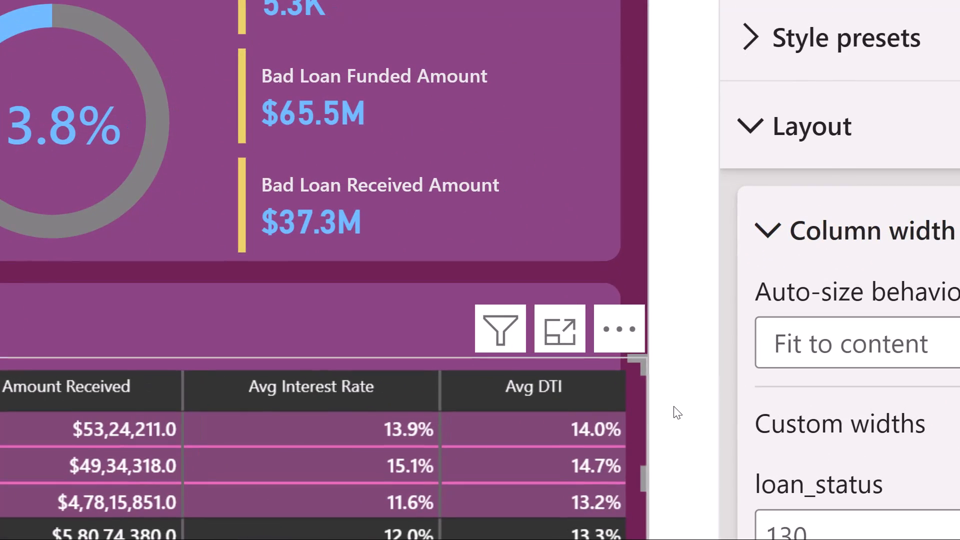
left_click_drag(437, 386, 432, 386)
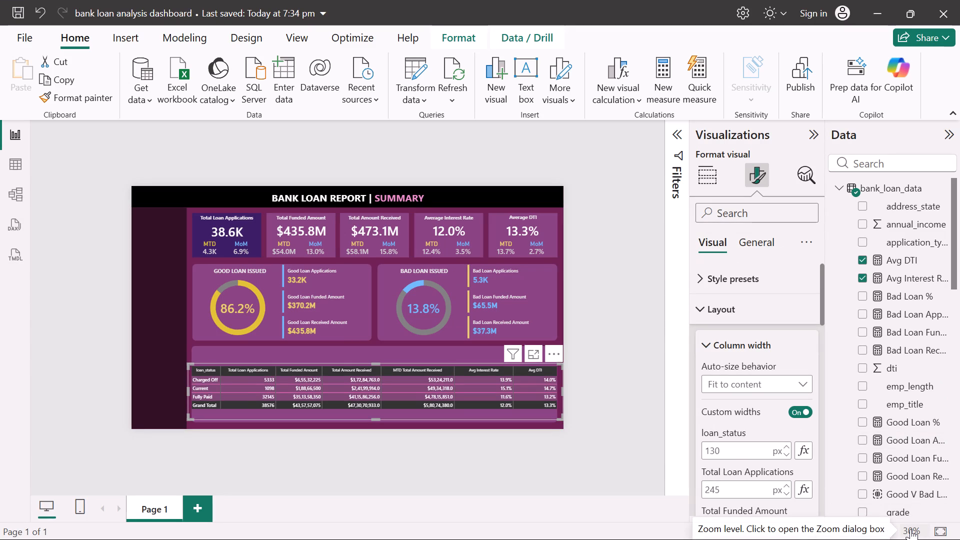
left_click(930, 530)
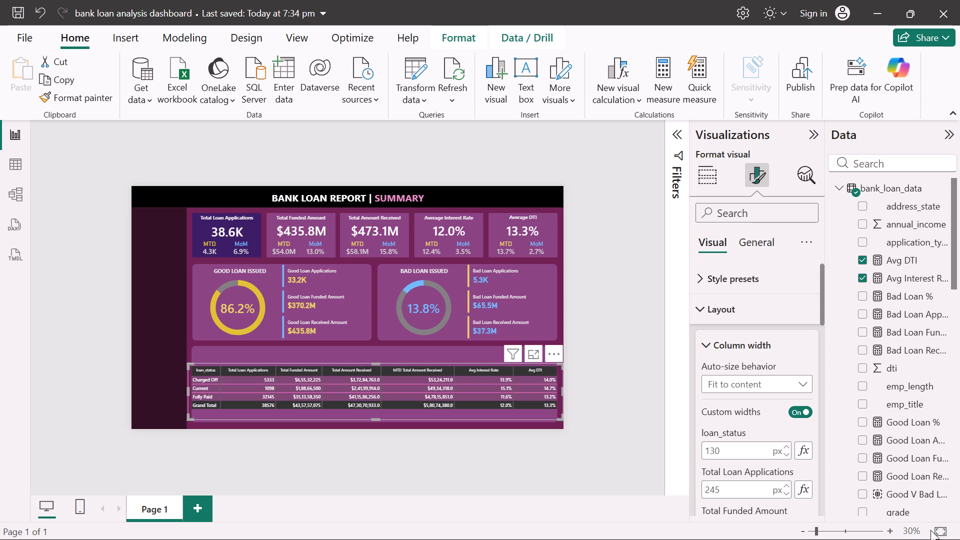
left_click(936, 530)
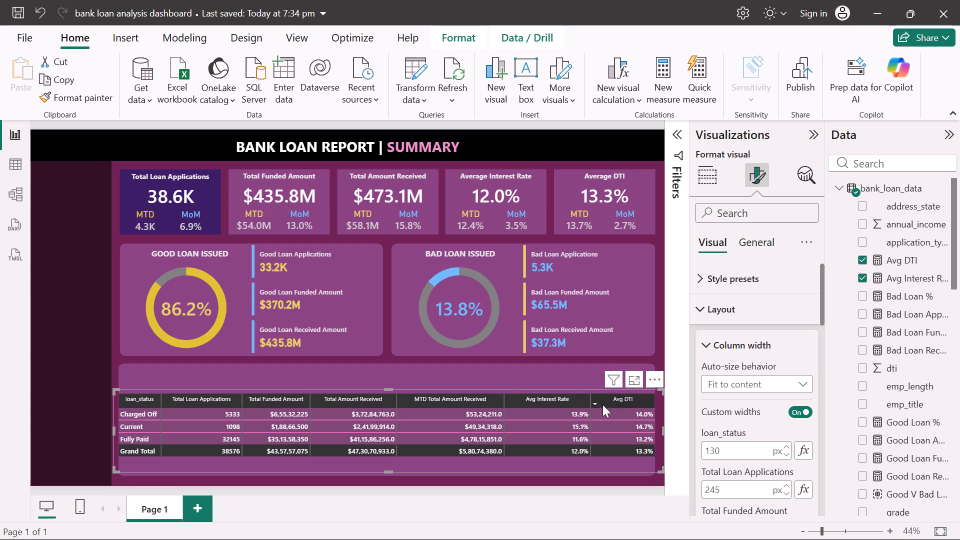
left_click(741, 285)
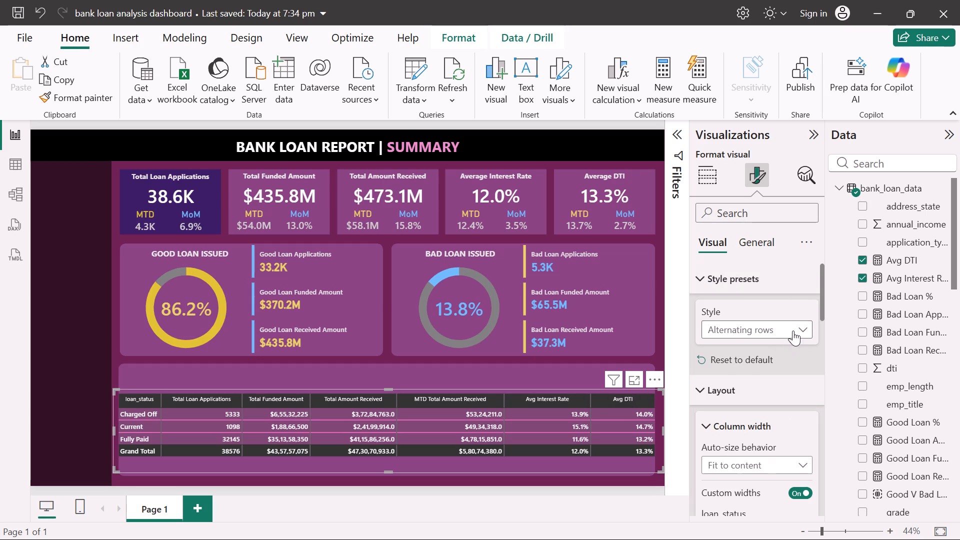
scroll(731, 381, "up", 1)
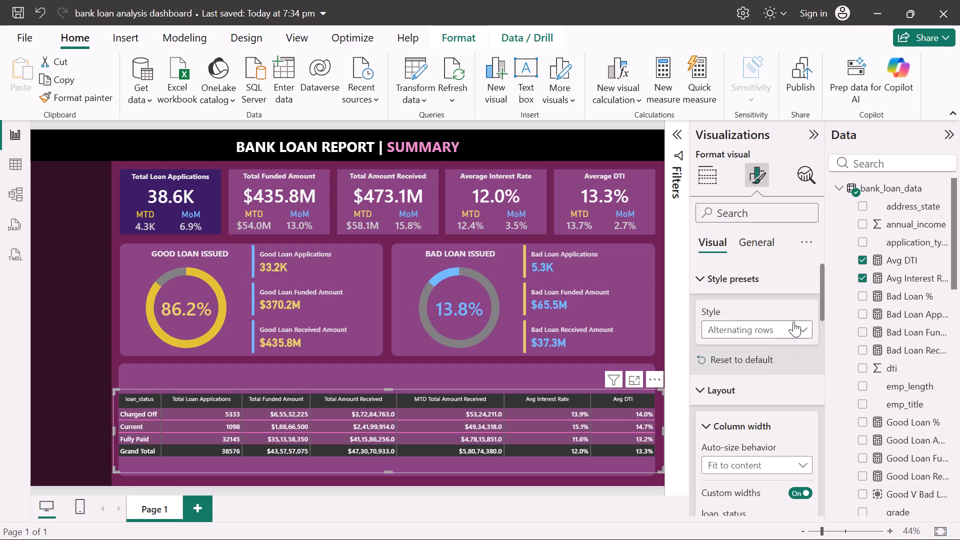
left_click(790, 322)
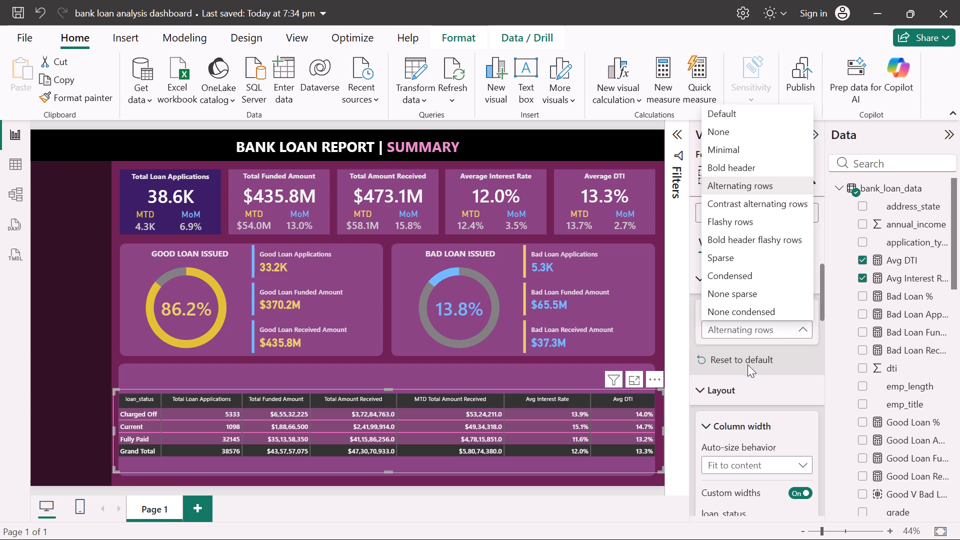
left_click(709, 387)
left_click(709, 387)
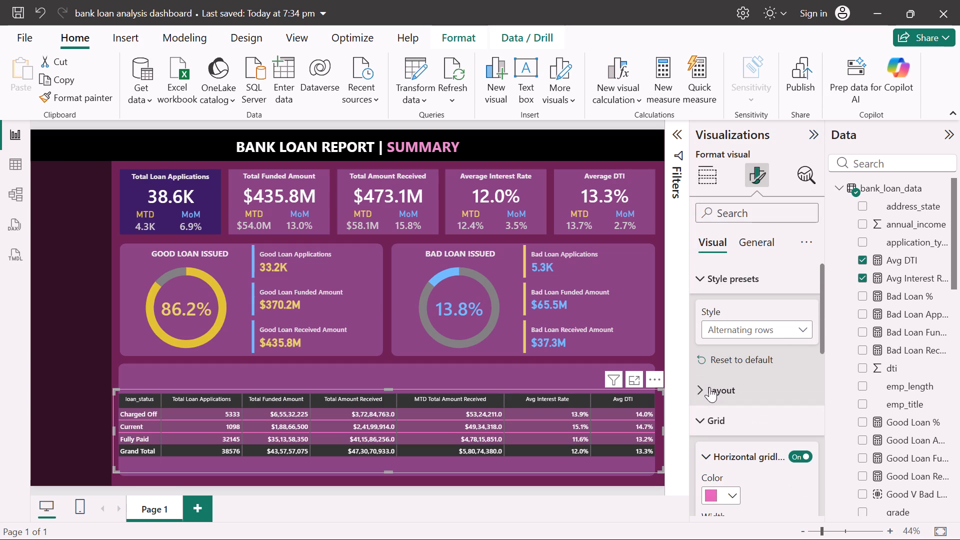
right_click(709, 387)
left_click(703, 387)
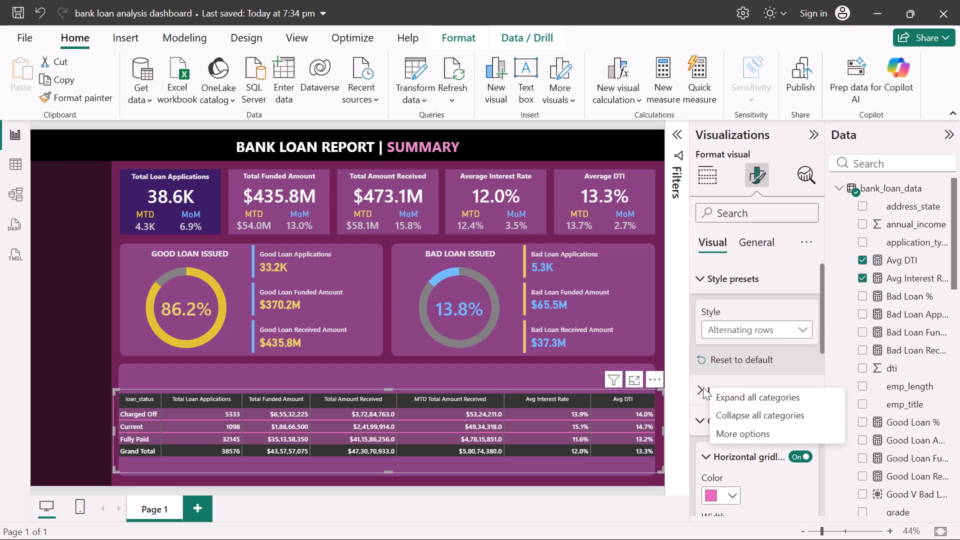
Reset the table's column widths by switching Custom widths off and on again.
scroll(761, 453, "down", 1)
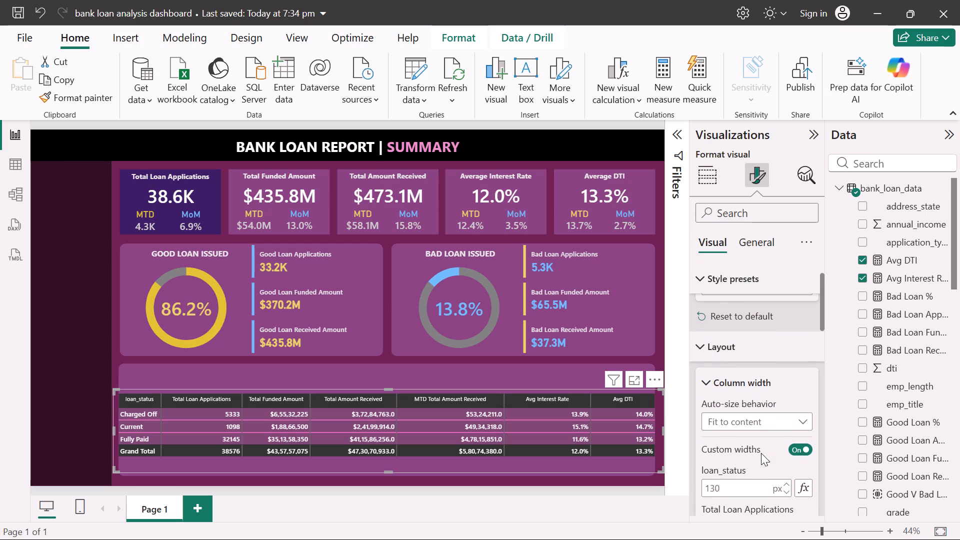
left_click(803, 451)
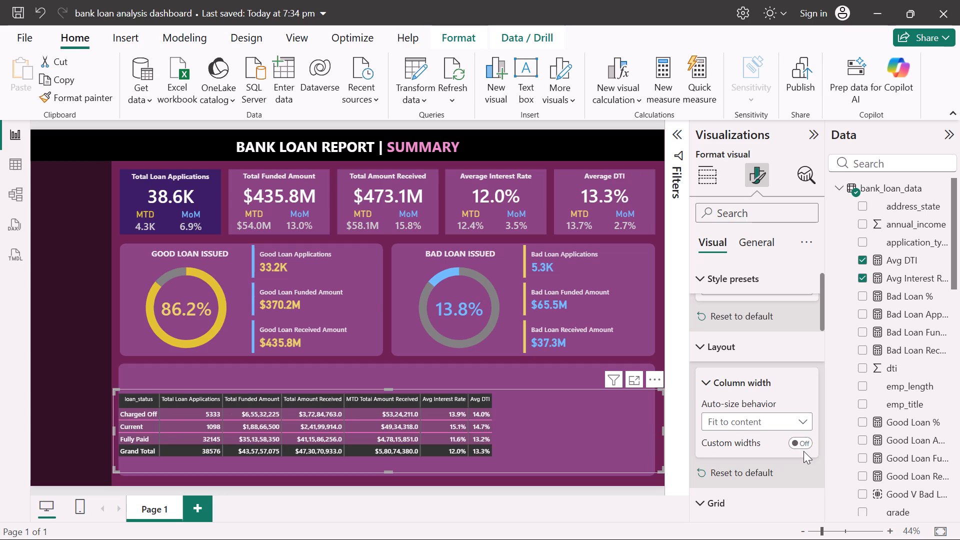
left_click(803, 451)
left_click(796, 443)
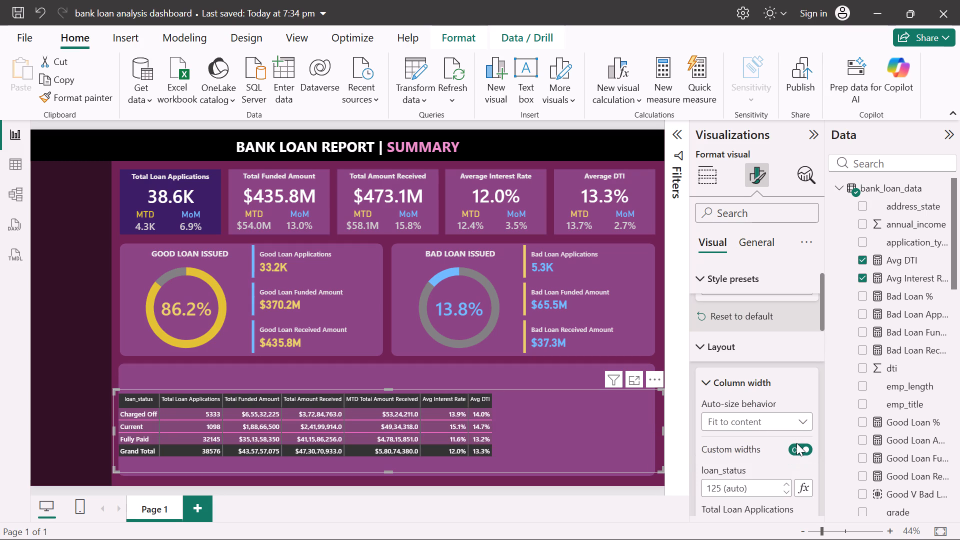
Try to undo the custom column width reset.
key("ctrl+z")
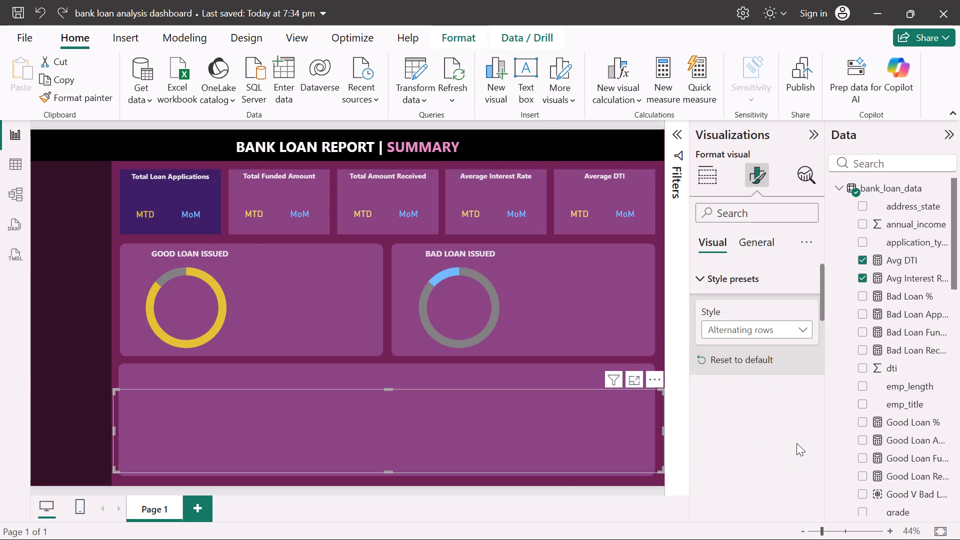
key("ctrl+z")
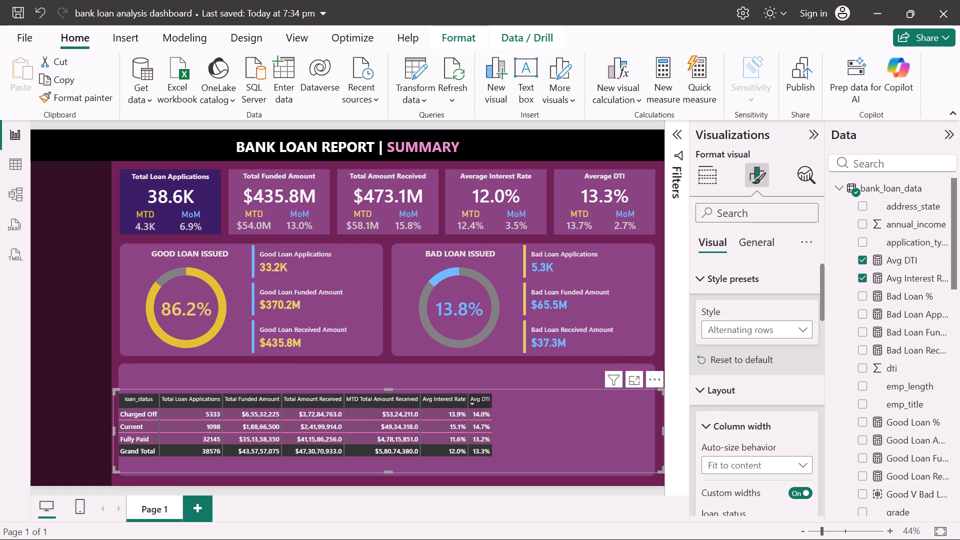
Widen the Avg DTI column until the table reaches the background panel's right edge.
left_click_drag(489, 399, 651, 404)
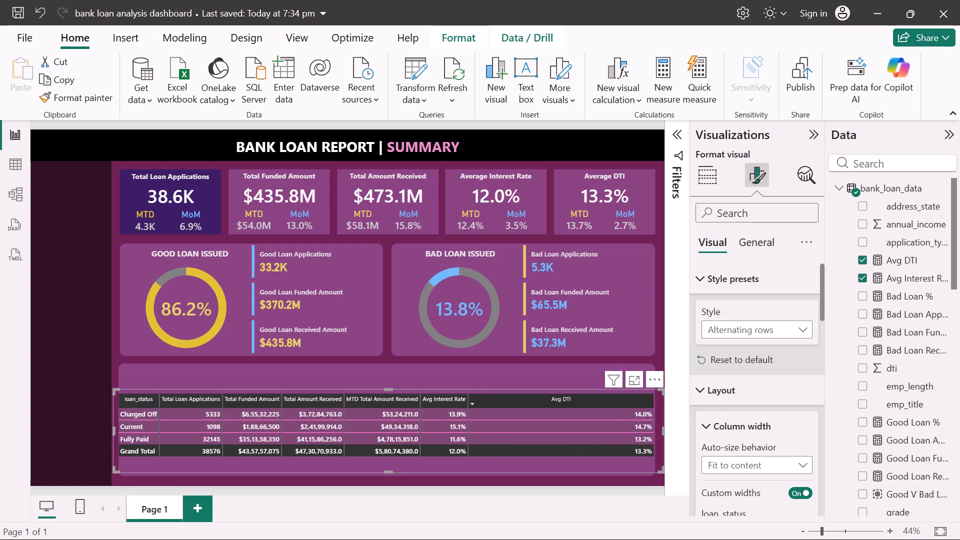
left_click_drag(651, 404, 652, 404)
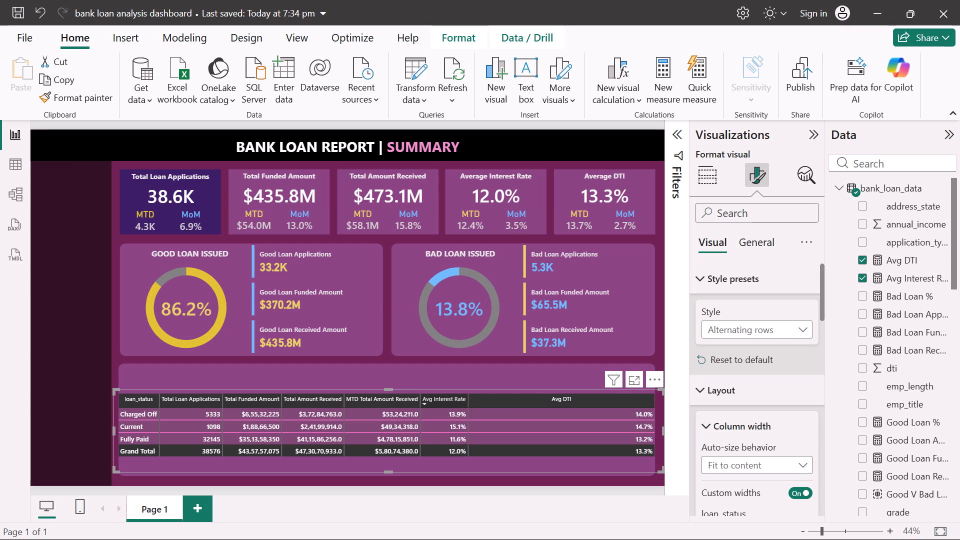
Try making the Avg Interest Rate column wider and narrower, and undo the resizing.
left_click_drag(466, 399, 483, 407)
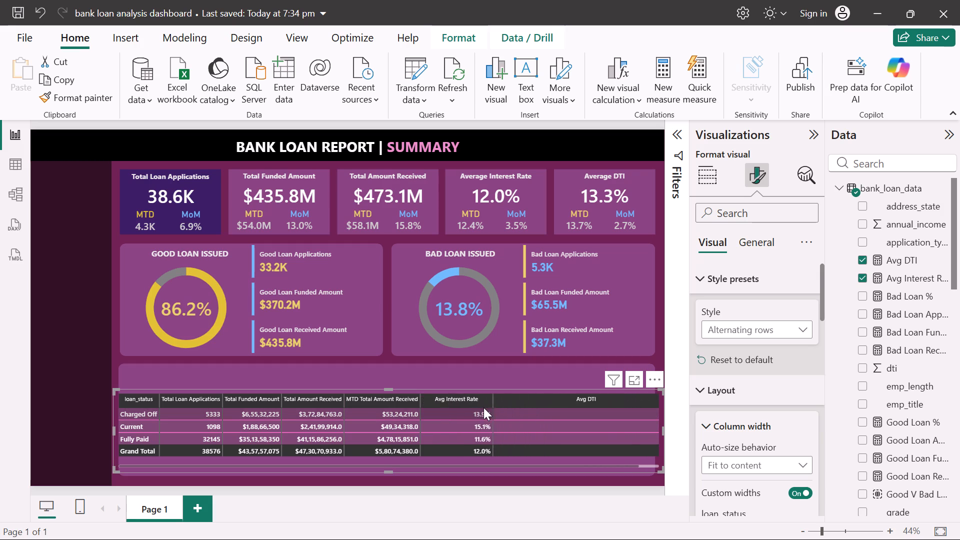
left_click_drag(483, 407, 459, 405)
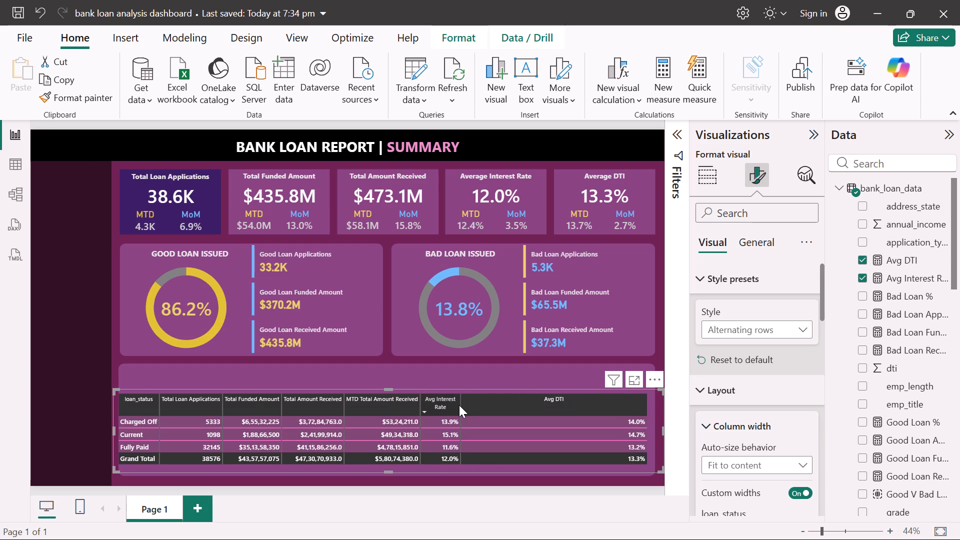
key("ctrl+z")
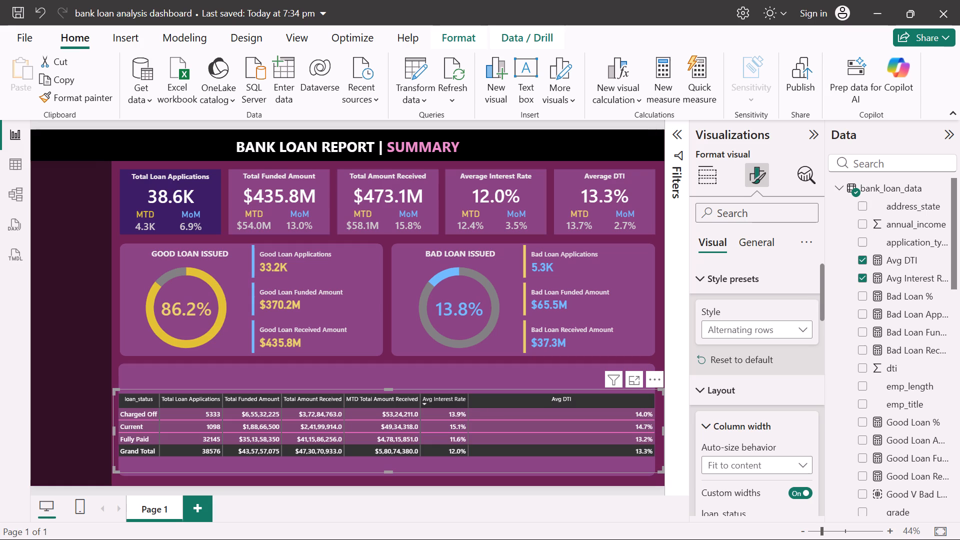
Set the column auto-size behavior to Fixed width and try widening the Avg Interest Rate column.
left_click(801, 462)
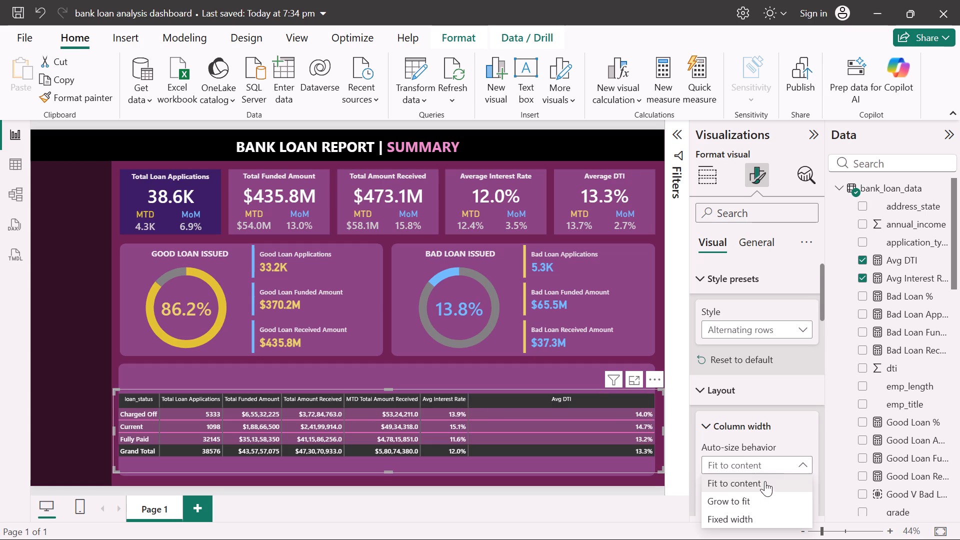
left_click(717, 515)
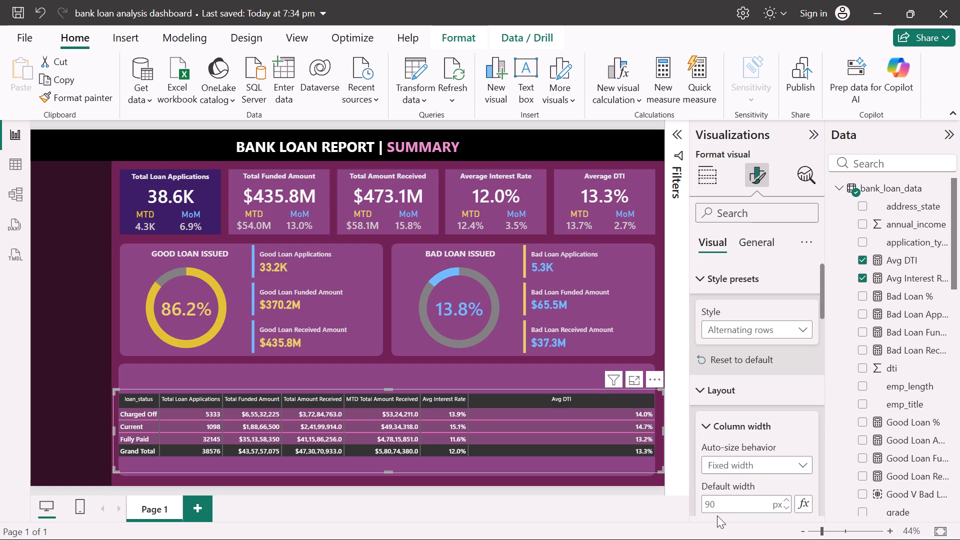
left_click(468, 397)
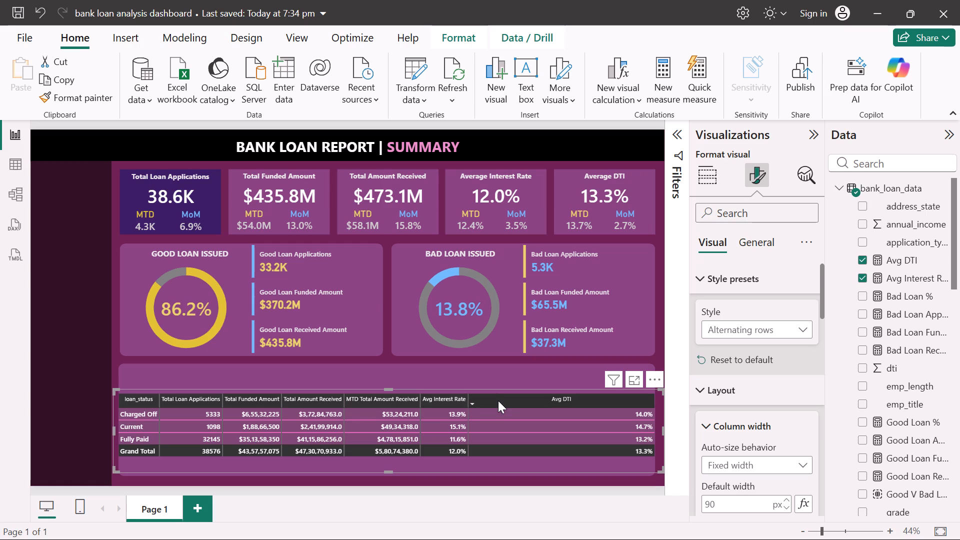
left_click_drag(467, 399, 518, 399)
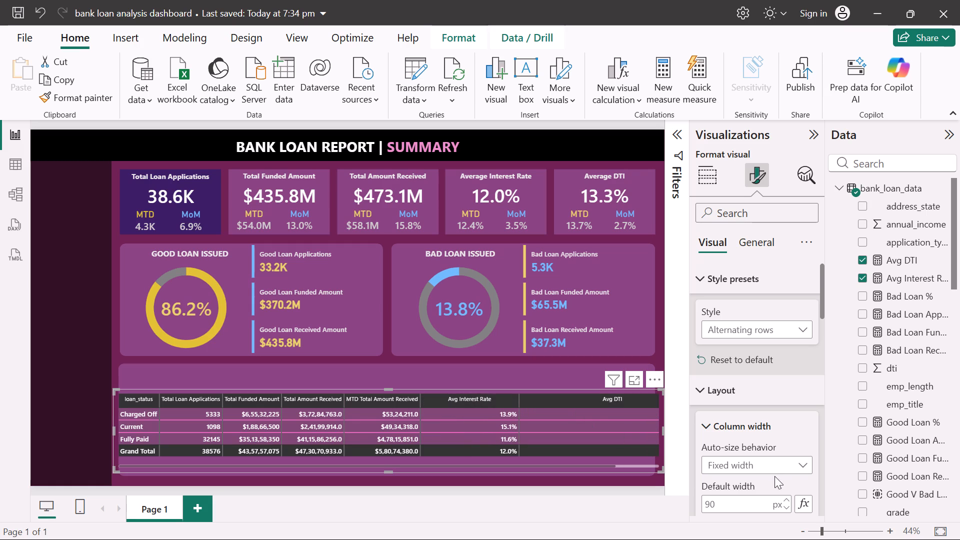
Set the table's column auto-size behavior to Grow to fit.
left_click(807, 466)
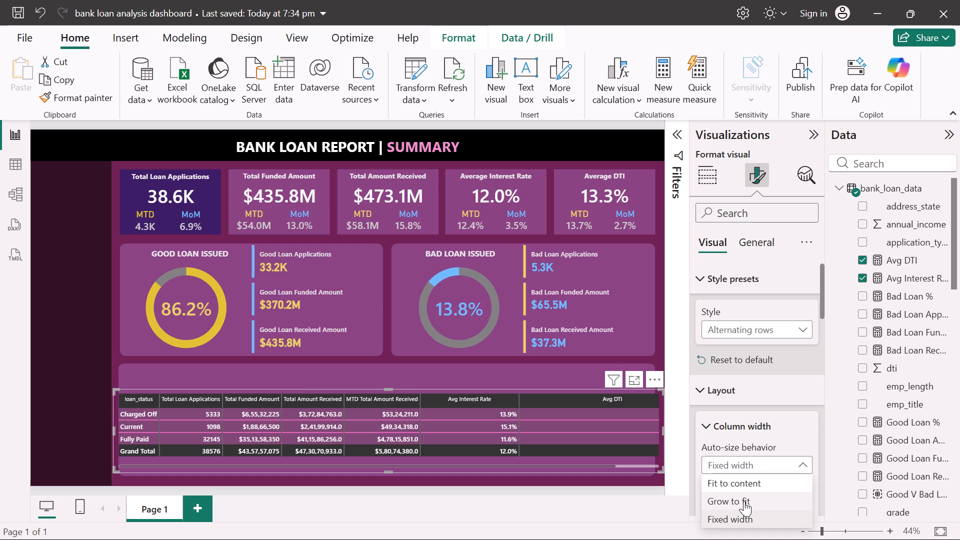
left_click(744, 501)
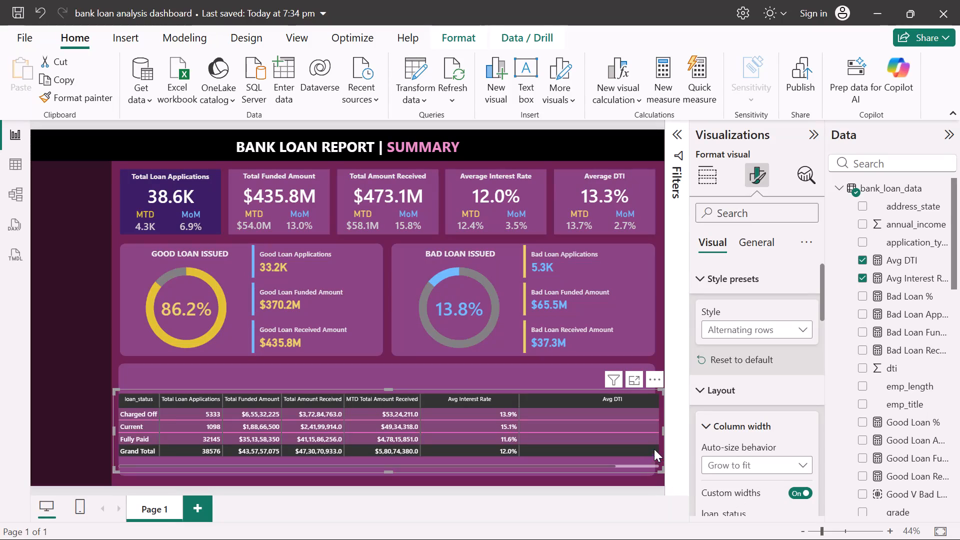
Narrow the Avg Interest Rate column to just fit its one-line header, keeping the table within the background panel.
left_click_drag(517, 398, 515, 398)
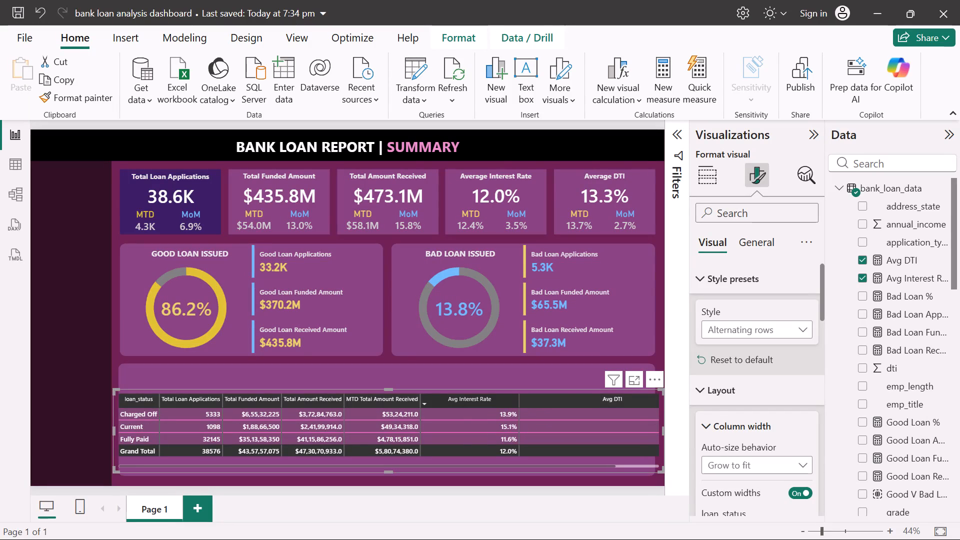
left_click_drag(515, 398, 463, 394)
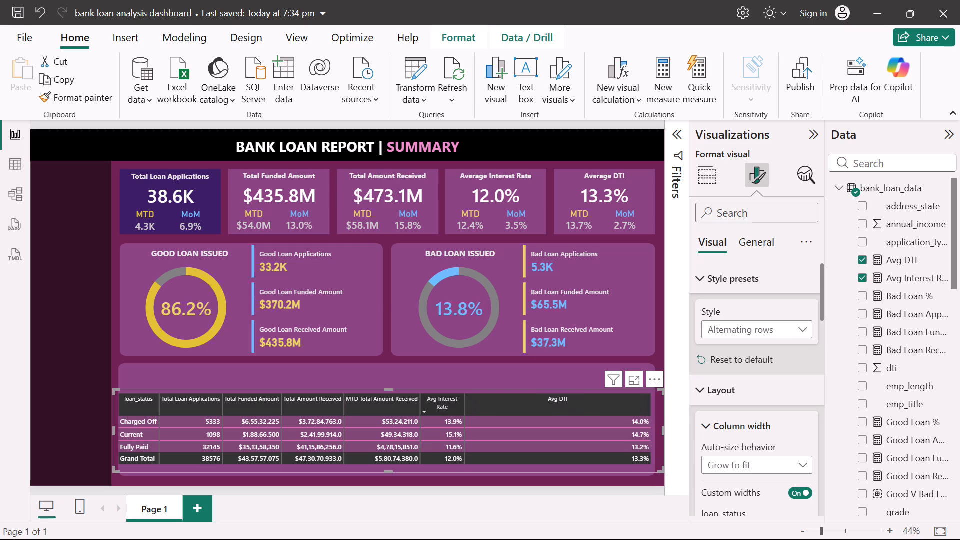
left_click_drag(463, 394, 466, 392)
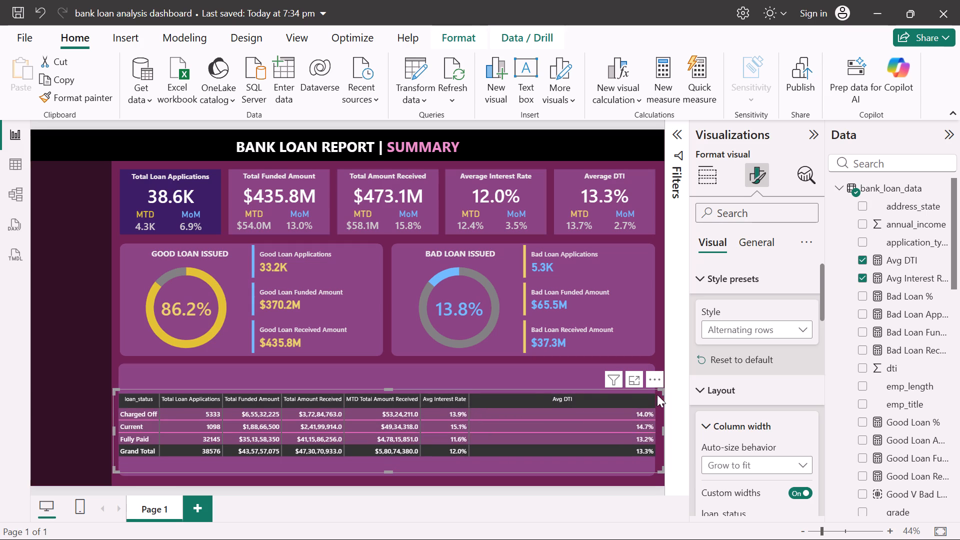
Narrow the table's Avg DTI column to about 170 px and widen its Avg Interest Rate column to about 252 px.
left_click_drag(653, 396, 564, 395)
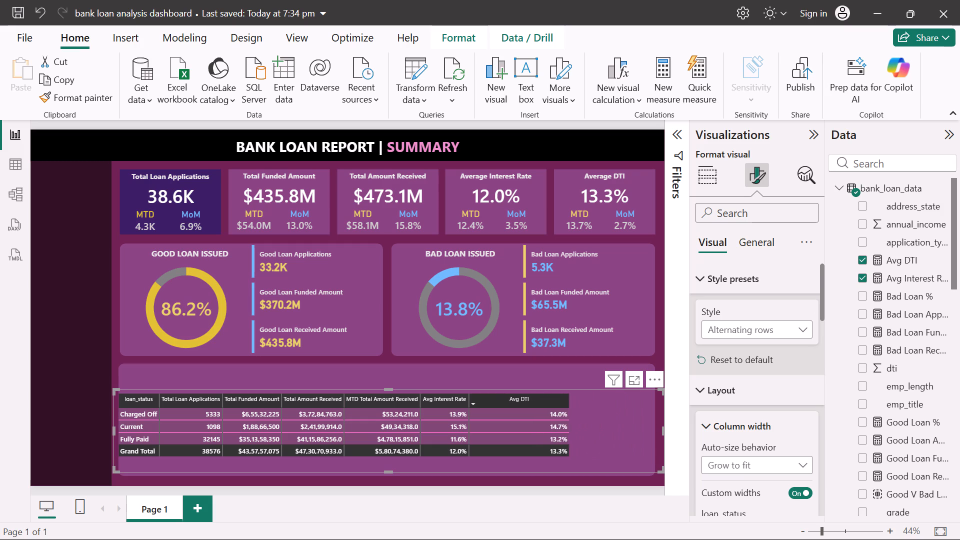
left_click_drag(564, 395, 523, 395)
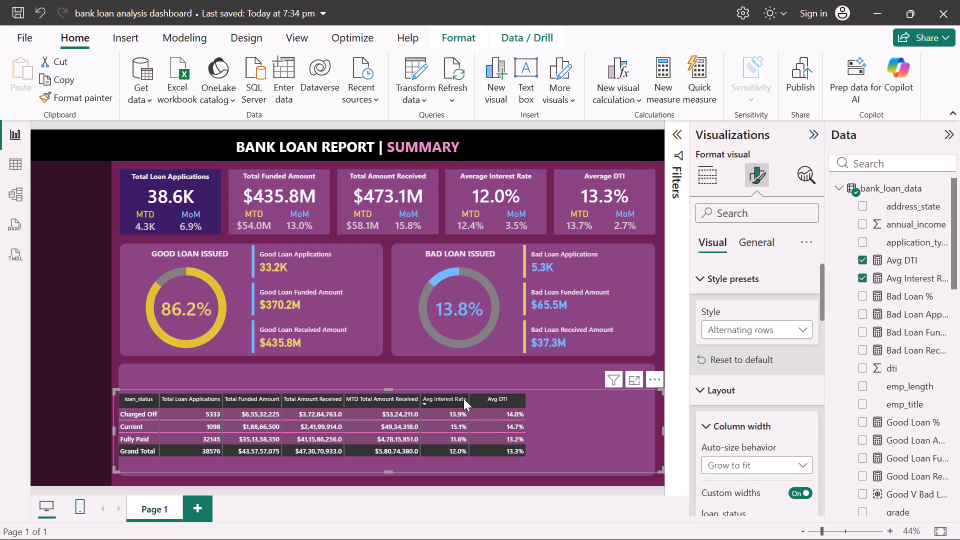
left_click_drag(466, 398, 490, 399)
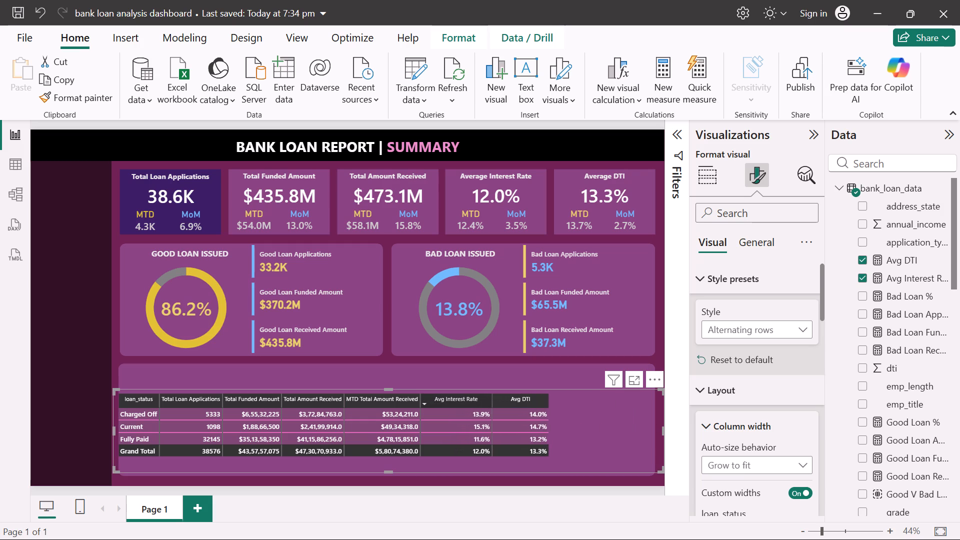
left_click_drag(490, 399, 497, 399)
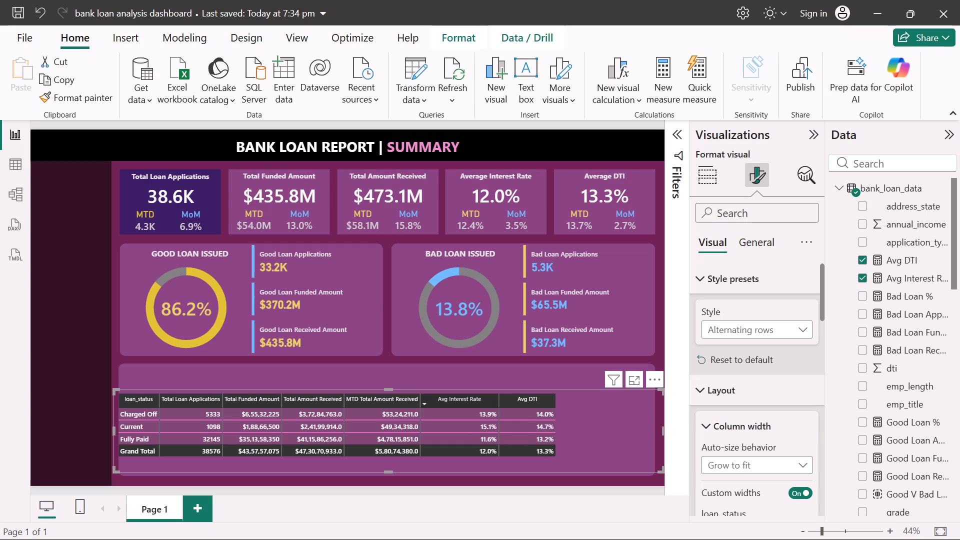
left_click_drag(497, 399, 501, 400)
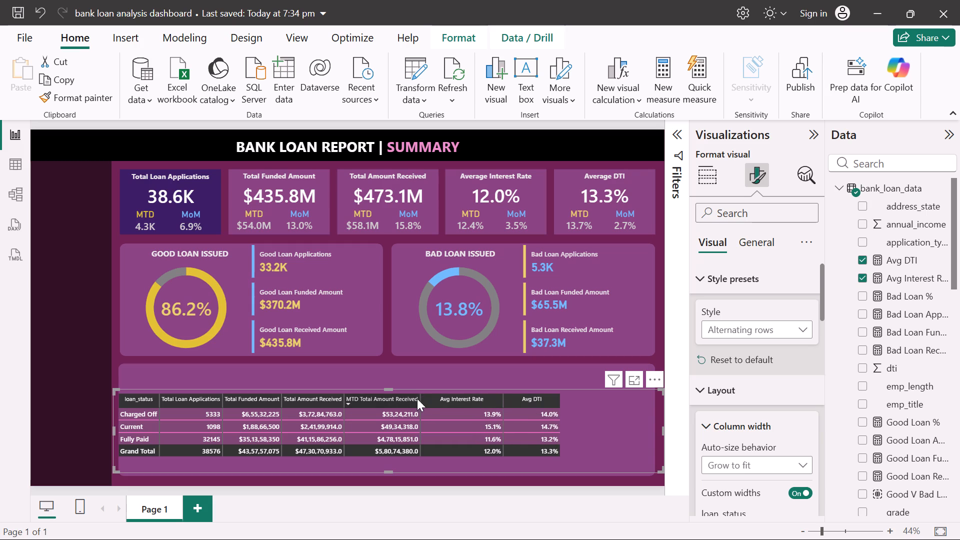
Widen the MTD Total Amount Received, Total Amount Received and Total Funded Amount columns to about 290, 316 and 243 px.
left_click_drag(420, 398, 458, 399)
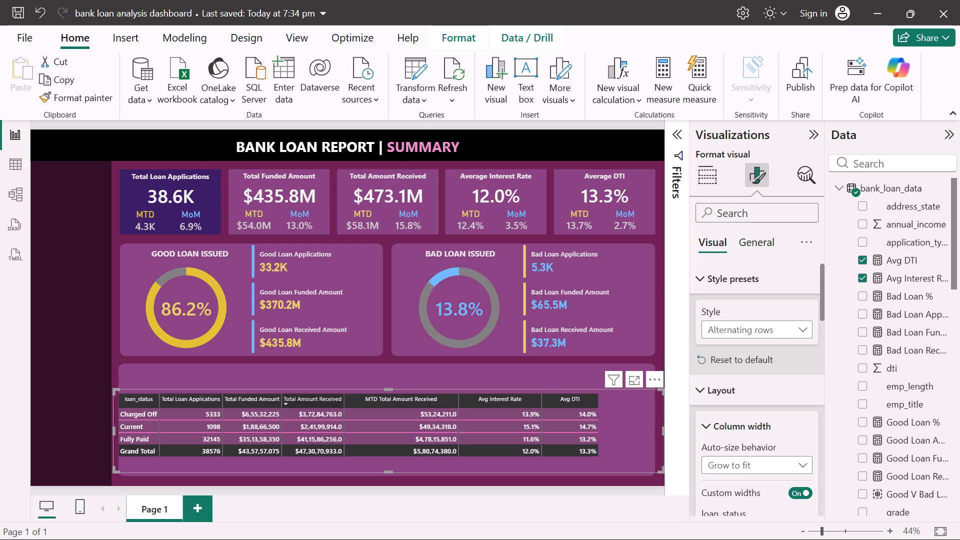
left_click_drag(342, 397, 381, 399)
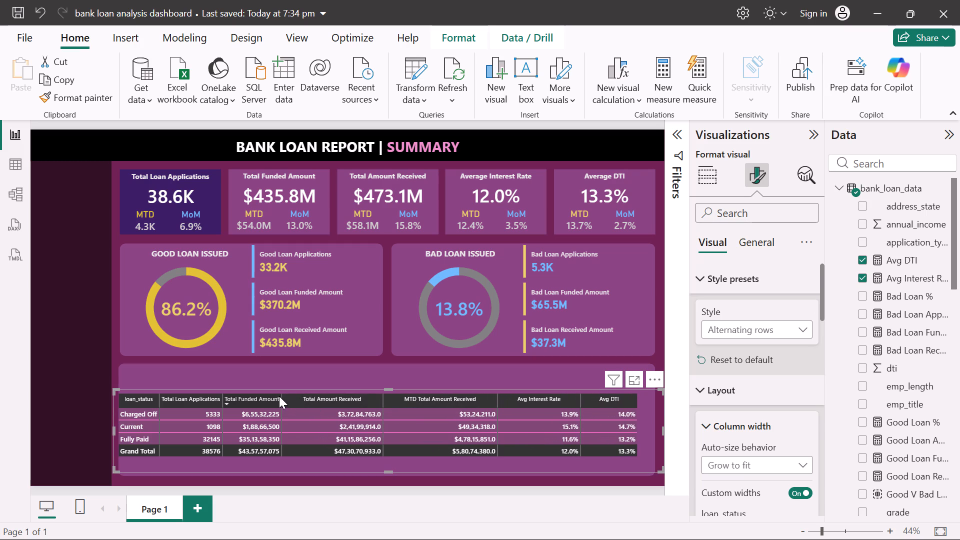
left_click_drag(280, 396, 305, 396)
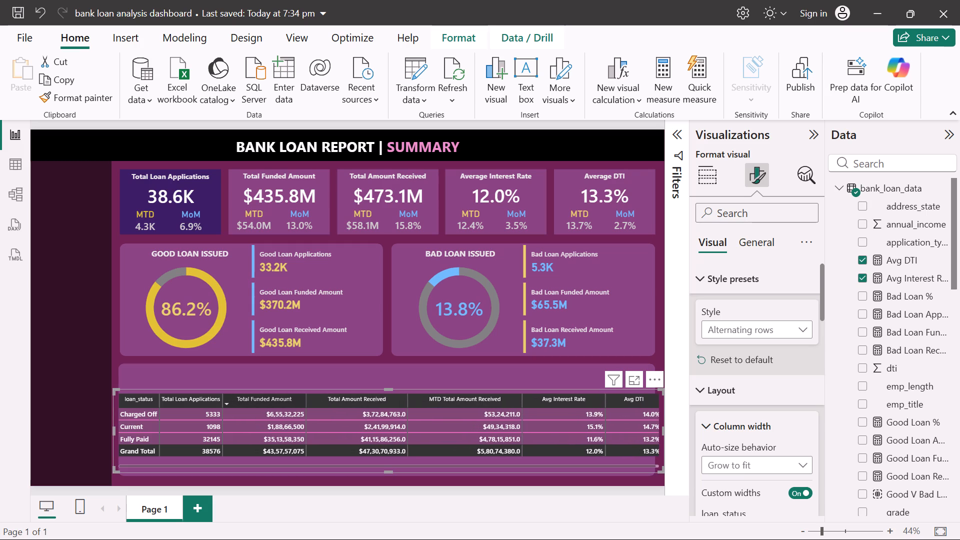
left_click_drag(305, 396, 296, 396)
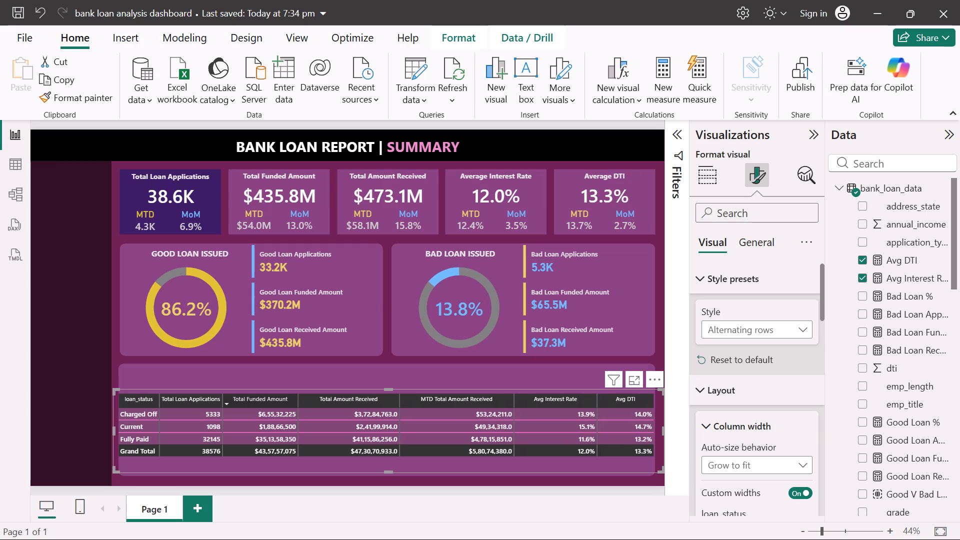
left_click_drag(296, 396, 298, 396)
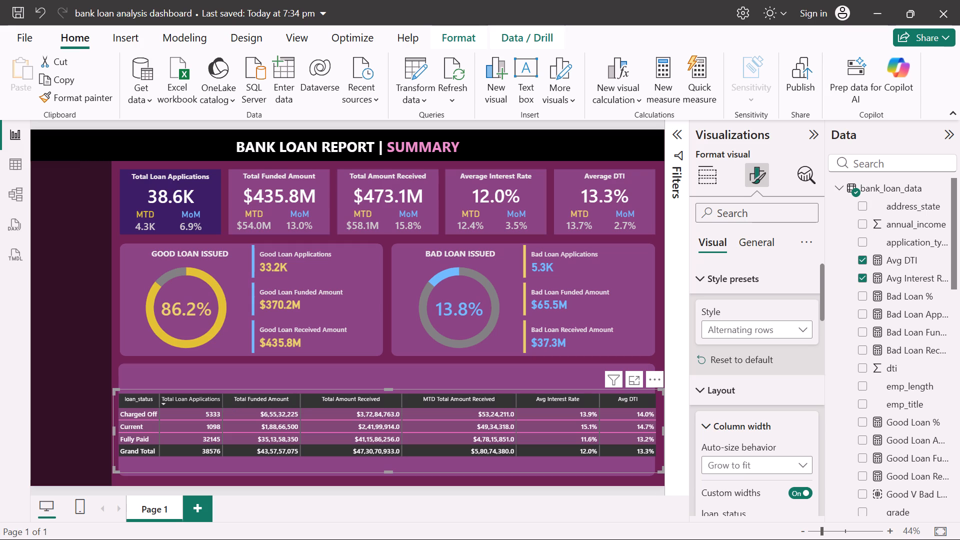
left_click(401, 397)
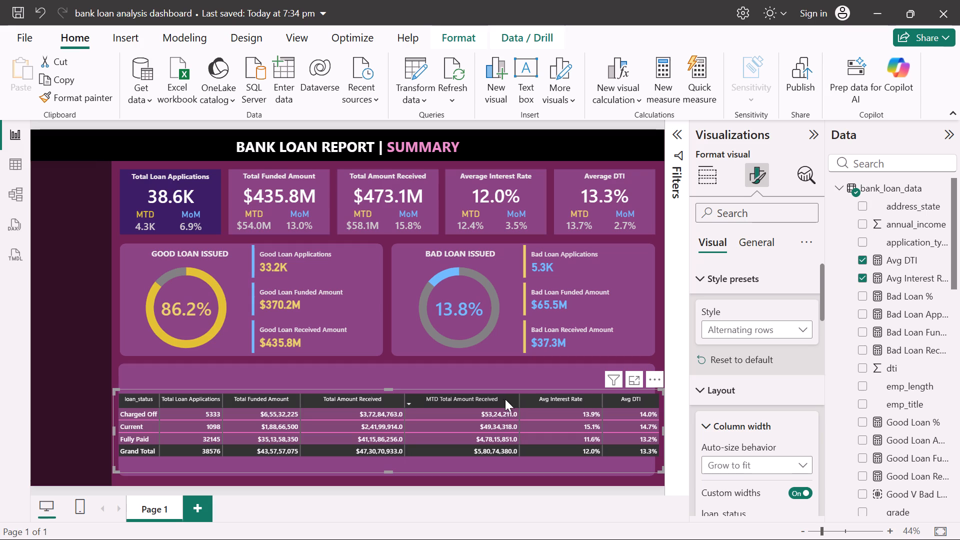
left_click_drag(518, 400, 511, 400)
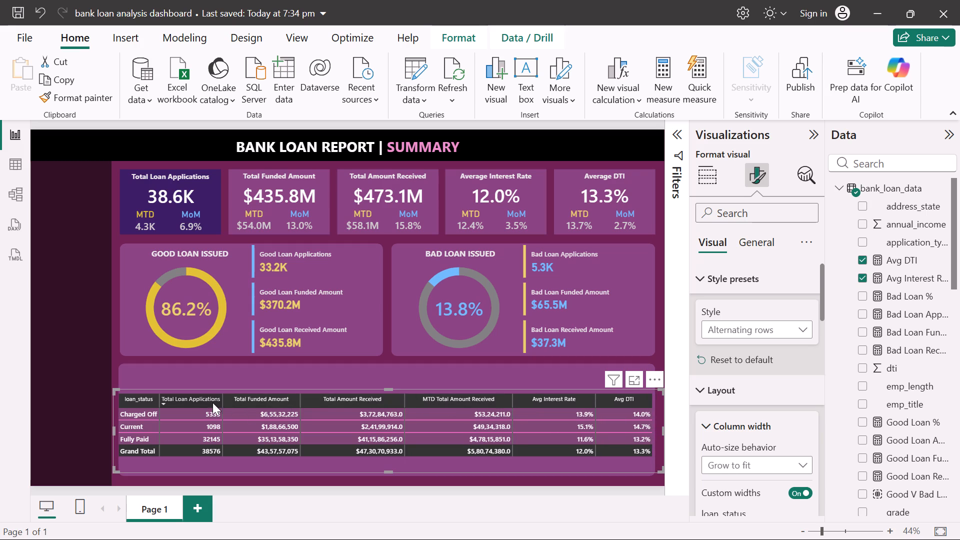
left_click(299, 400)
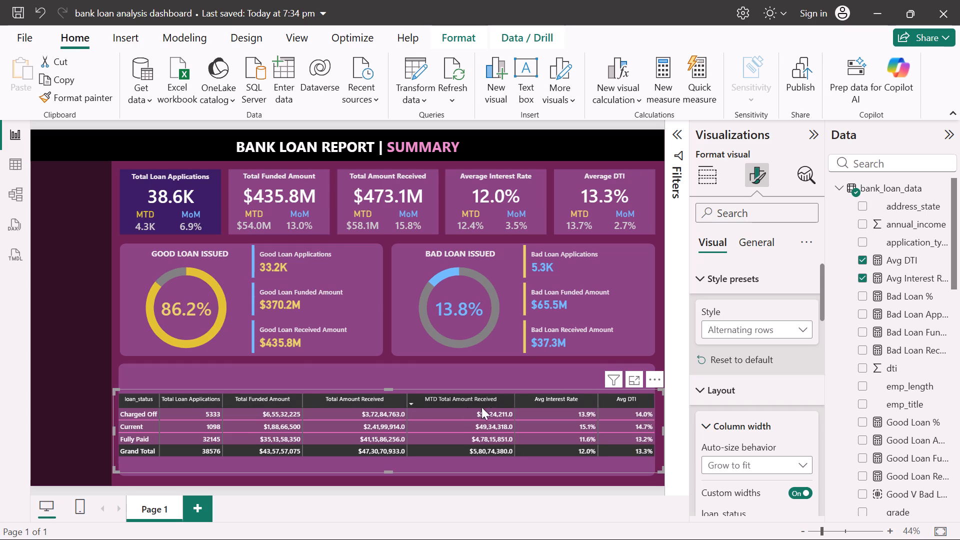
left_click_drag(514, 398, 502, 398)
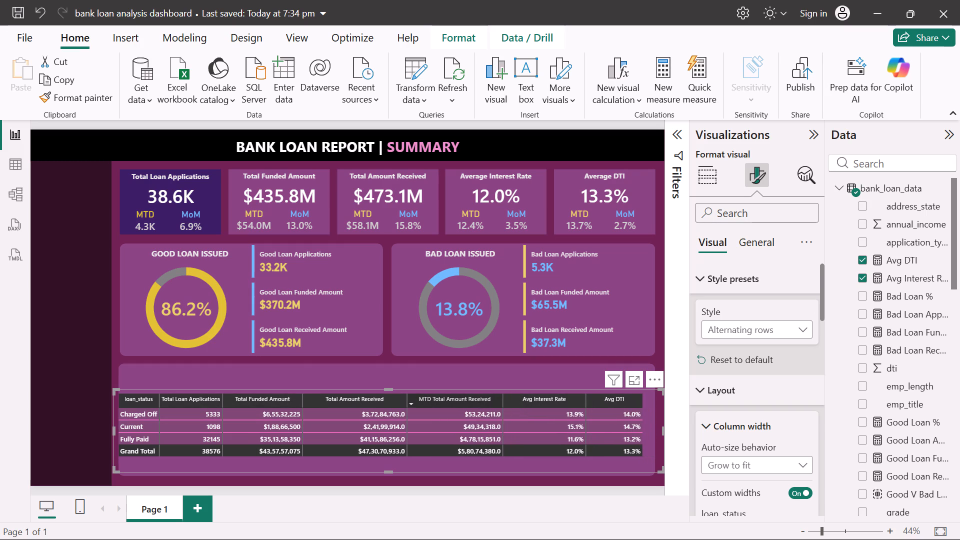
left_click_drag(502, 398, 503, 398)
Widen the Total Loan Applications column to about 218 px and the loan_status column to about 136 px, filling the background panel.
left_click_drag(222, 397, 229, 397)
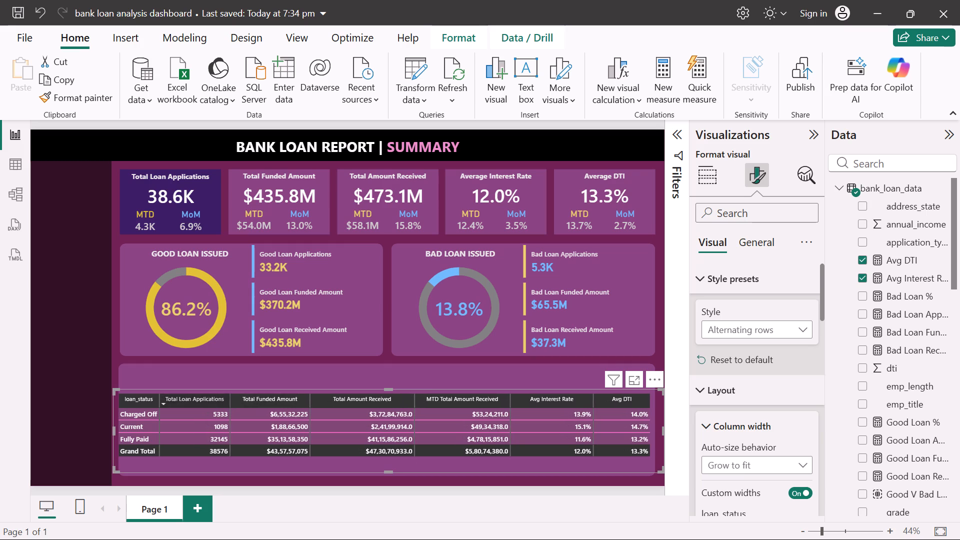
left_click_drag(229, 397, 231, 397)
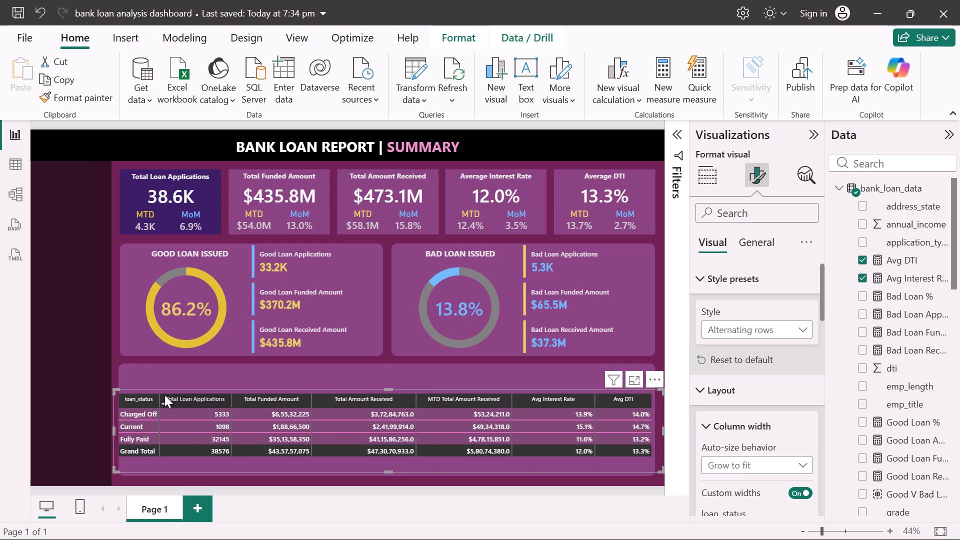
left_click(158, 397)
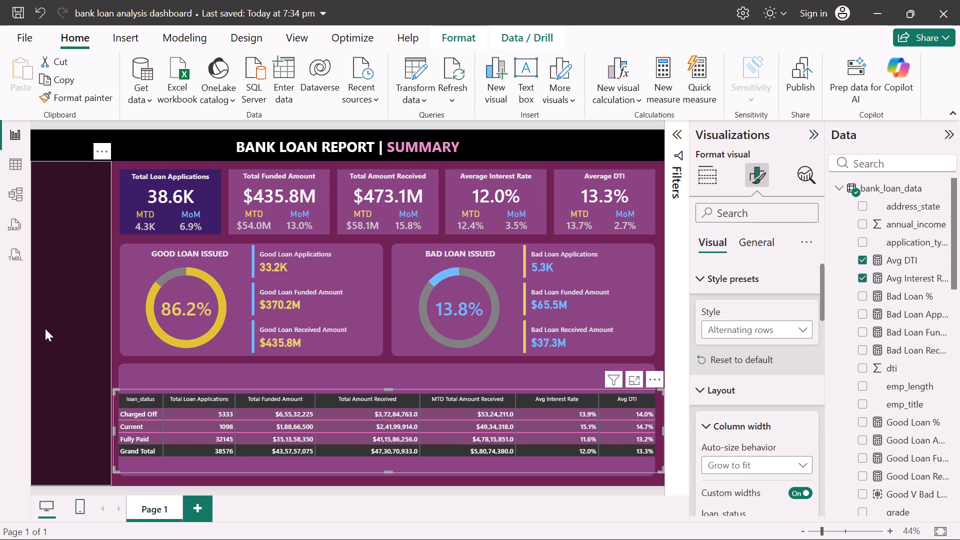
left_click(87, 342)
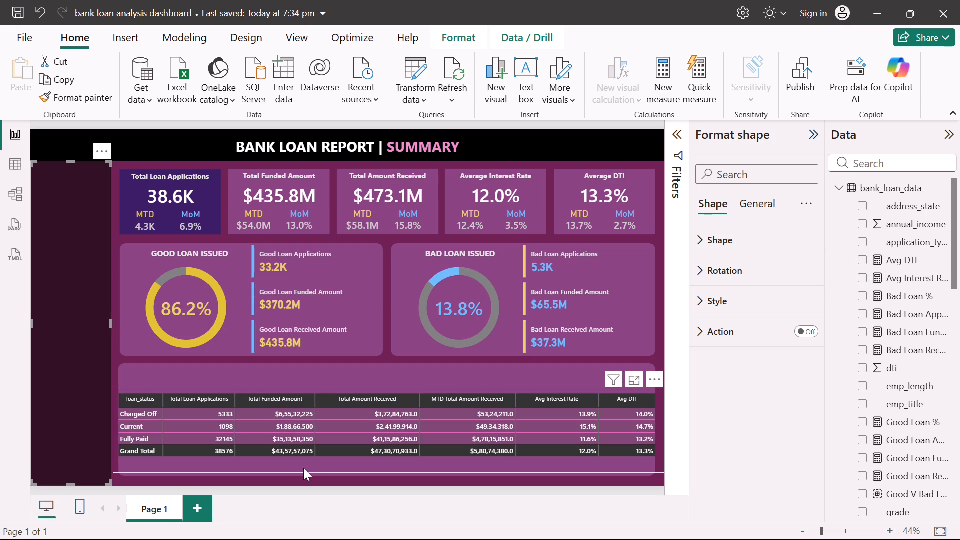
Move the loan status table down near the bottom of its background panel, leaving a small margin beneath the Grand Total row.
left_click_drag(303, 468, 304, 477)
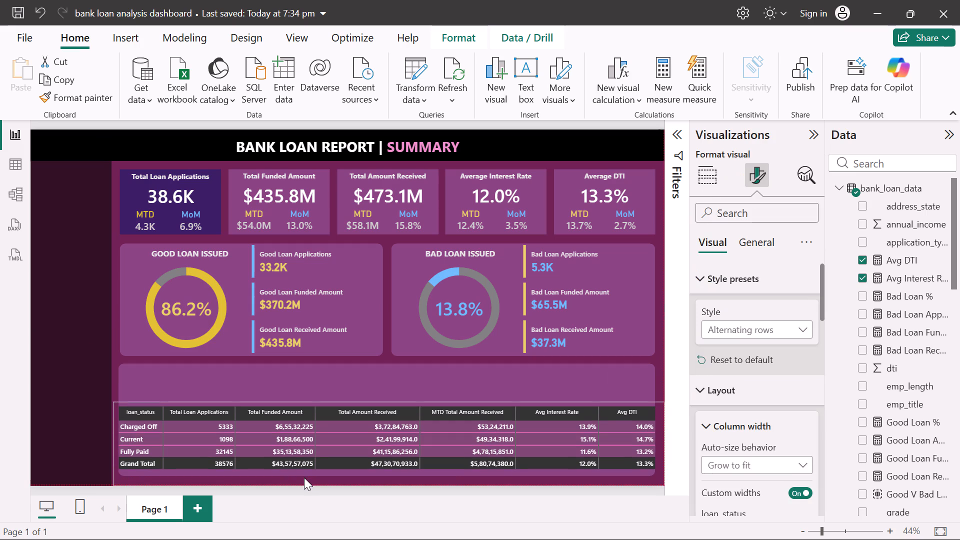
left_click_drag(304, 477, 304, 478)
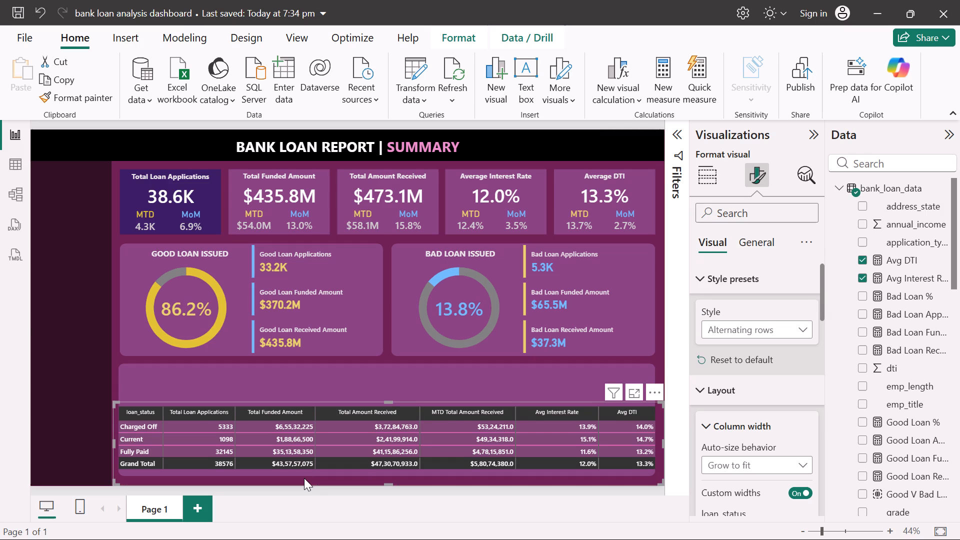
key("Up")
key("Up")
key("Up")
key("Up")
key("Up")
key("Up")
key("Up")
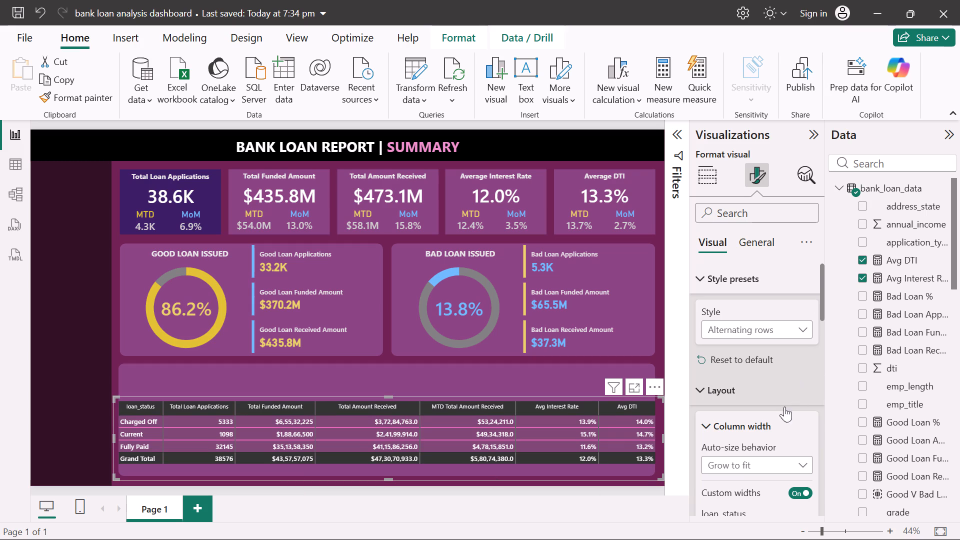
Reset the table's columns to automatic widths by turning Custom widths off and on again.
scroll(752, 418, "down", 3)
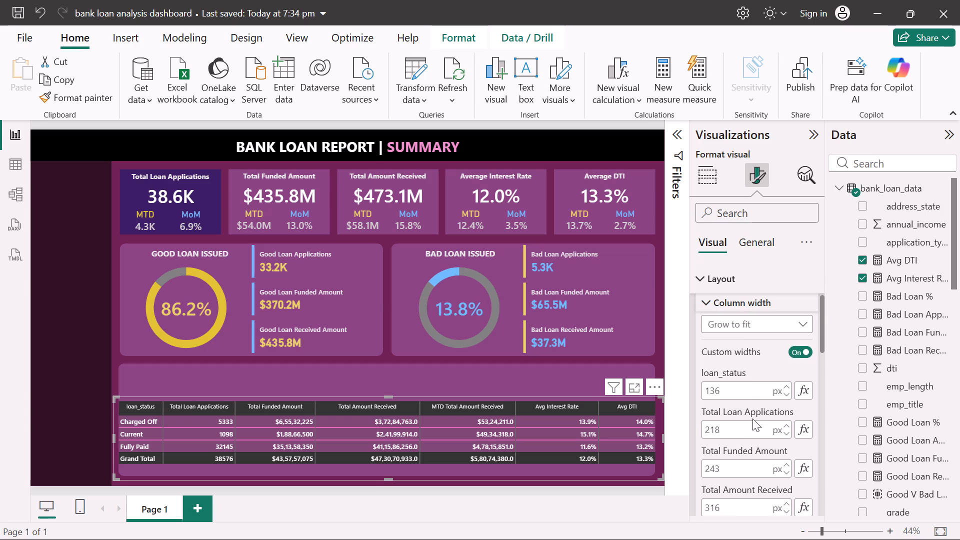
scroll(752, 418, "down", 3)
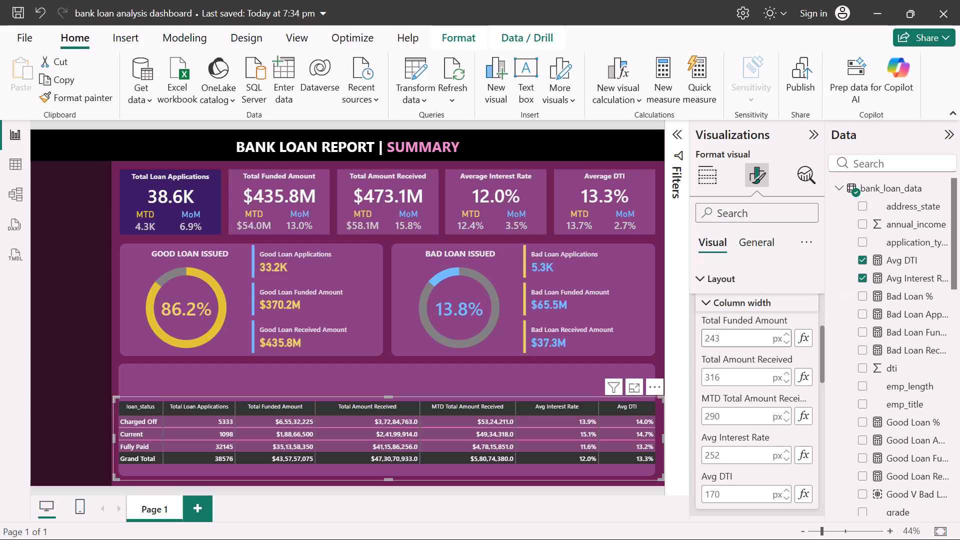
scroll(781, 337, "up", 1)
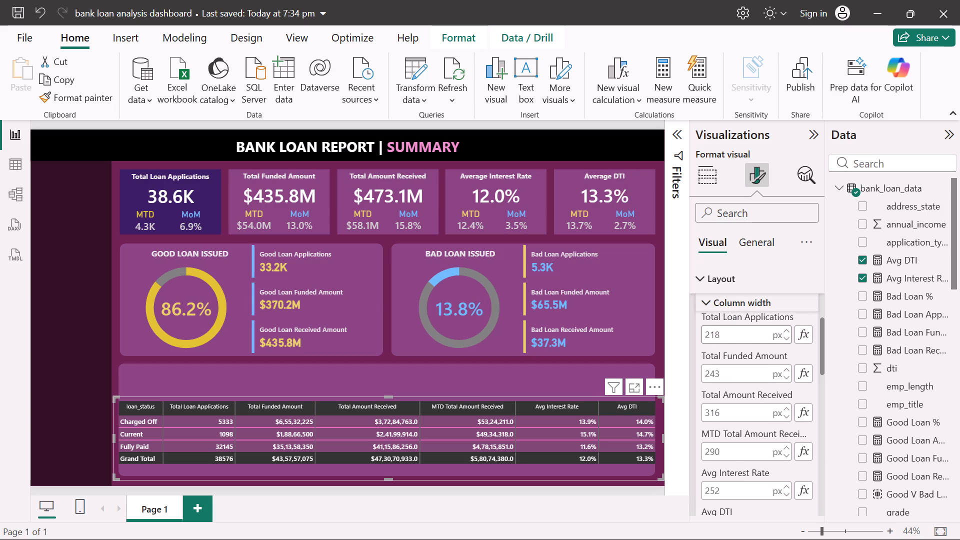
scroll(781, 337, "up", 2)
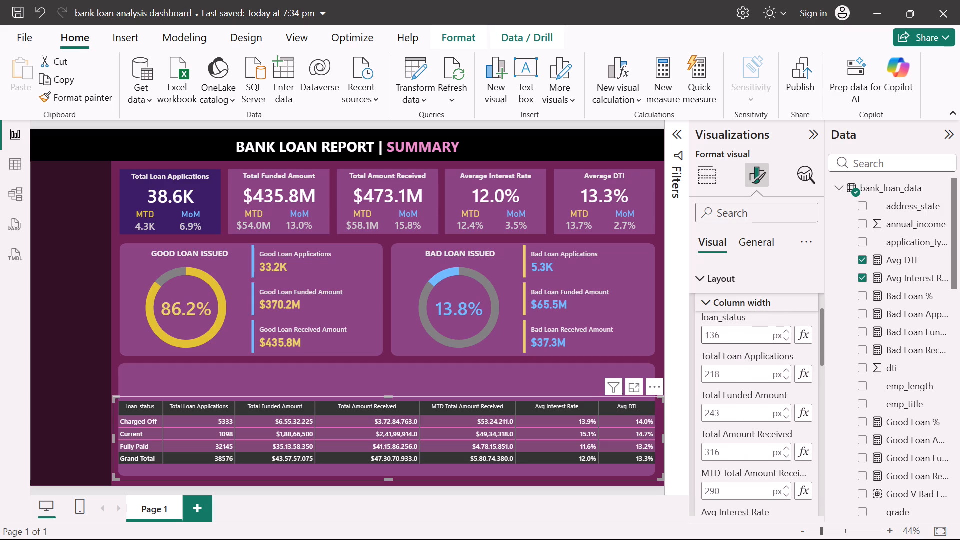
scroll(781, 337, "up", 1)
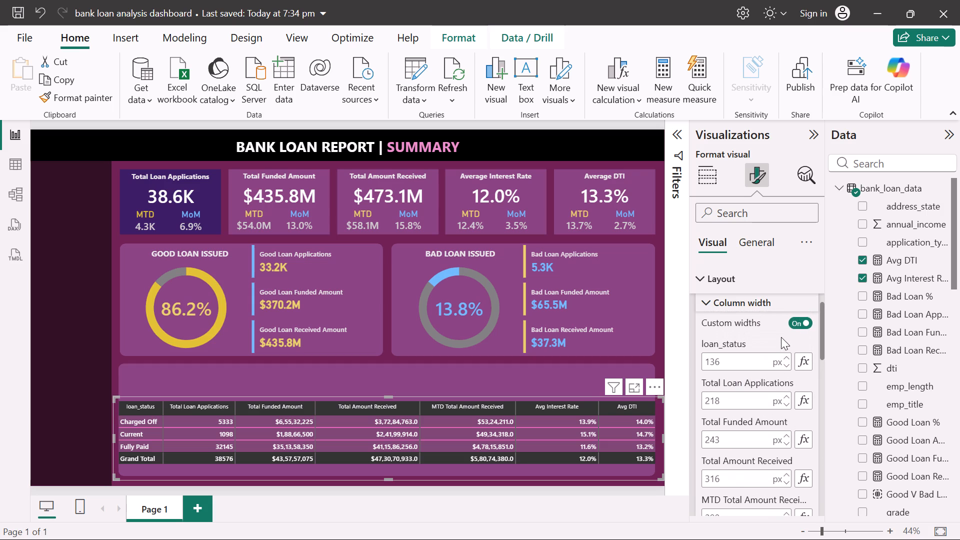
scroll(781, 337, "up", 2)
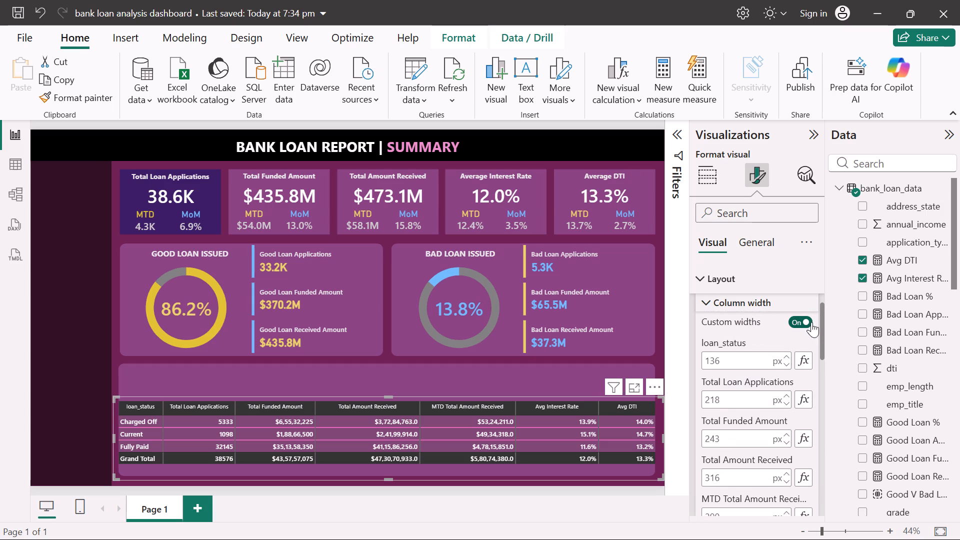
left_click(807, 322)
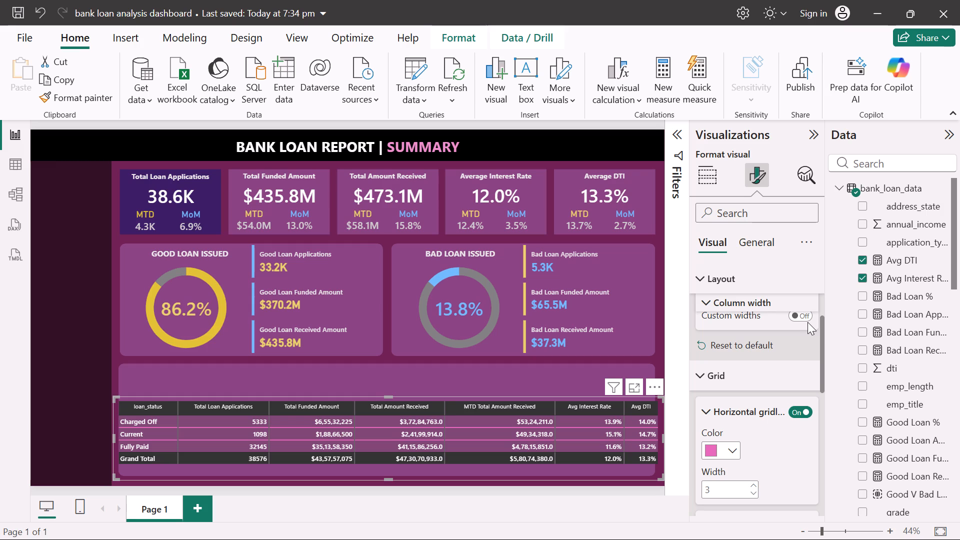
left_click(799, 317)
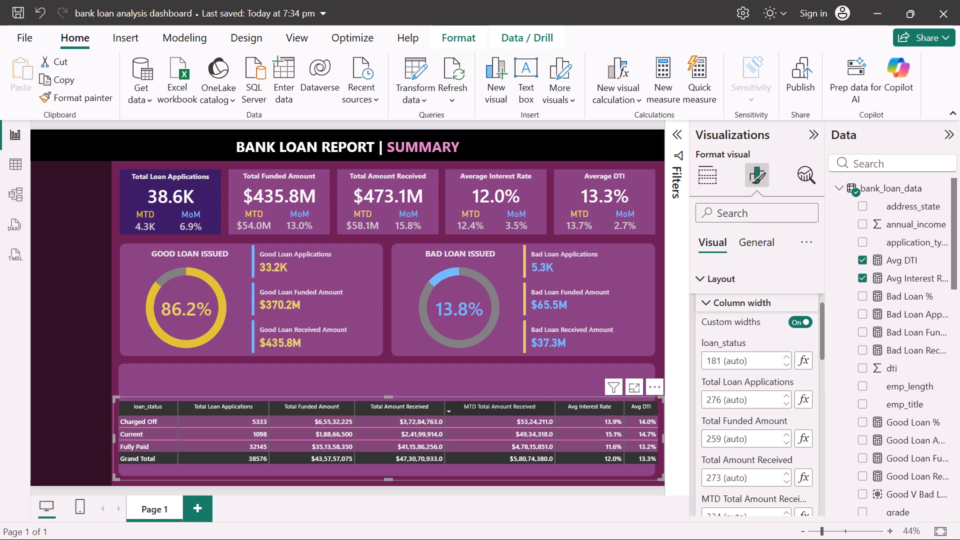
Narrow the MTD Total Amount Received column slightly, deselect the table to check its fit, and reselect it.
left_click_drag(554, 405, 551, 405)
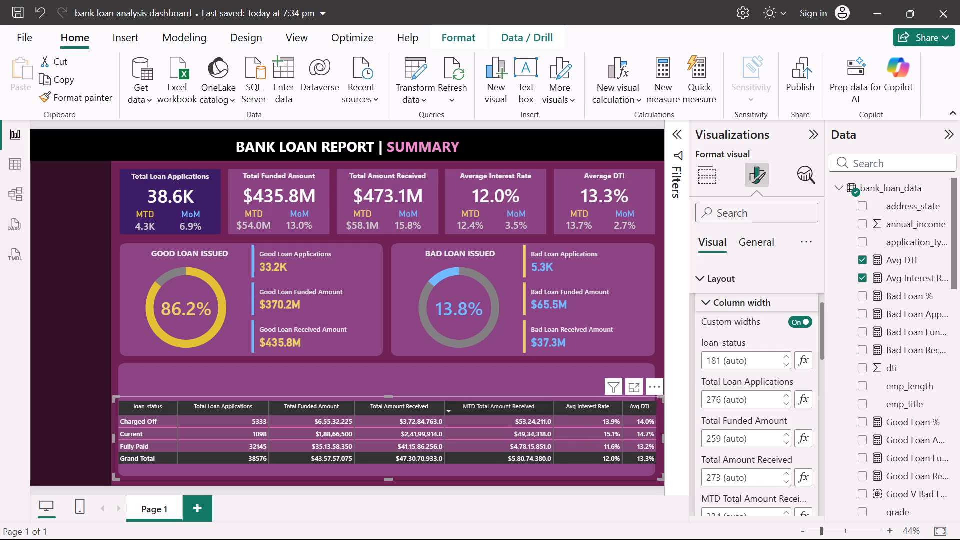
left_click_drag(551, 405, 541, 406)
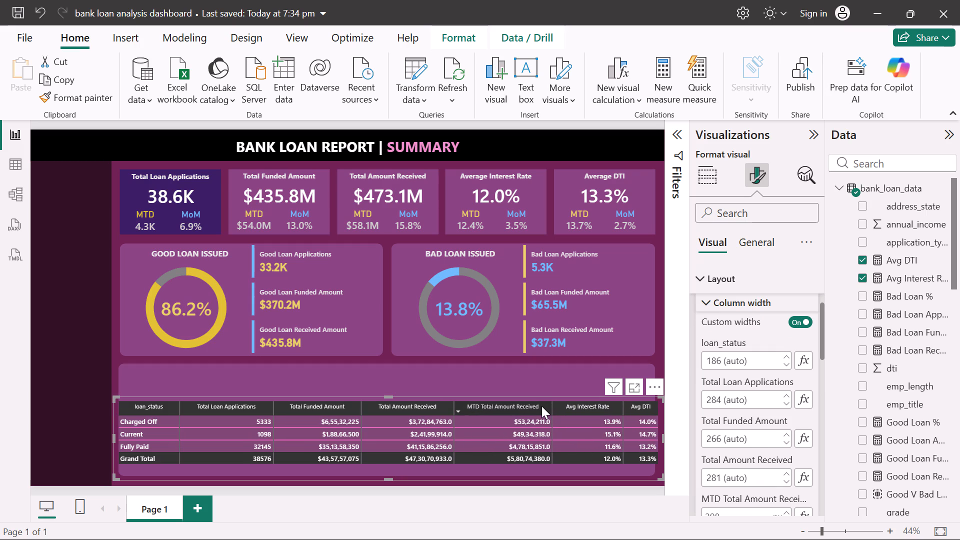
left_click(666, 314)
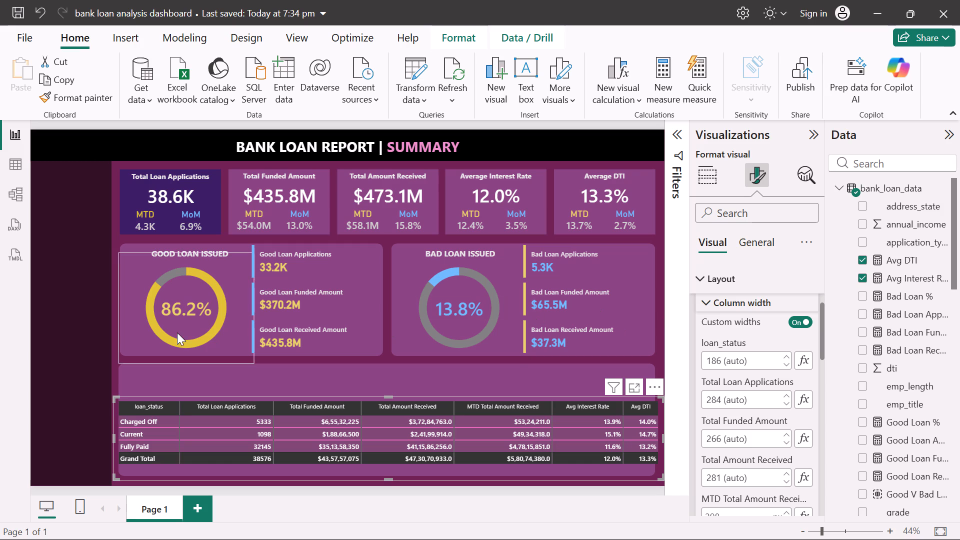
left_click(54, 340)
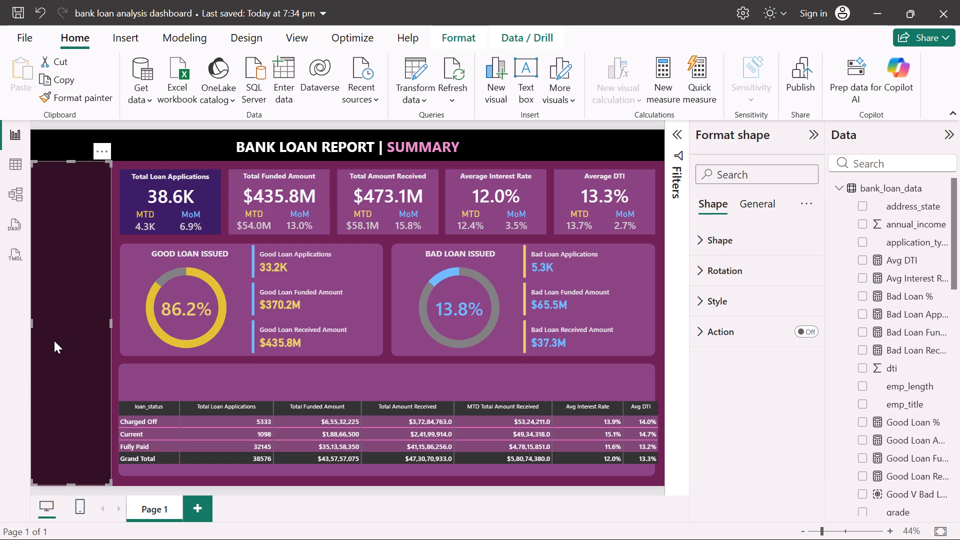
left_click(158, 473)
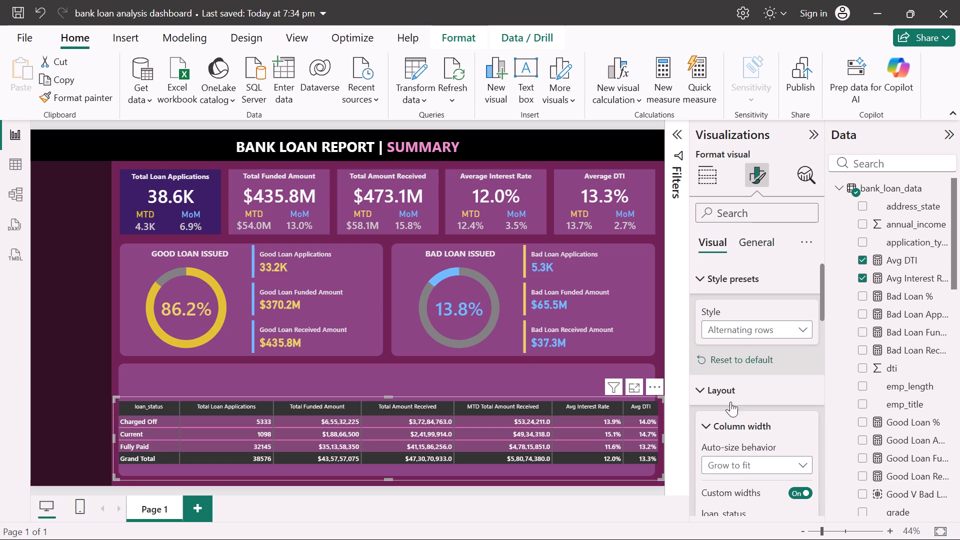
Look through the loan status table's visual formatting settings, covering column widths, grid, column headers and cell elements.
scroll(726, 430, "down", 4)
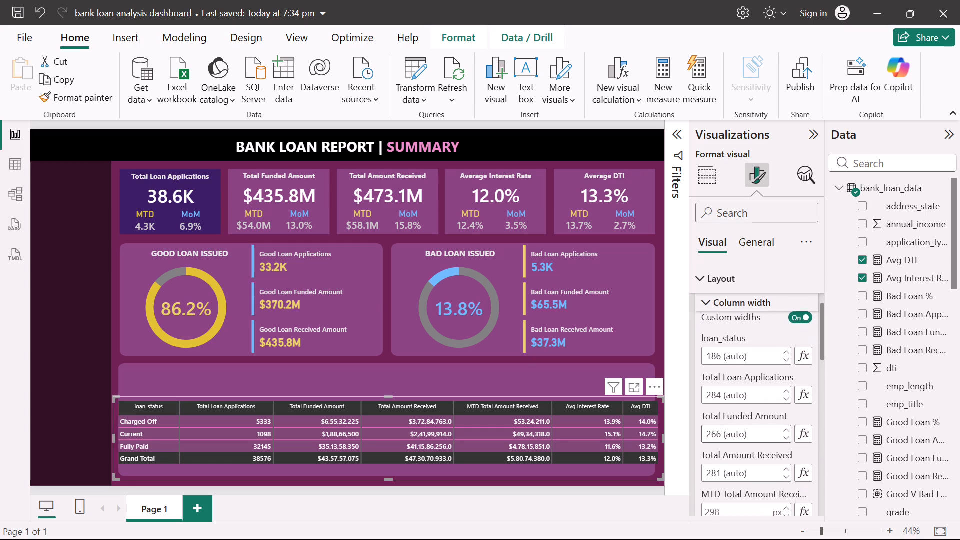
scroll(726, 430, "down", 4)
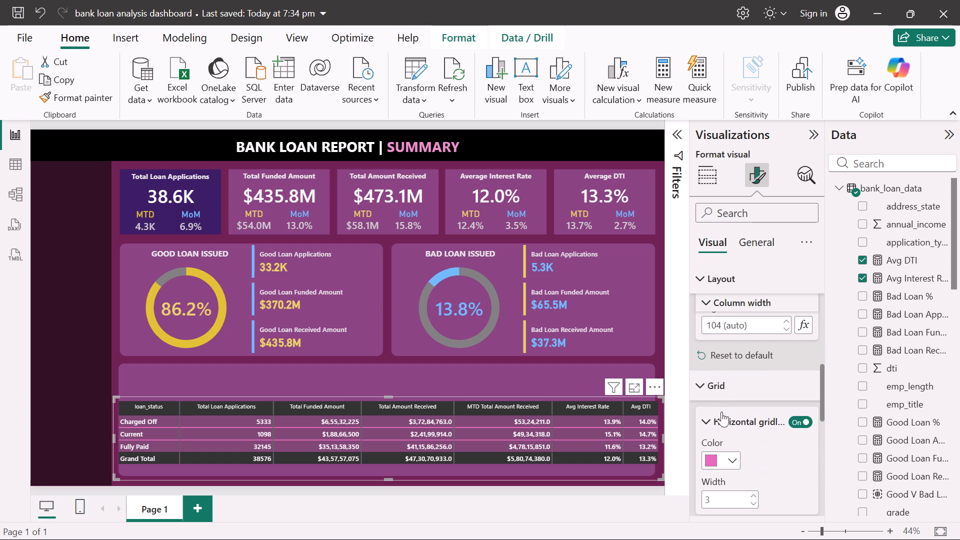
left_click(710, 393)
scroll(710, 393, "down", 1)
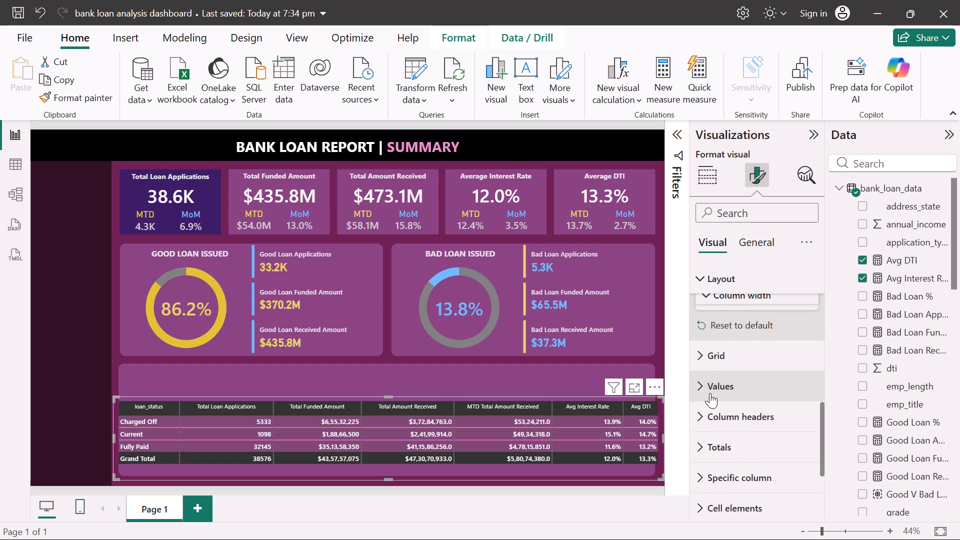
scroll(710, 393, "down", 1)
left_click(707, 404)
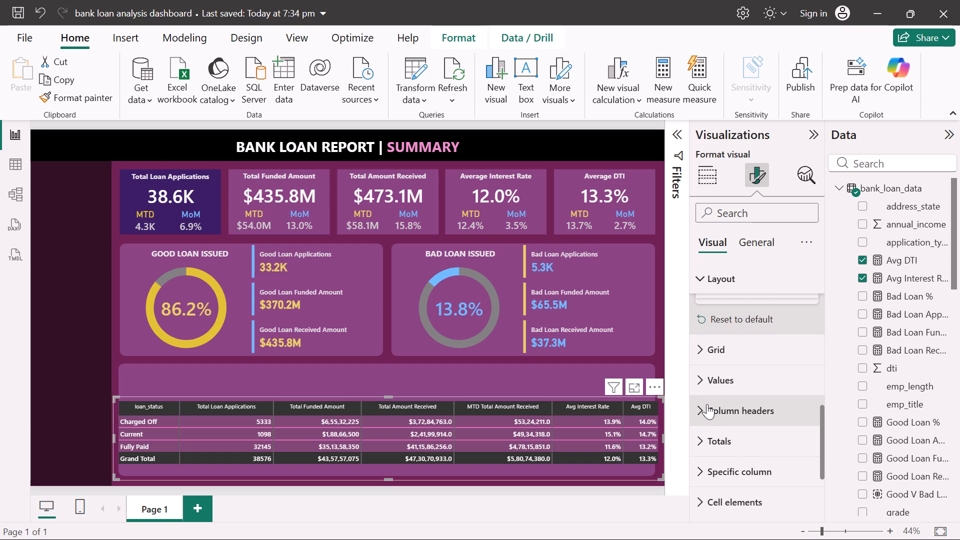
scroll(707, 404, "down", 3)
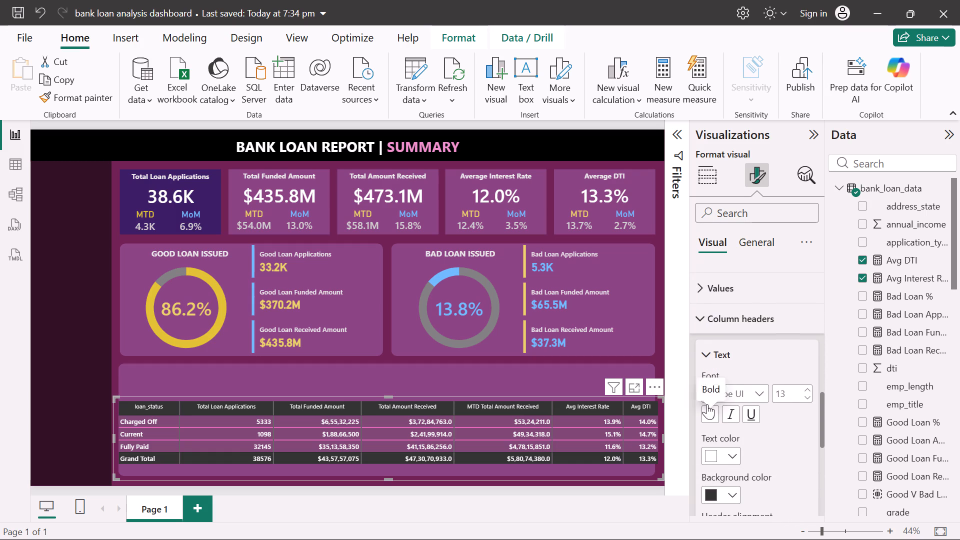
scroll(707, 404, "down", 2)
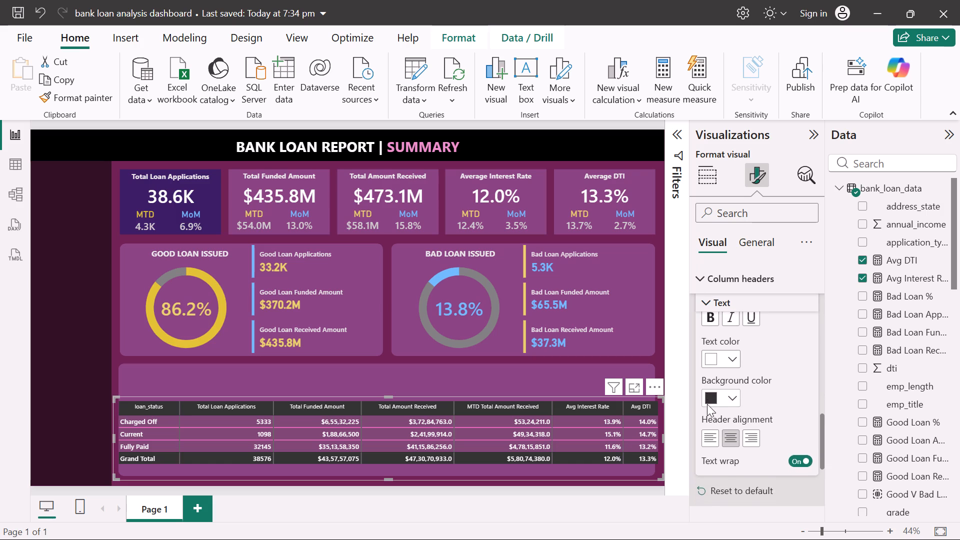
scroll(707, 404, "down", 1)
scroll(707, 404, "up", 2)
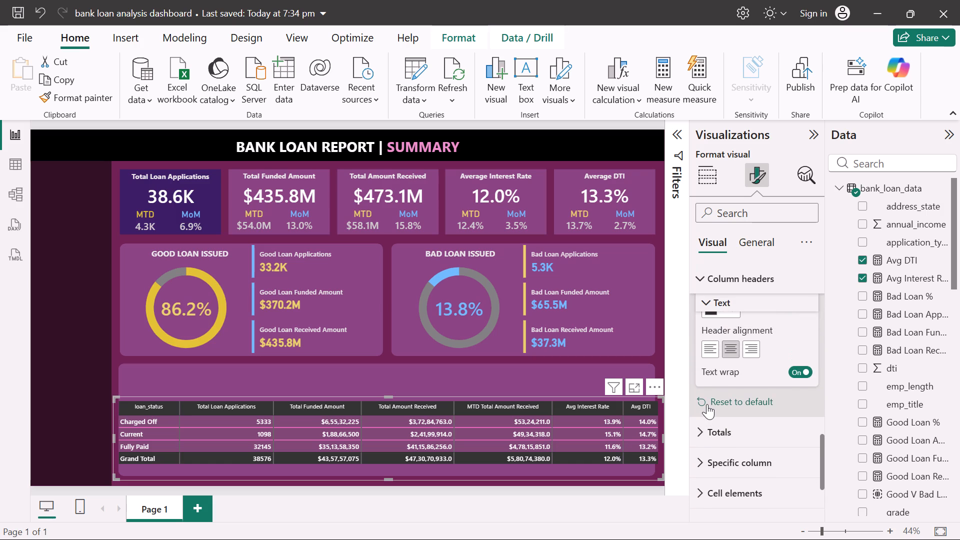
scroll(707, 404, "down", 1)
left_click(707, 404)
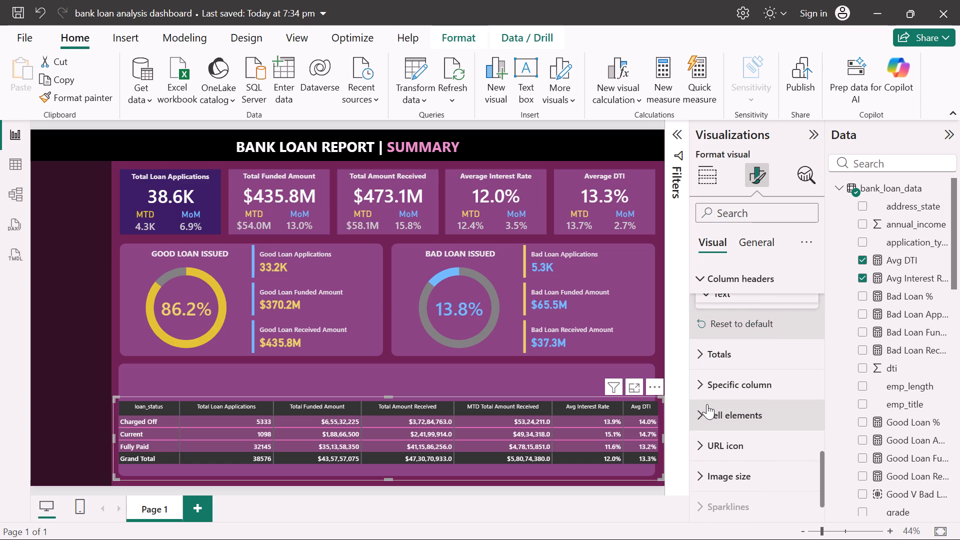
scroll(707, 404, "down", 3)
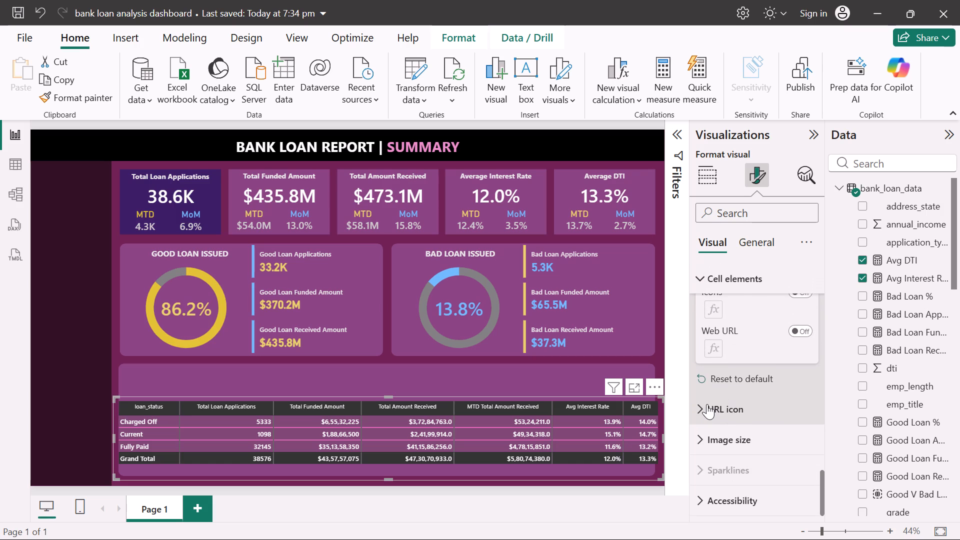
Recheck the table's visual formatting settings from style presets to accessibility, collapsing the Column width and column header Text groups.
scroll(707, 404, "up", 6)
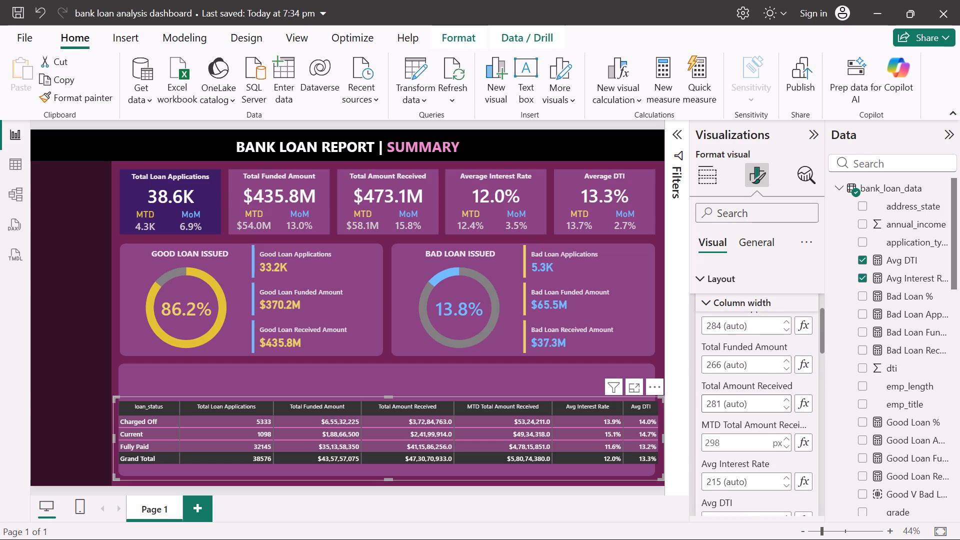
scroll(707, 404, "up", 3)
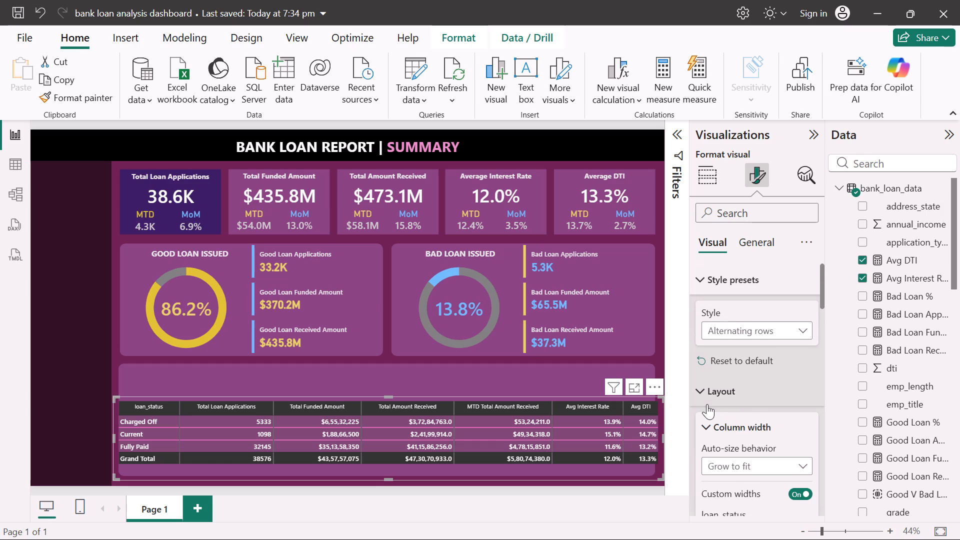
scroll(707, 404, "up", 1)
left_click(704, 417)
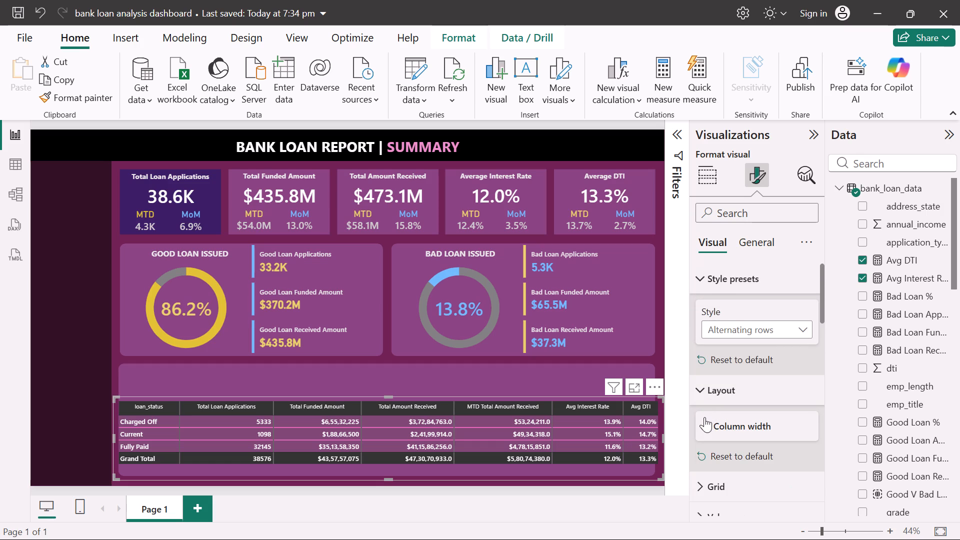
scroll(725, 474, "down", 2)
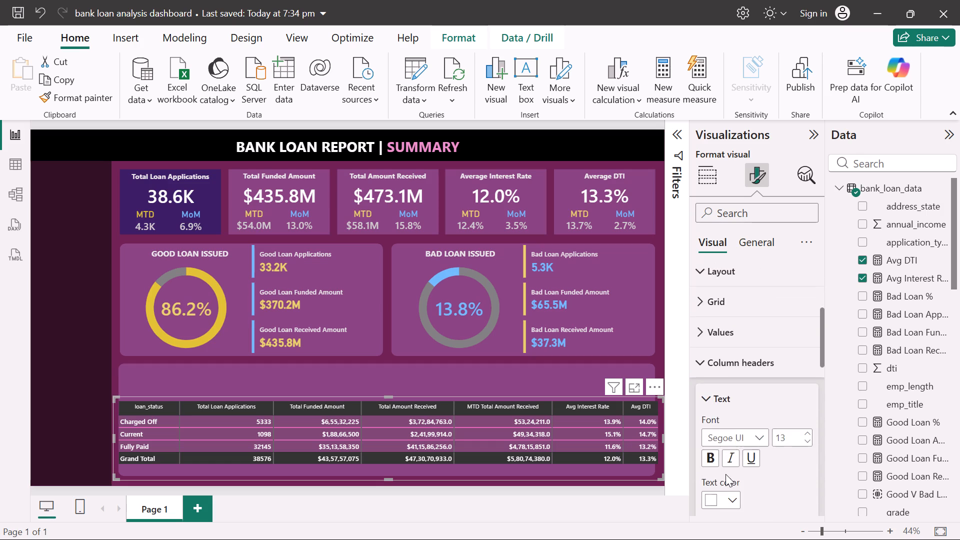
scroll(725, 474, "up", 3)
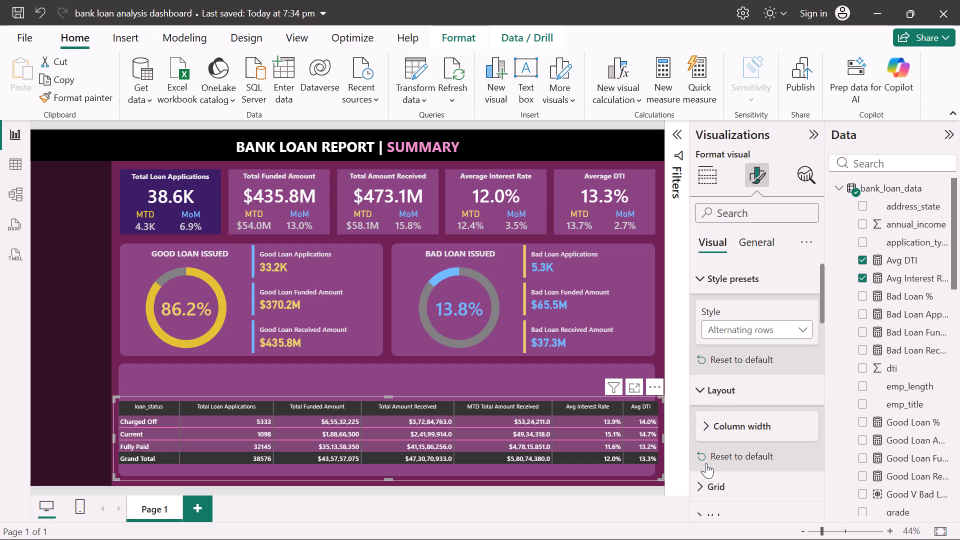
scroll(709, 480, "down", 2)
left_click(700, 447)
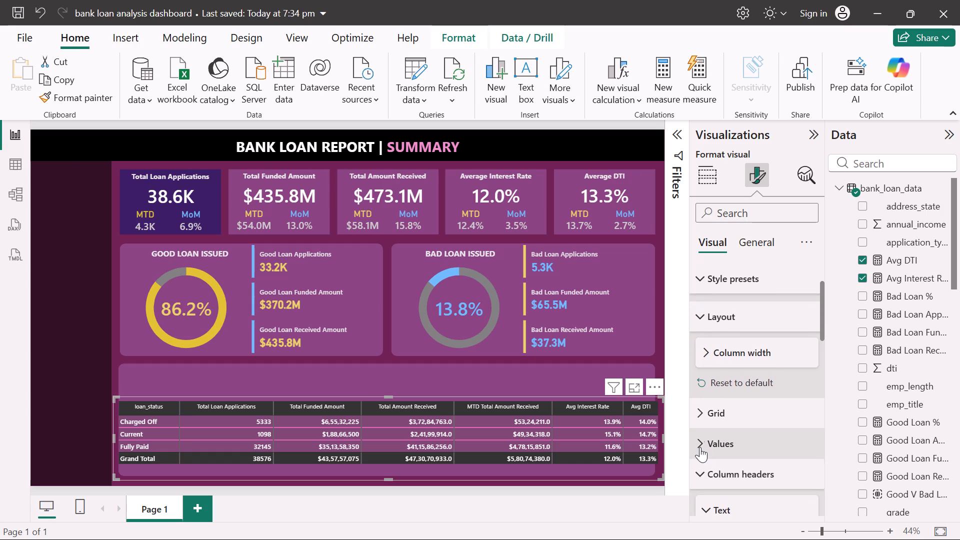
left_click(700, 447)
scroll(700, 447, "down", 2)
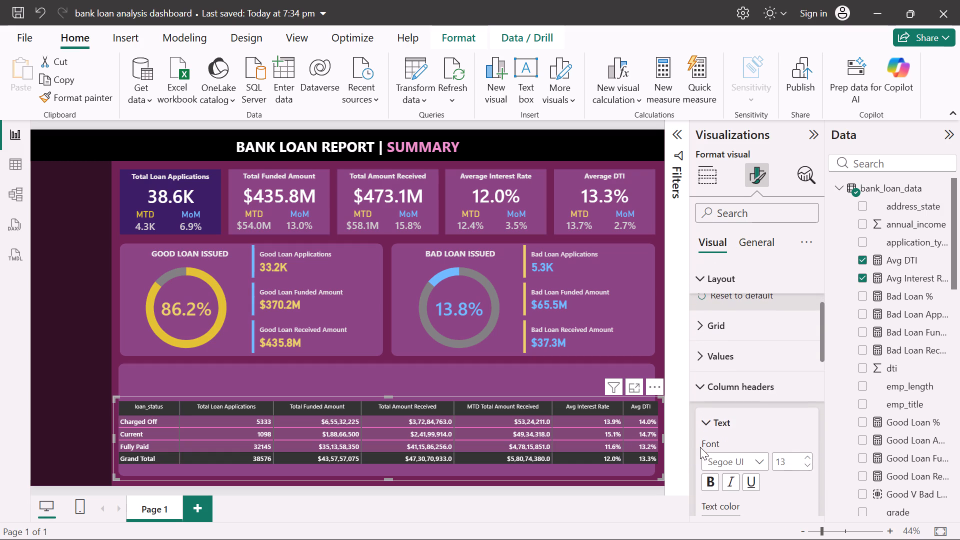
left_click(704, 425)
scroll(704, 425, "down", 1)
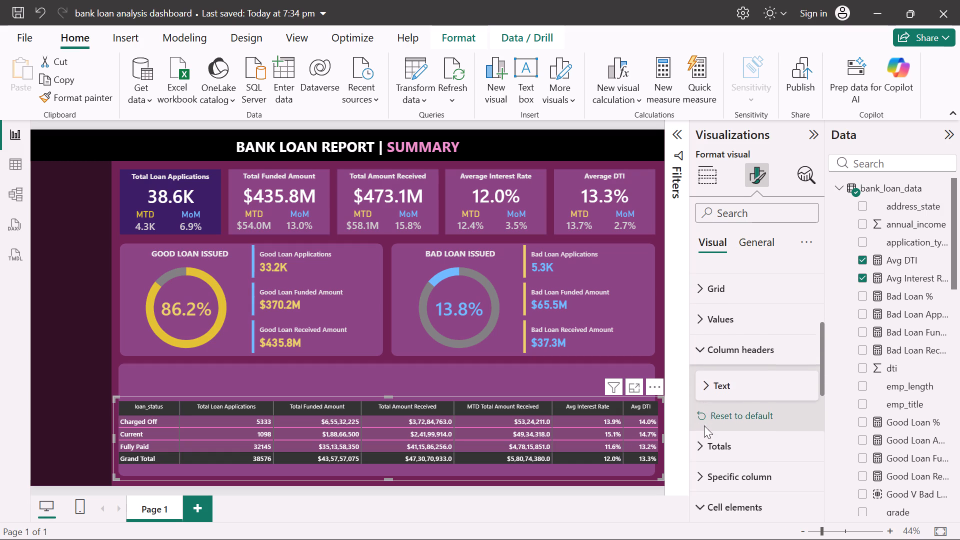
scroll(704, 425, "down", 4)
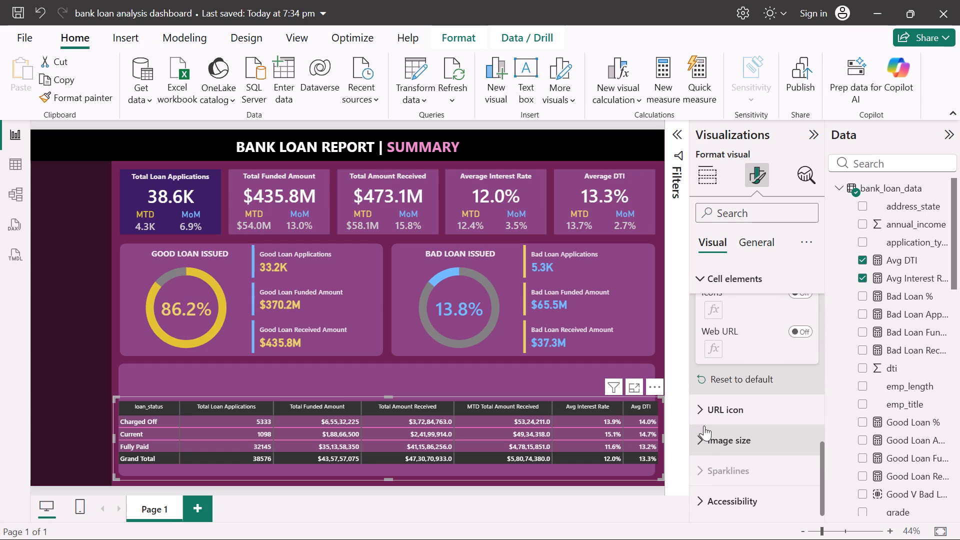
scroll(704, 425, "down", 1)
Examine the table's general formatting settings, including its size properties and the background, border and shadow effects.
left_click(760, 242)
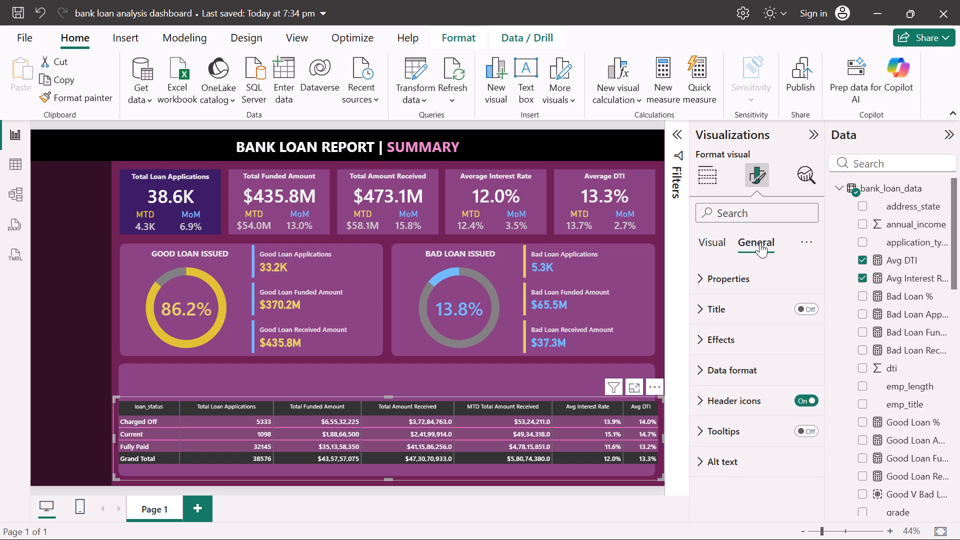
left_click(706, 284)
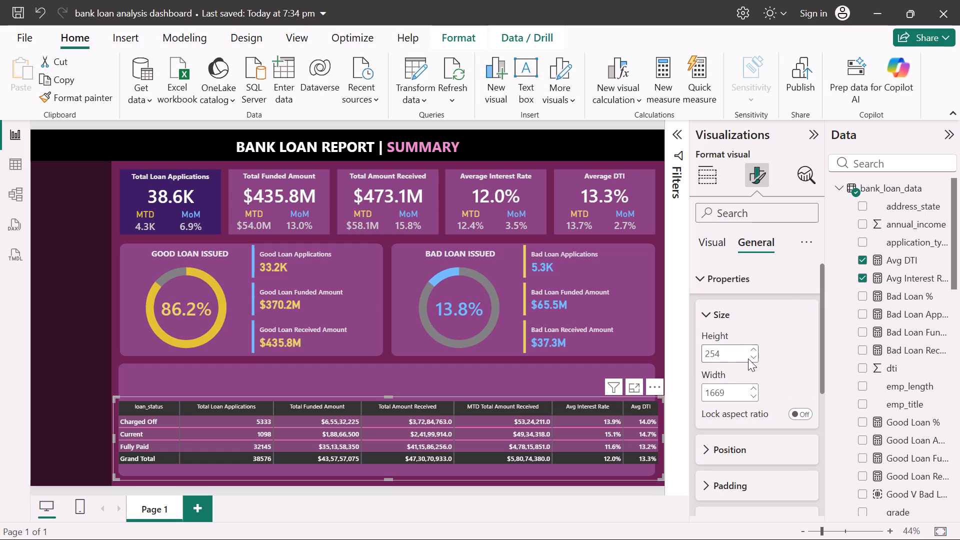
scroll(742, 387, "down", 1)
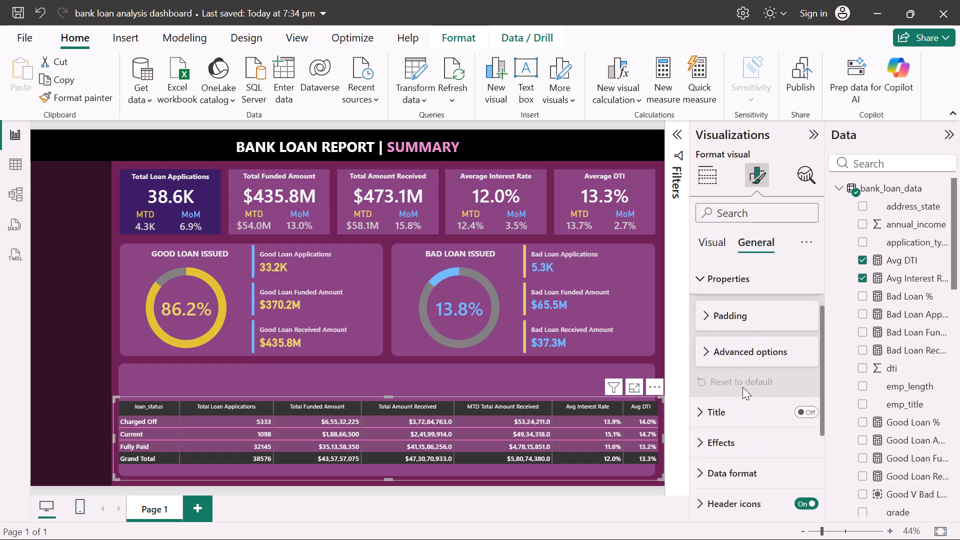
scroll(742, 387, "down", 2)
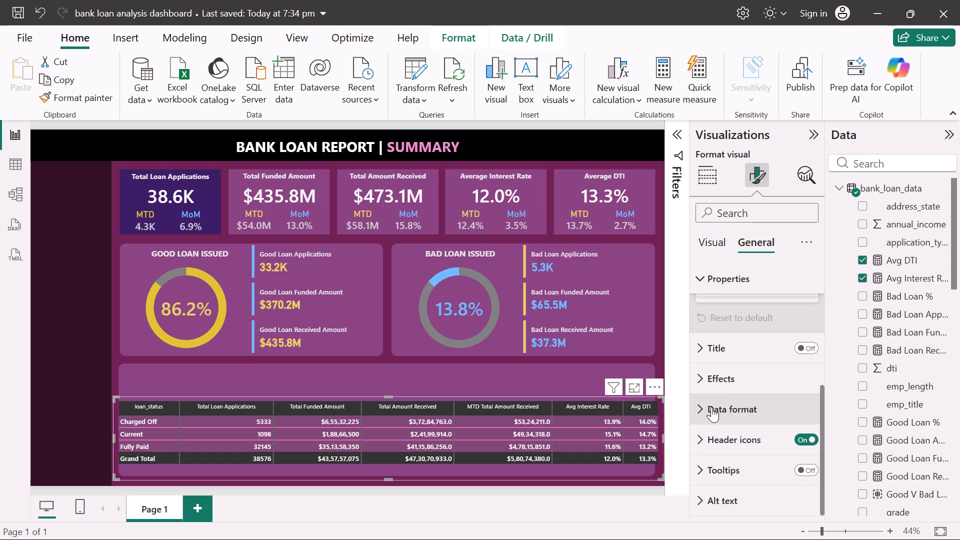
left_click(702, 383)
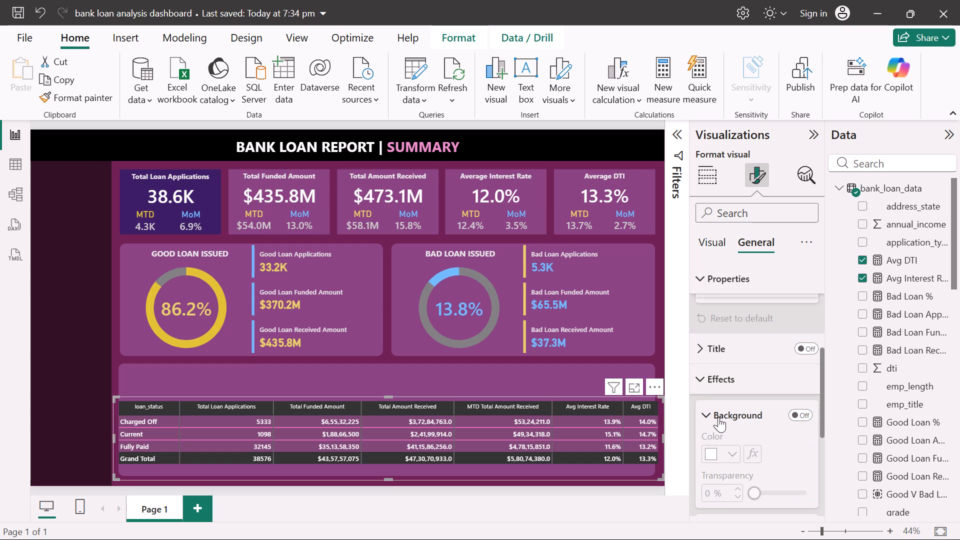
scroll(718, 417, "down", 4)
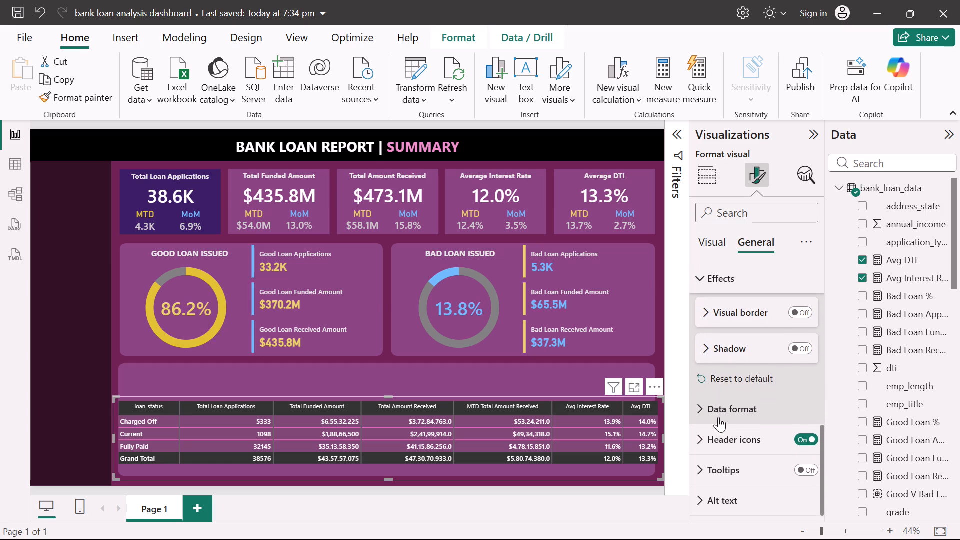
scroll(731, 415, "up", 4)
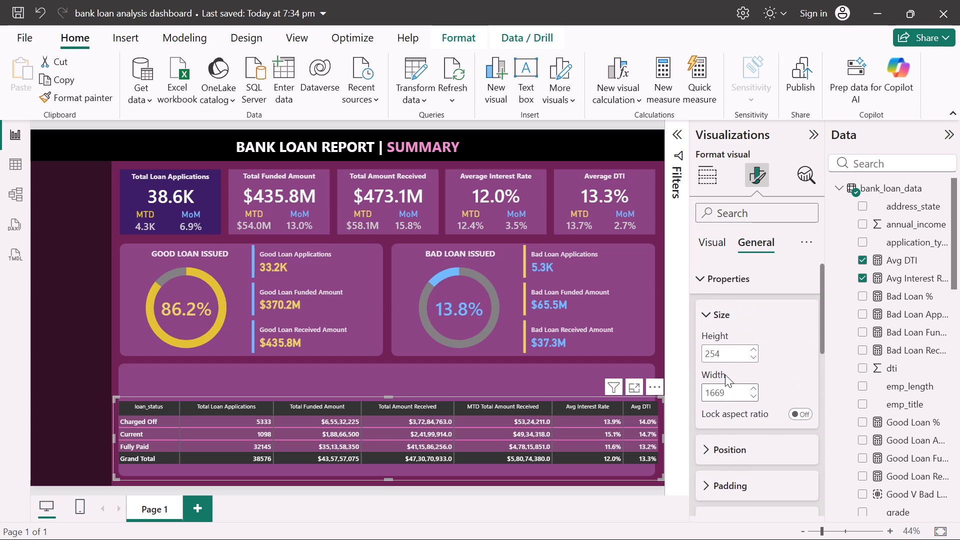
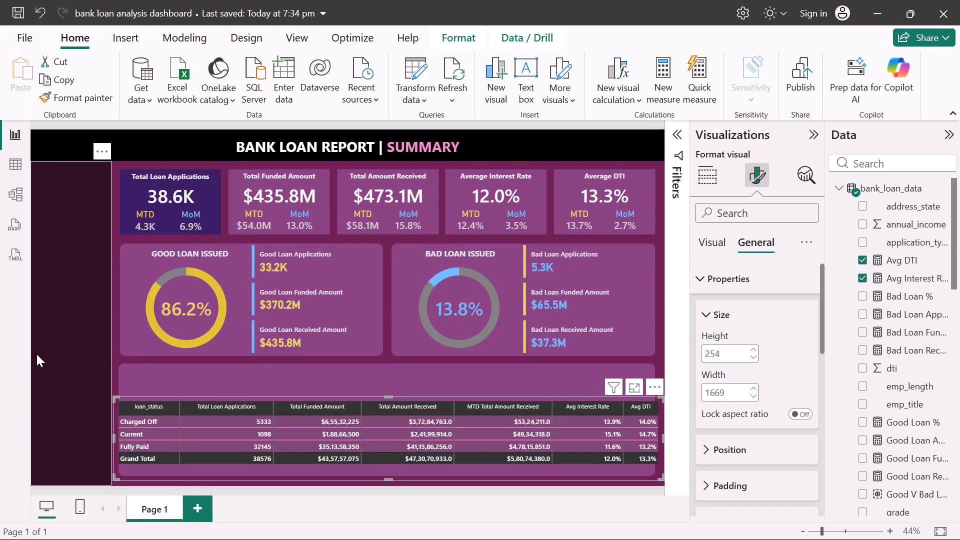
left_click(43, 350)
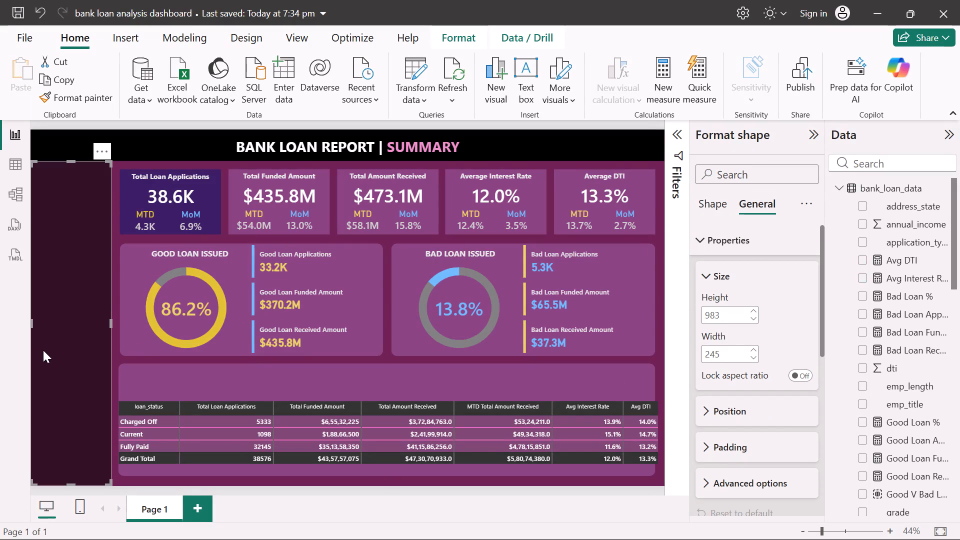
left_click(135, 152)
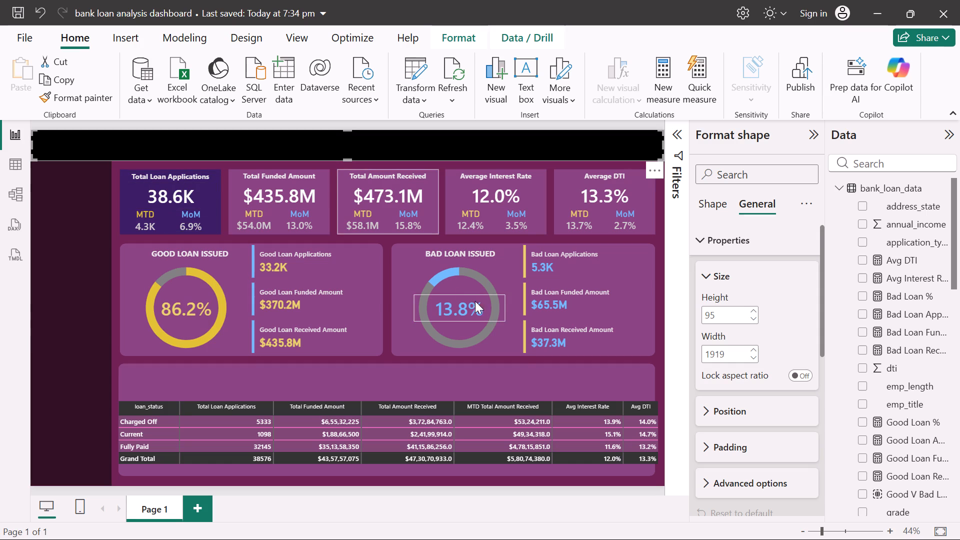
Recolor the Bad Loan slice of the Bad Loan Issued donut chart with a medium indigo-blue theme shade.
left_click(442, 275)
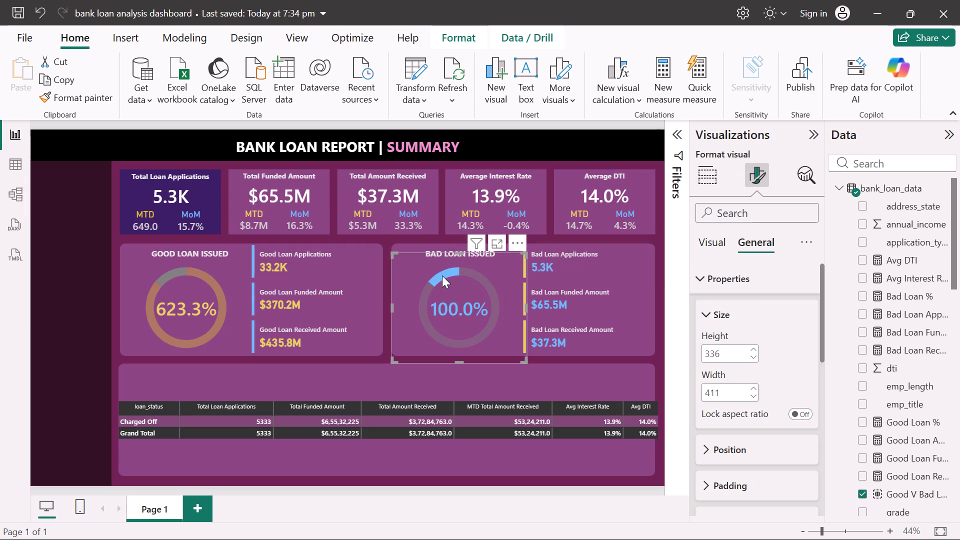
left_click(658, 361)
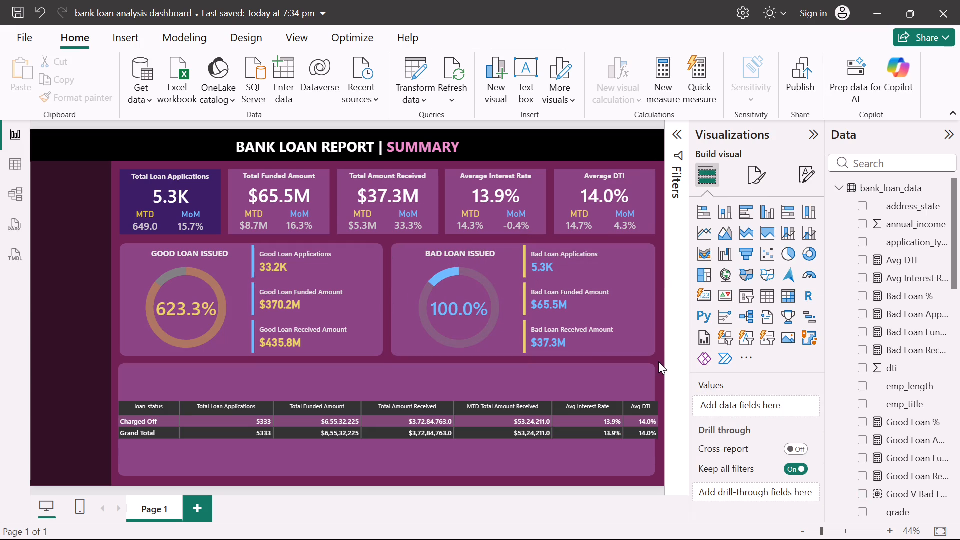
left_click(423, 292)
left_click(410, 294)
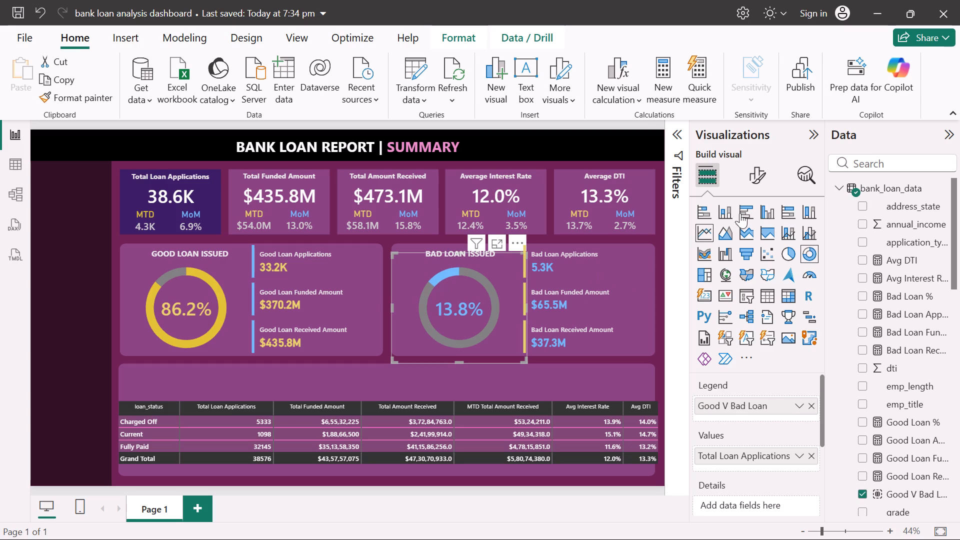
left_click(765, 176)
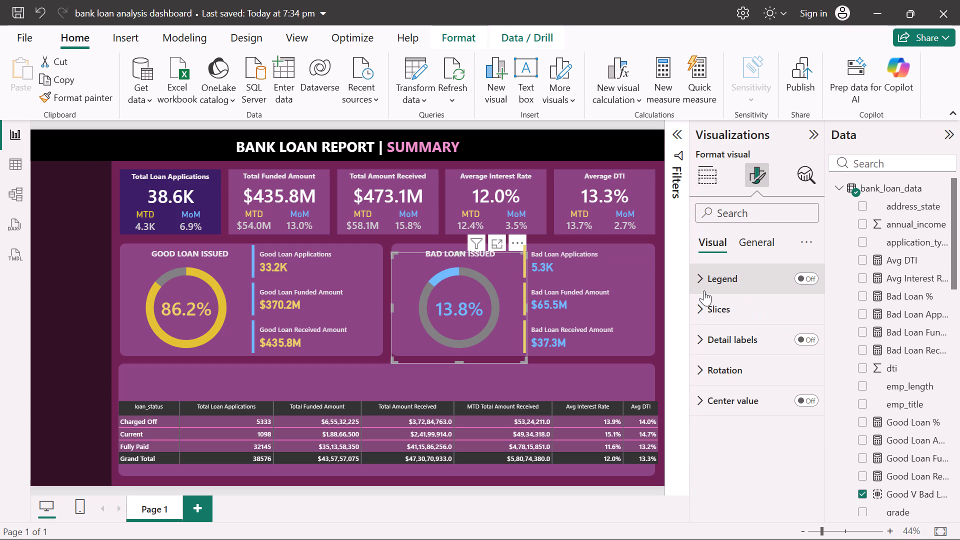
left_click(698, 305)
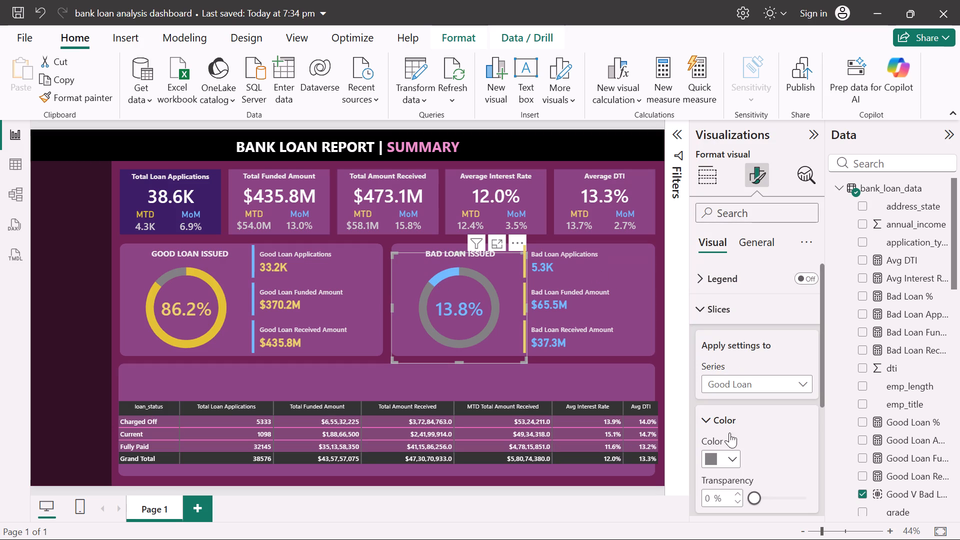
scroll(743, 472, "down", 2)
scroll(765, 322, "up", 1)
left_click(800, 370)
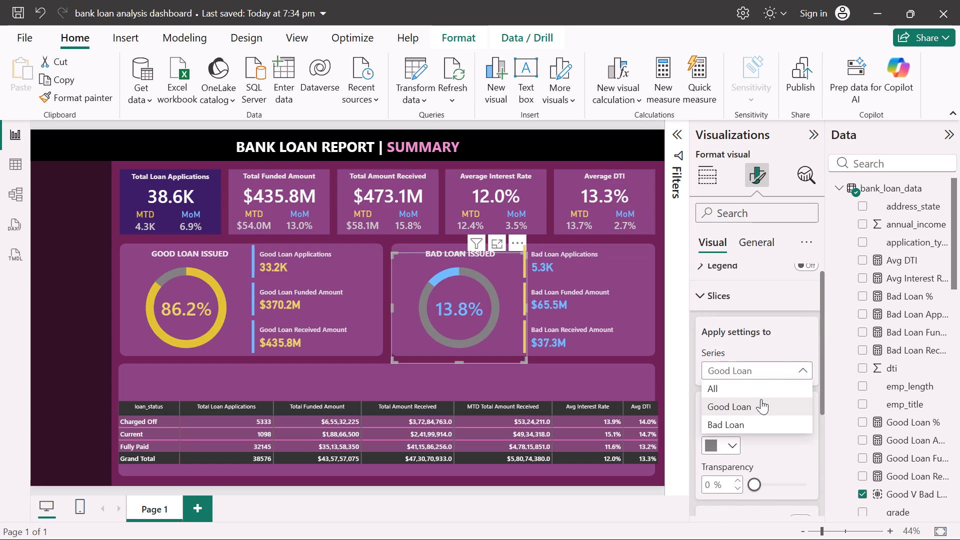
left_click(738, 421)
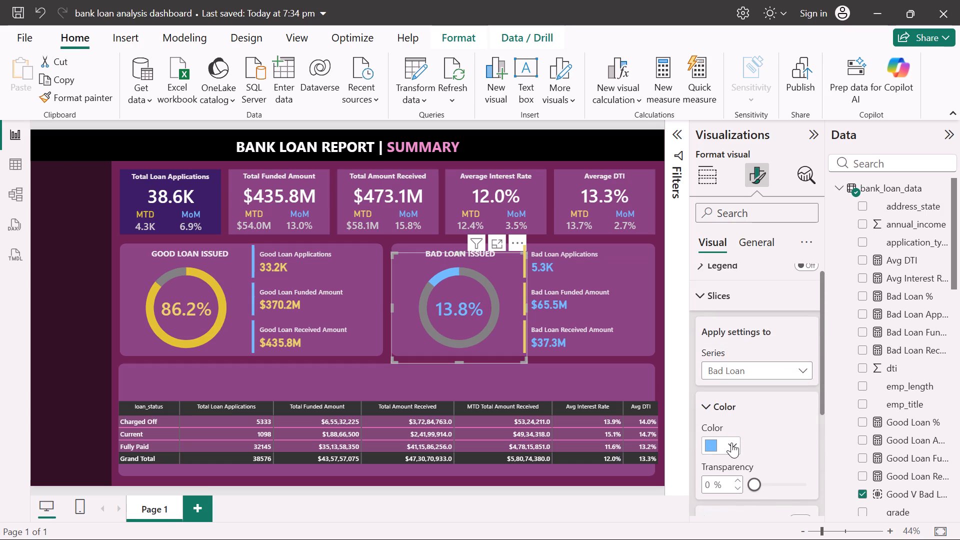
left_click(731, 442)
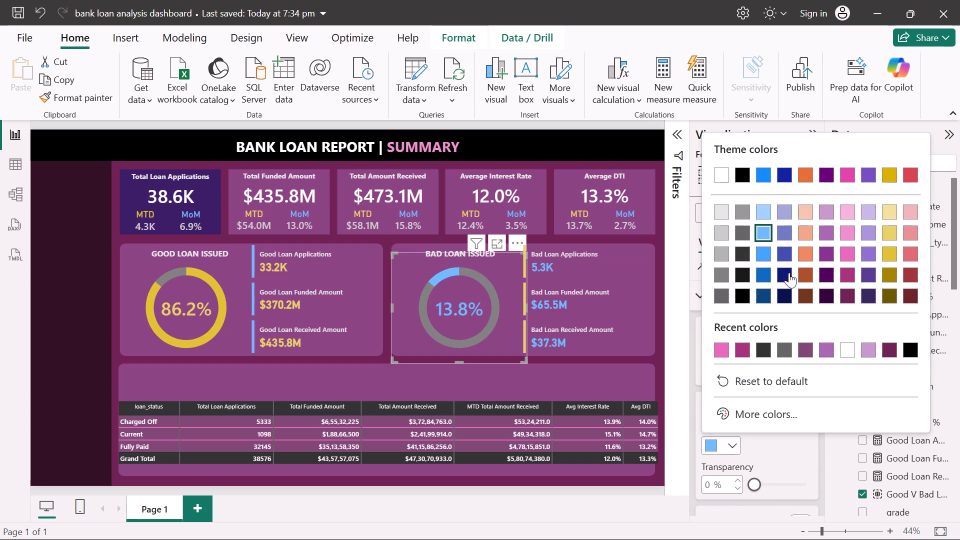
left_click(787, 258)
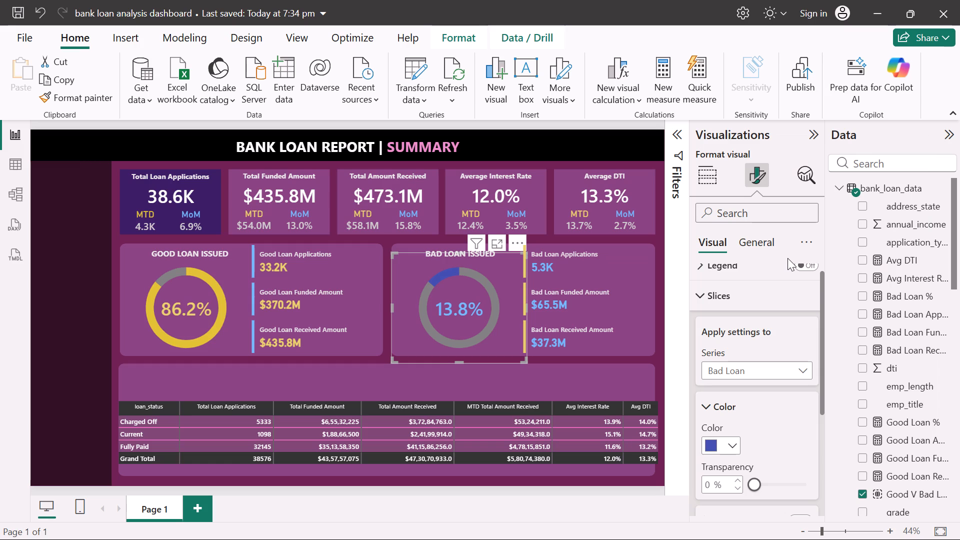
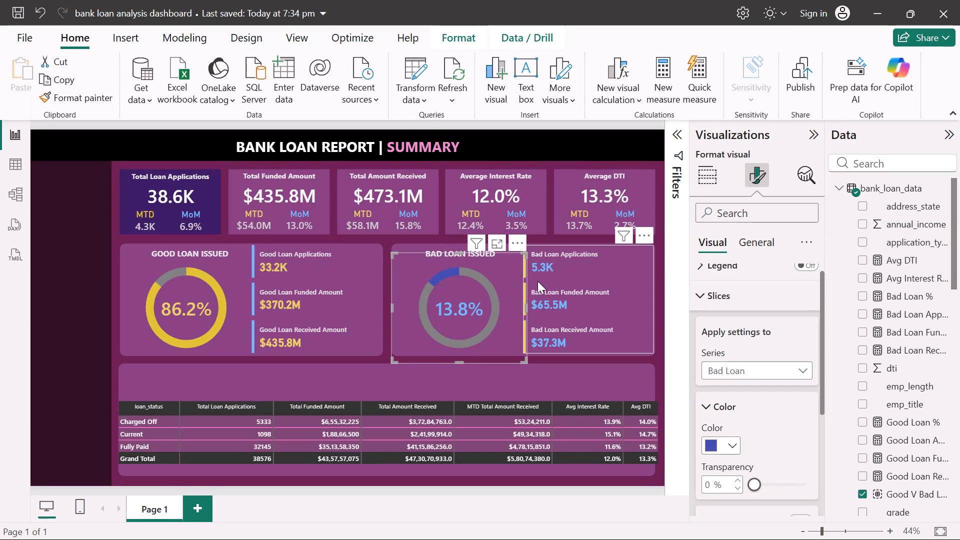
Recolor the percentage callout value inside the Bad Loan Issued donut with dark navy, Theme color 2, 25% darker.
left_click(468, 307)
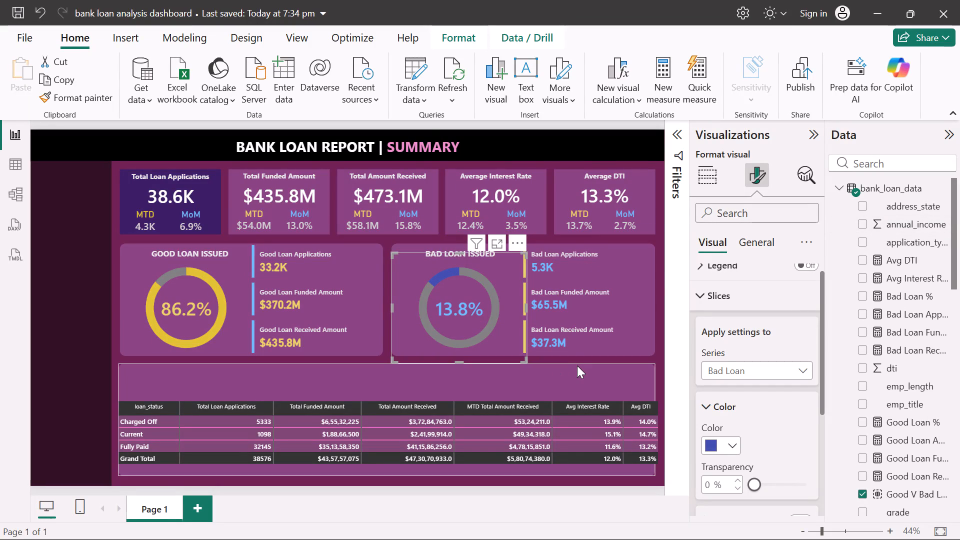
left_click(578, 361)
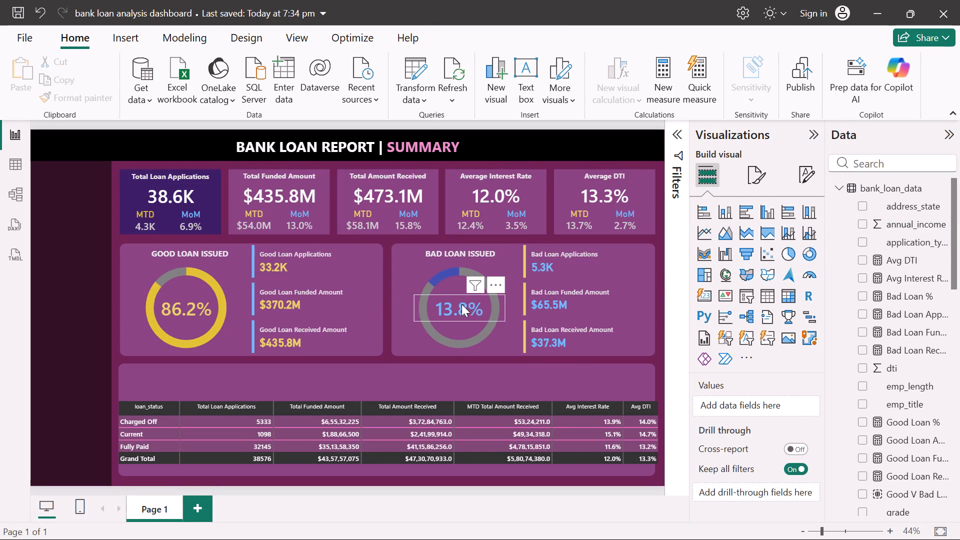
left_click(463, 305)
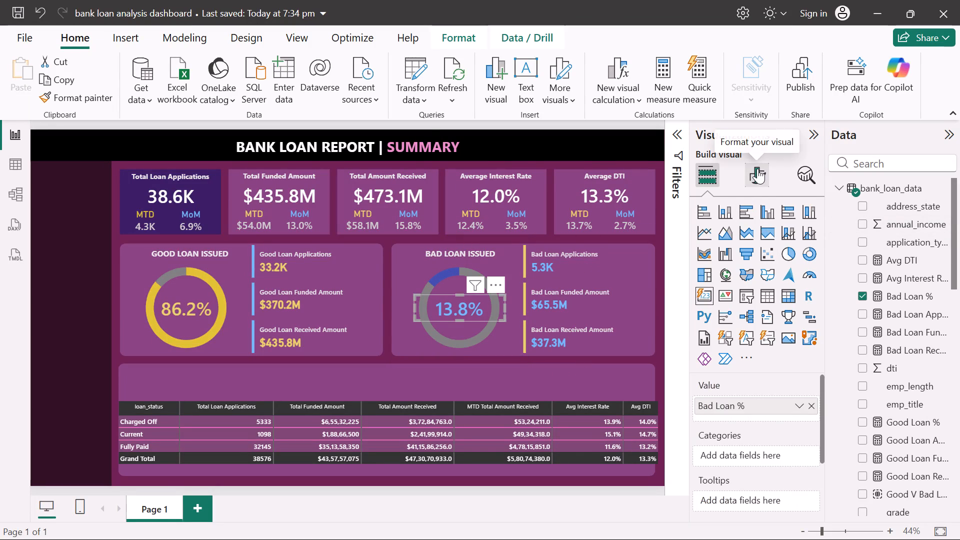
left_click(757, 168)
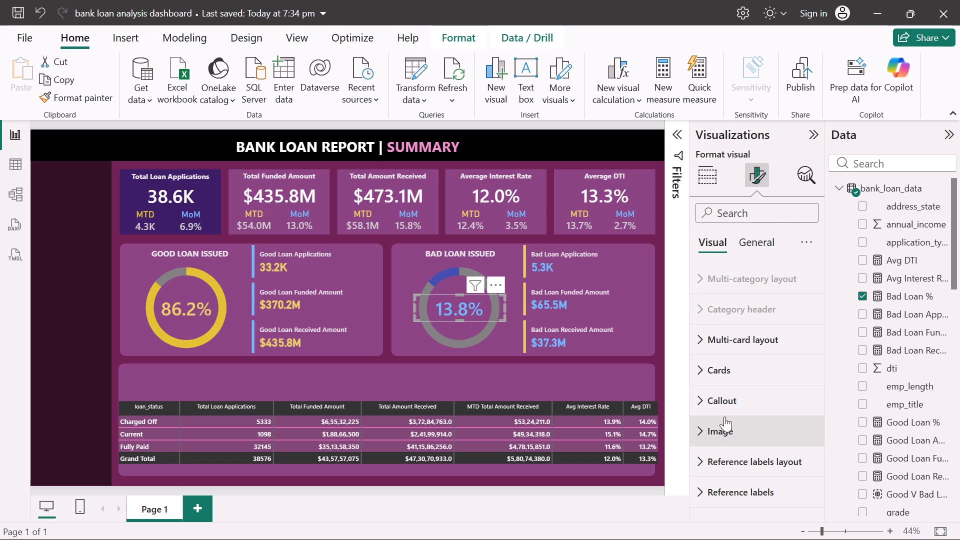
left_click(727, 395)
scroll(727, 395, "down", 4)
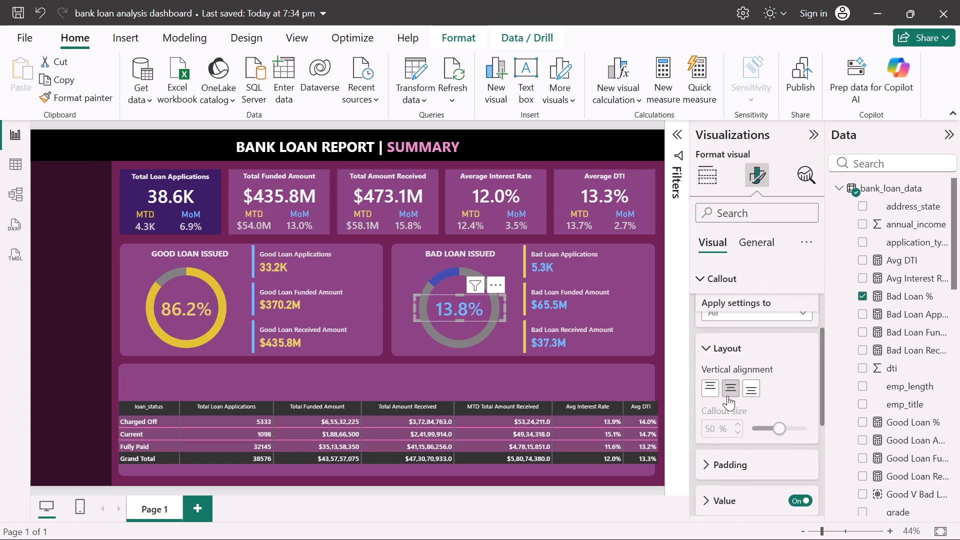
scroll(723, 458, "down", 1)
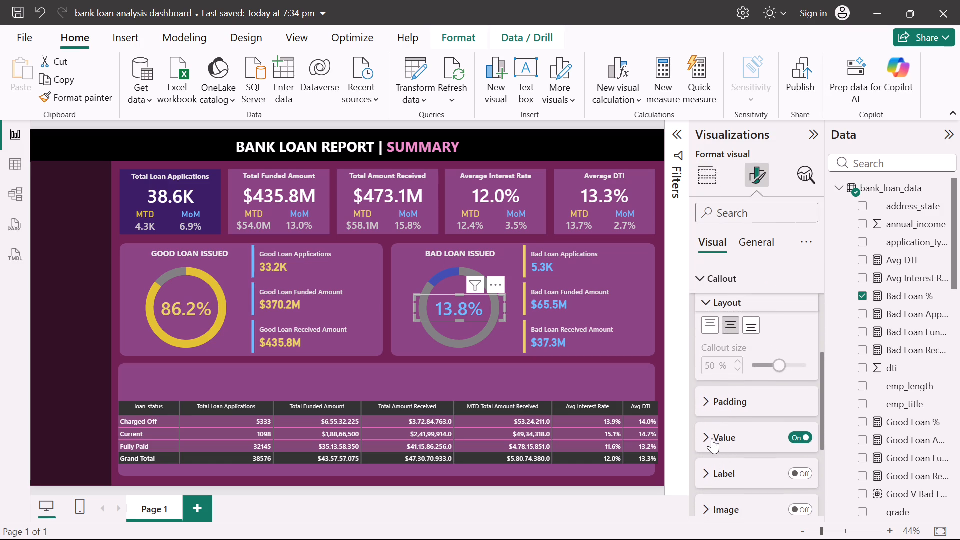
left_click(712, 438)
scroll(735, 507, "down", 1)
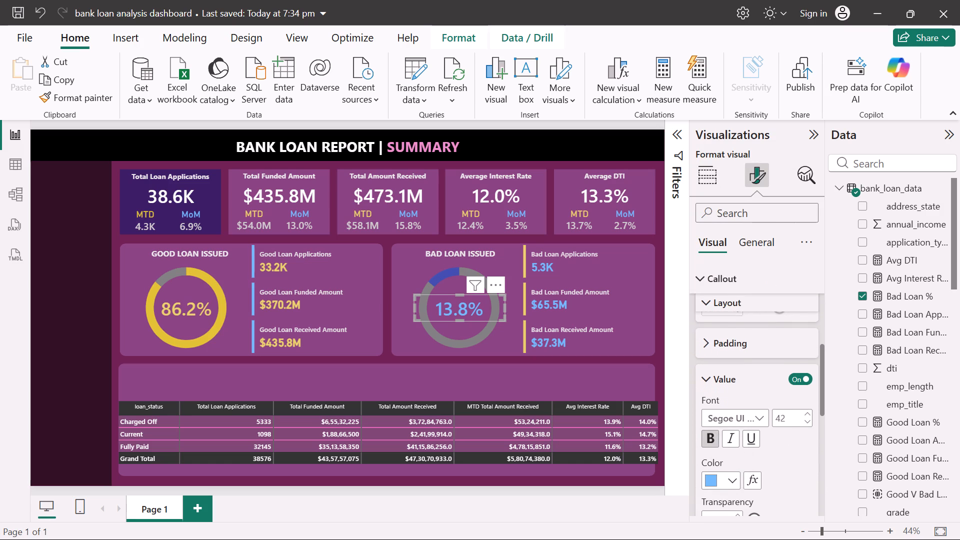
left_click(729, 482)
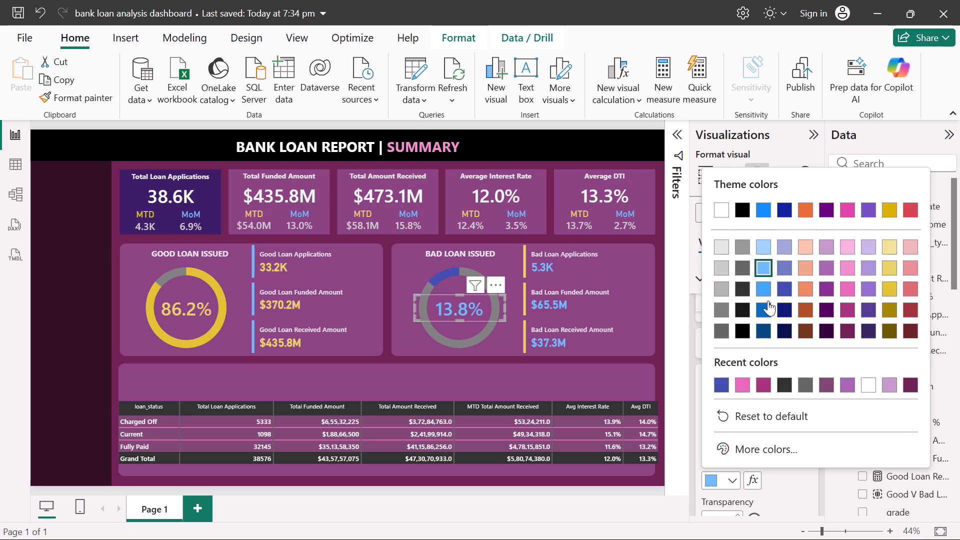
left_click(781, 286)
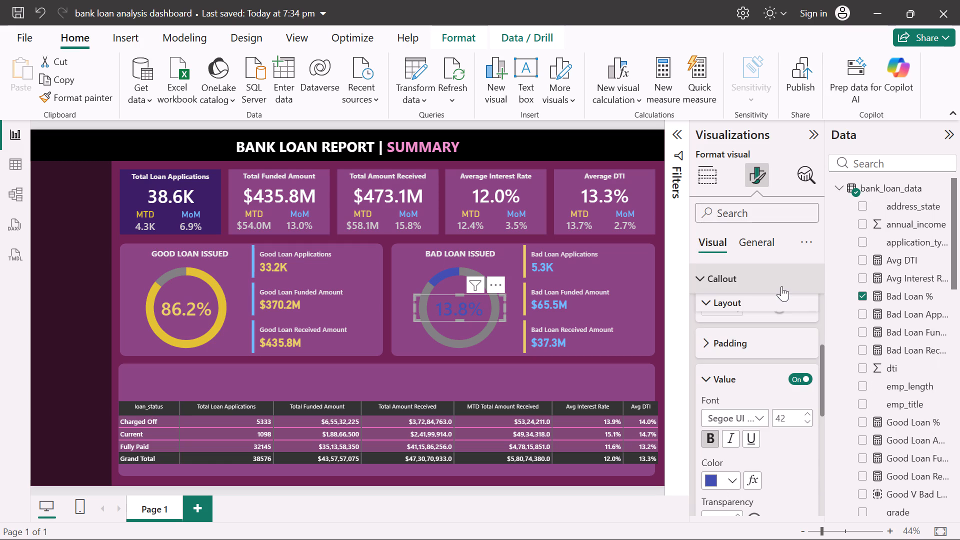
left_click(727, 480)
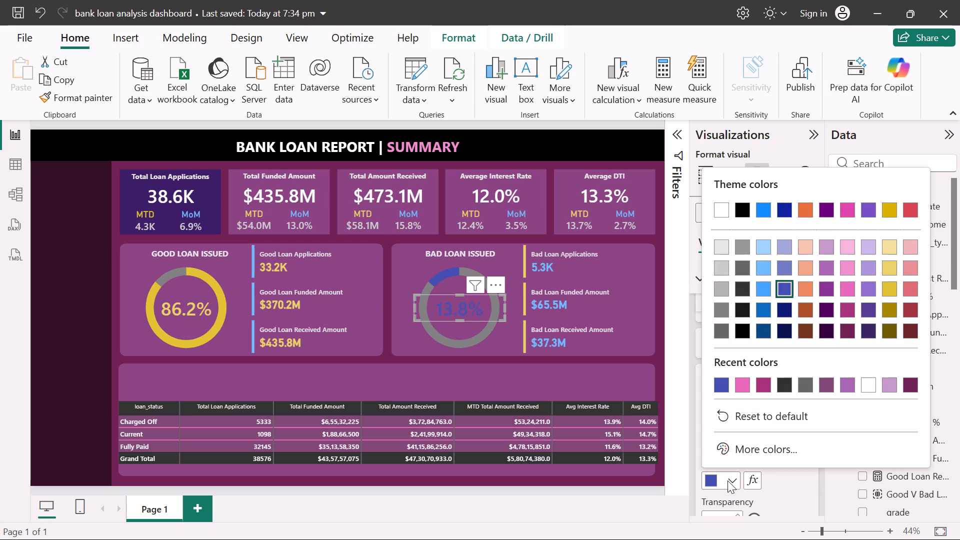
left_click(785, 333)
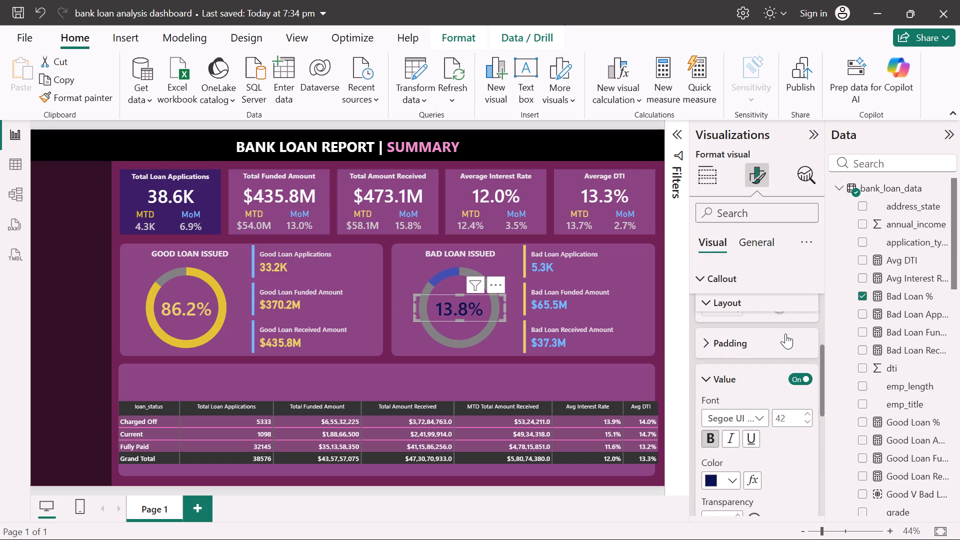
left_click(735, 479)
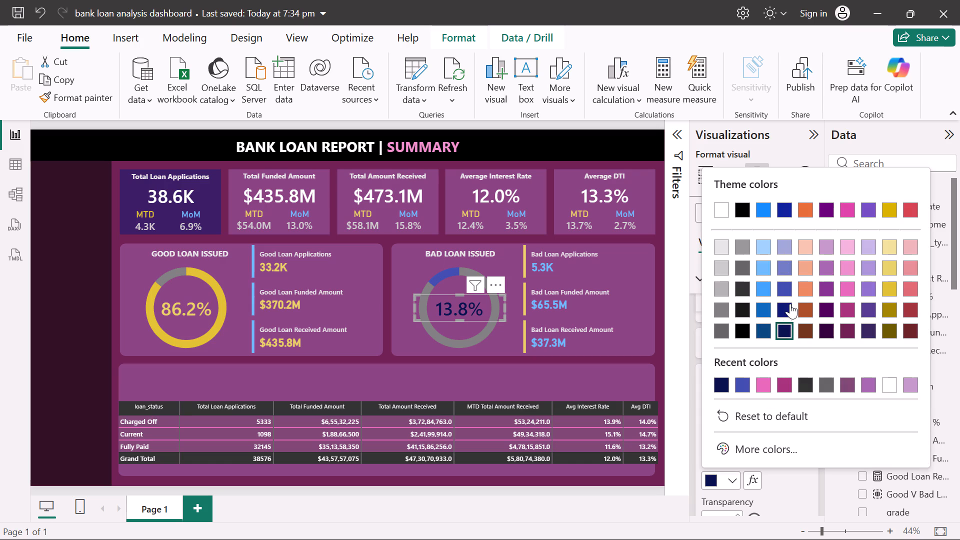
left_click(787, 307)
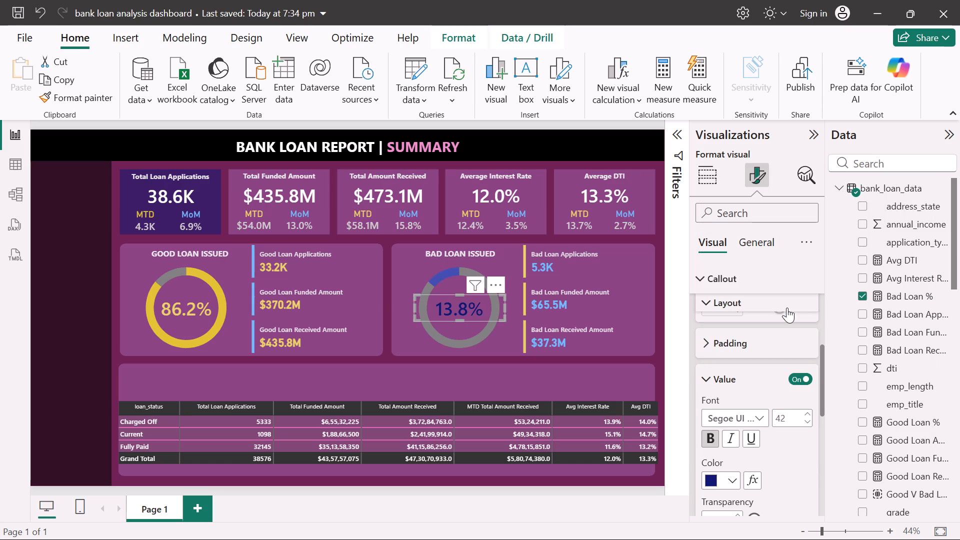
Recolor the Bad Loan slice of the Bad Loan Issued donut chart with the same dark navy theme shade.
left_click(440, 275)
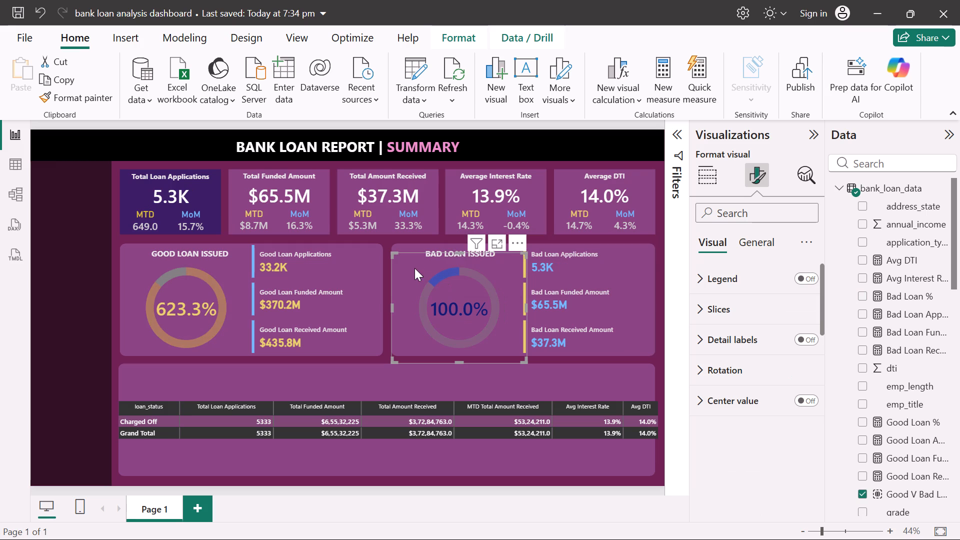
left_click(414, 268)
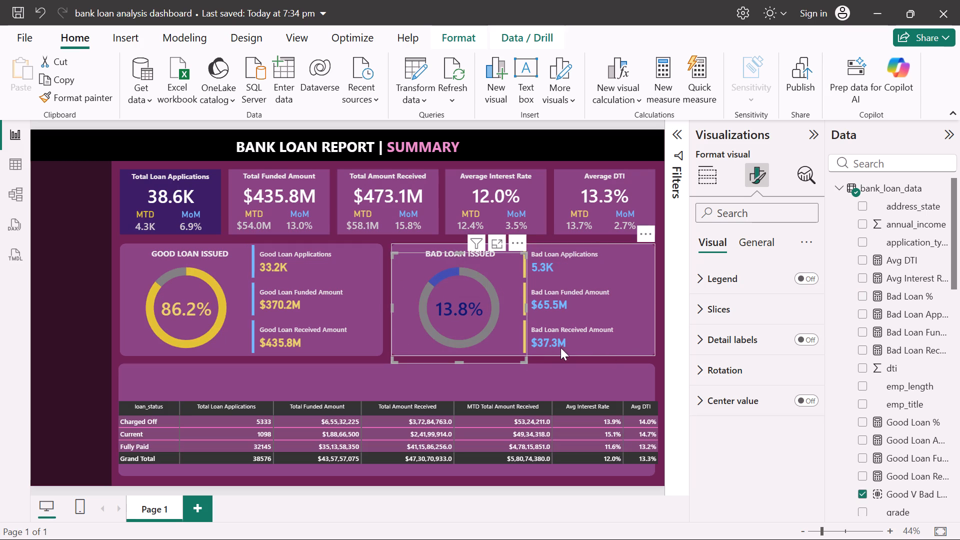
left_click(721, 309)
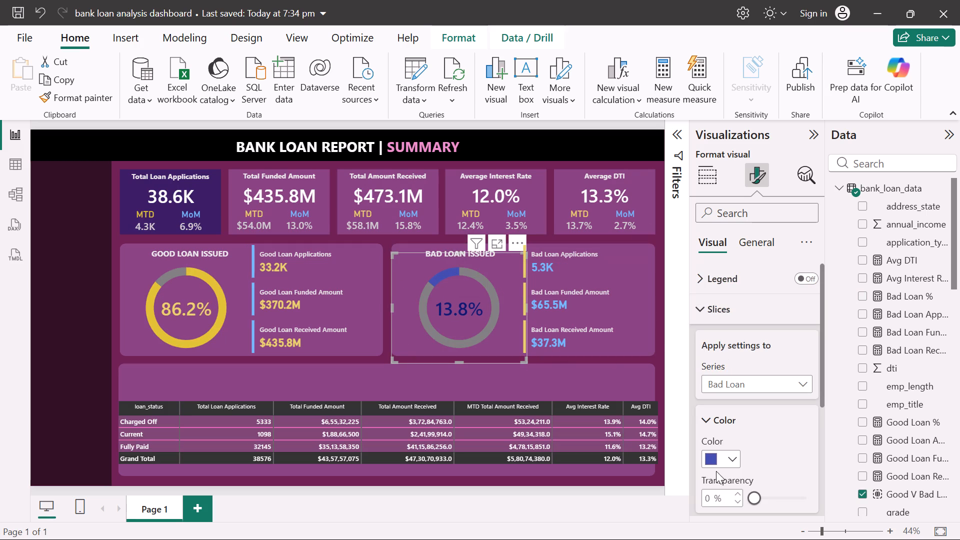
left_click(737, 458)
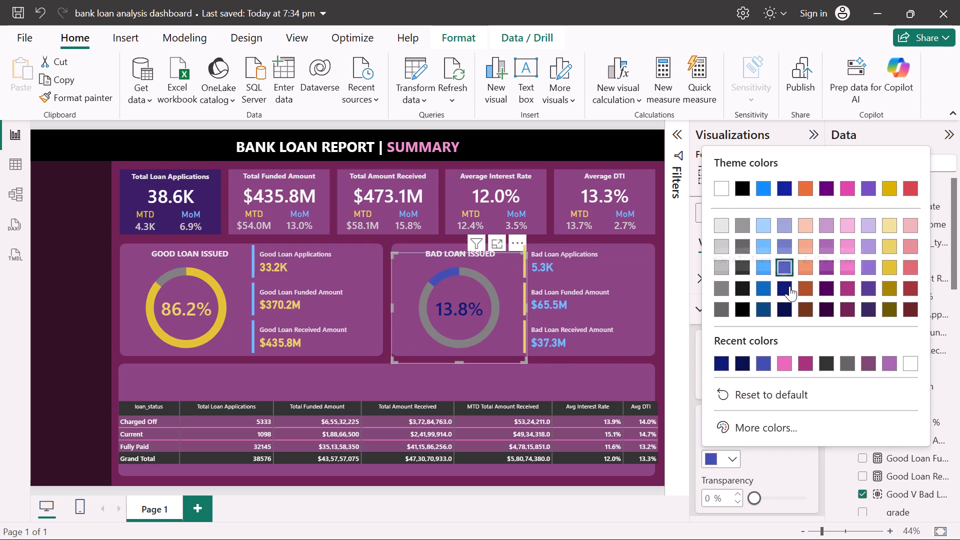
left_click(789, 286)
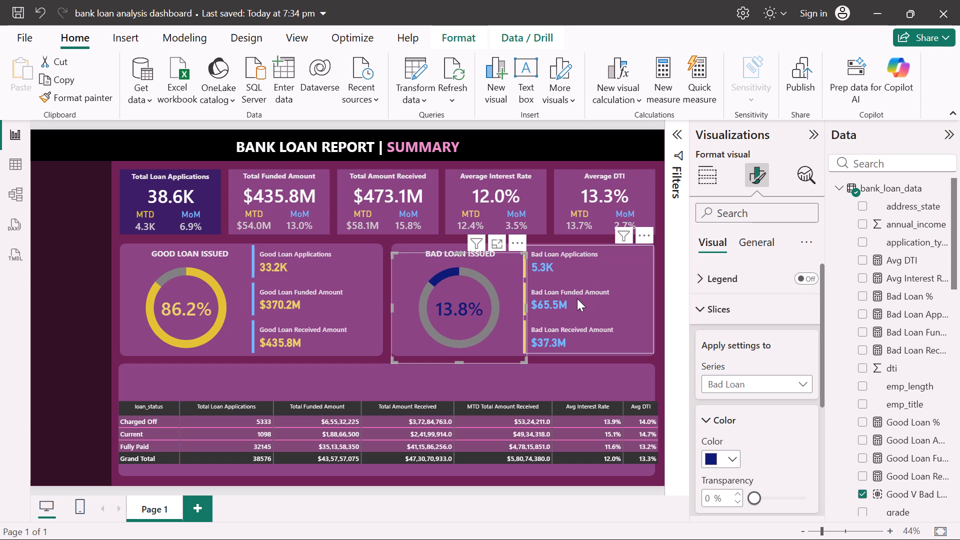
Set the callout value color of the three-measure Bad Loan card to #0e1a77, Theme color 2, 25% darker.
left_click(567, 300)
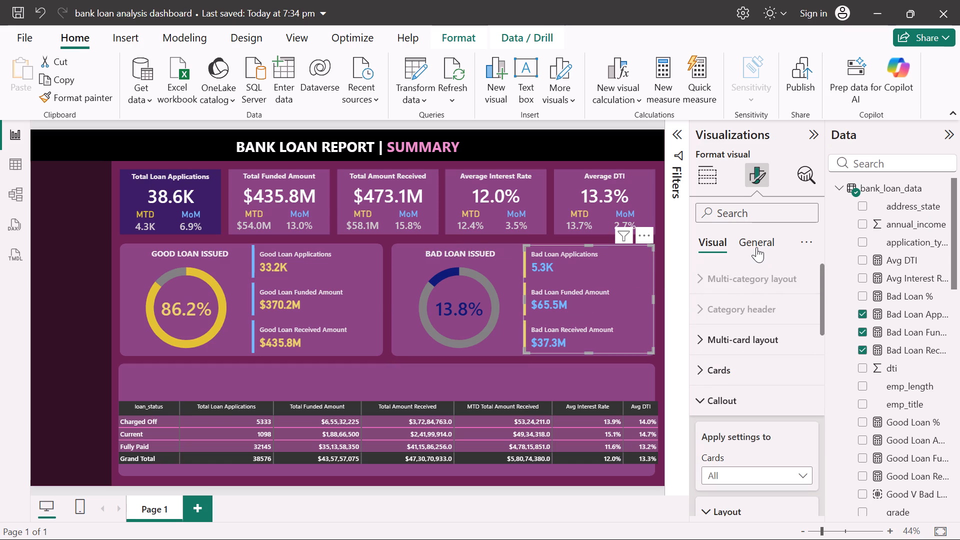
left_click(756, 247)
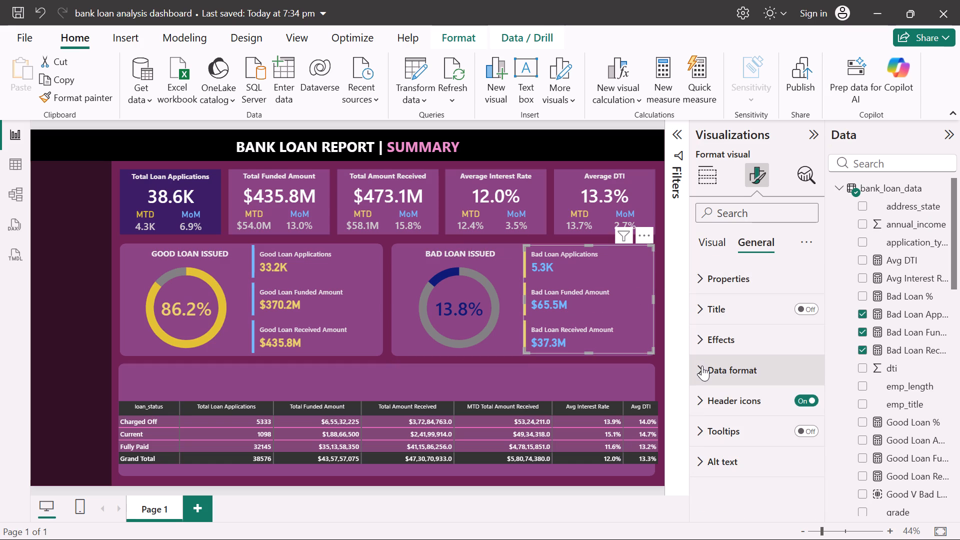
left_click(702, 365)
left_click(702, 365)
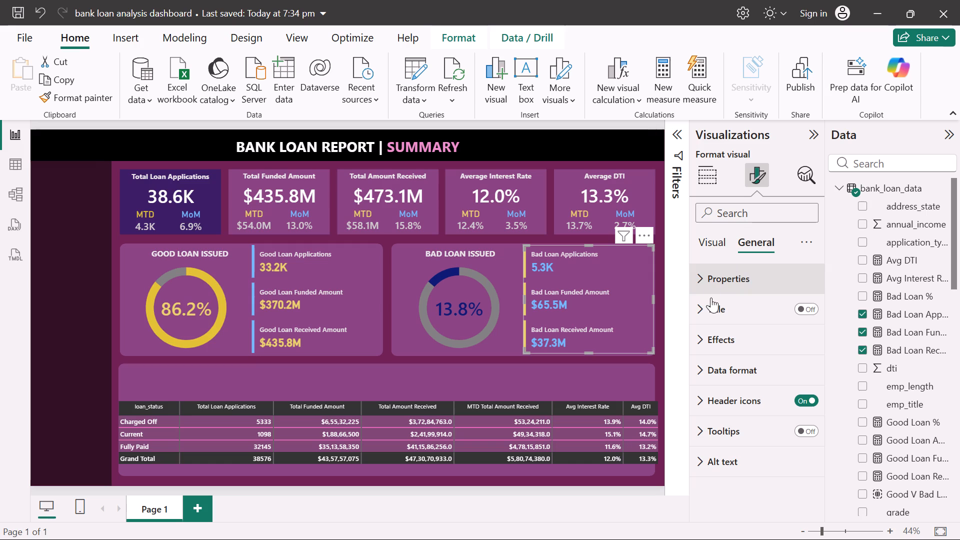
left_click(716, 231)
scroll(753, 402, "down", 3)
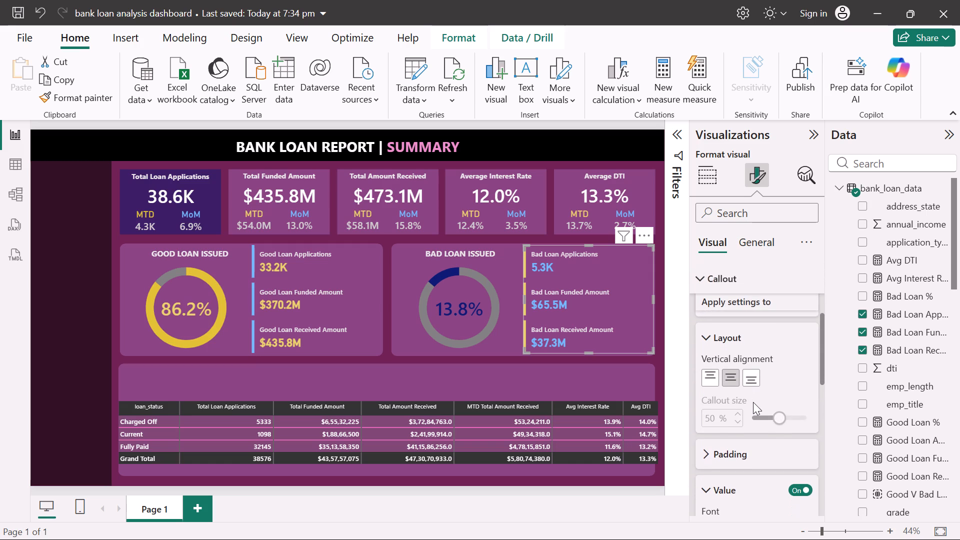
scroll(753, 402, "down", 1)
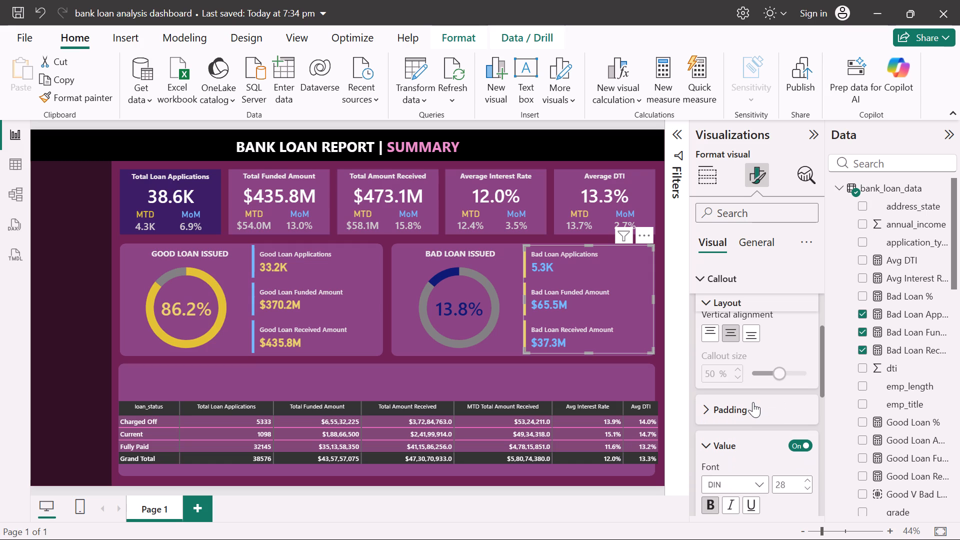
scroll(727, 425, "down", 1)
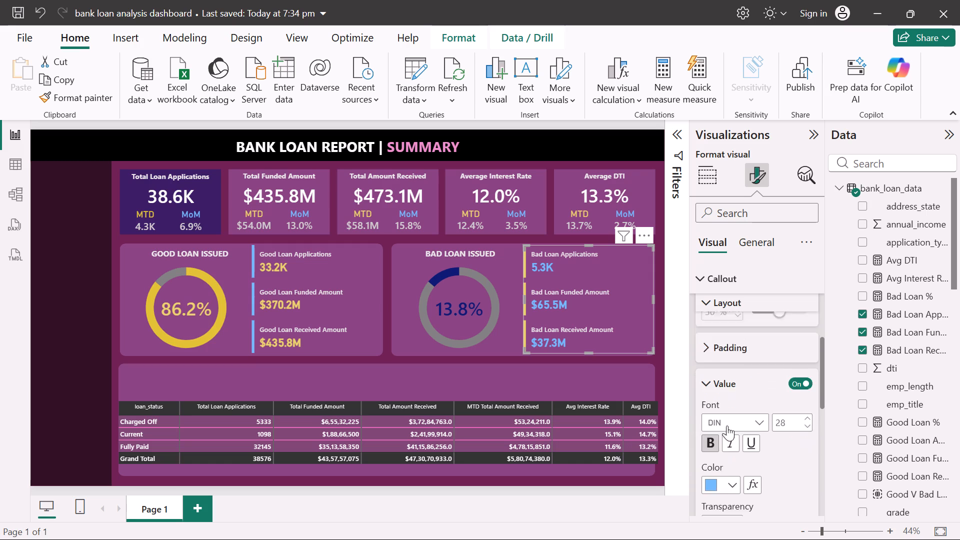
scroll(727, 425, "down", 1)
left_click(738, 405)
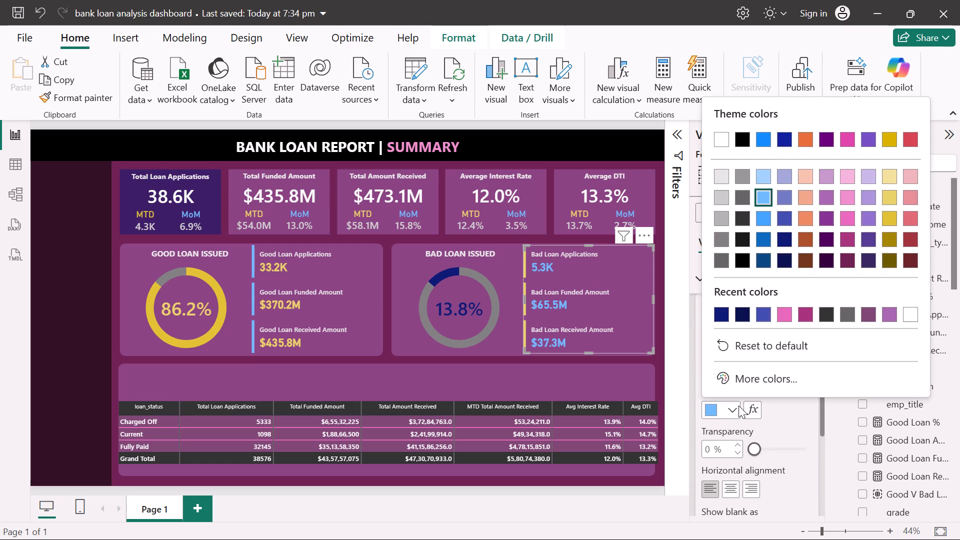
left_click(788, 239)
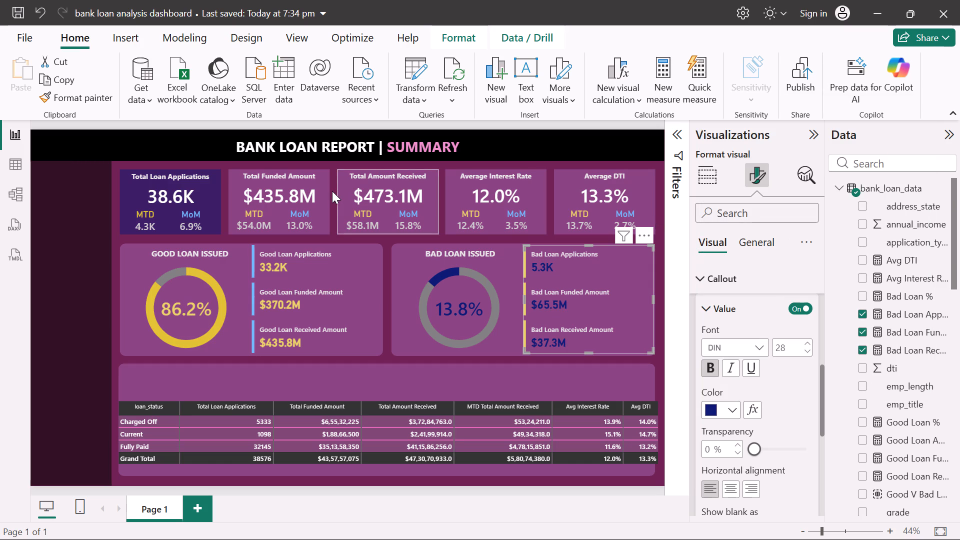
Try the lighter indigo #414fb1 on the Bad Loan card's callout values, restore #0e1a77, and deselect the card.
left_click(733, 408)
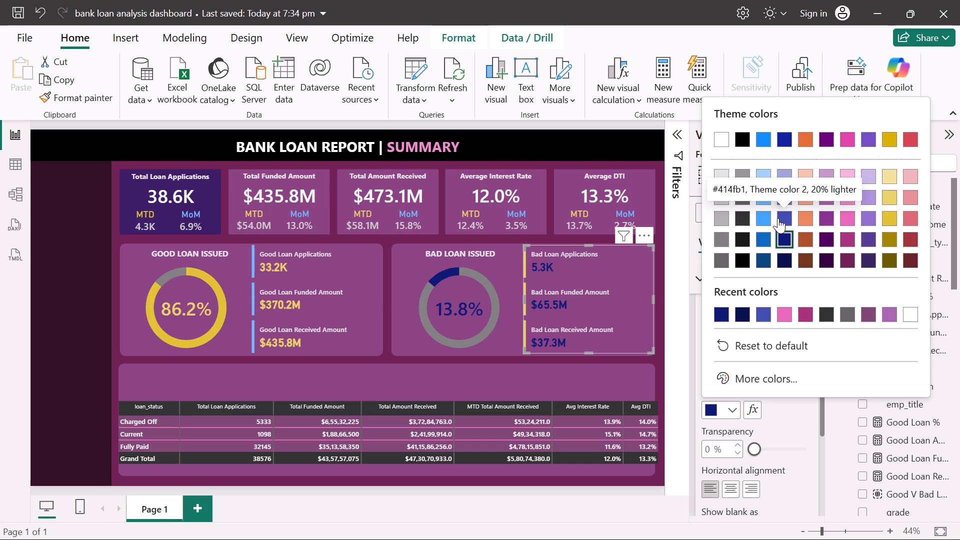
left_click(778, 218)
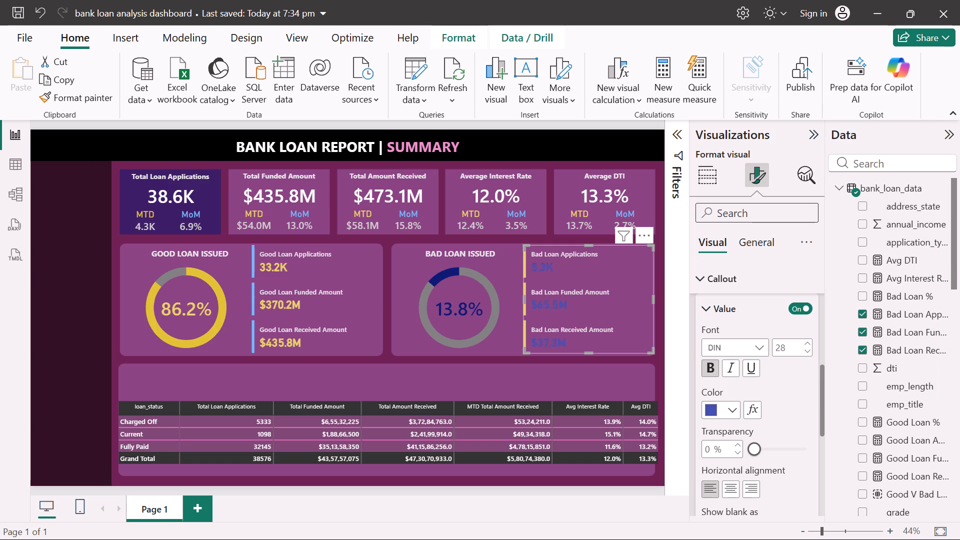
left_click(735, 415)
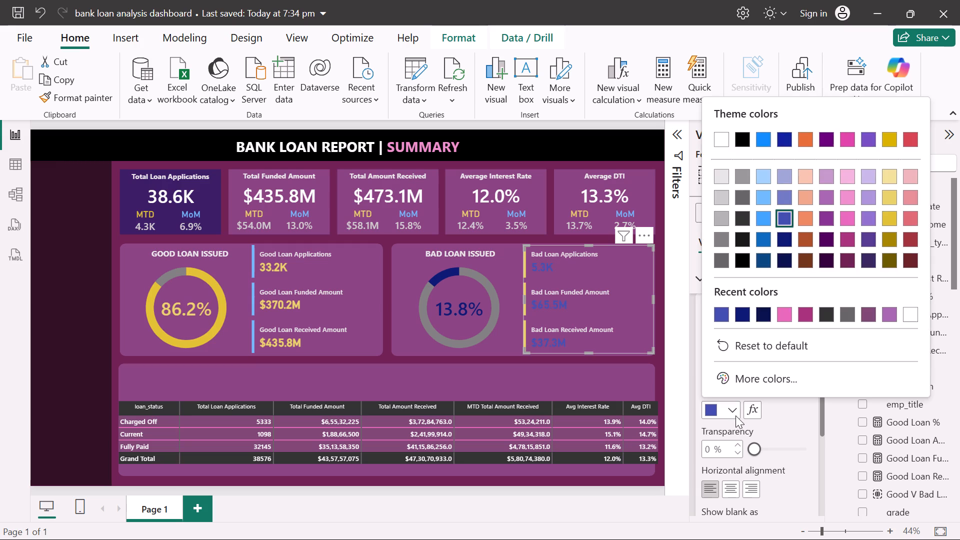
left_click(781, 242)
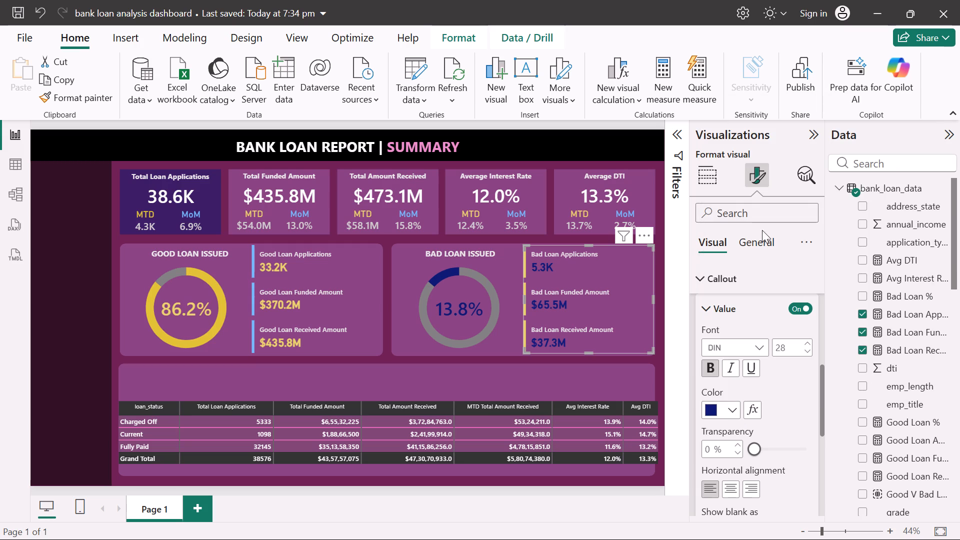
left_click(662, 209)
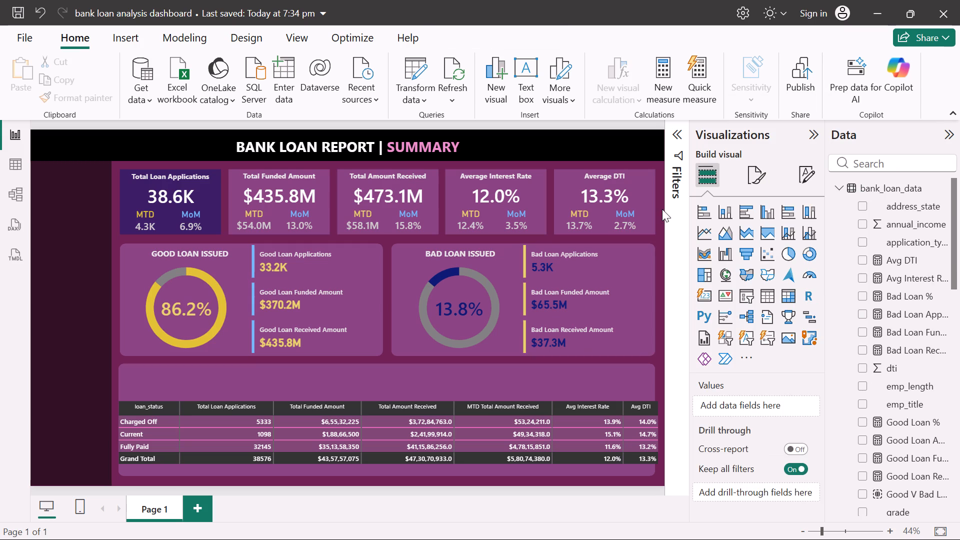
Set the accent bar color of the three-measure Good Loan card to dark navy, Theme color 2, 25% darker.
left_click(272, 283)
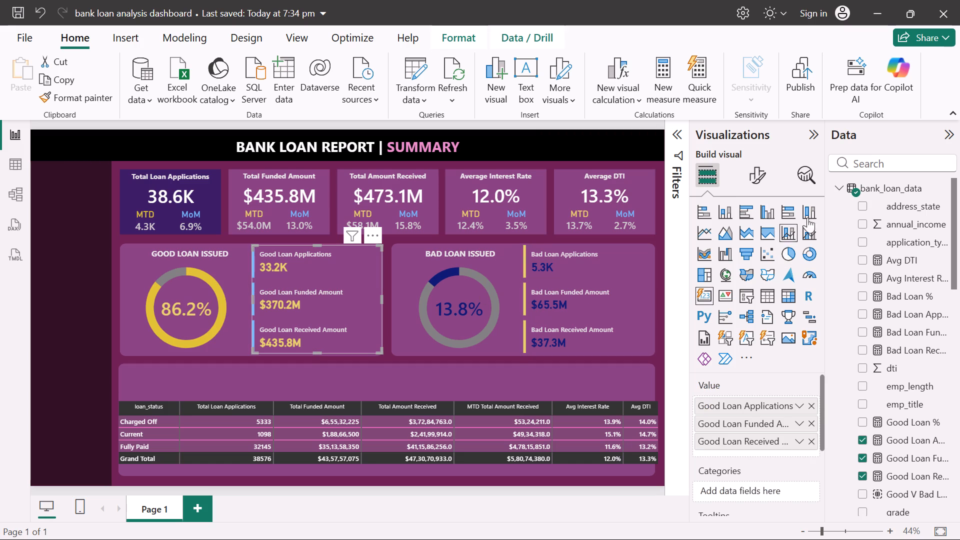
left_click(754, 176)
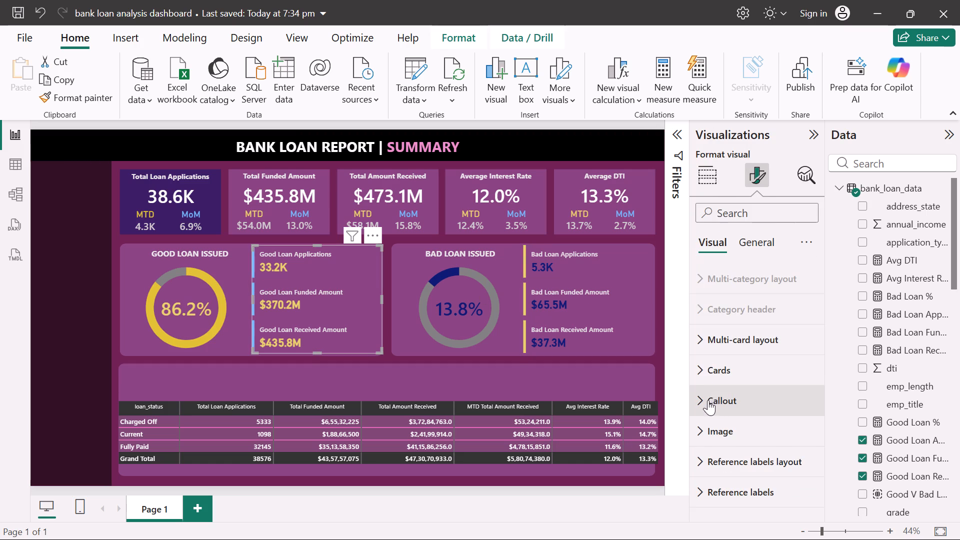
left_click(705, 346)
scroll(734, 415, "down", 1)
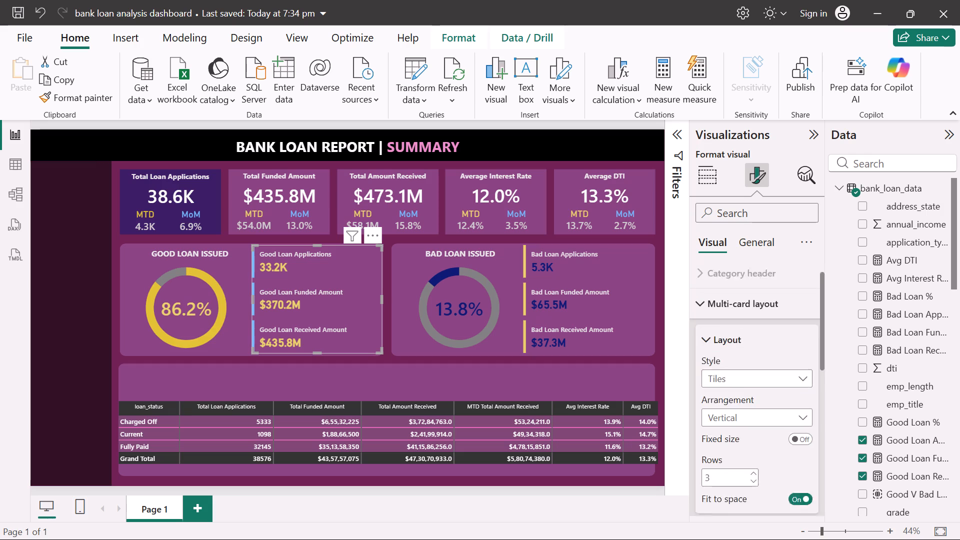
scroll(734, 415, "down", 2)
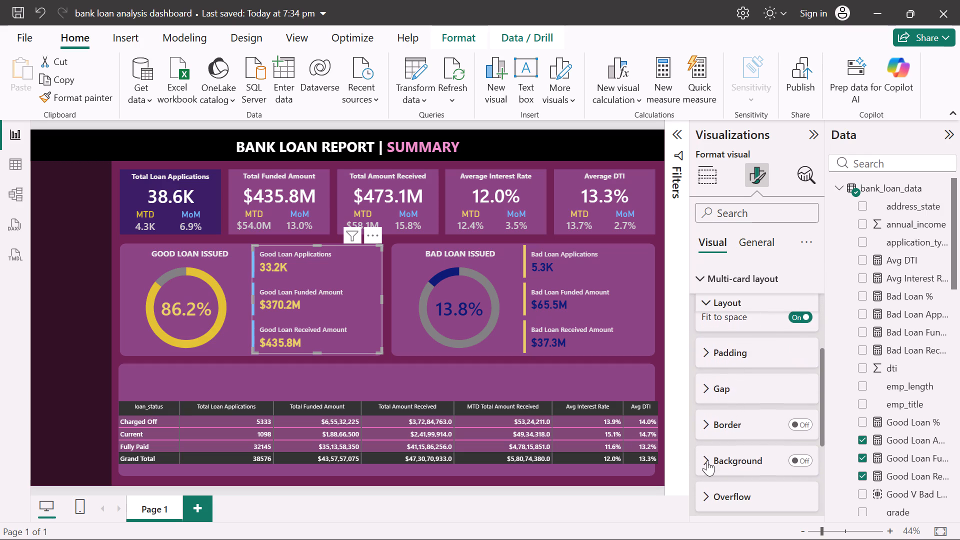
scroll(699, 475, "down", 2)
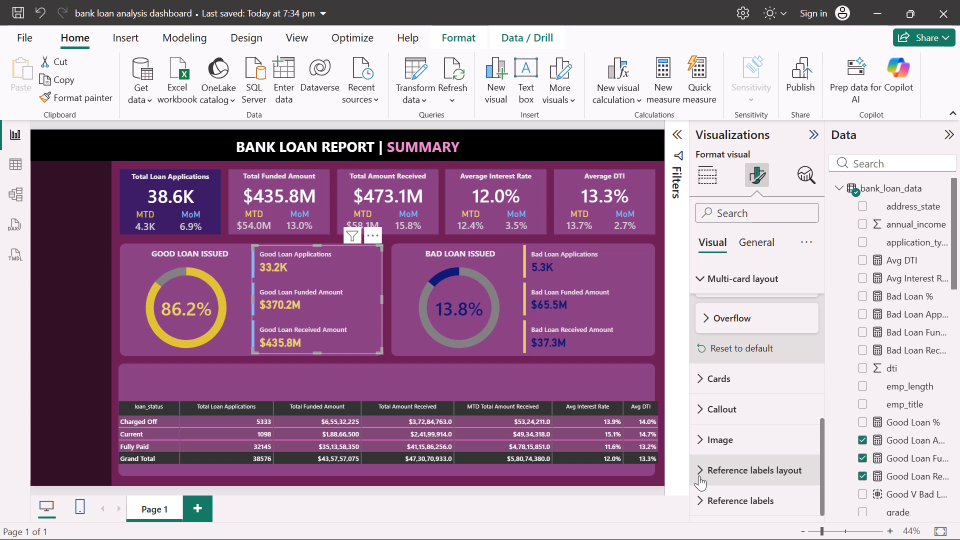
scroll(699, 475, "up", 1)
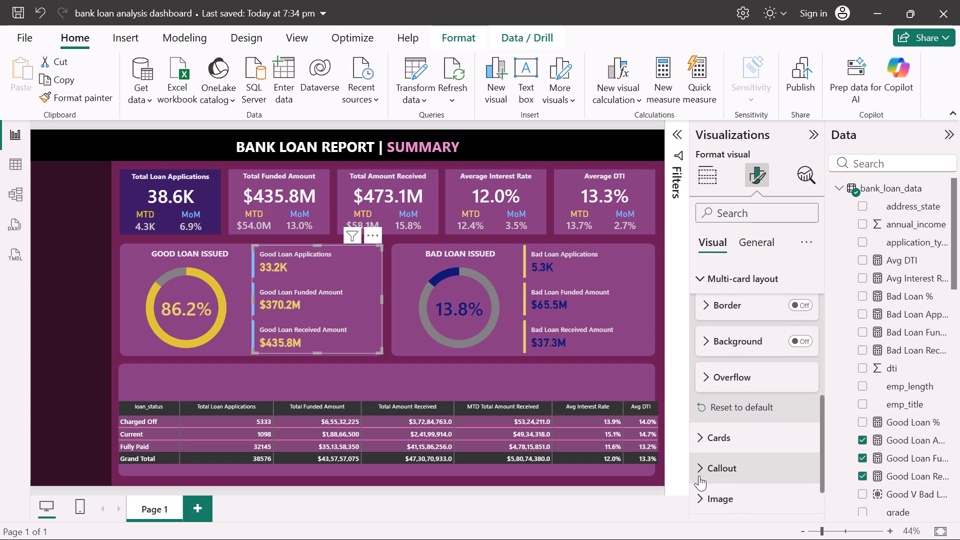
scroll(699, 475, "up", 1)
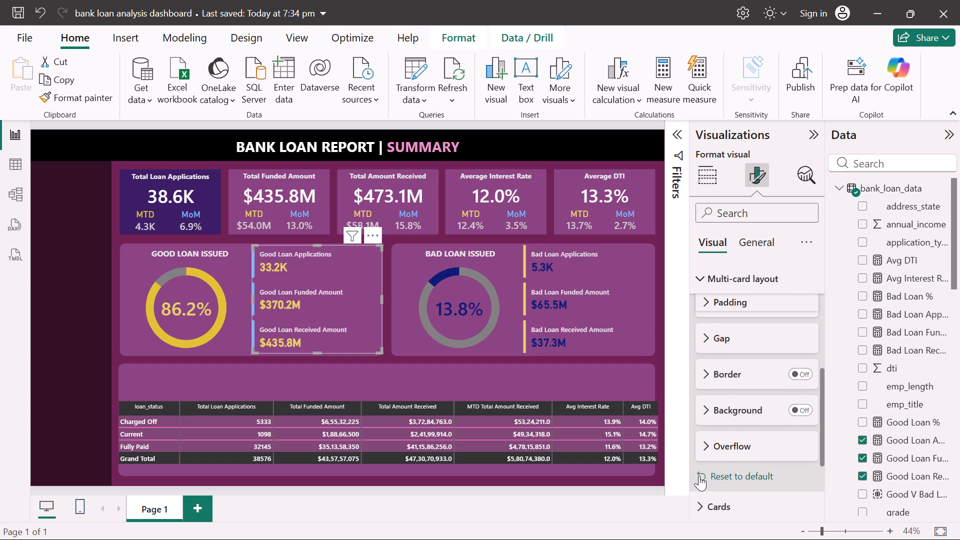
scroll(699, 475, "up", 3)
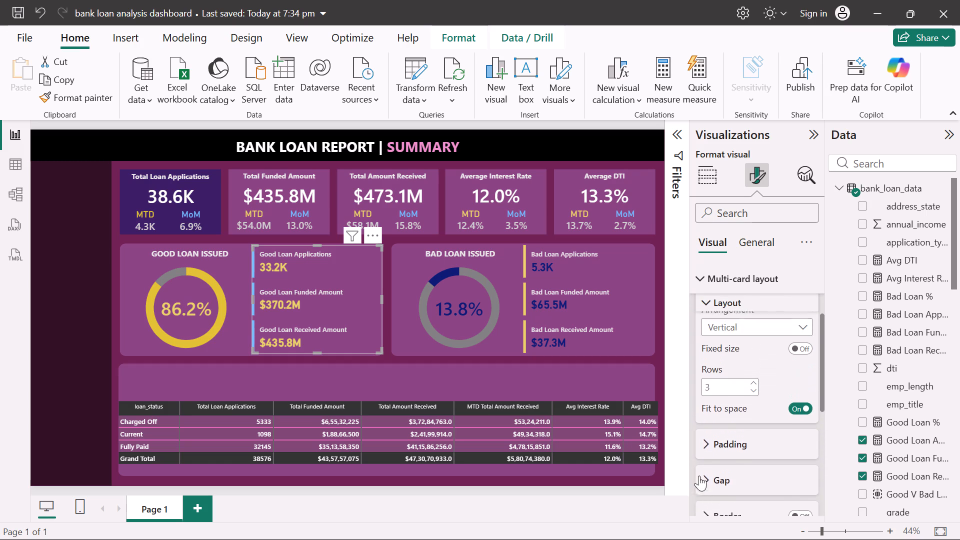
scroll(699, 475, "up", 2)
scroll(779, 372, "up", 2)
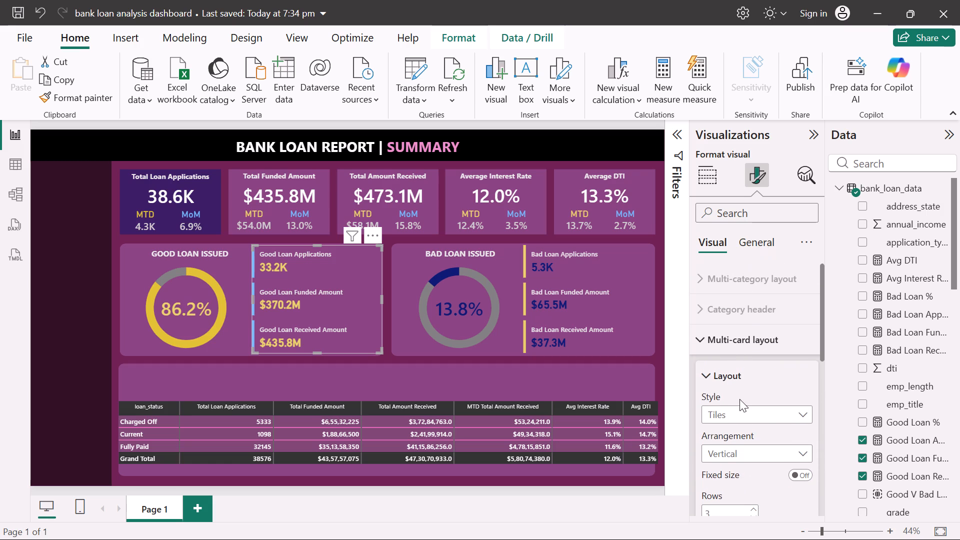
scroll(739, 399, "down", 2)
scroll(745, 349, "down", 1)
scroll(739, 425, "down", 2)
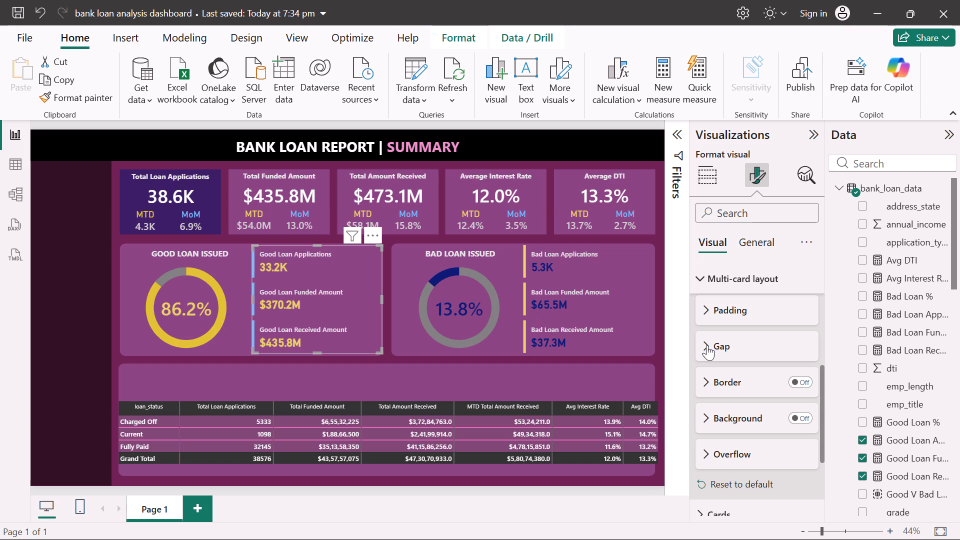
scroll(704, 458, "down", 2)
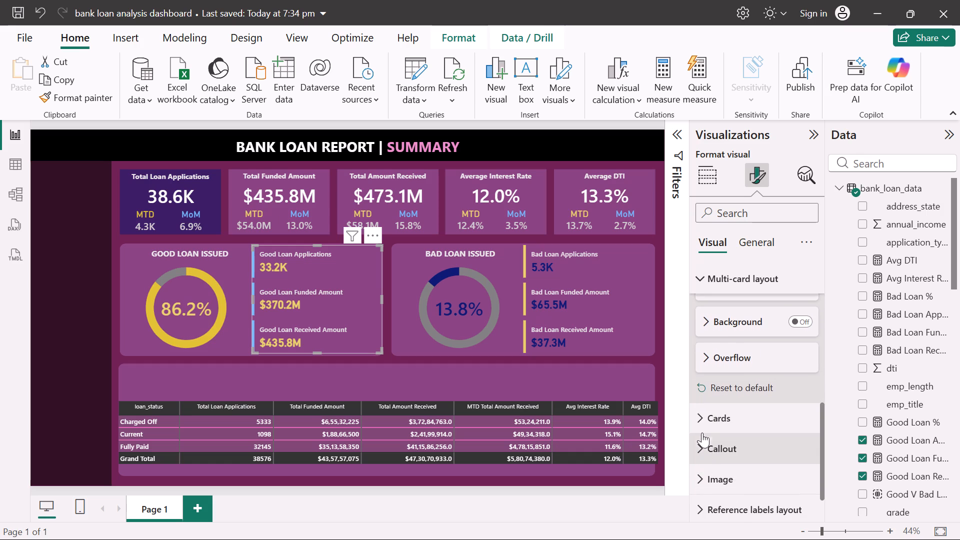
left_click(700, 424)
scroll(700, 424, "down", 2)
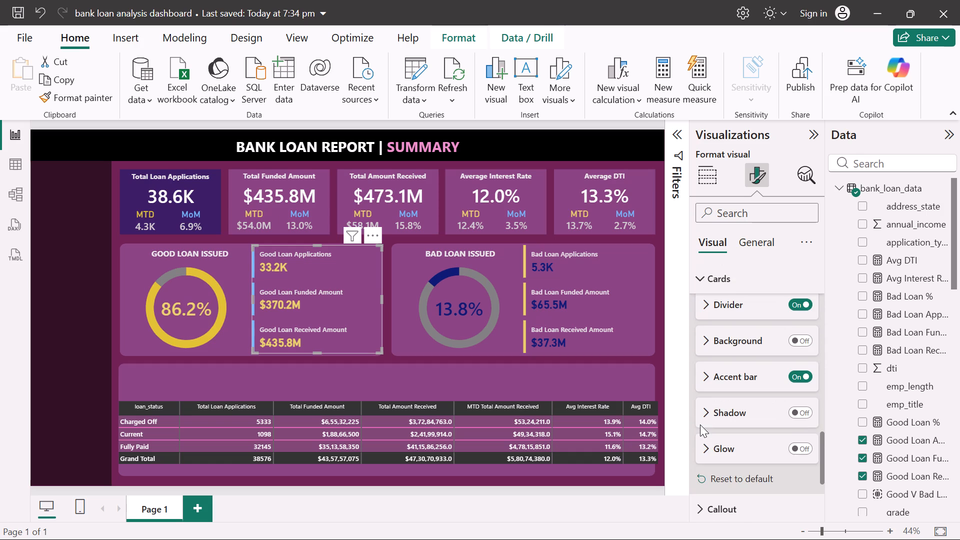
scroll(700, 424, "up", 2)
left_click(703, 419)
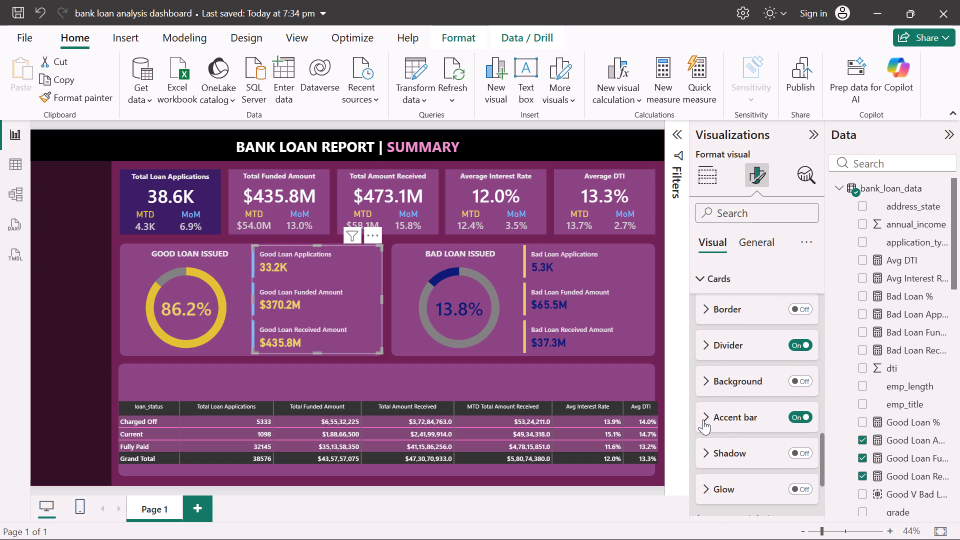
scroll(703, 419, "down", 1)
left_click(729, 428)
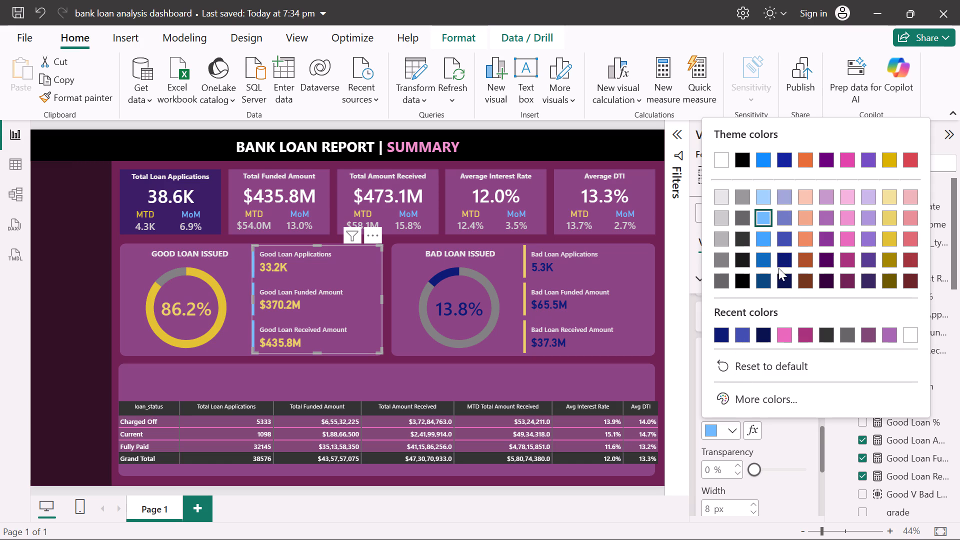
left_click(778, 261)
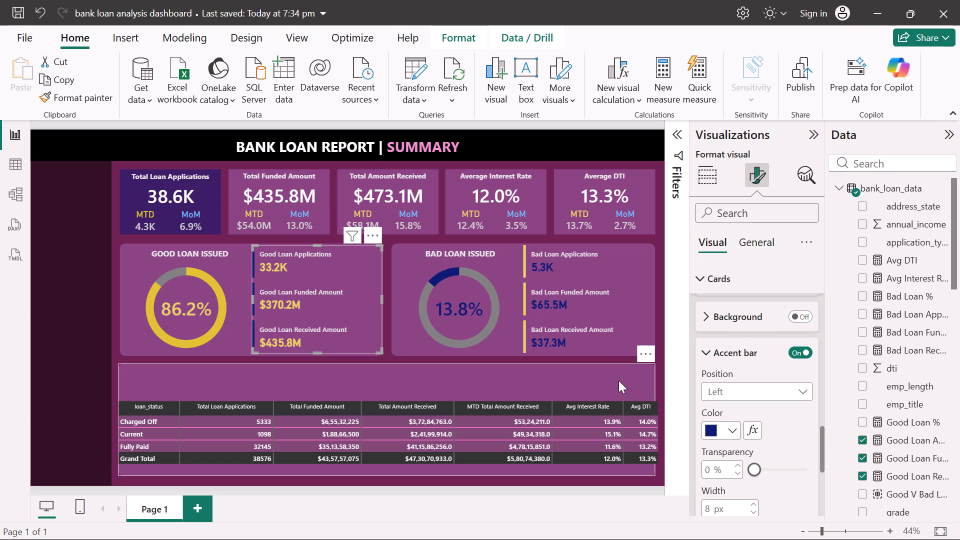
left_click(658, 354)
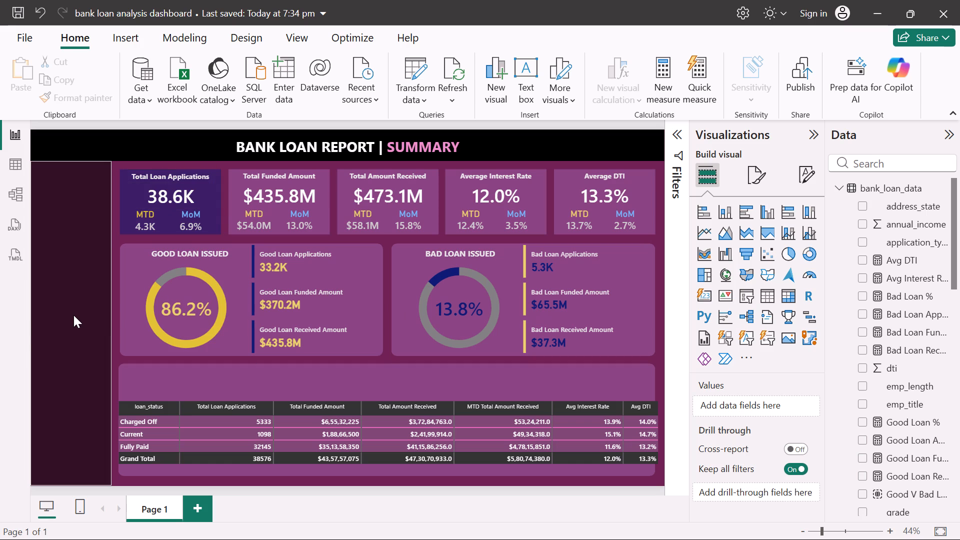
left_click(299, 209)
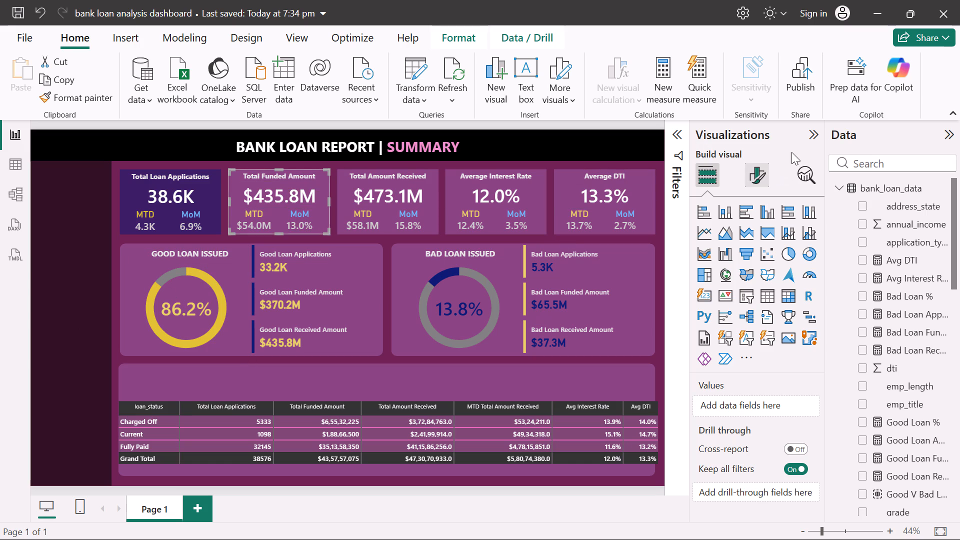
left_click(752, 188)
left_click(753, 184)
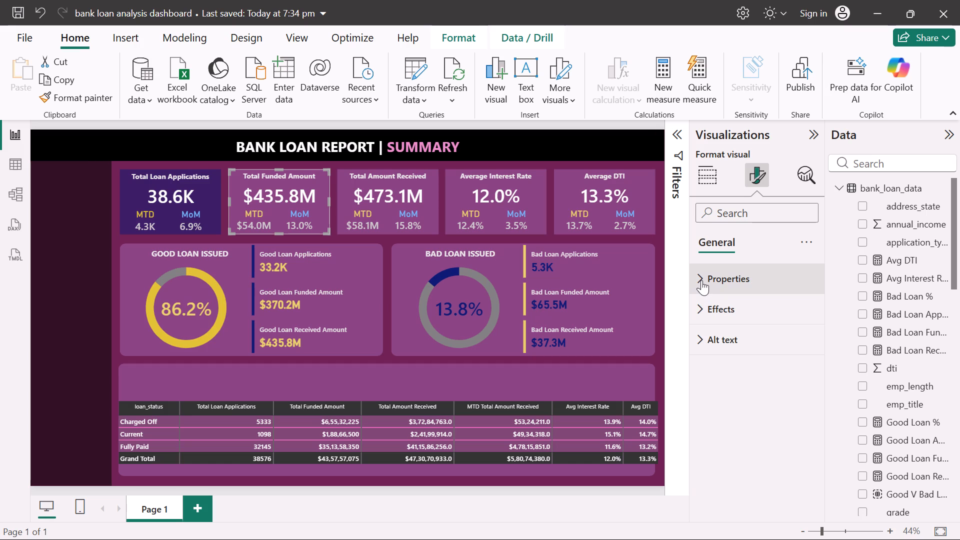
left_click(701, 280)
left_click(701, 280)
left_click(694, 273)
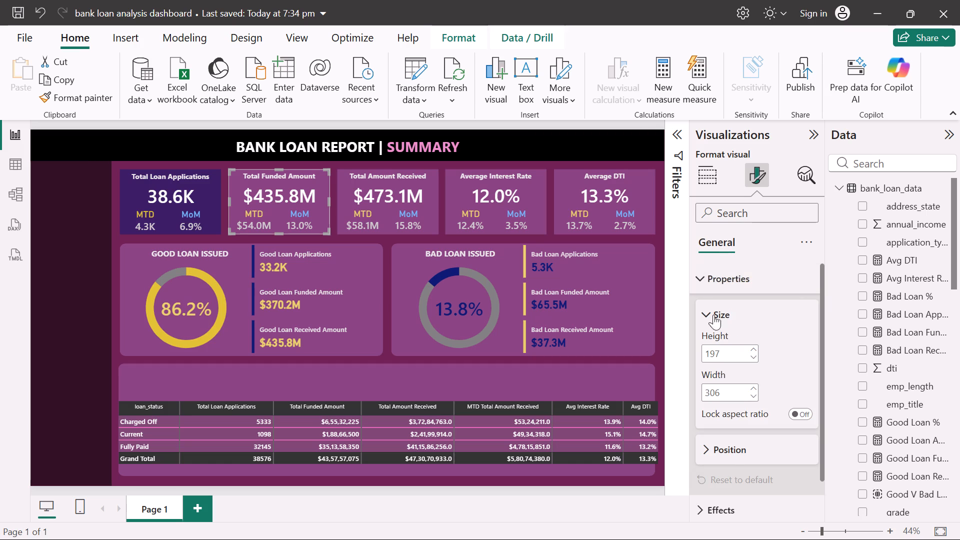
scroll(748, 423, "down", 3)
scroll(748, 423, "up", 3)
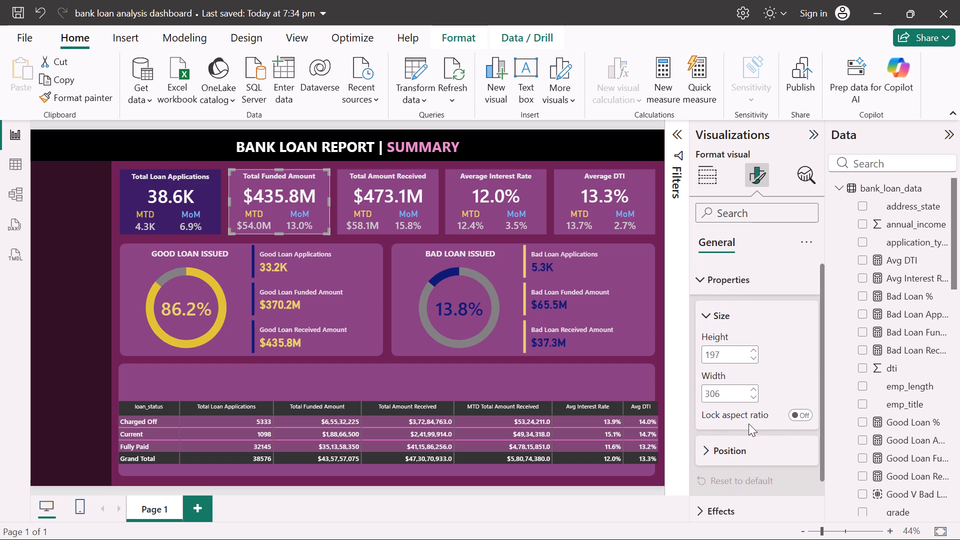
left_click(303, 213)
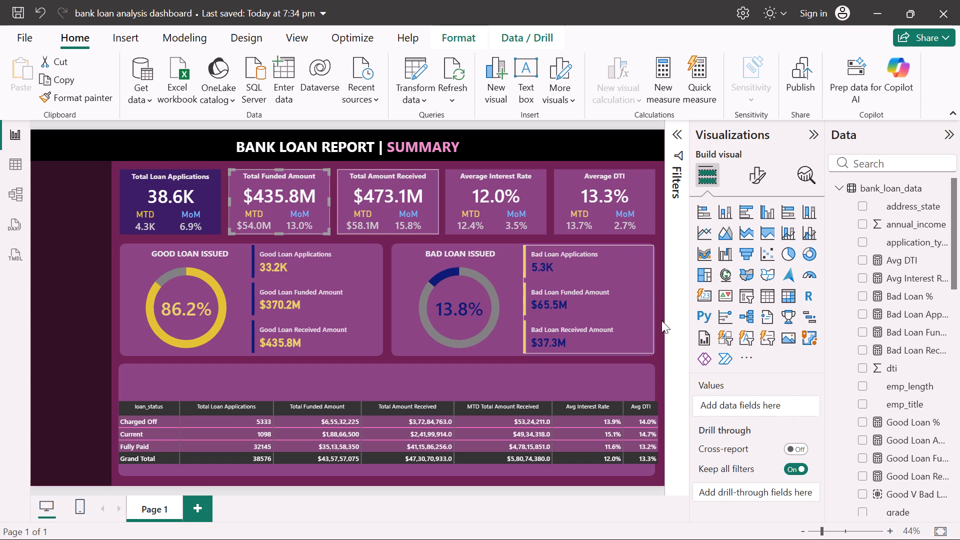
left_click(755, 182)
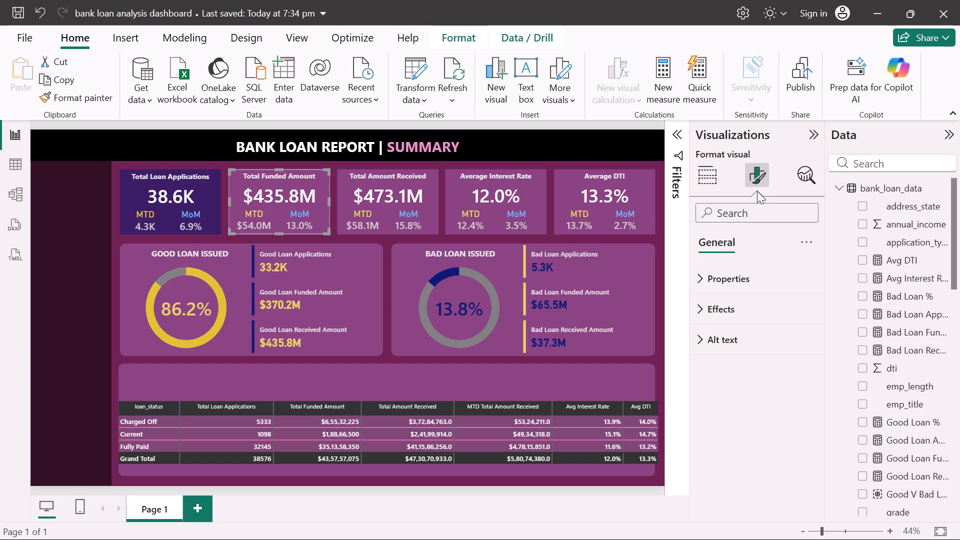
Set the MoM title's text color on the Total Funded Amount card to dark navy, Theme color 2, 25% darker.
left_click(300, 211)
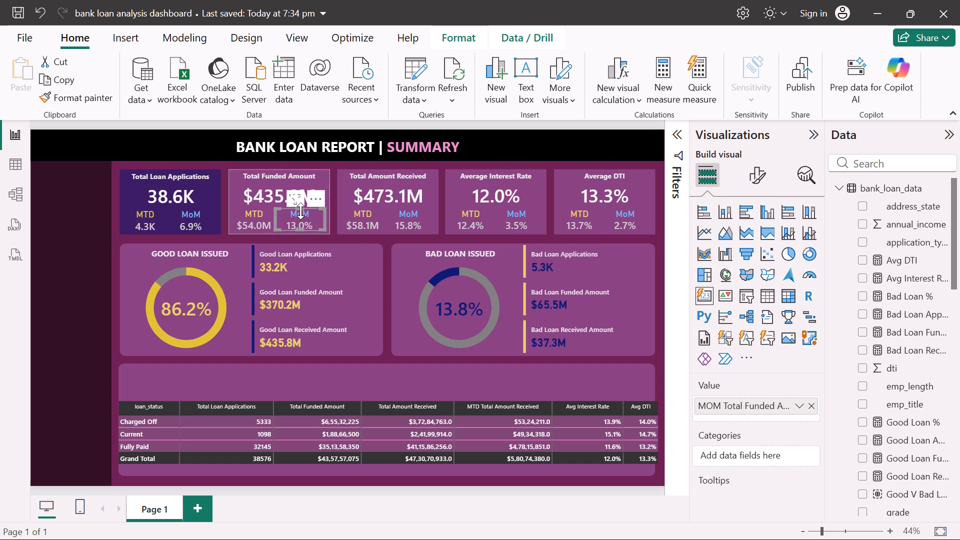
left_click(745, 170)
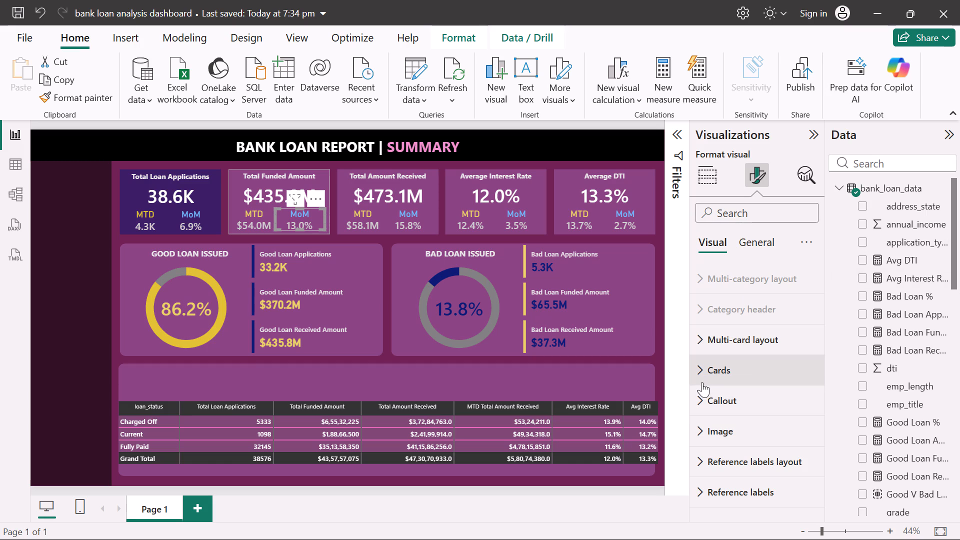
left_click(708, 370)
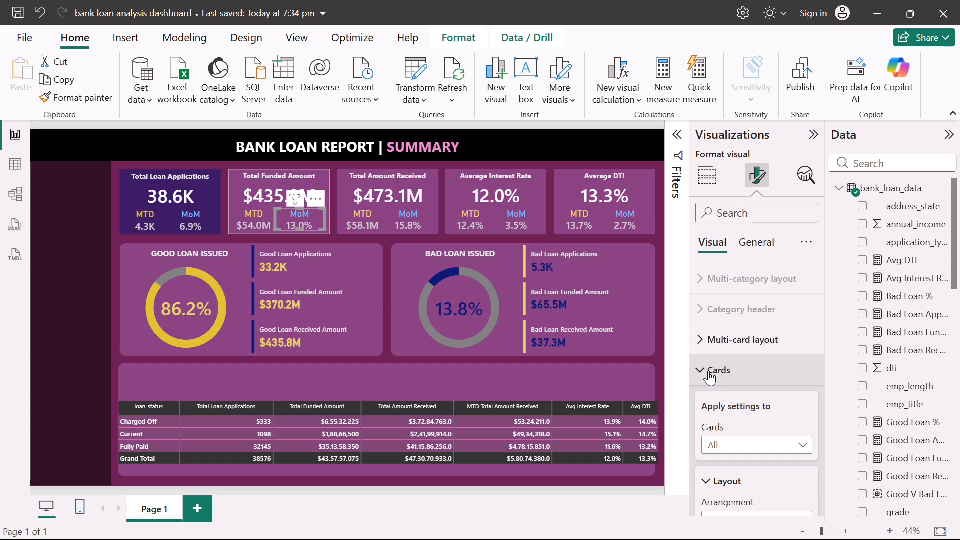
scroll(708, 370, "down", 6)
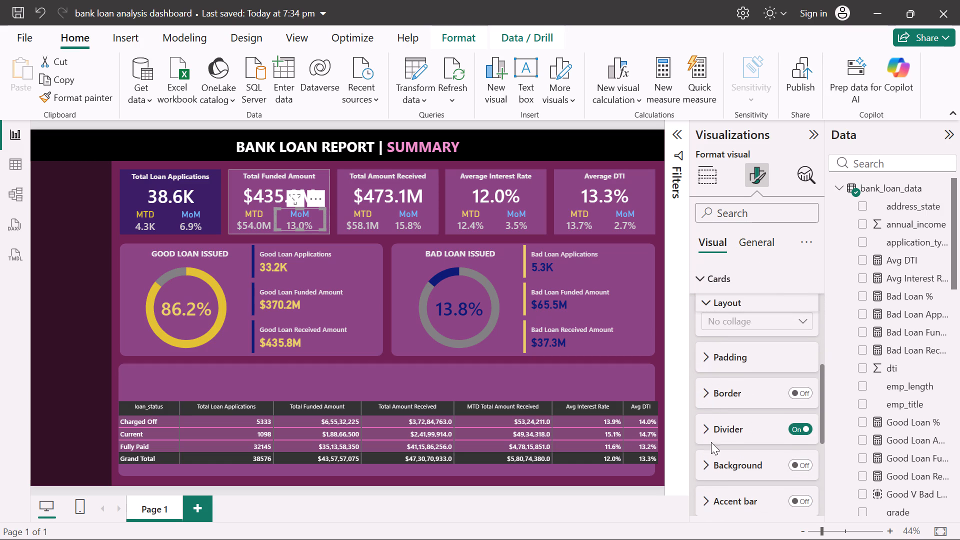
scroll(712, 469, "down", 3)
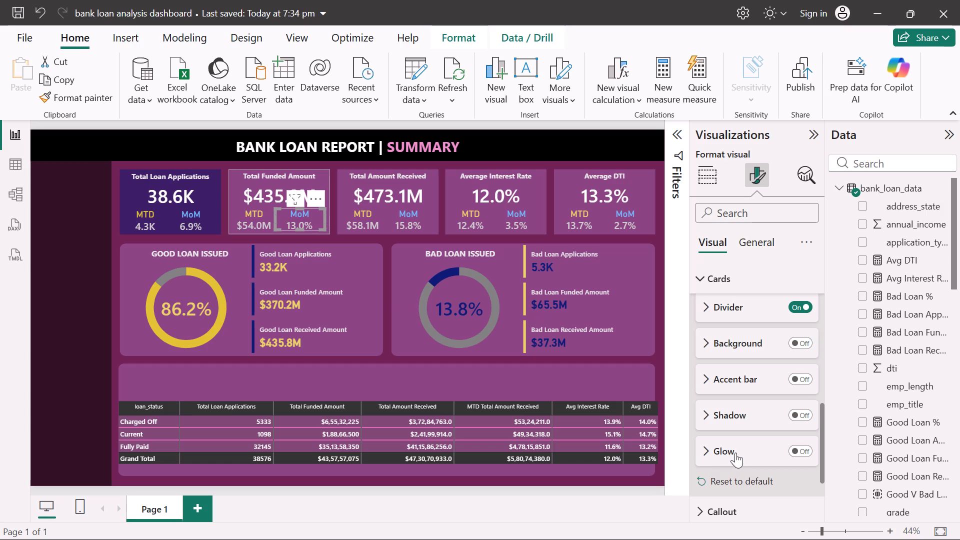
left_click(759, 242)
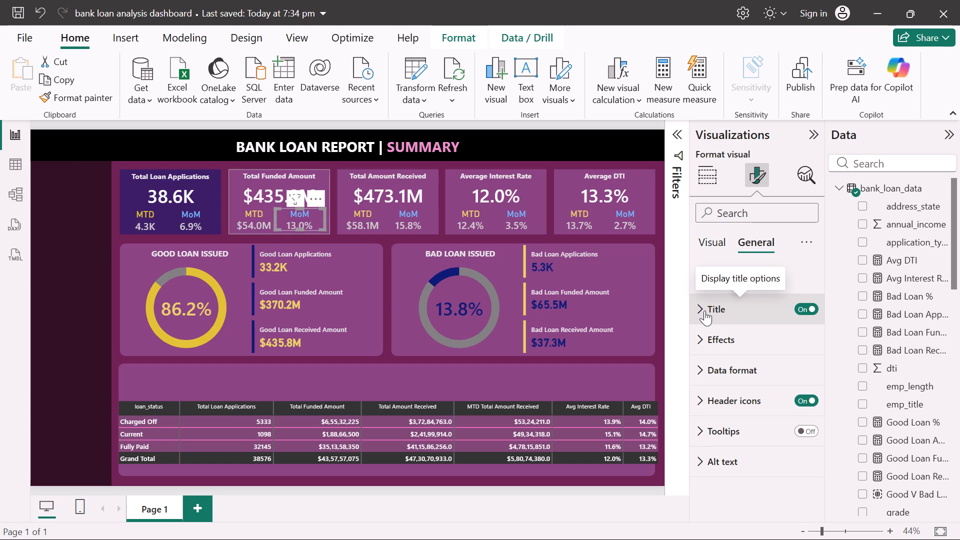
left_click(699, 308)
scroll(735, 415, "down", 1)
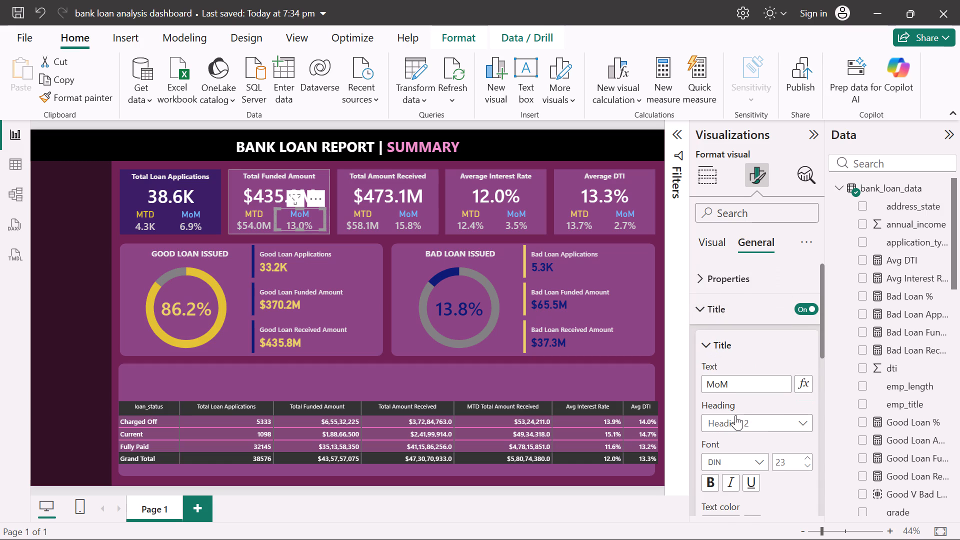
scroll(735, 415, "down", 1)
left_click(714, 511)
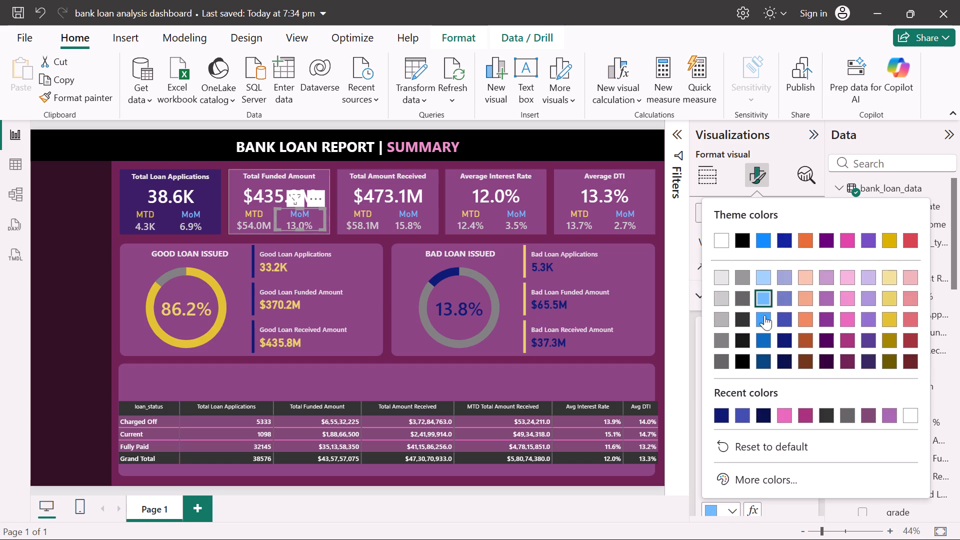
left_click(784, 337)
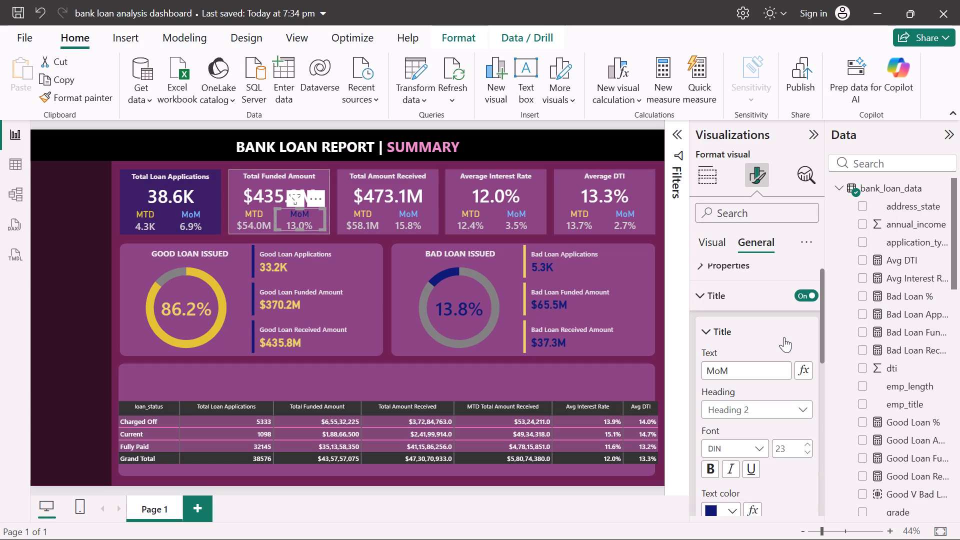
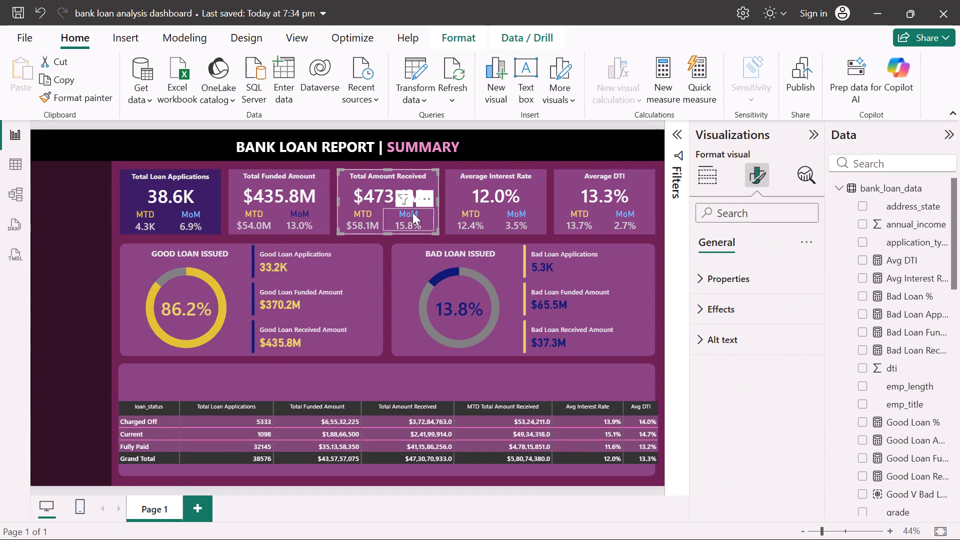
Set the MoM title's text color on the Total Amount Received card to dark navy, Theme color 2, 25% darker.
left_click(412, 212)
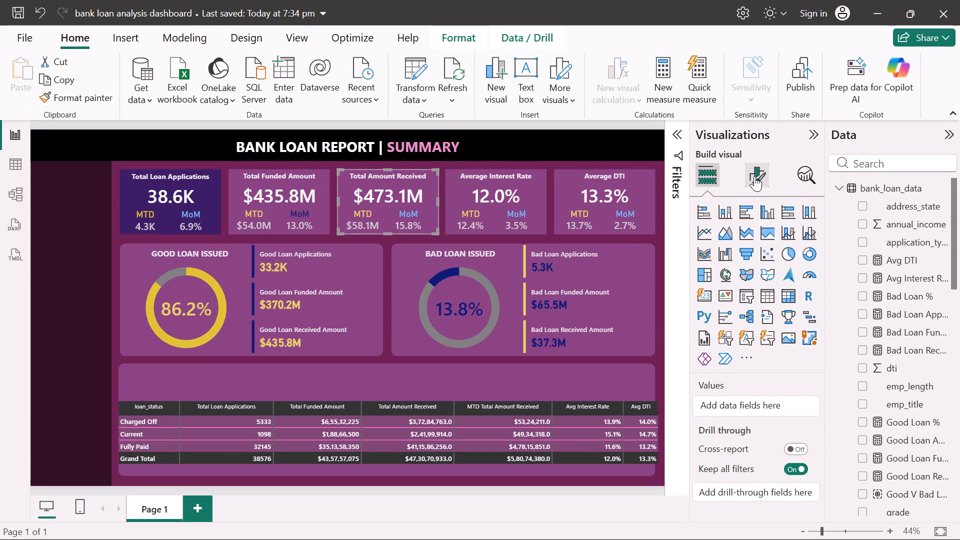
left_click(754, 176)
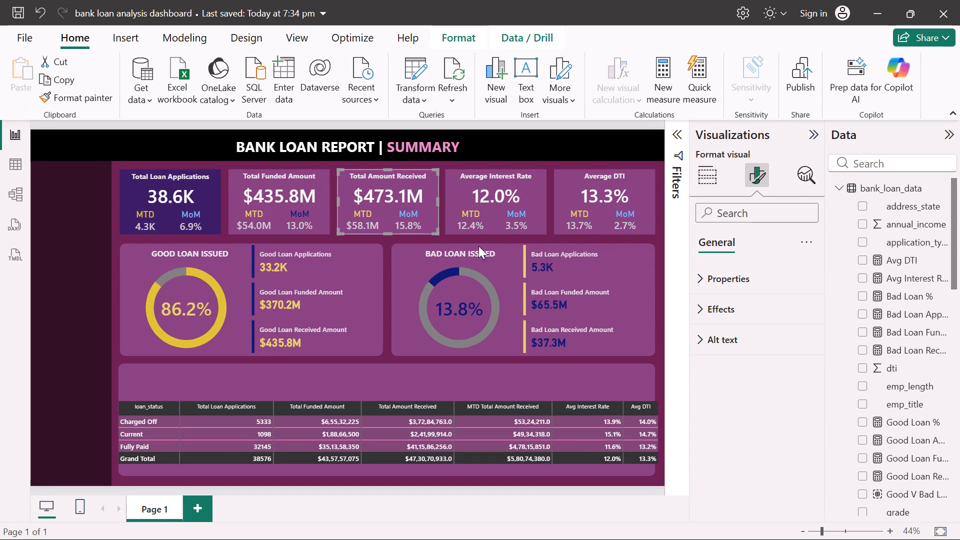
left_click(409, 220)
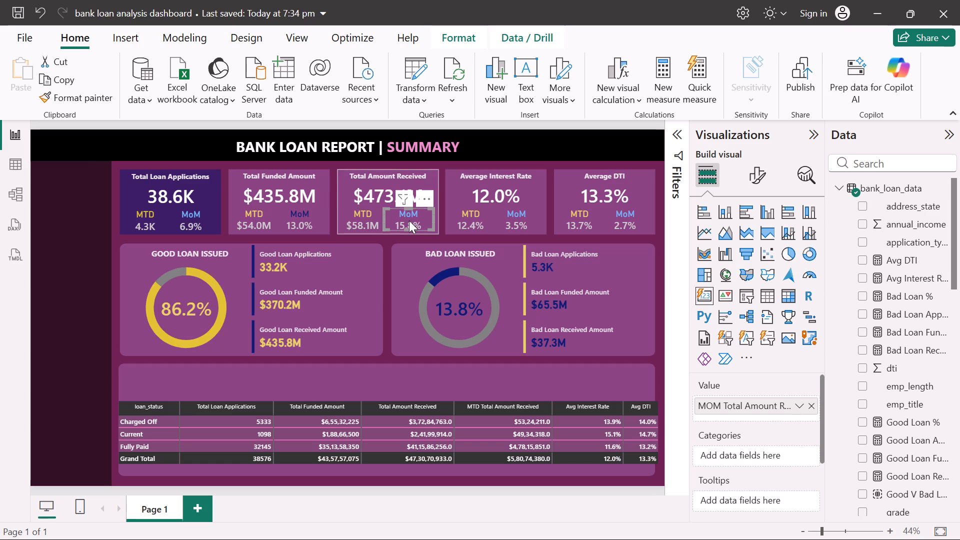
left_click(761, 178)
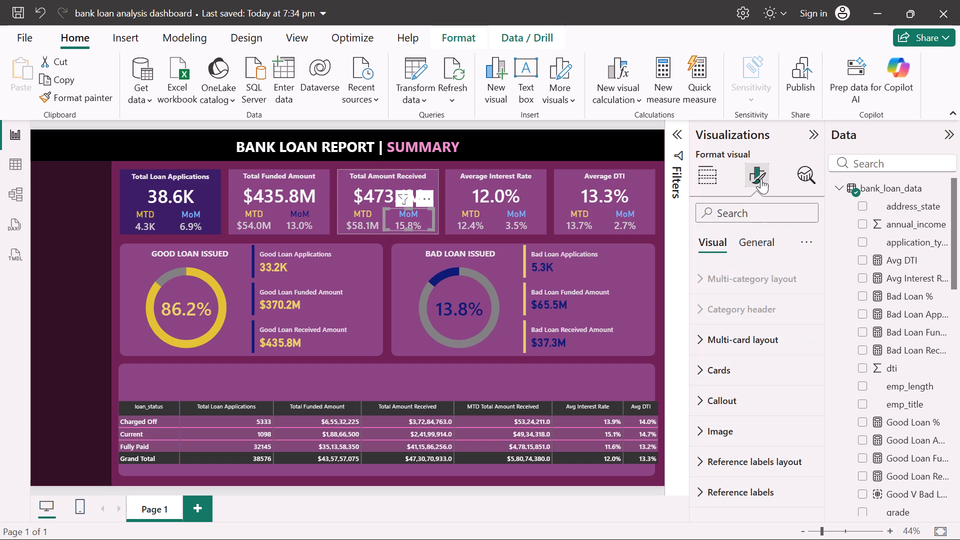
left_click(761, 246)
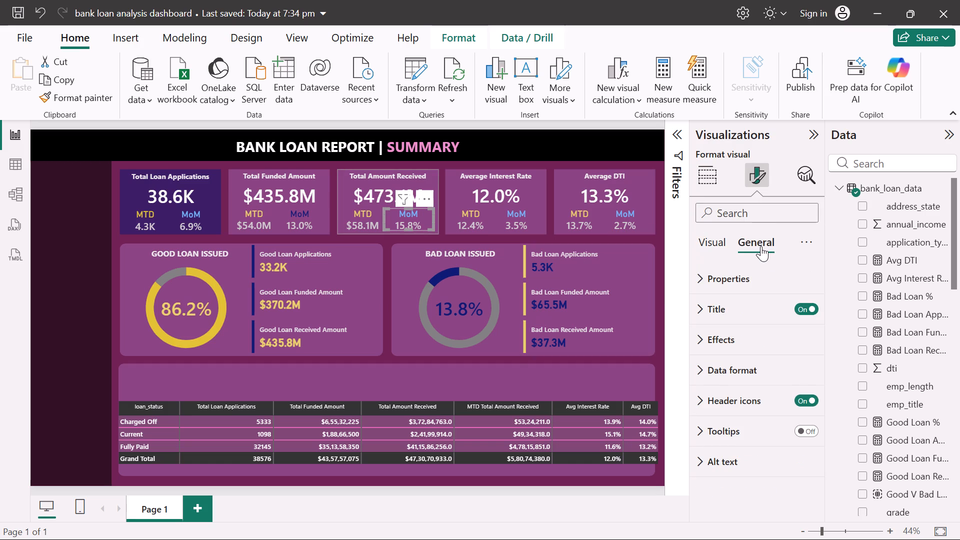
left_click(703, 310)
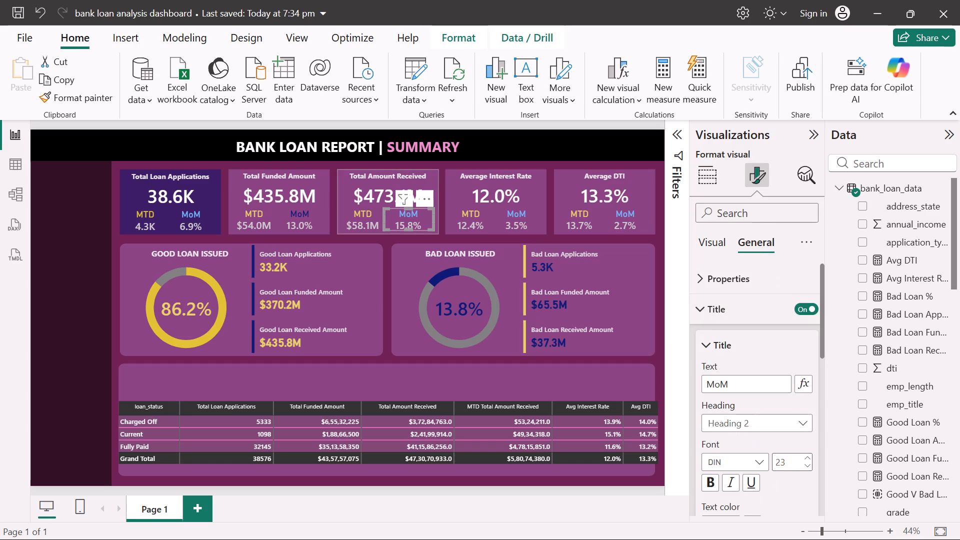
scroll(717, 479, "down", 1)
left_click(729, 474)
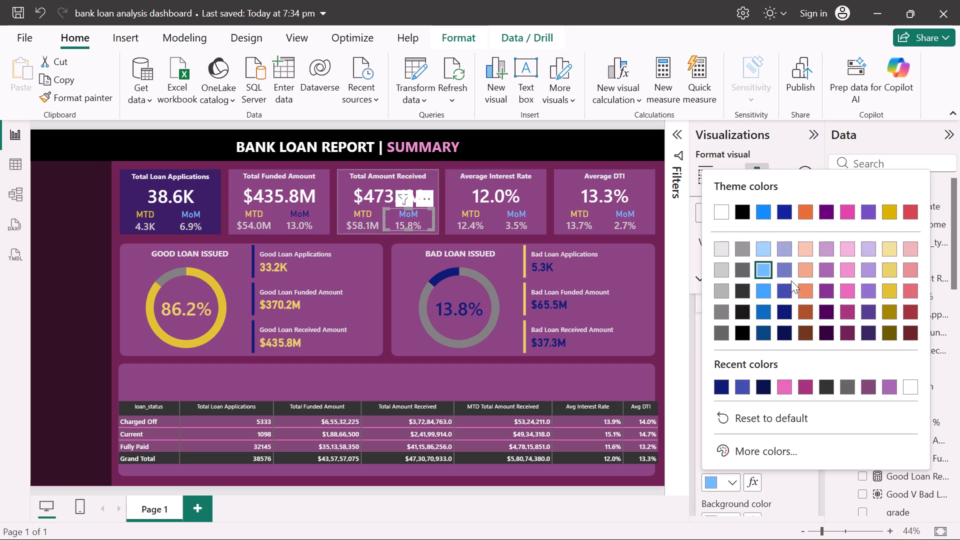
left_click(786, 305)
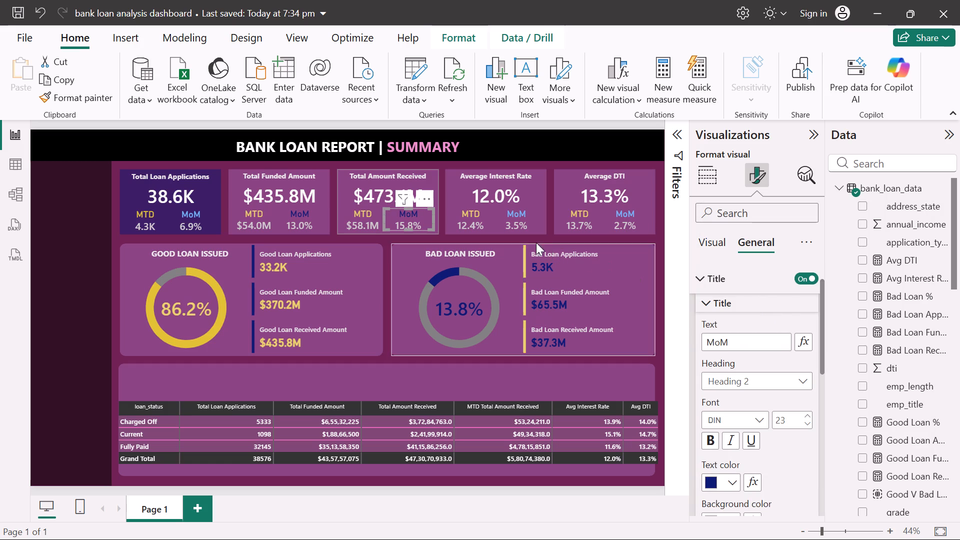
Set the MoM title's text color on the Average Interest Rate card to dark navy, Theme color 2, 25% darker.
left_click(518, 211)
left_click(518, 211)
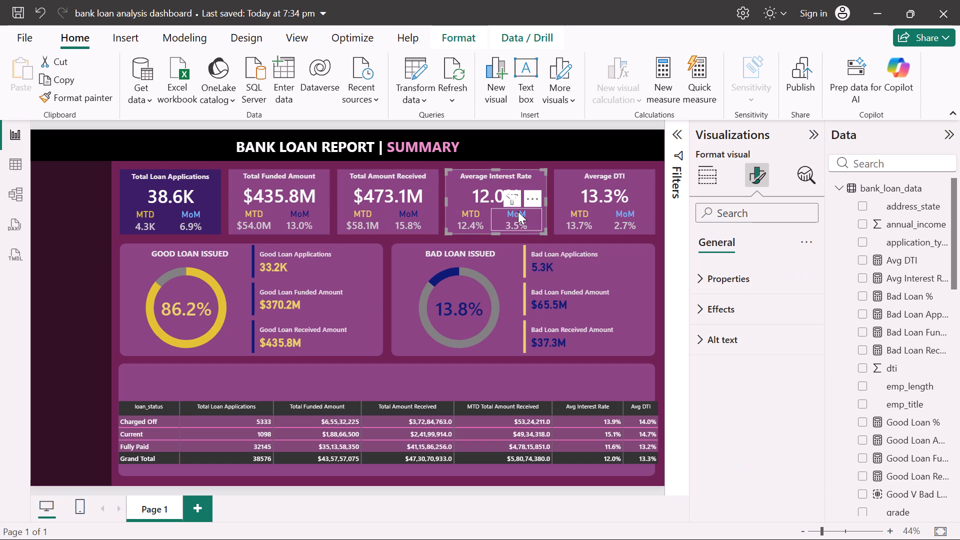
left_click(518, 211)
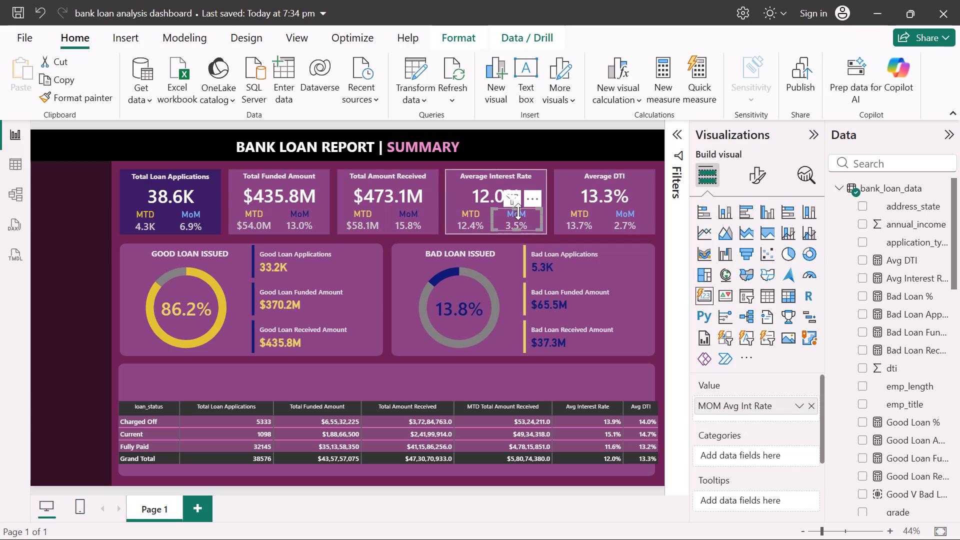
left_click(767, 182)
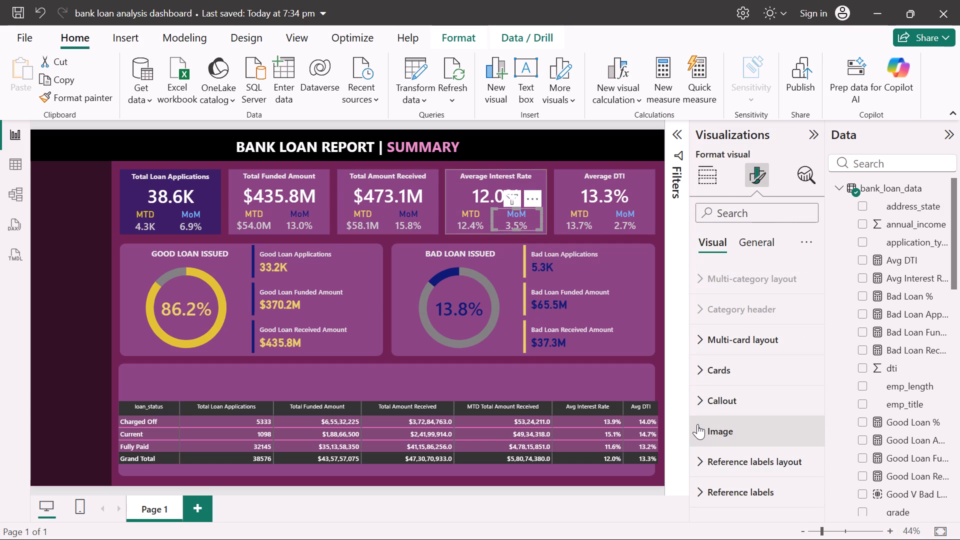
left_click(756, 239)
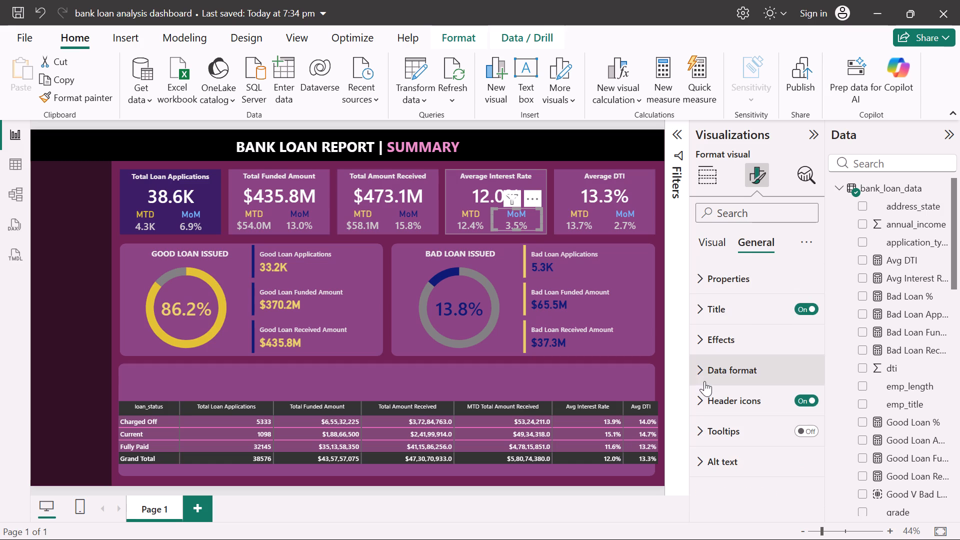
left_click(698, 304)
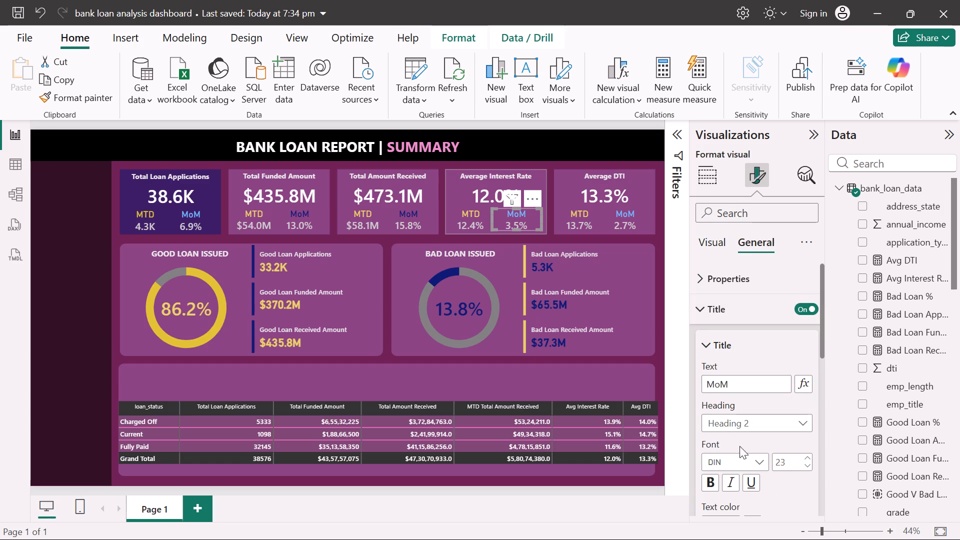
scroll(797, 444, "down", 1)
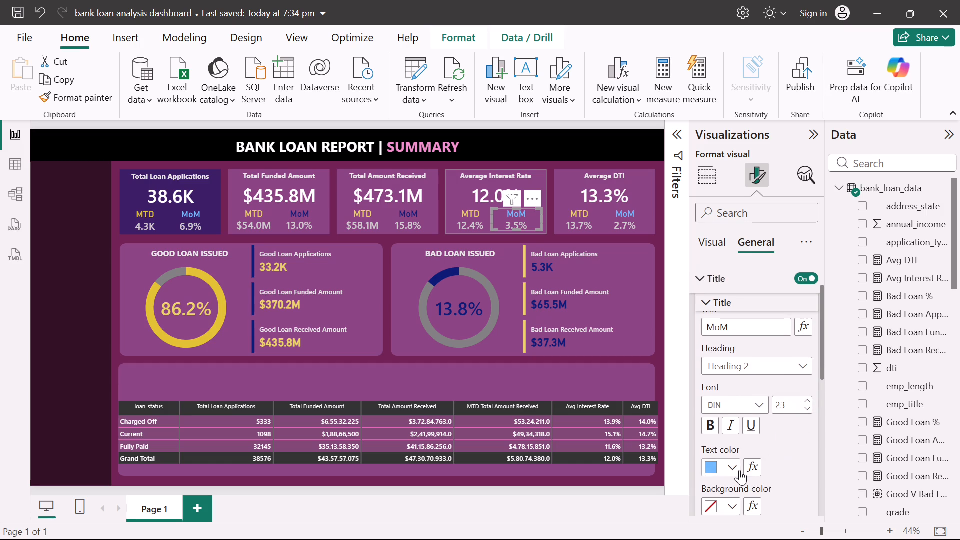
left_click(735, 470)
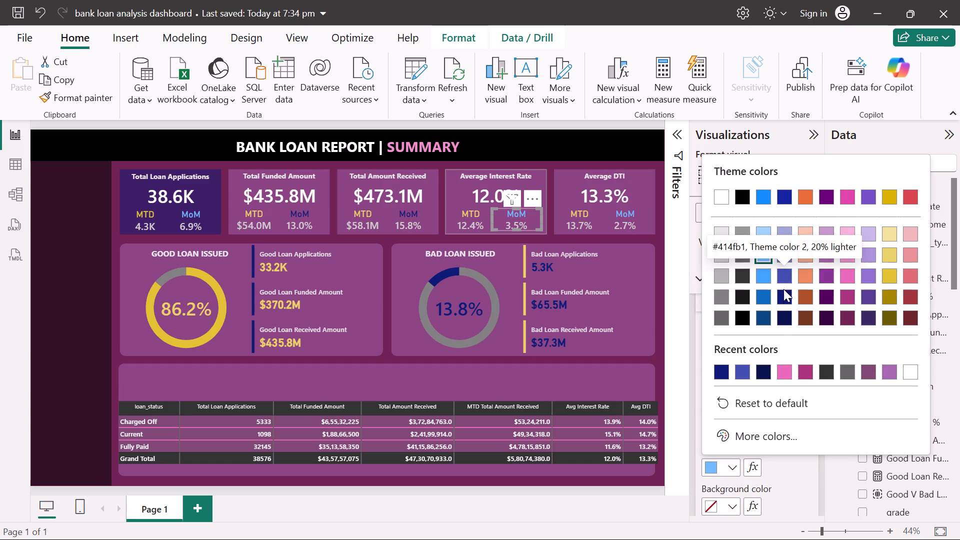
left_click(784, 291)
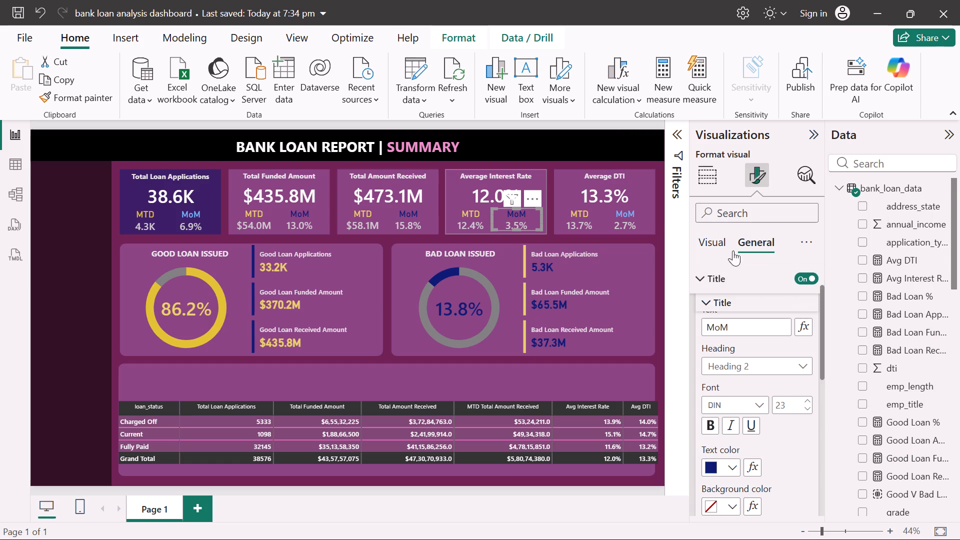
Set the MoM title's text color on the Average DTI card to dark navy, Theme color 2, 25% darker.
left_click(628, 208)
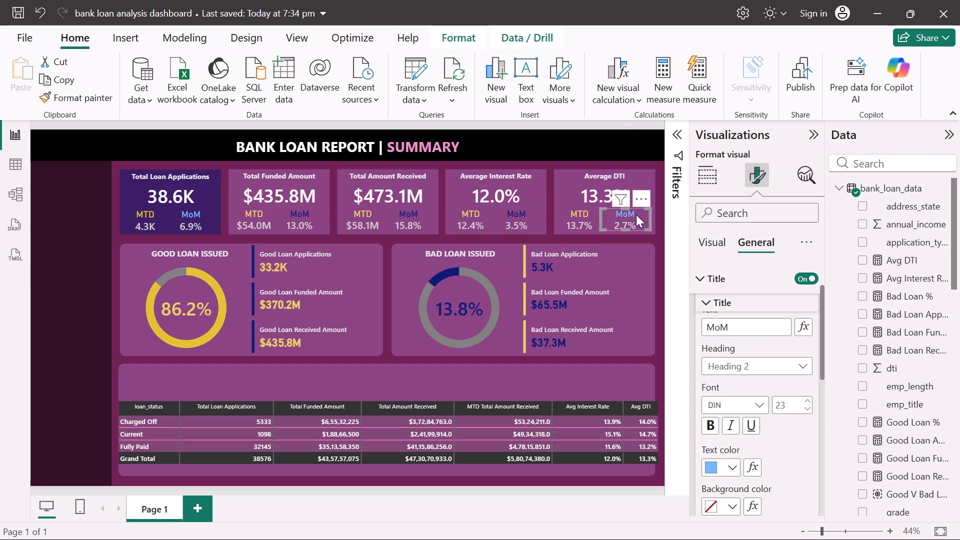
left_click(636, 214)
left_click(733, 471)
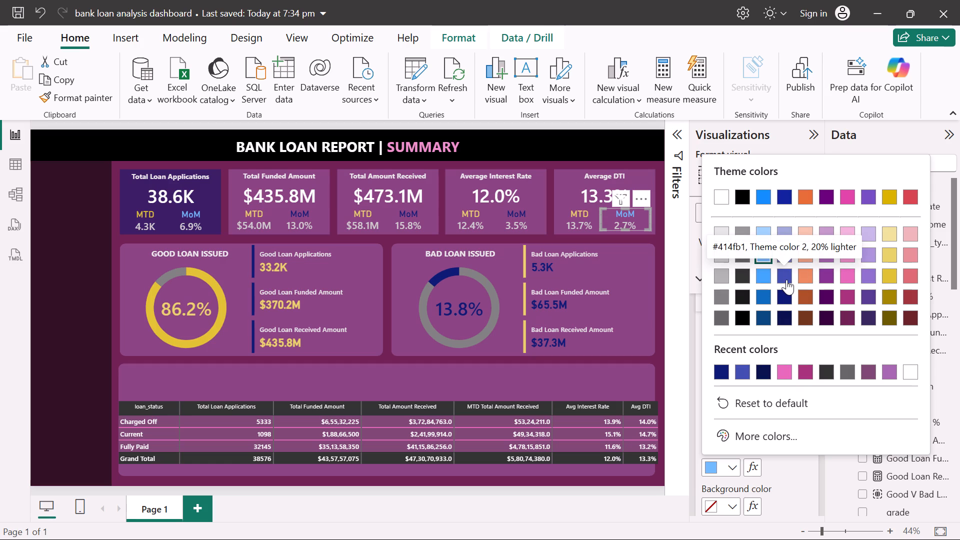
left_click(785, 292)
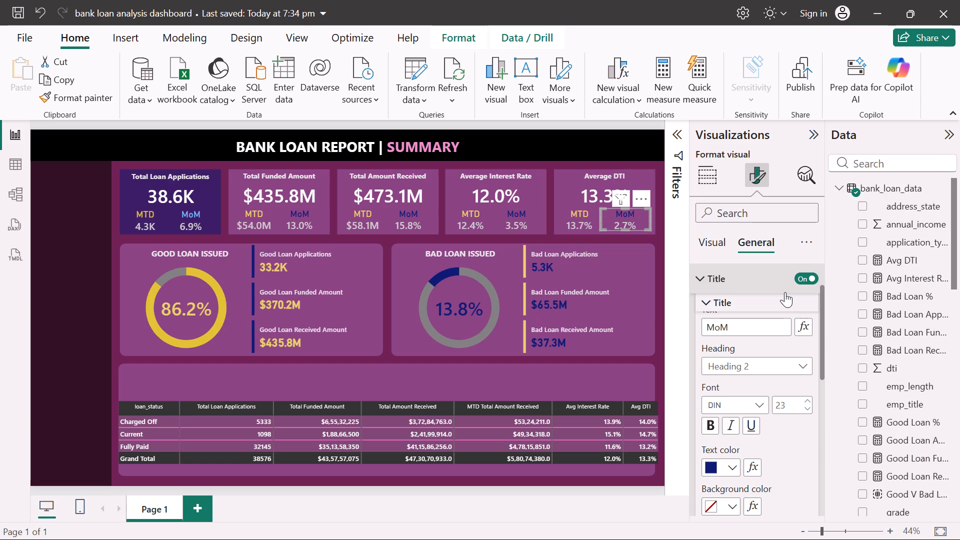
Check the text color chosen for the MoM title on the Average Interest Rate card, and leave it as is.
double_click(525, 211)
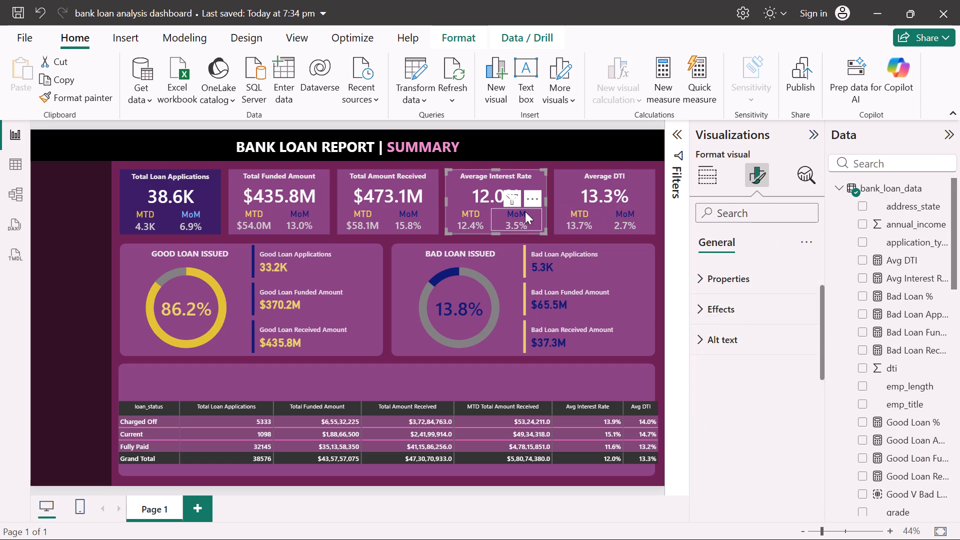
left_click(513, 218)
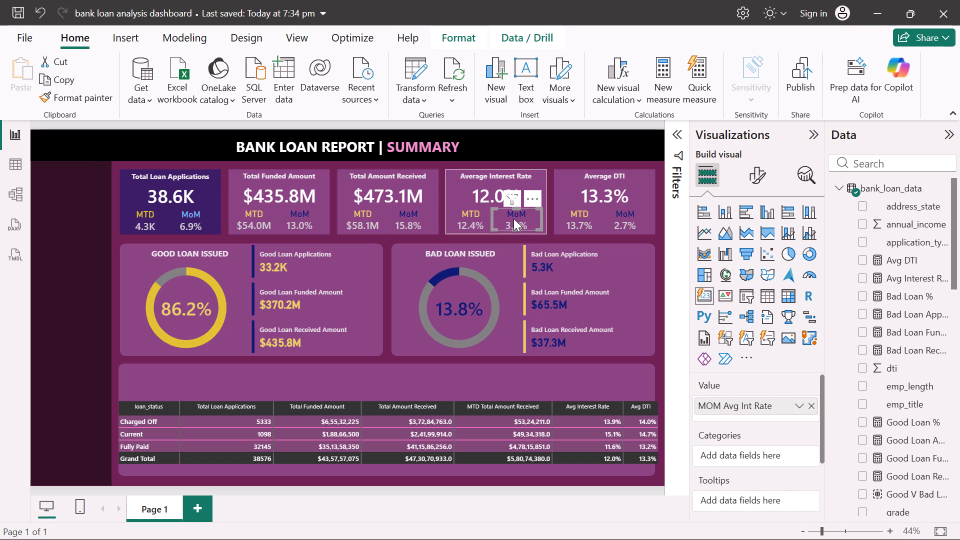
left_click(761, 172)
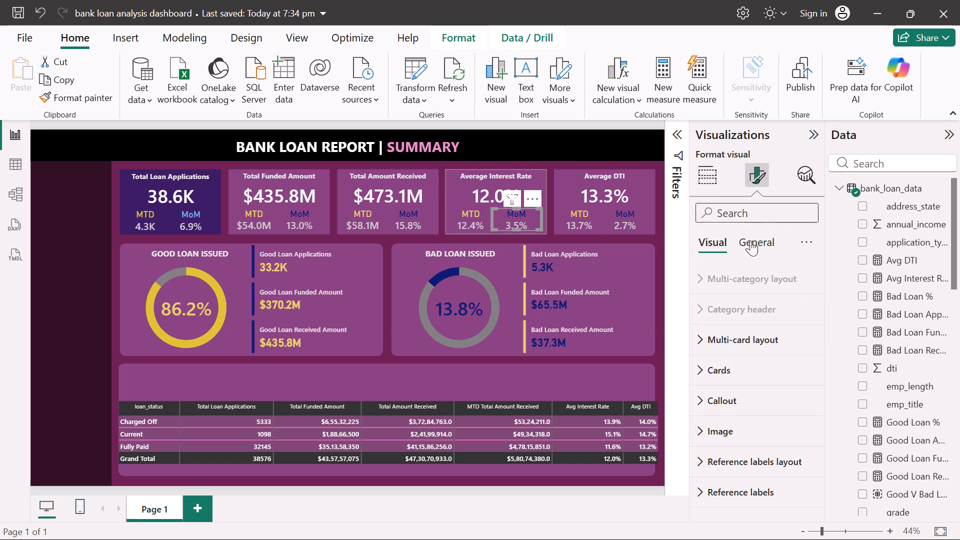
left_click(765, 245)
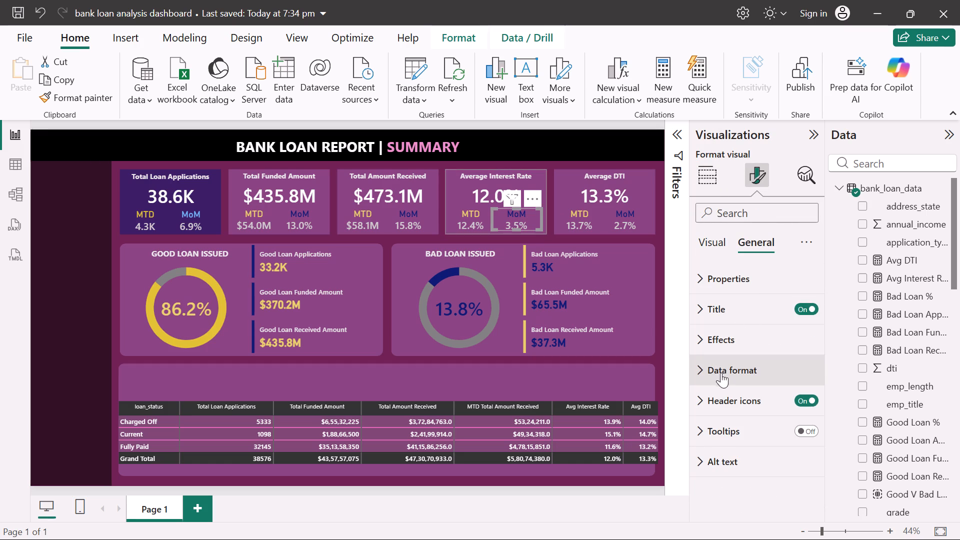
left_click(701, 313)
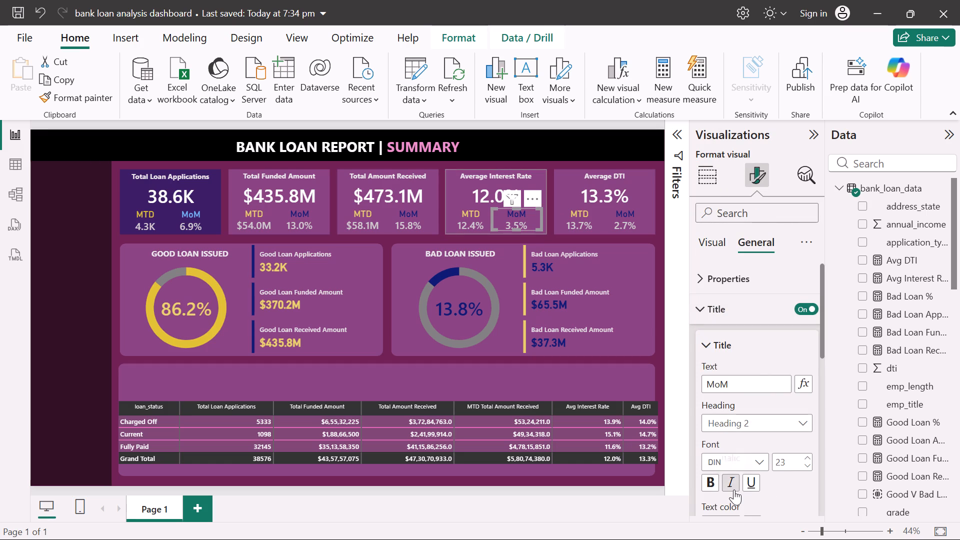
scroll(734, 489, "down", 1)
left_click(734, 494)
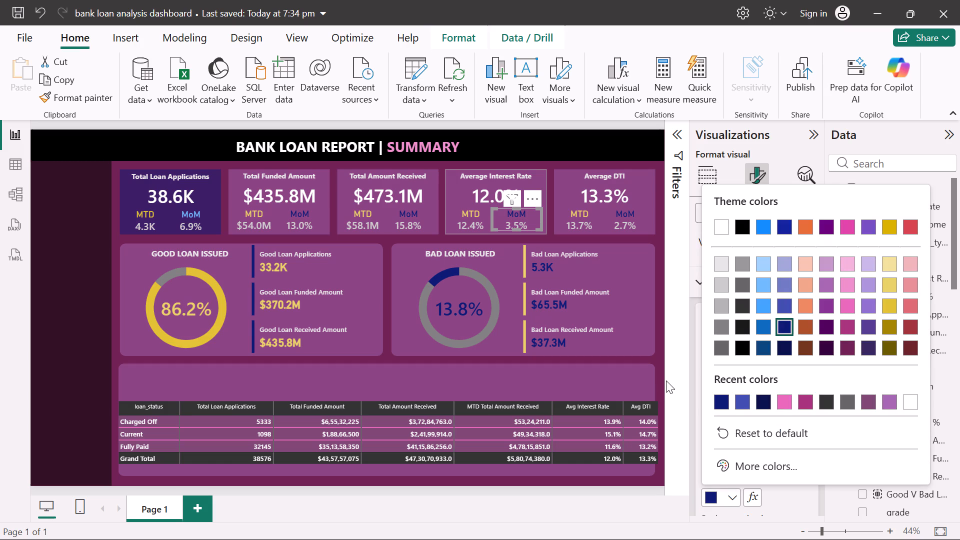
left_click(638, 368)
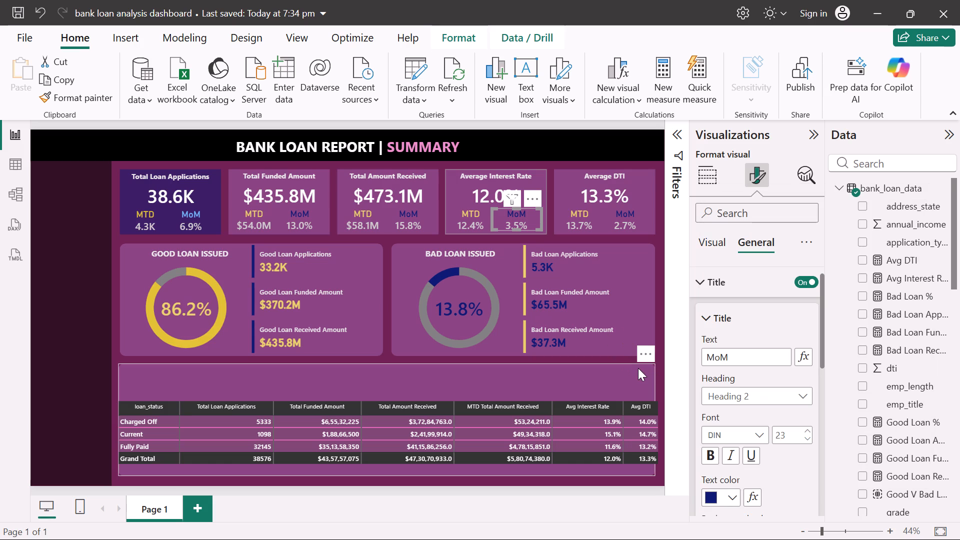
left_click(90, 271)
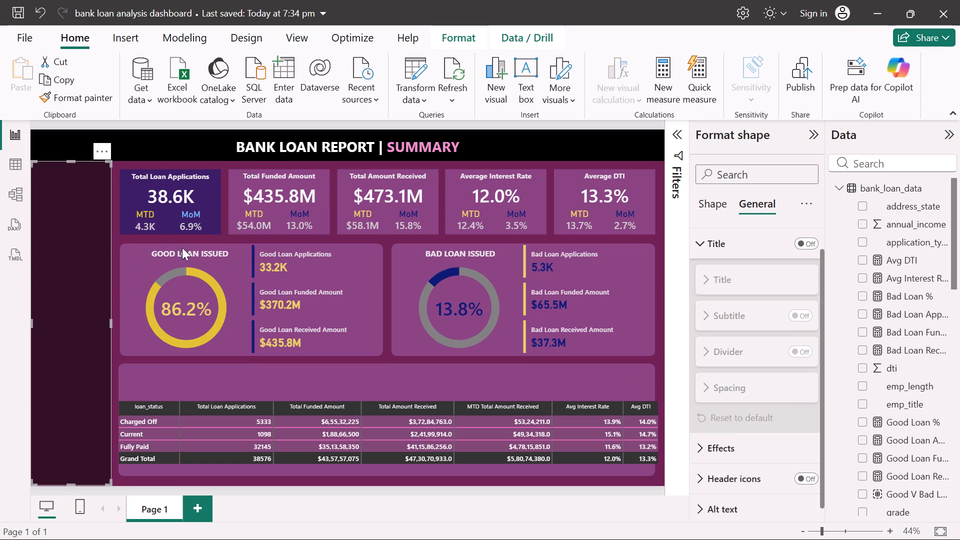
Set the callout value color on the Good Loan amounts card to the custom bright yellow #F3F365.
left_click(293, 274)
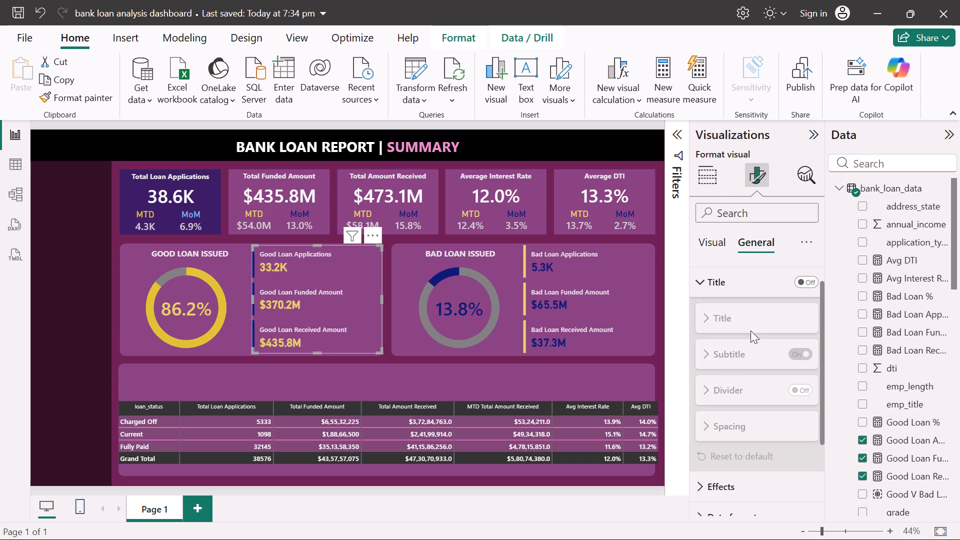
left_click(709, 239)
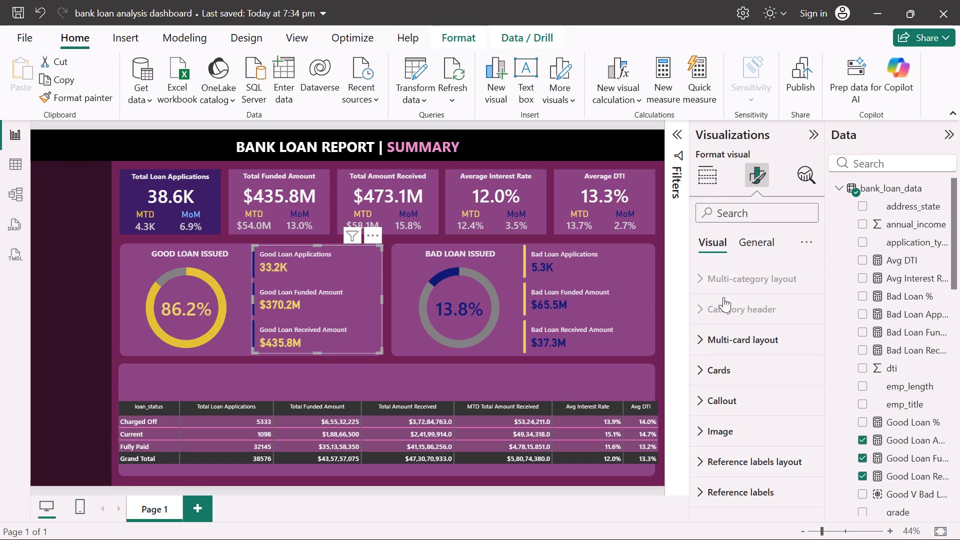
left_click(718, 369)
scroll(718, 369, "down", 2)
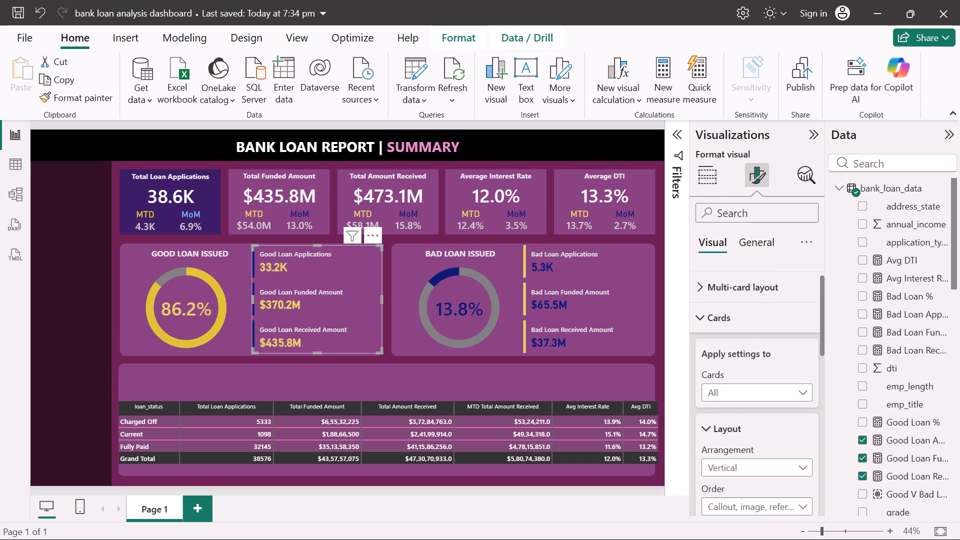
scroll(718, 369, "down", 4)
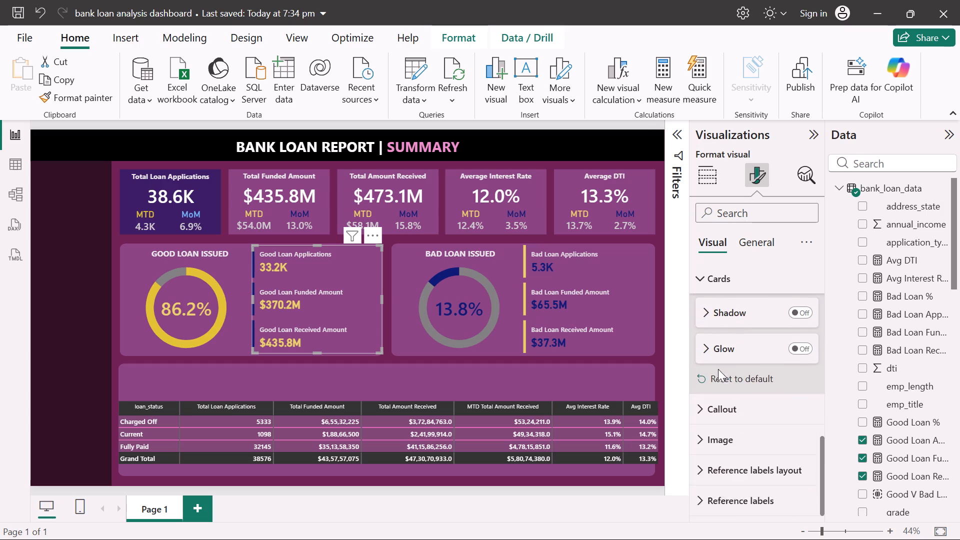
scroll(718, 369, "down", 1)
scroll(718, 369, "up", 6)
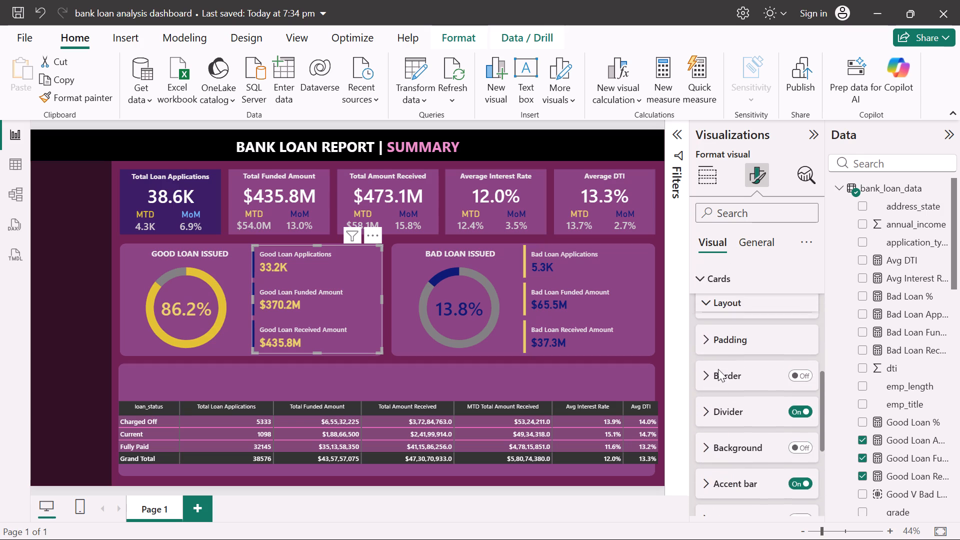
scroll(718, 369, "up", 4)
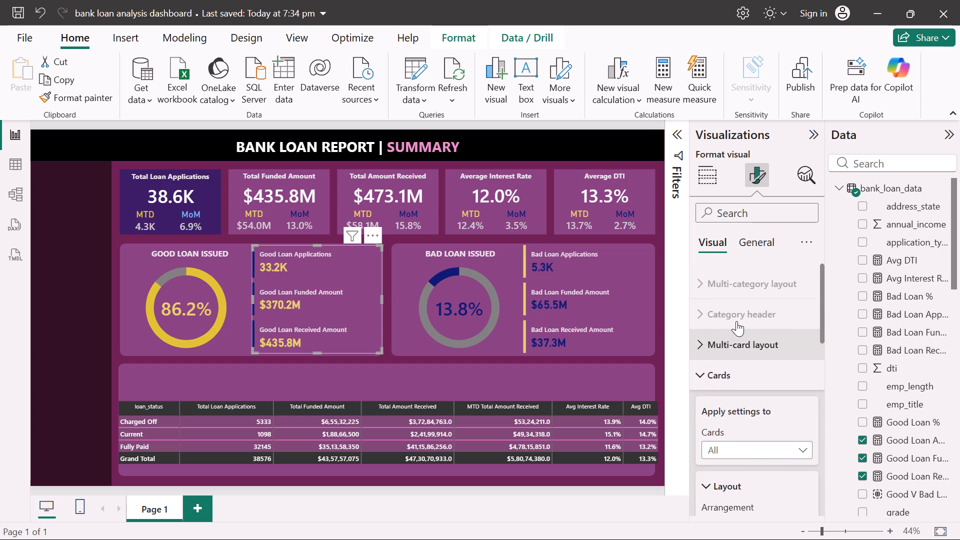
left_click(748, 243)
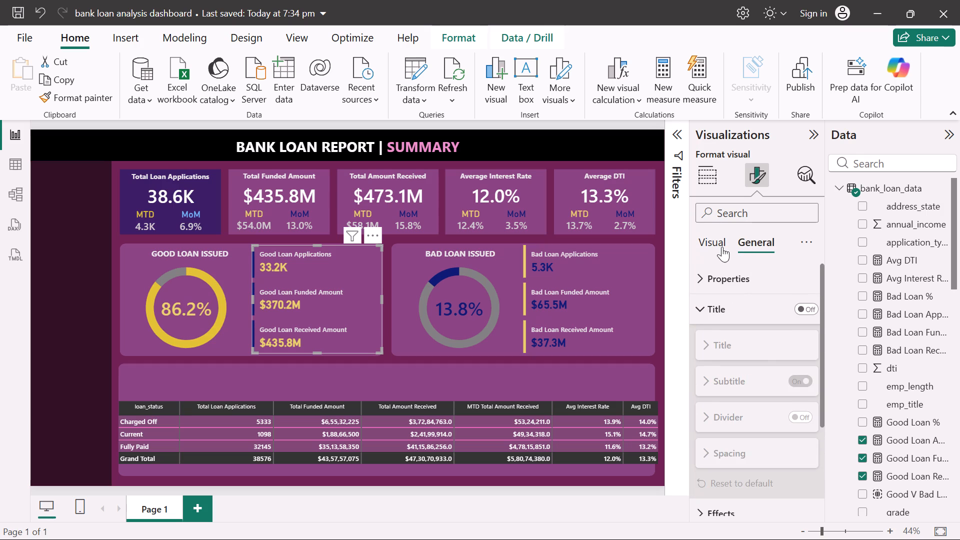
scroll(719, 309, "down", 4)
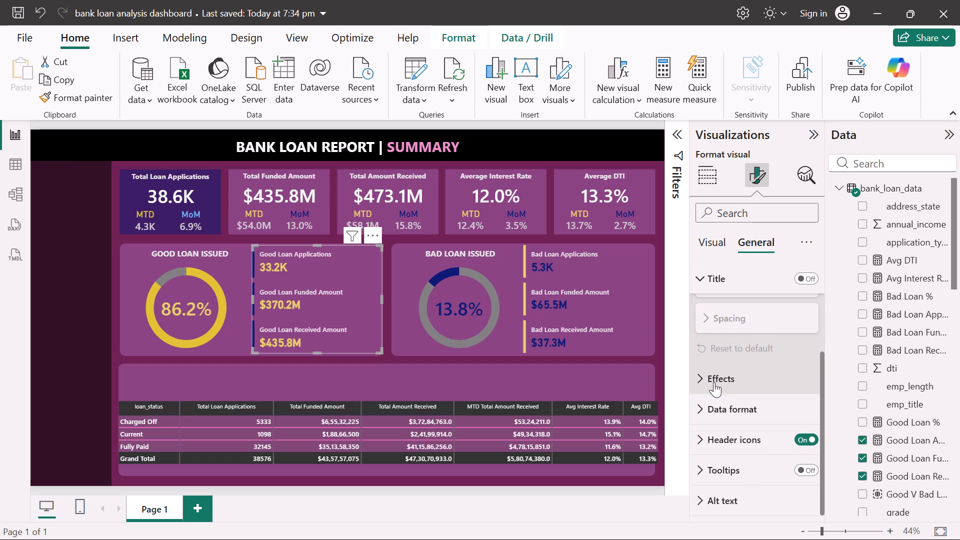
left_click(700, 408)
scroll(700, 408, "down", 5)
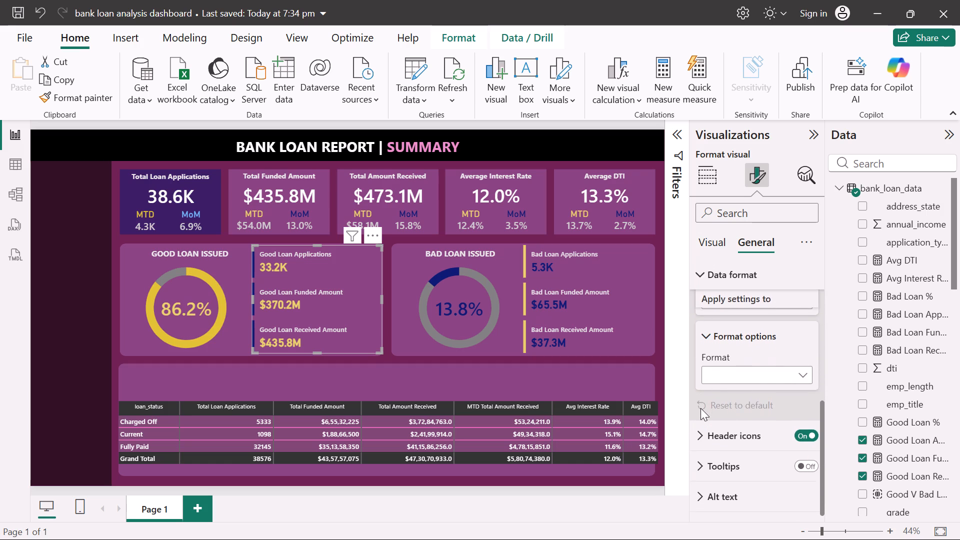
scroll(700, 408, "down", 1)
left_click(710, 233)
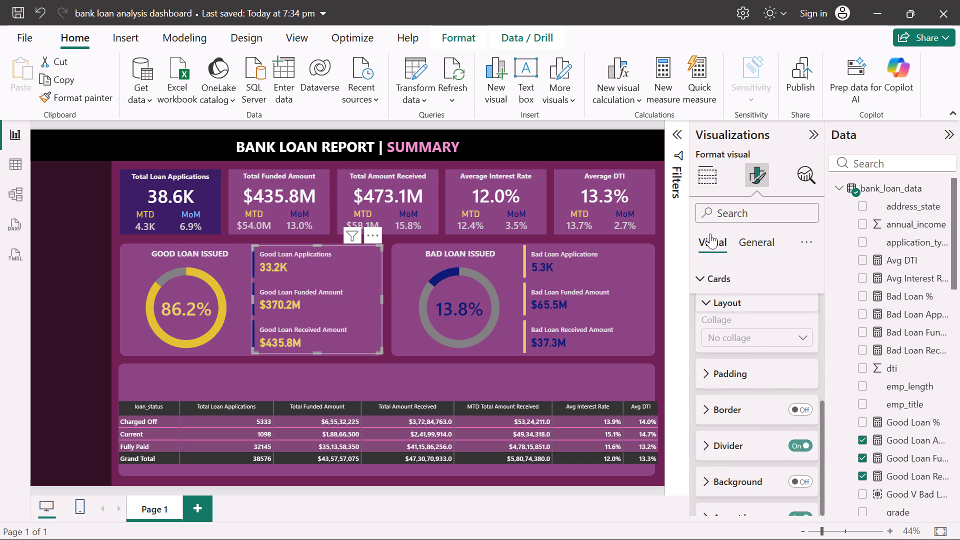
scroll(760, 410, "down", 4)
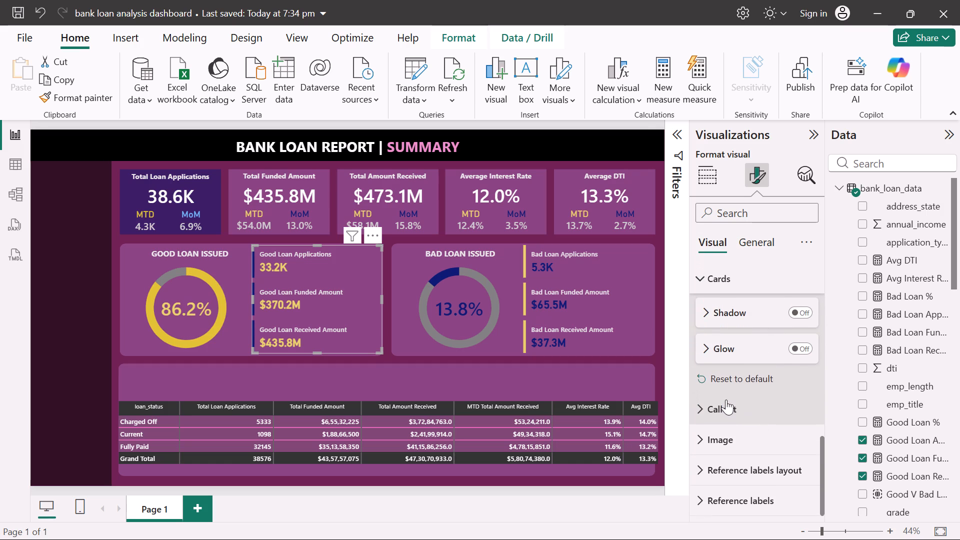
left_click(726, 399)
scroll(726, 399, "down", 3)
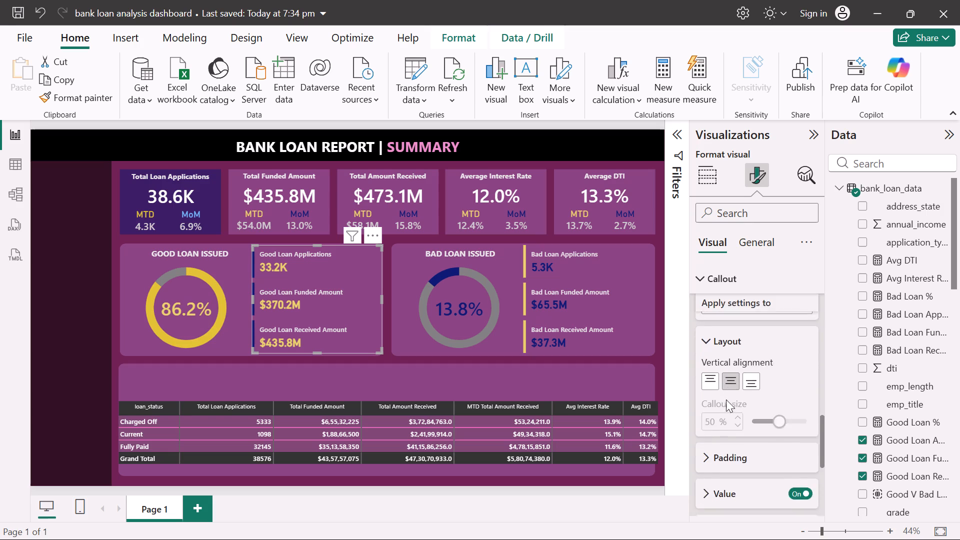
scroll(726, 399, "down", 2)
left_click(707, 378)
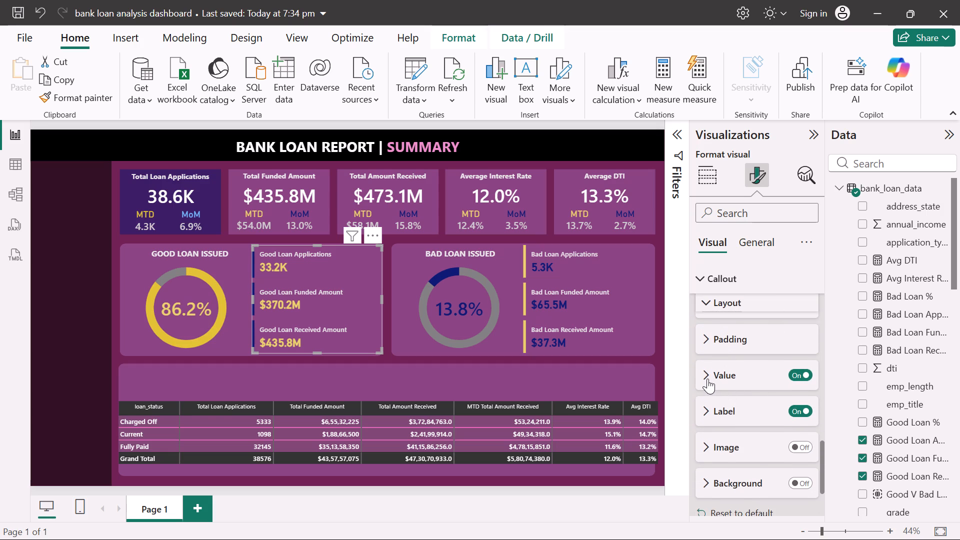
left_click(732, 478)
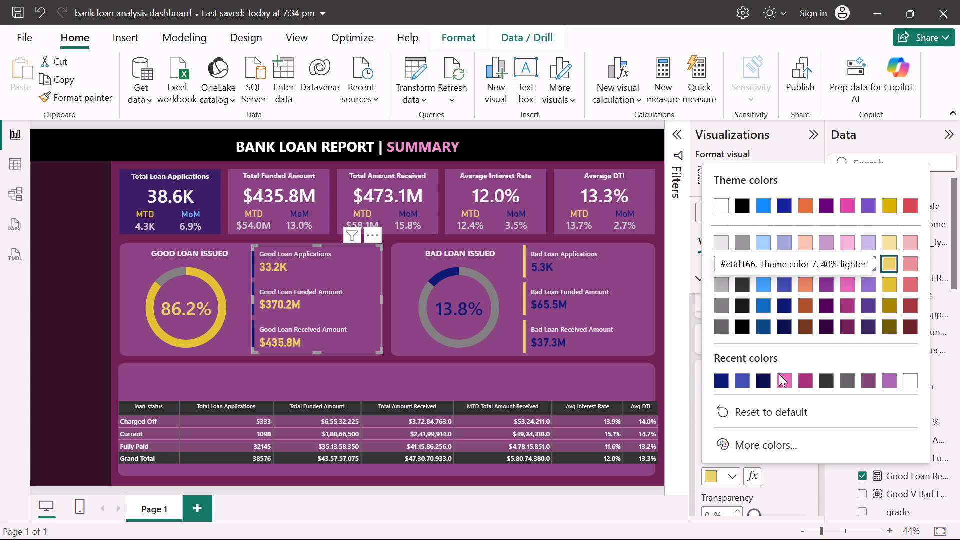
left_click(731, 446)
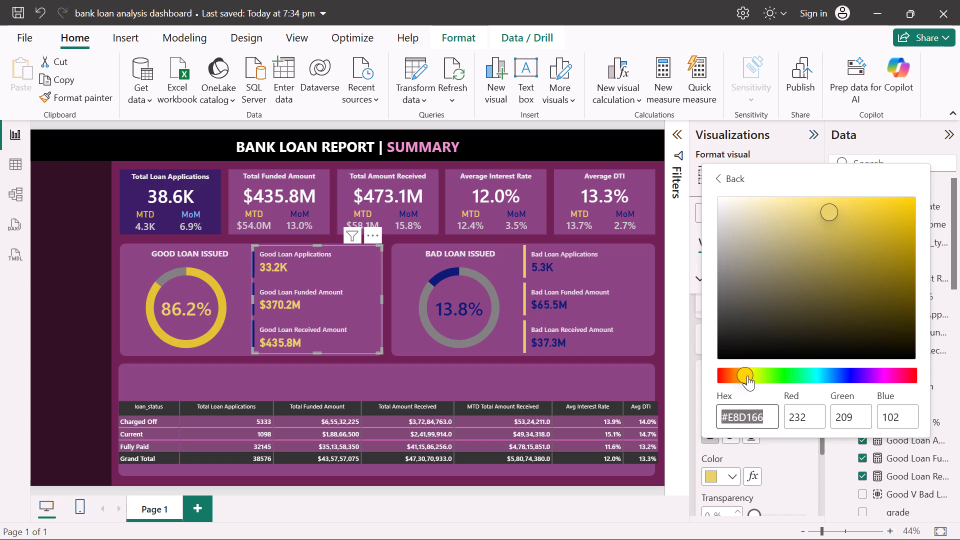
left_click_drag(747, 375, 743, 375)
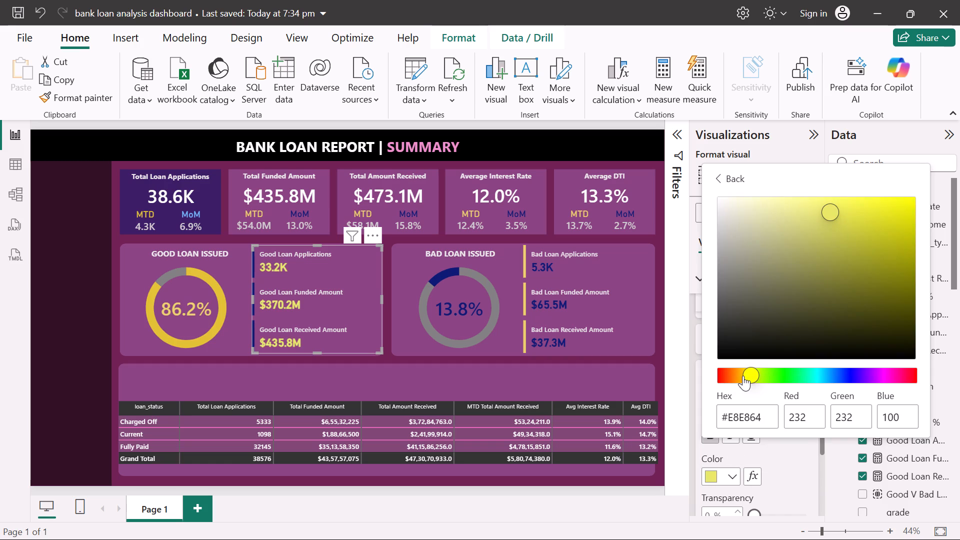
left_click_drag(832, 210, 821, 203)
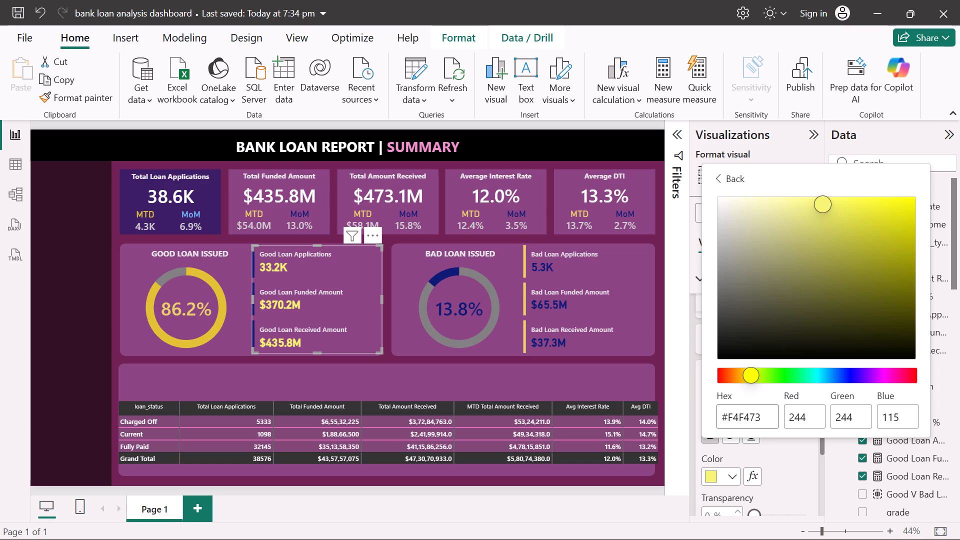
left_click_drag(825, 204, 827, 204)
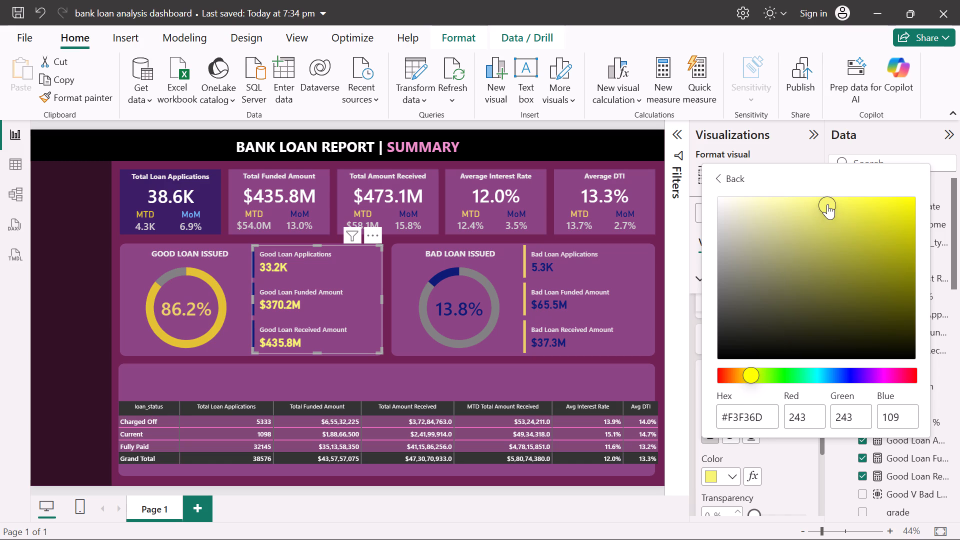
left_click_drag(827, 204, 832, 204)
Copy the hex code #F3F365 from the Good Loan callout value's custom color.
left_click_drag(769, 425, 724, 423)
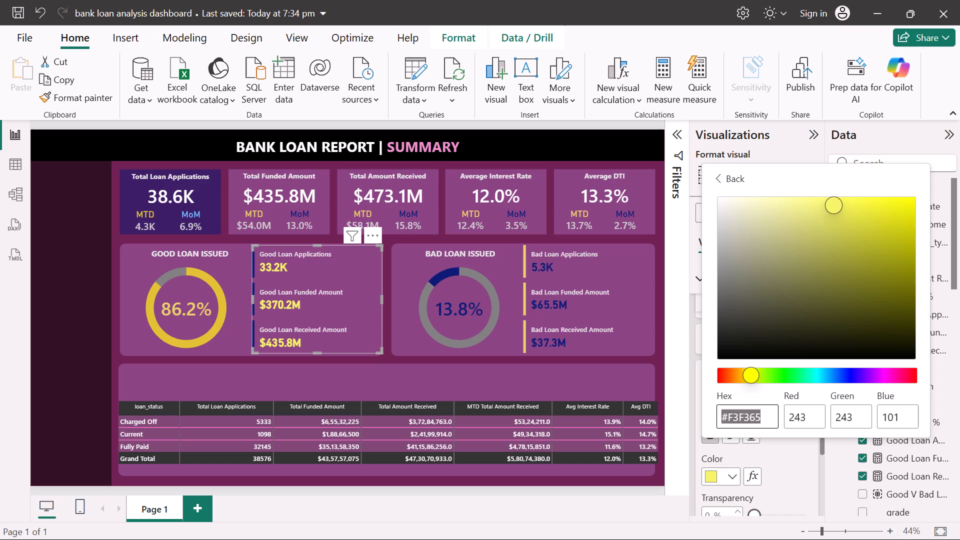
left_click_drag(724, 423, 723, 423)
key("ctrl+c")
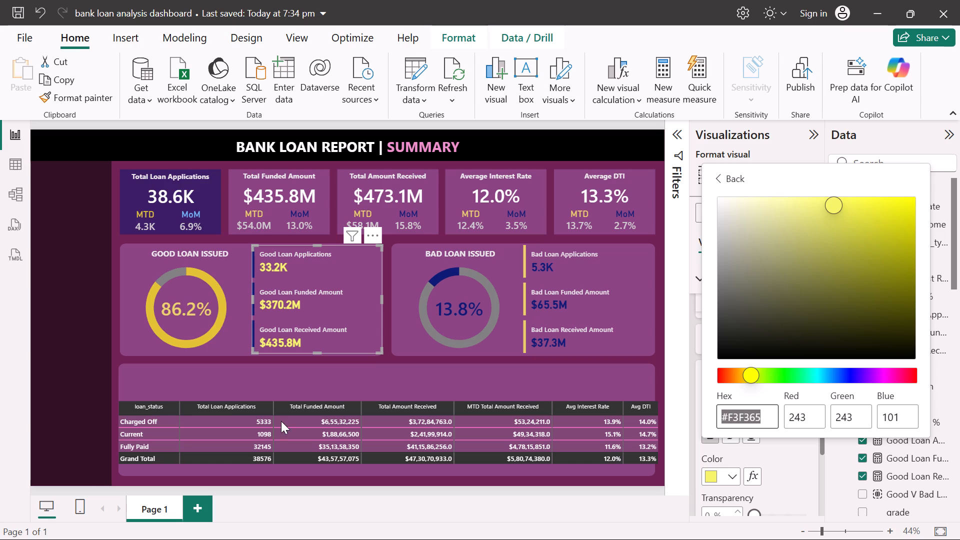
left_click(221, 326)
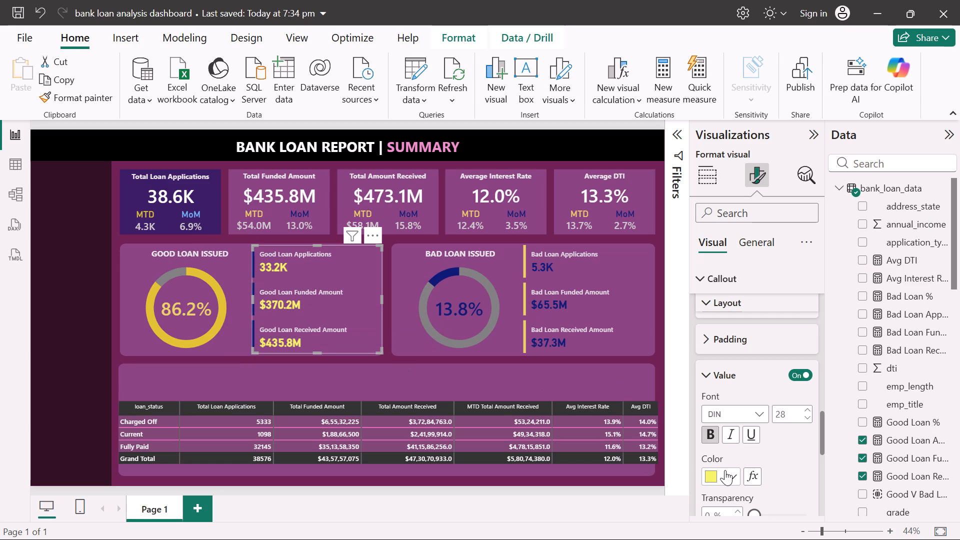
Set the accent bar color on the Bad Loan amounts card to #F3F365, using the copied hex code.
left_click(613, 284)
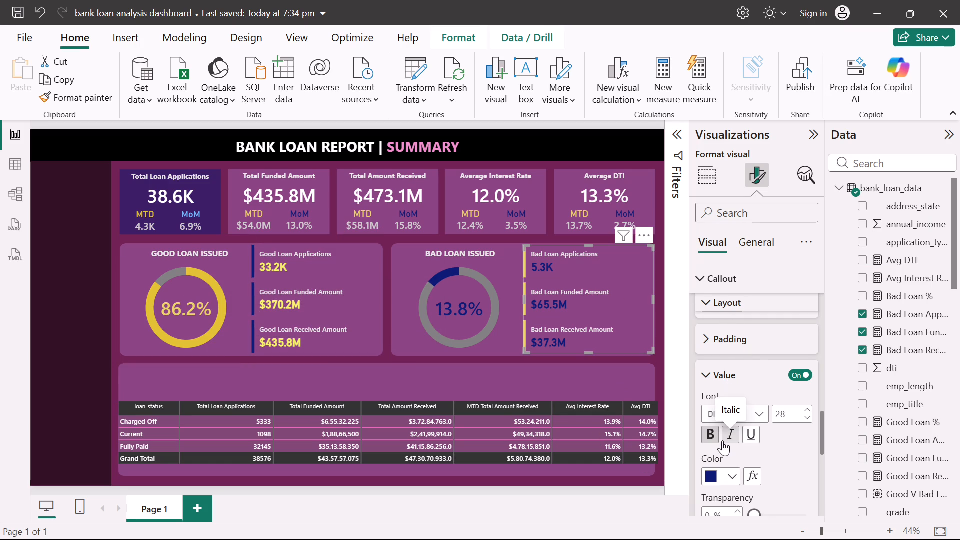
scroll(722, 440, "down", 5)
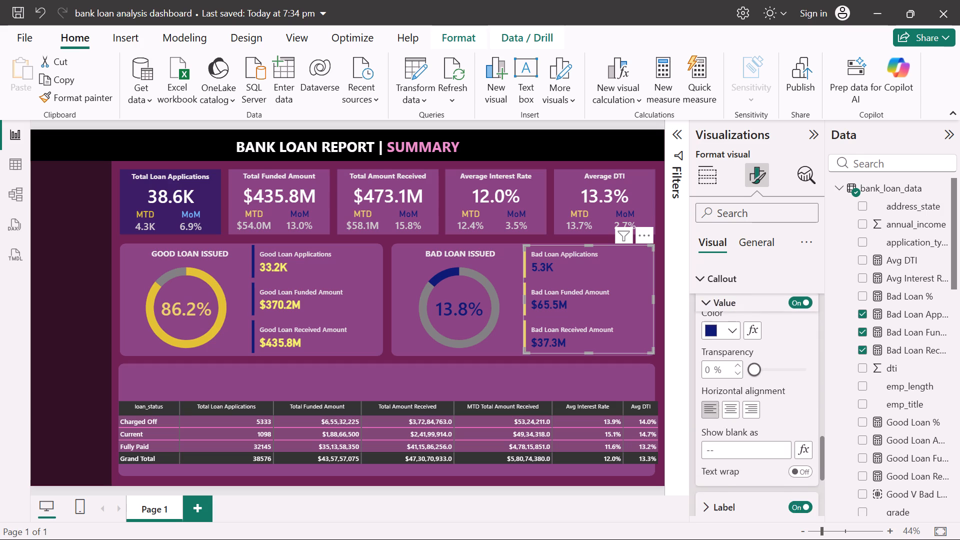
scroll(722, 440, "down", 2)
scroll(722, 440, "up", 1)
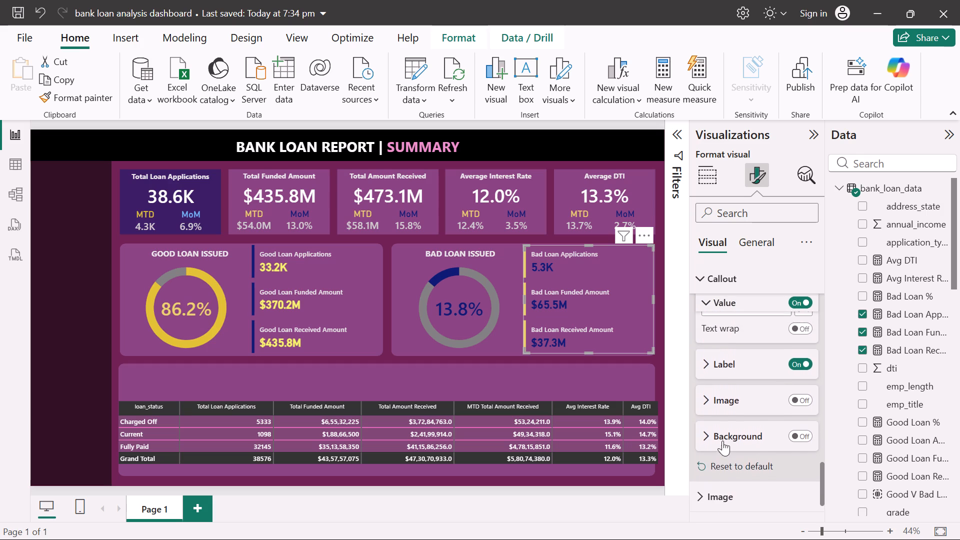
scroll(722, 440, "up", 5)
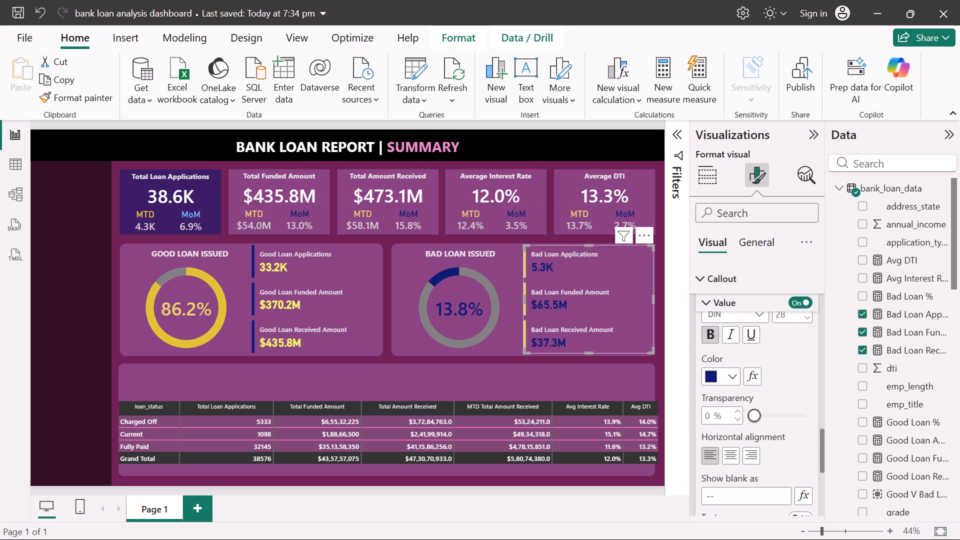
scroll(722, 440, "up", 2)
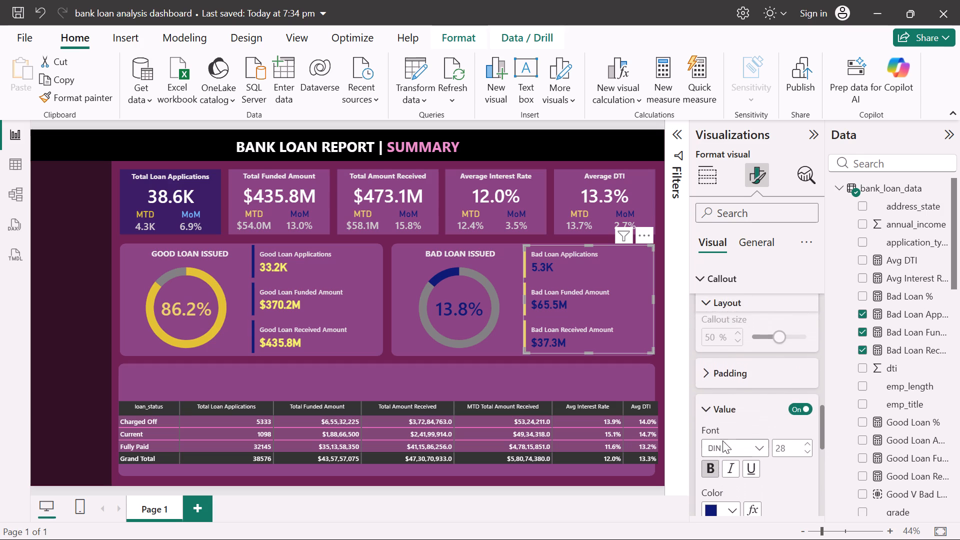
scroll(722, 440, "up", 6)
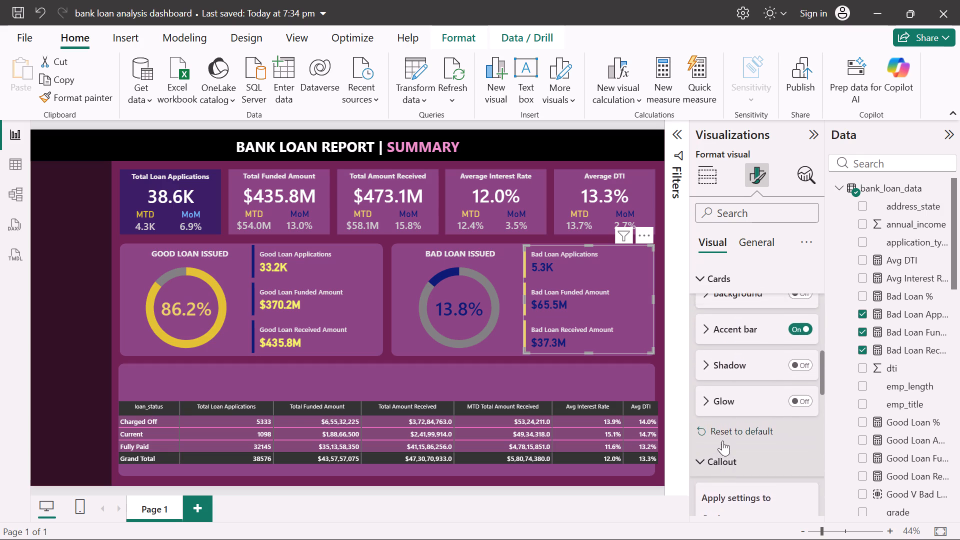
scroll(722, 440, "up", 1)
left_click(707, 382)
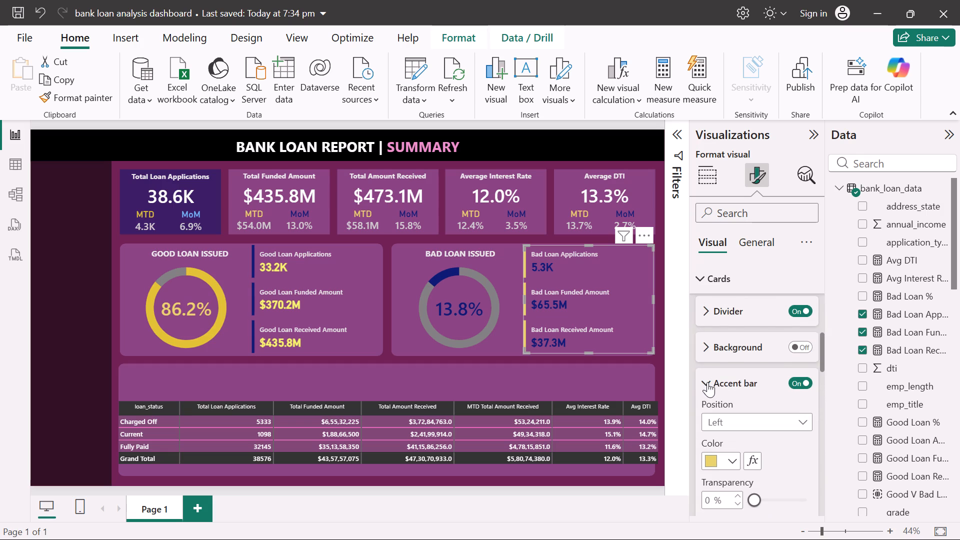
left_click(733, 457)
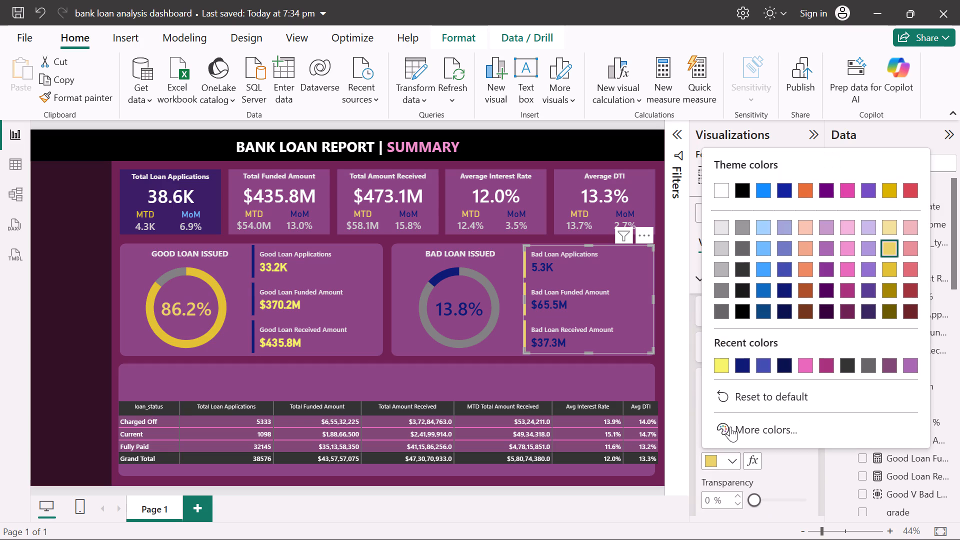
left_click(730, 427)
key("BackSpace")
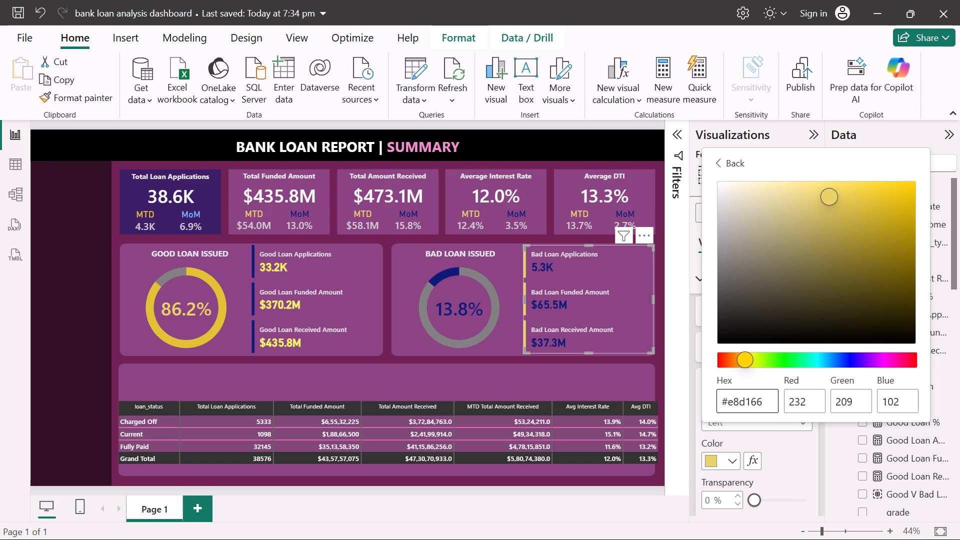
left_click_drag(771, 403, 717, 401)
key("BackSpace")
key("ctrl+v")
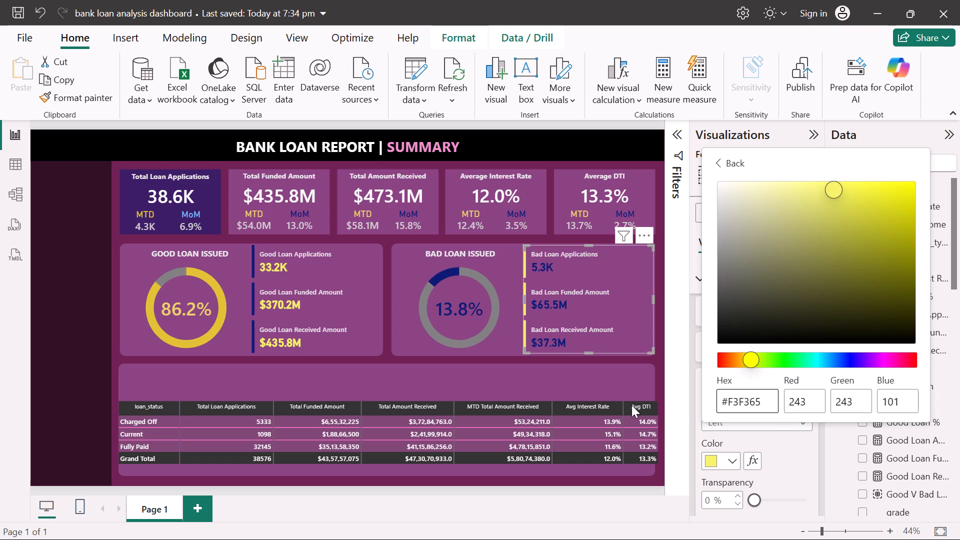
left_click(659, 336)
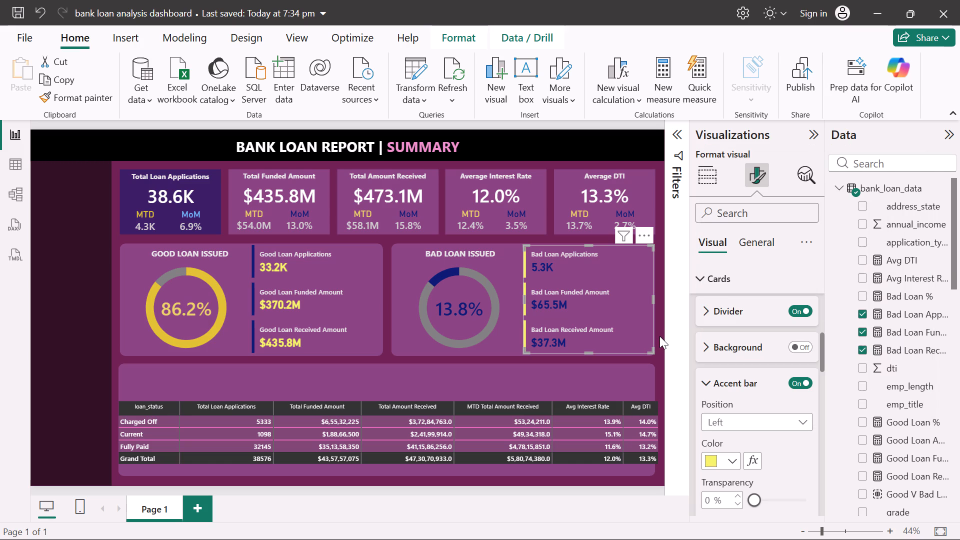
left_click(659, 336)
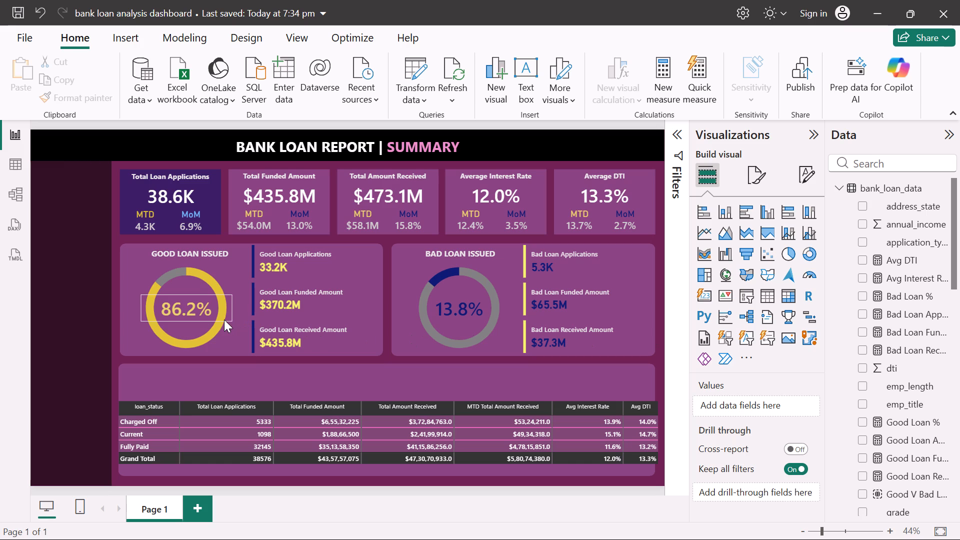
Set the Good Loan slice color in the Good Loan Issued donut chart to the recent bright yellow #F3F365.
left_click(216, 335)
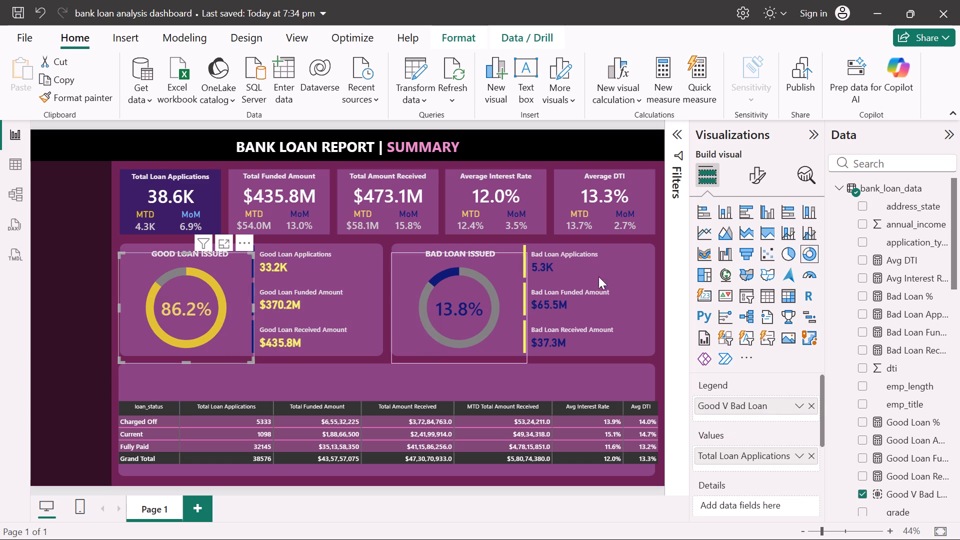
left_click(754, 174)
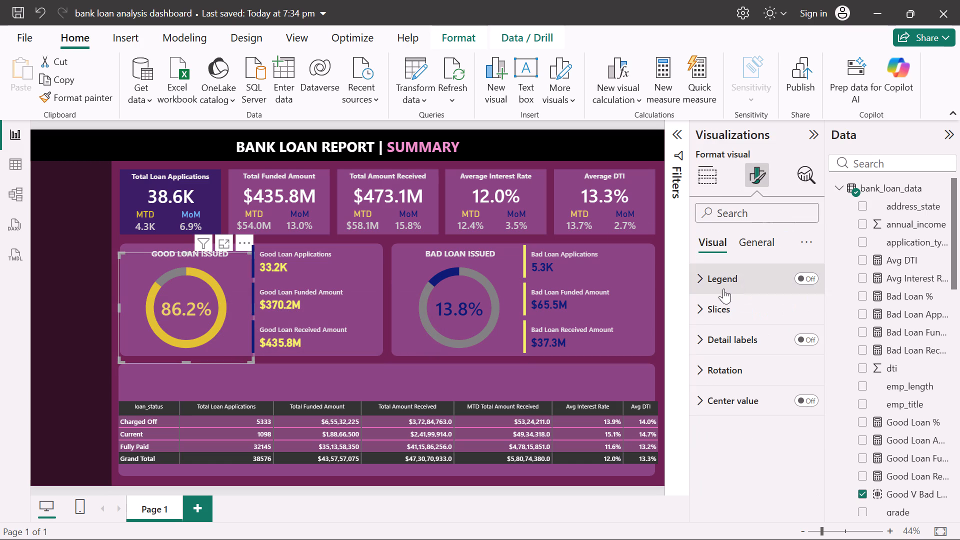
left_click(703, 311)
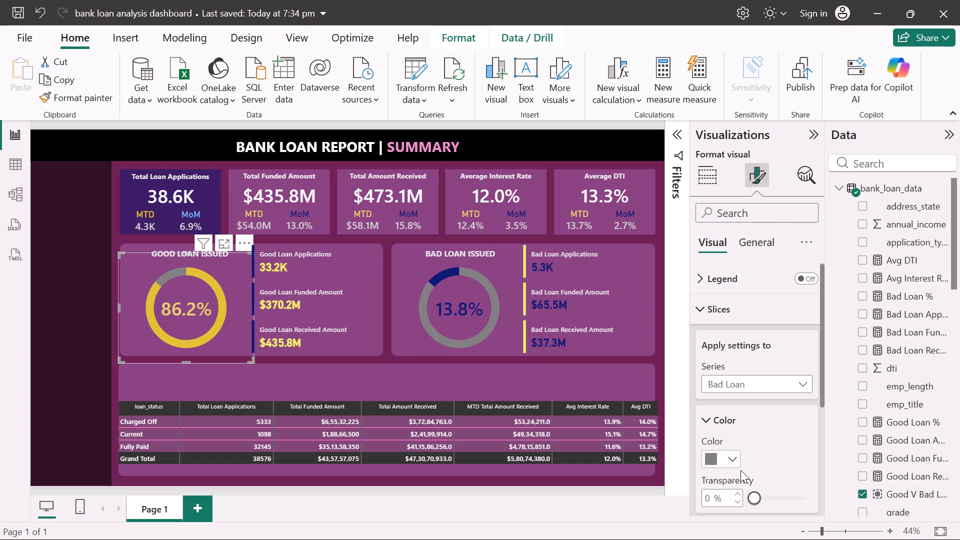
scroll(740, 470, "down", 2)
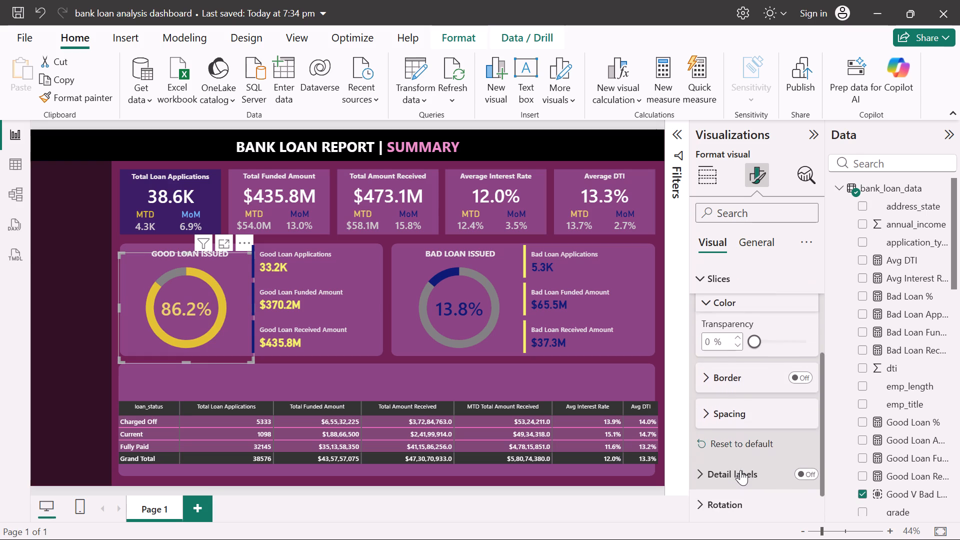
scroll(740, 470, "down", 2)
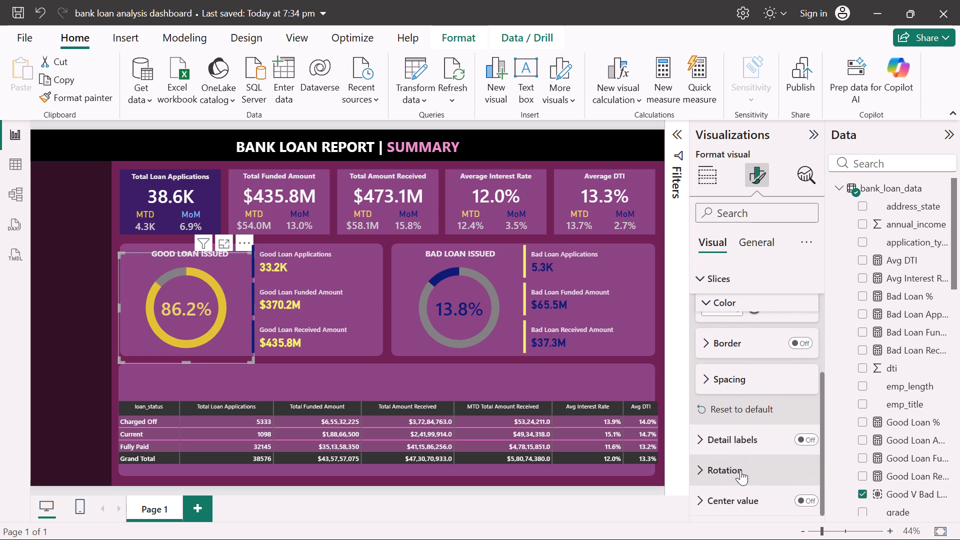
scroll(740, 470, "up", 1)
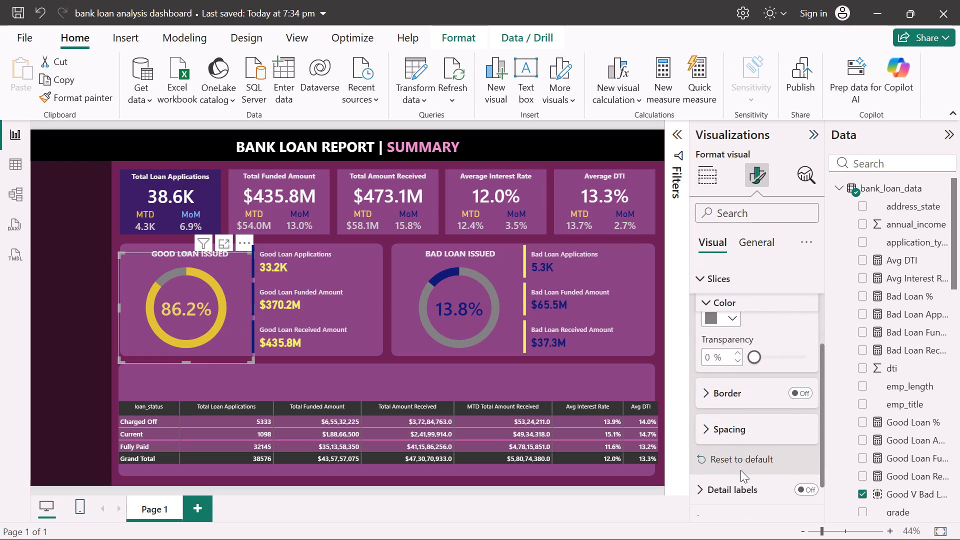
scroll(740, 470, "up", 3)
scroll(740, 470, "down", 1)
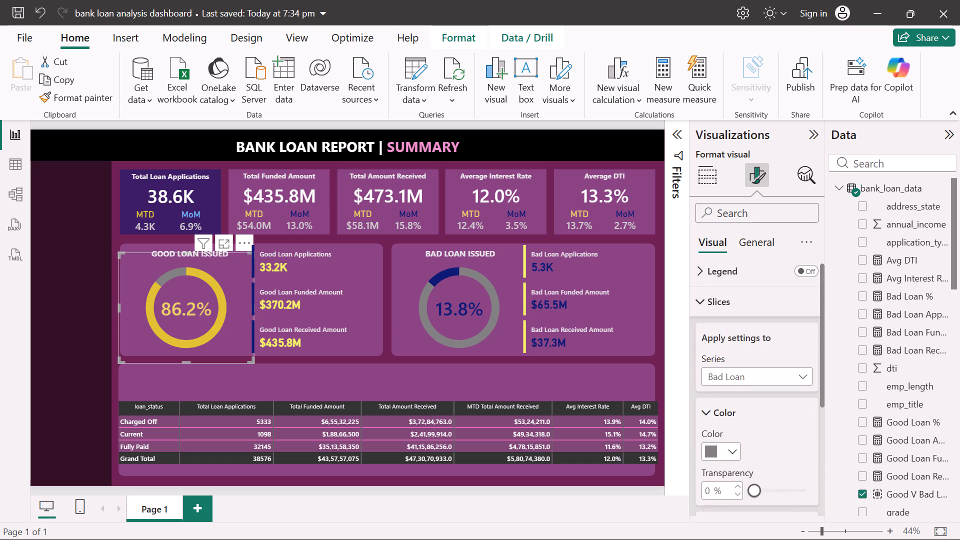
scroll(740, 470, "down", 1)
left_click(791, 337)
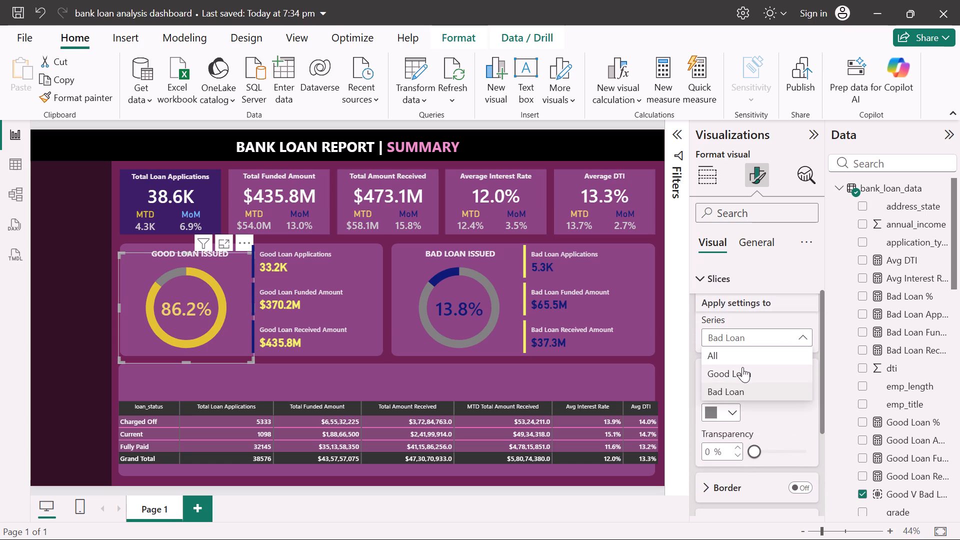
left_click(742, 367)
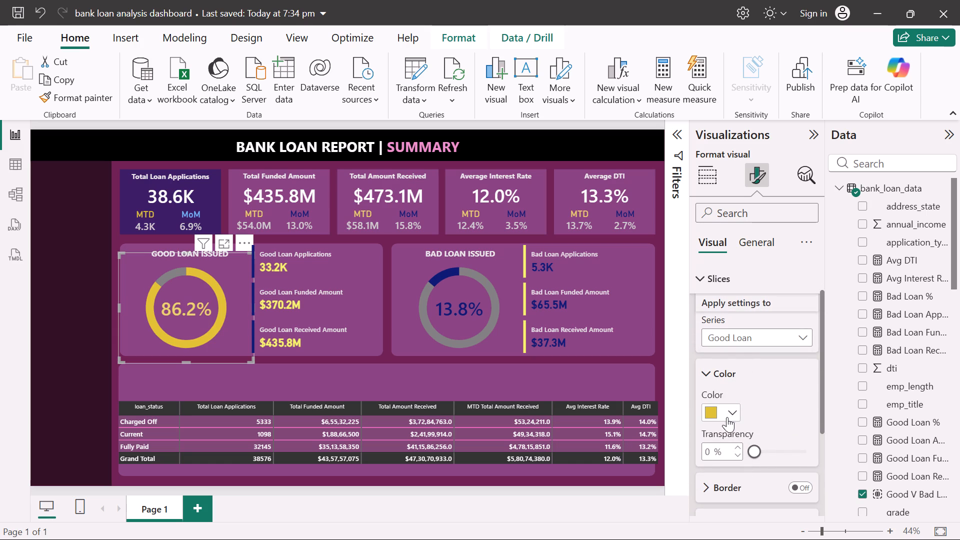
left_click(731, 414)
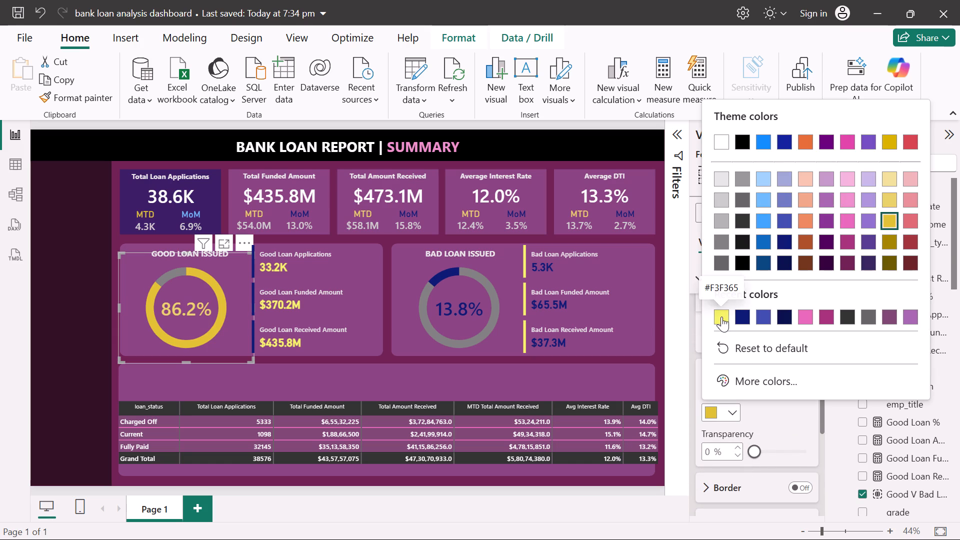
left_click(721, 316)
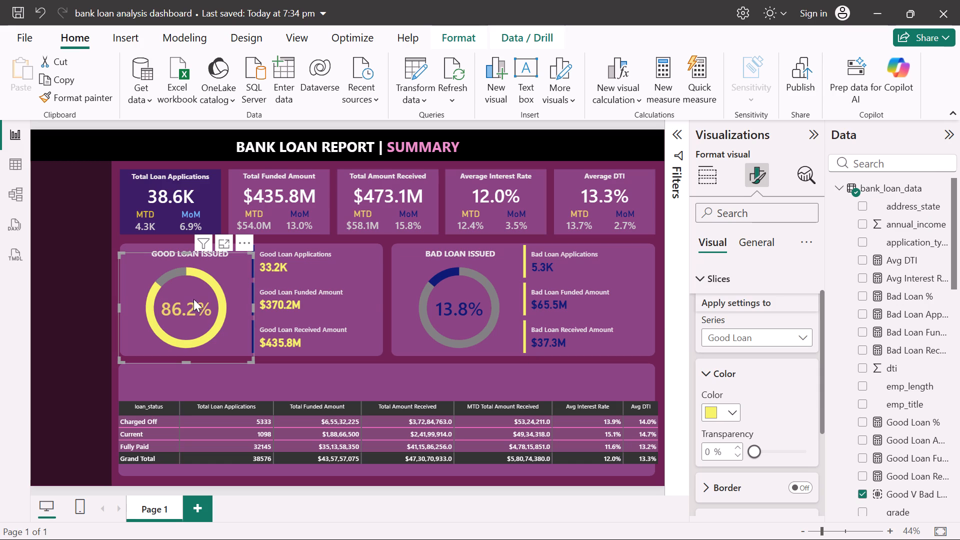
left_click(93, 310)
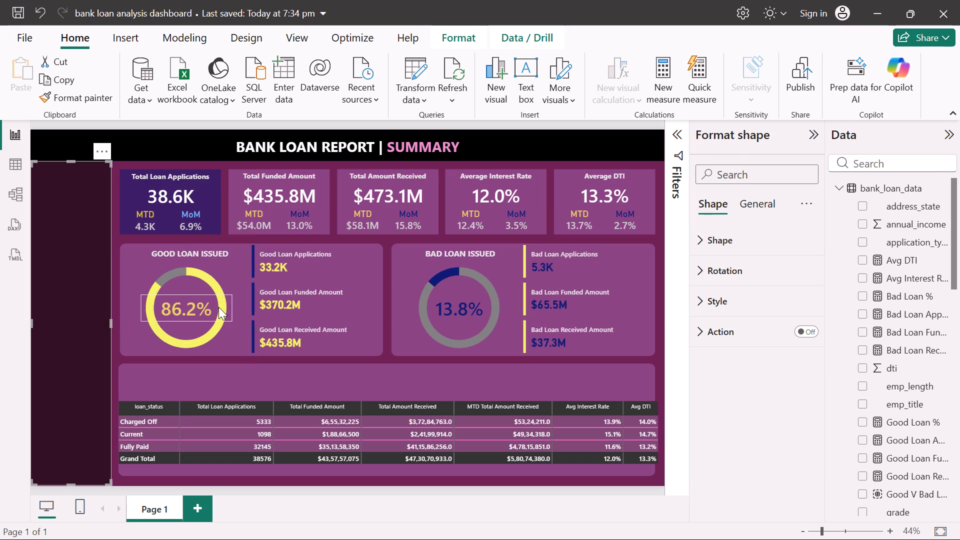
Set the callout value color of the percentage card inside the Good Loan Issued donut to #F3F365.
left_click(216, 307)
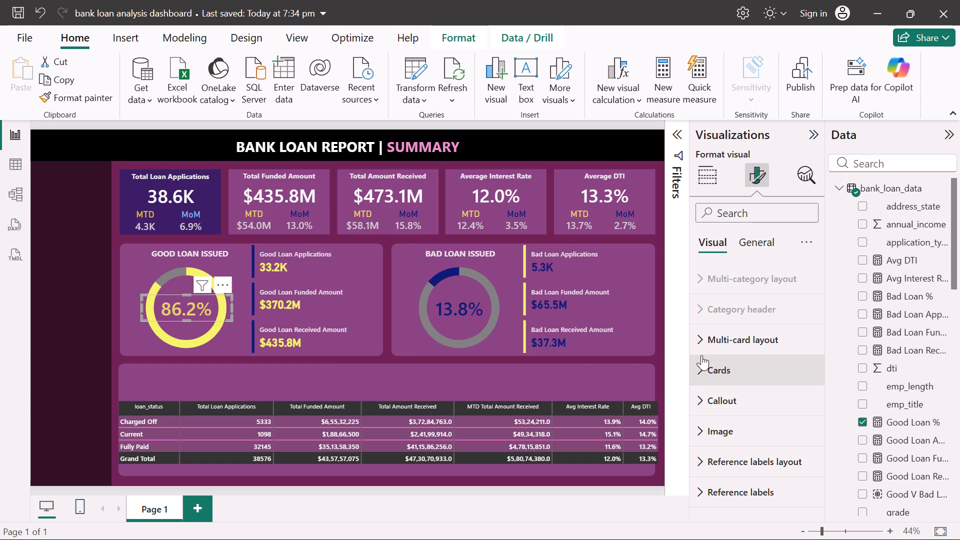
left_click(703, 403)
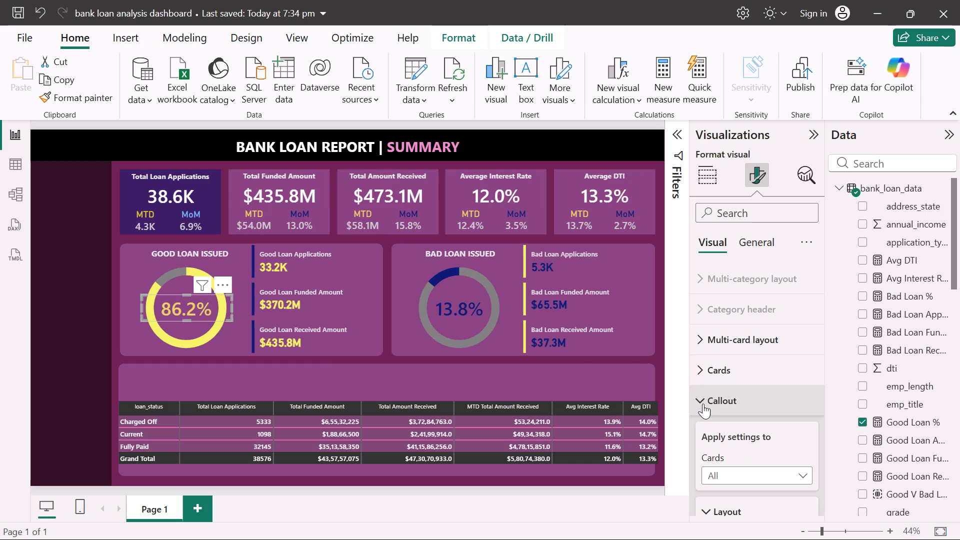
scroll(703, 403, "down", 4)
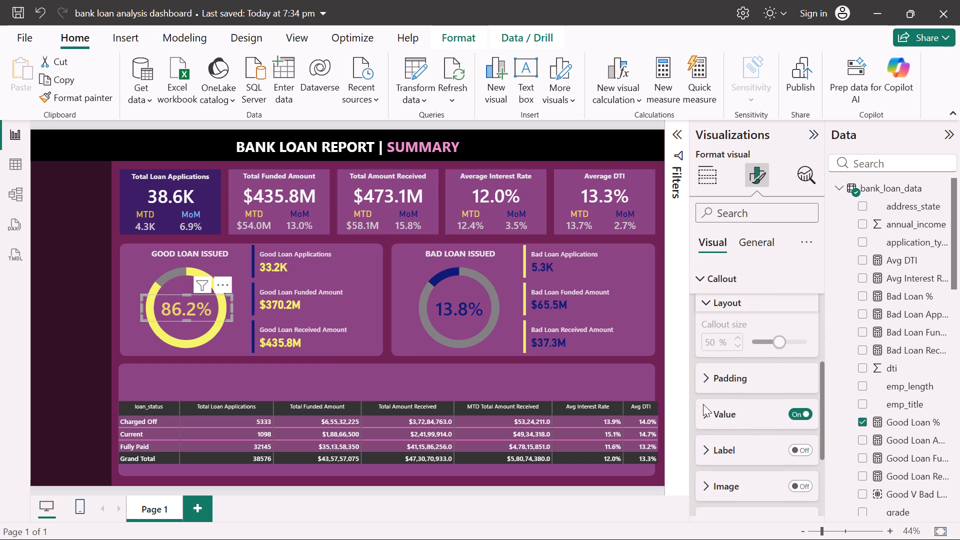
left_click(706, 410)
scroll(715, 465, "down", 1)
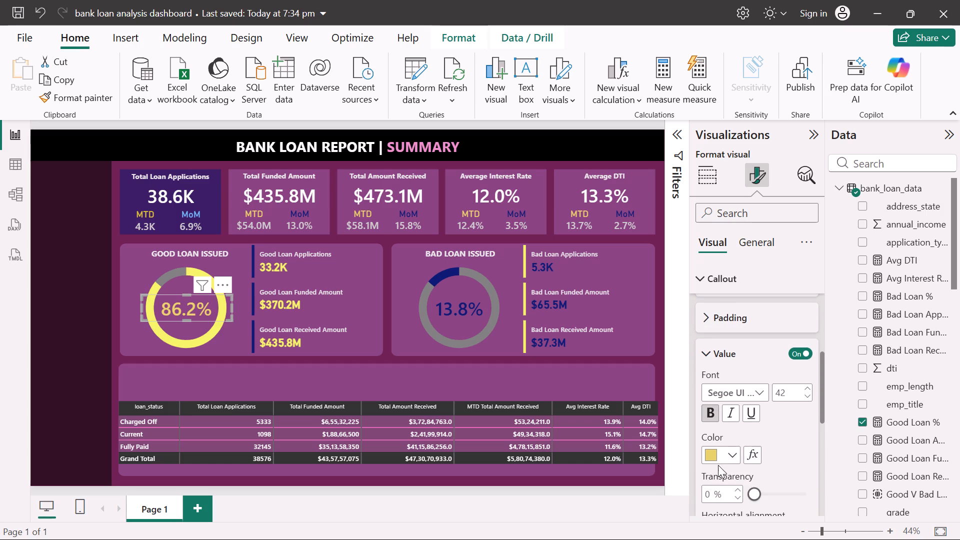
left_click(731, 461)
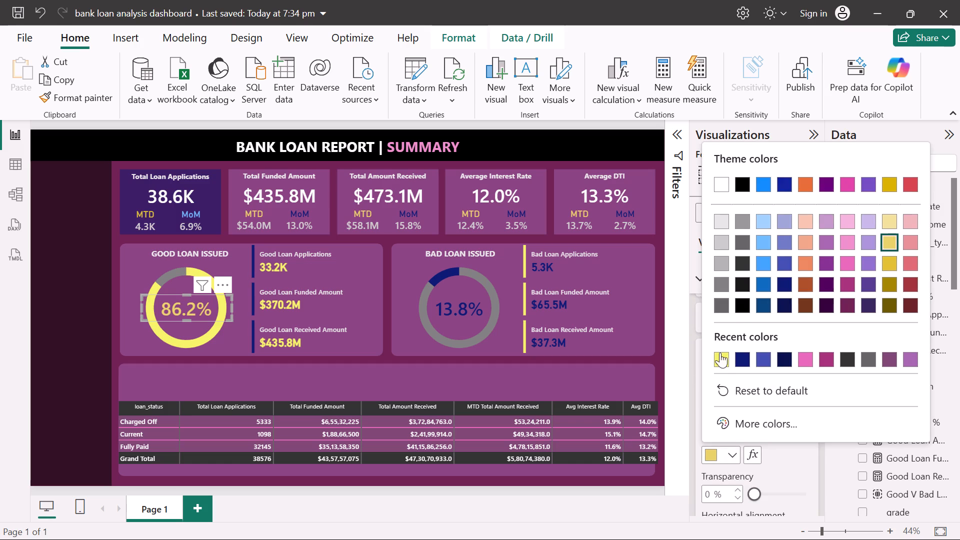
left_click(720, 355)
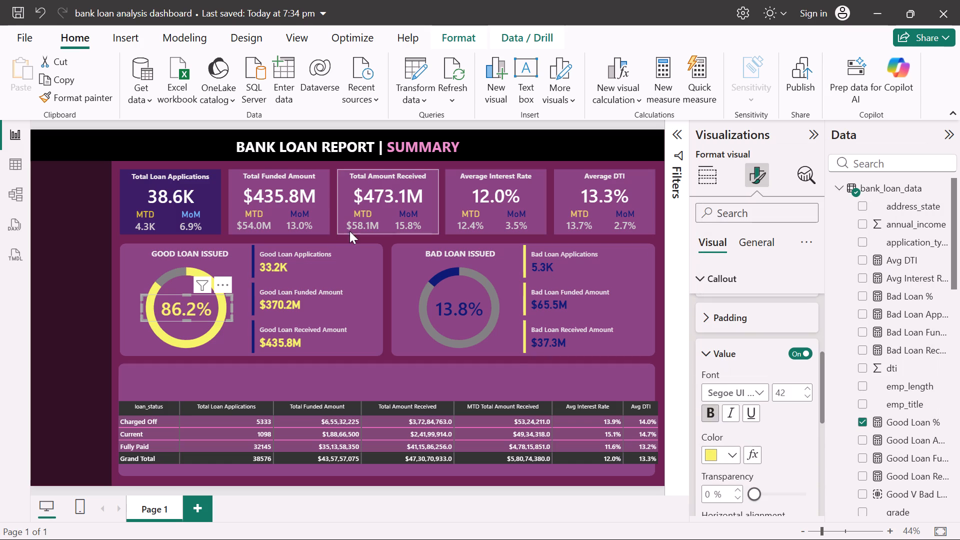
Set the text color of the MTD title on the Total Loan Applications card to #F3F365.
left_click(152, 211)
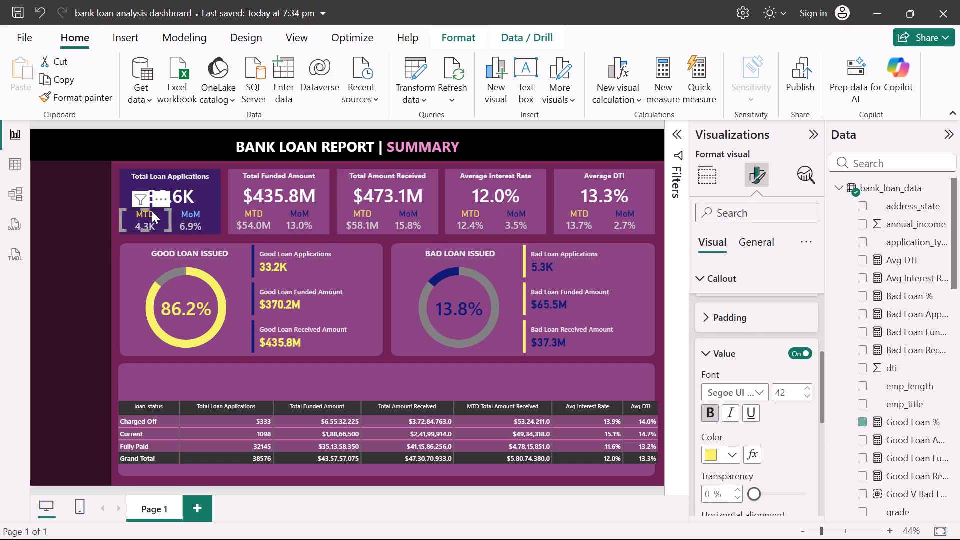
left_click(160, 215)
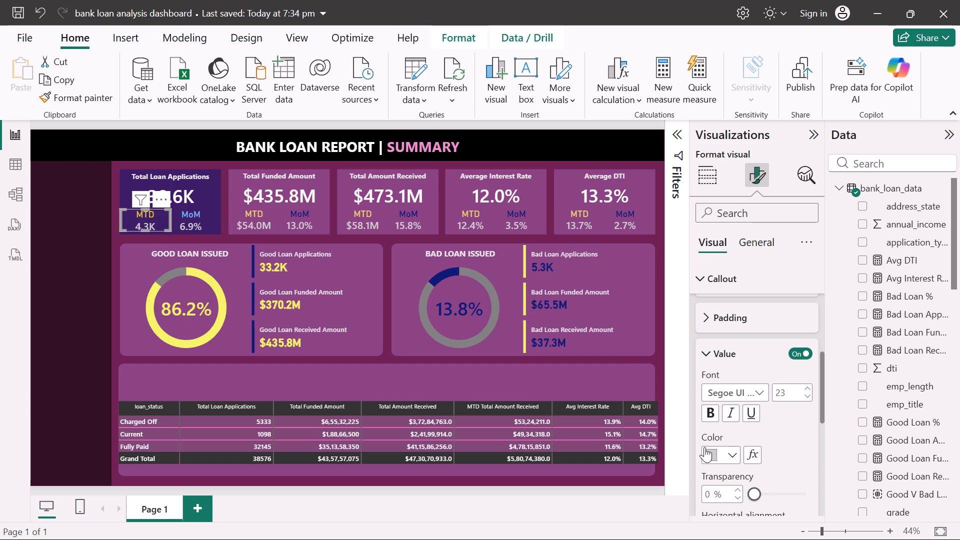
scroll(704, 447, "down", 1)
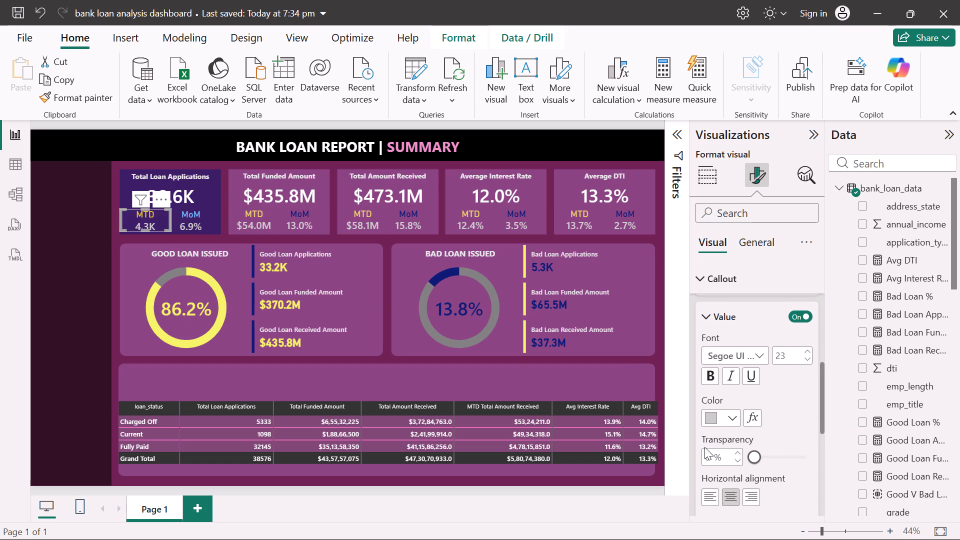
scroll(704, 447, "down", 1)
scroll(704, 447, "up", 1)
scroll(704, 447, "down", 2)
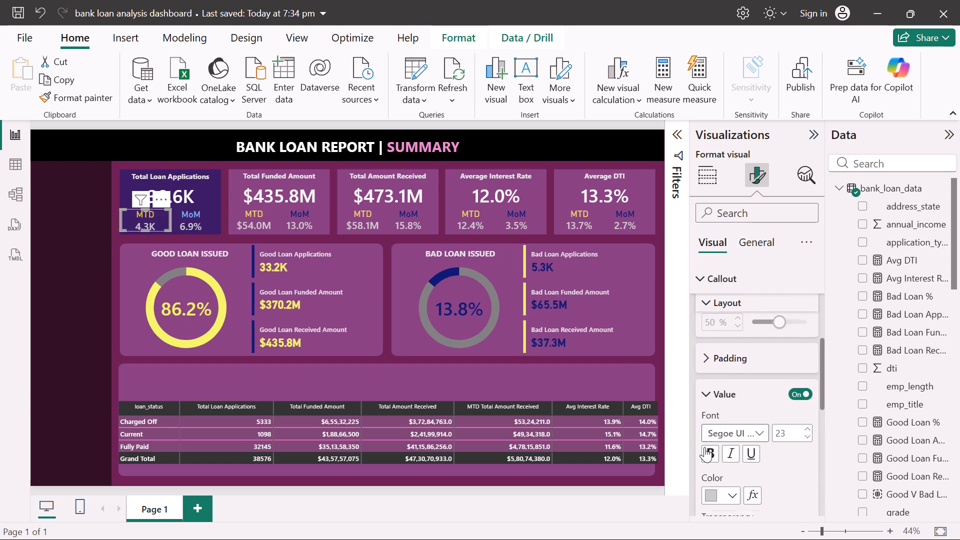
scroll(704, 447, "down", 5)
scroll(704, 447, "up", 1)
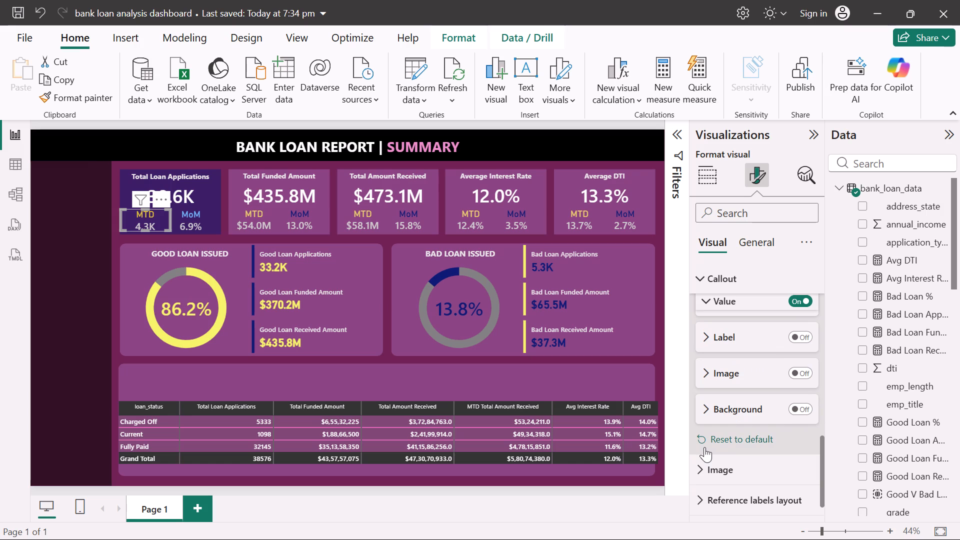
scroll(704, 447, "up", 1)
scroll(716, 392, "up", 5)
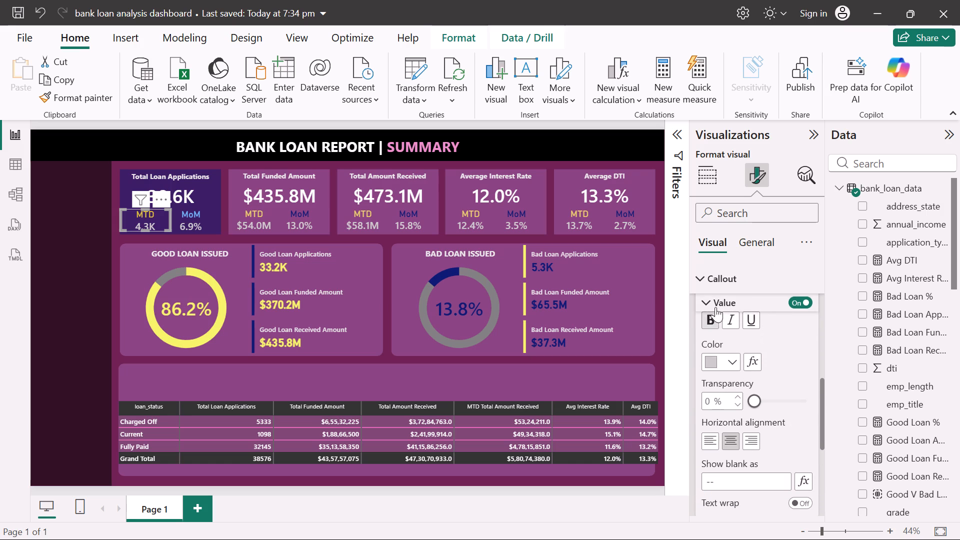
left_click(708, 299)
scroll(716, 378, "up", 2)
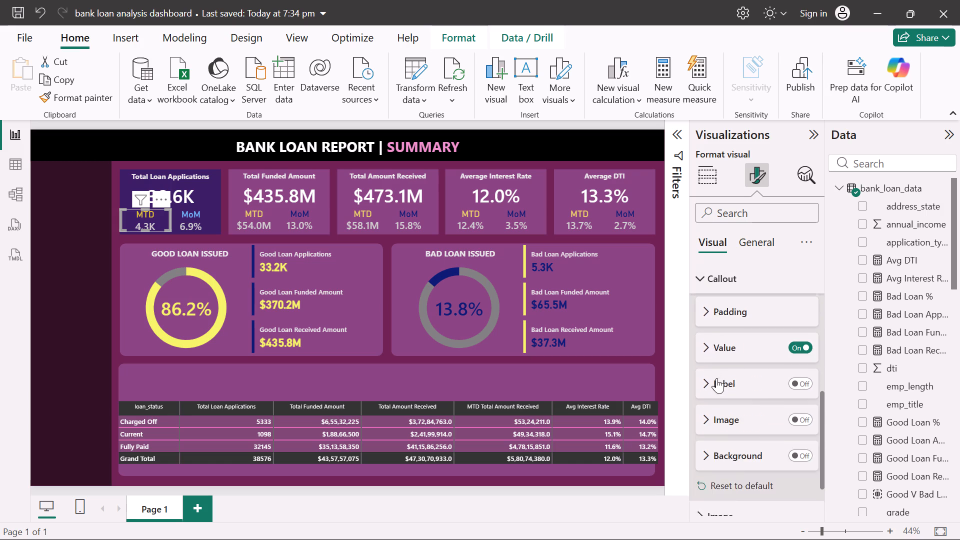
scroll(716, 378, "up", 4)
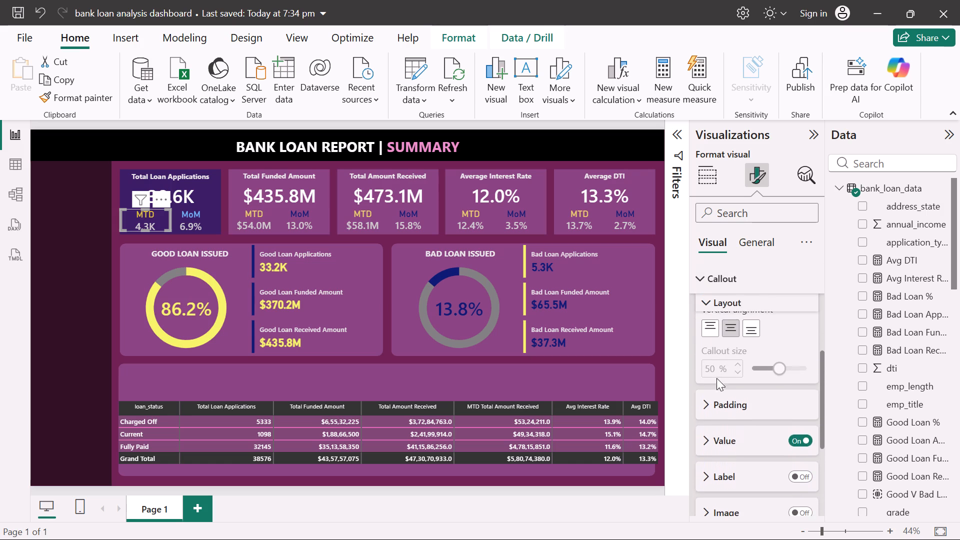
scroll(716, 378, "up", 1)
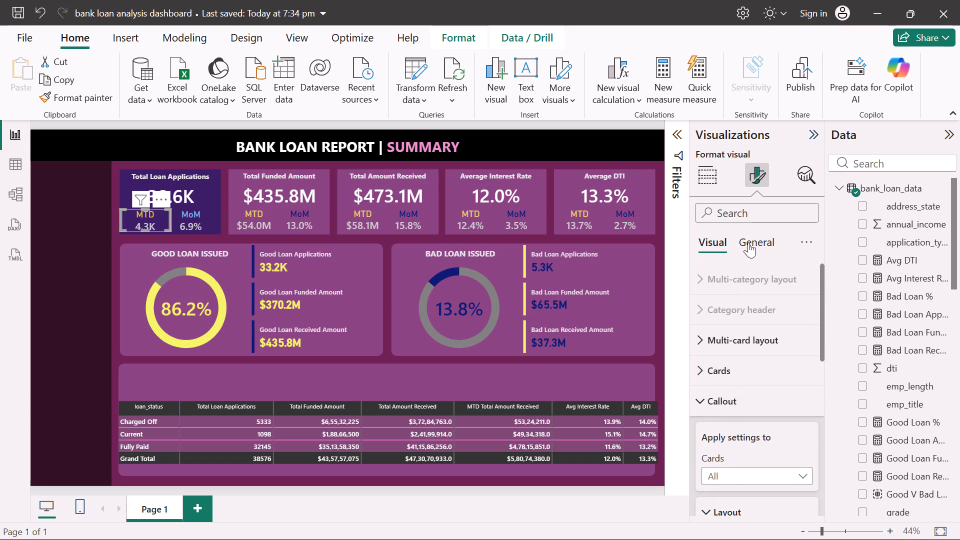
left_click(748, 242)
left_click(703, 304)
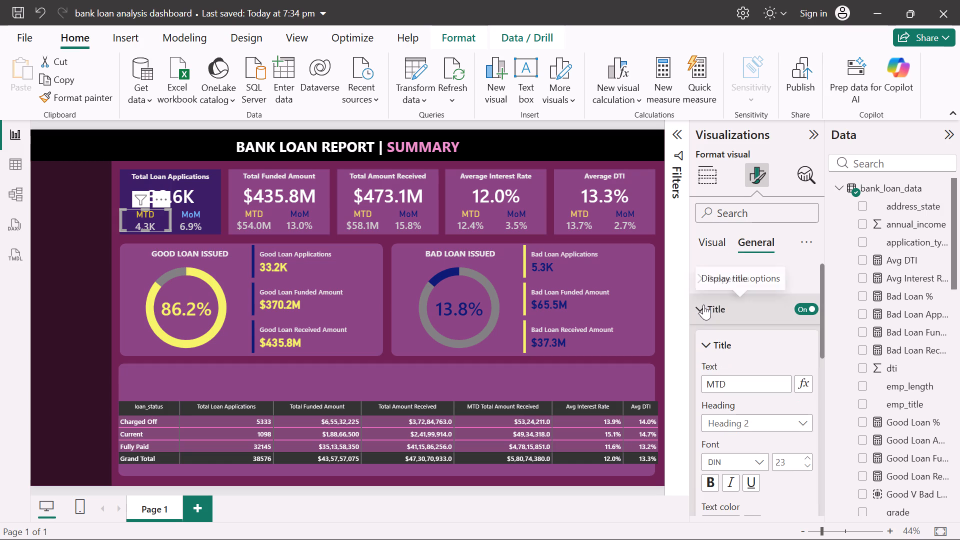
scroll(736, 477, "down", 1)
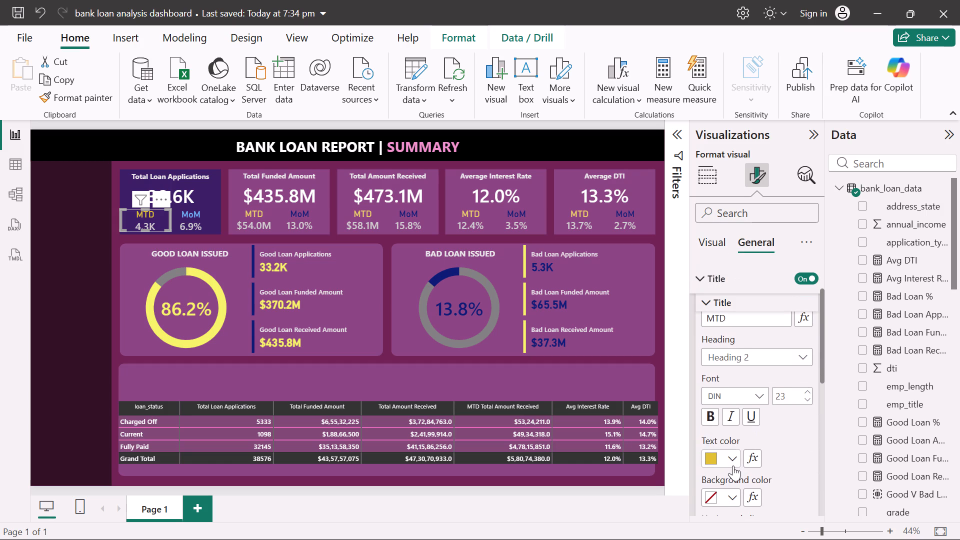
left_click(732, 463)
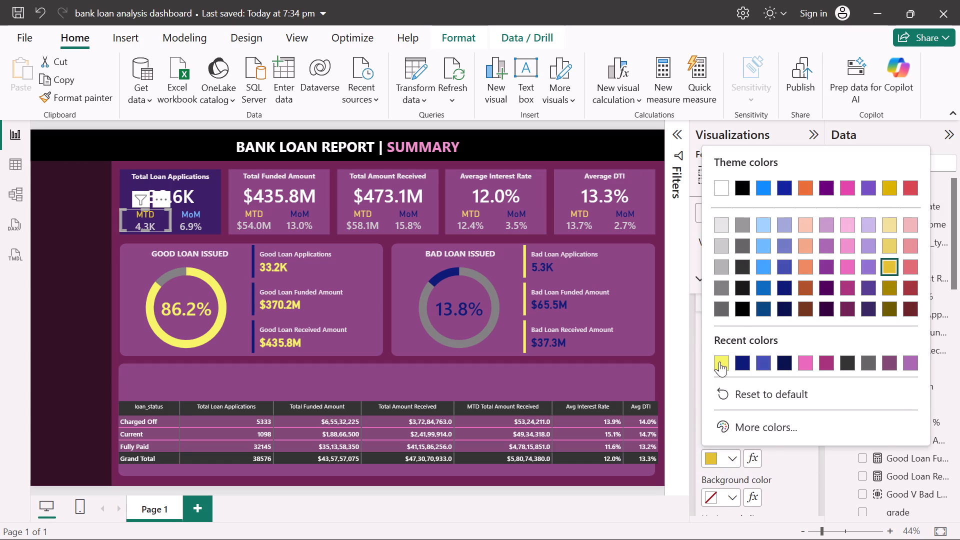
left_click(719, 361)
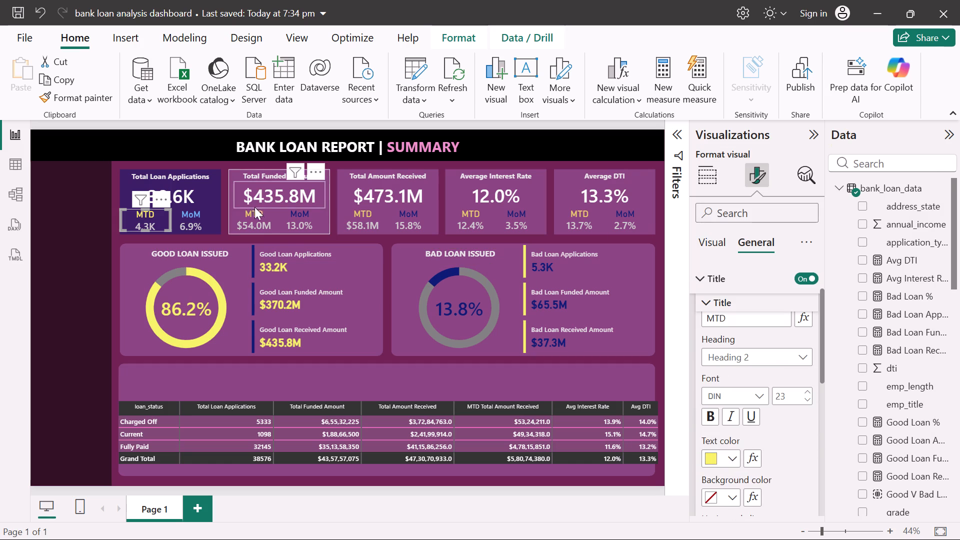
Set the text color of the MTD title on the Total Funded Amount card to the recent bright yellow #F3F365.
double_click(258, 212)
left_click(258, 212)
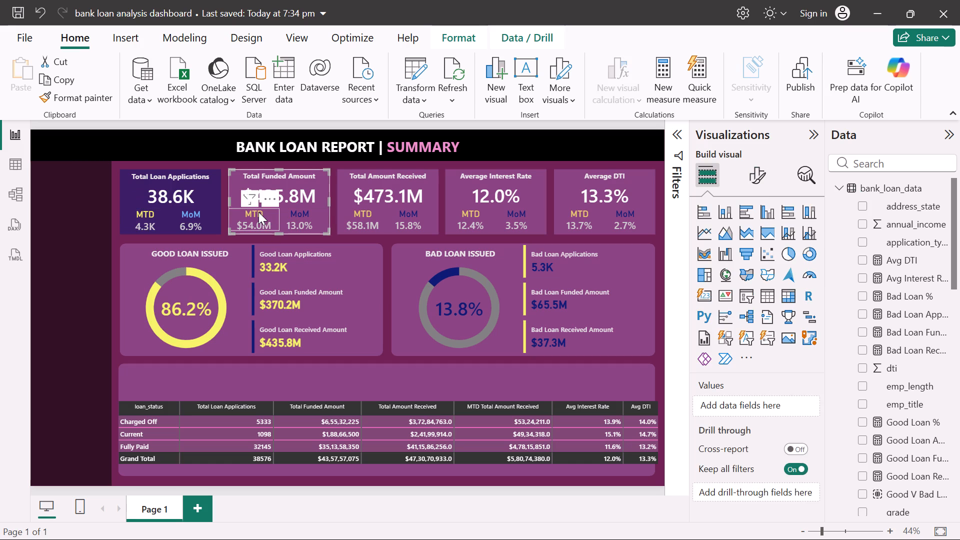
left_click(756, 183)
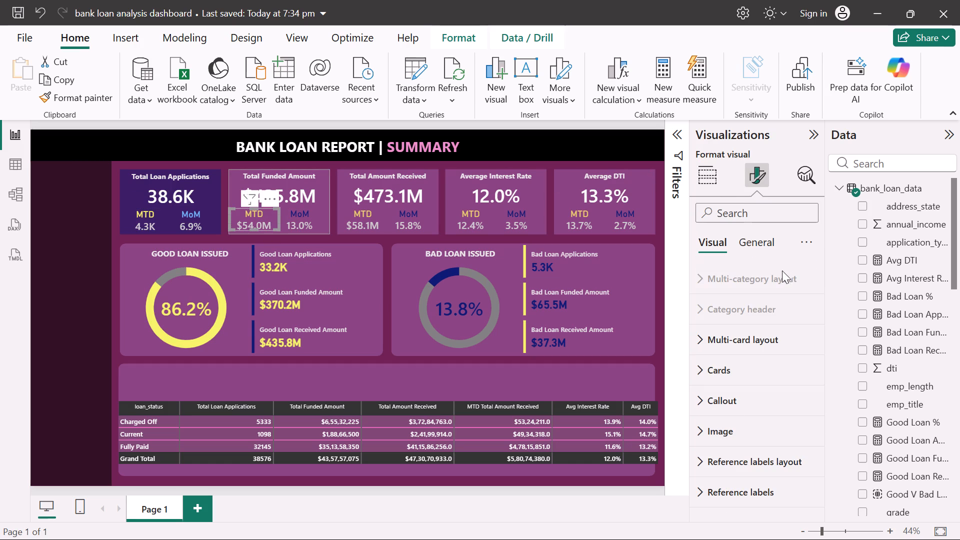
left_click(763, 247)
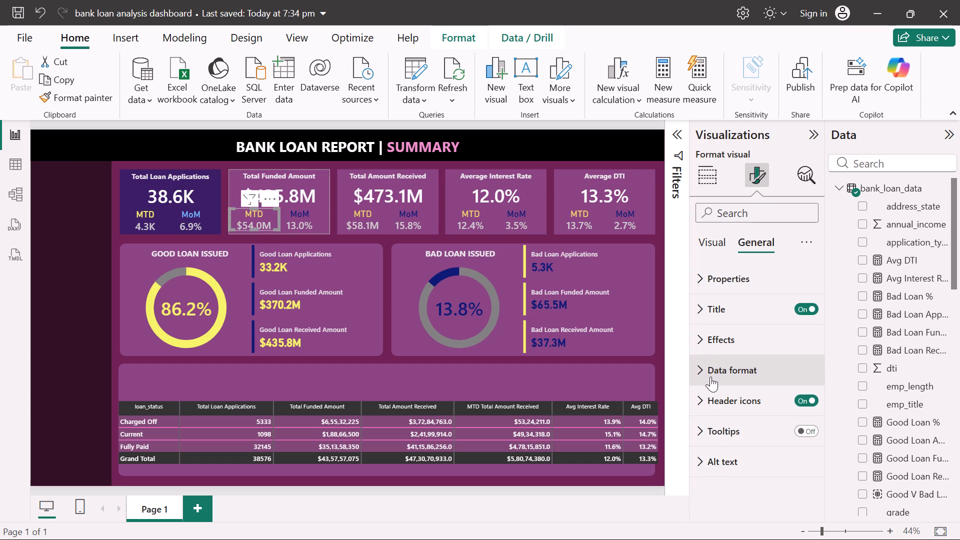
left_click(710, 307)
scroll(738, 428, "down", 1)
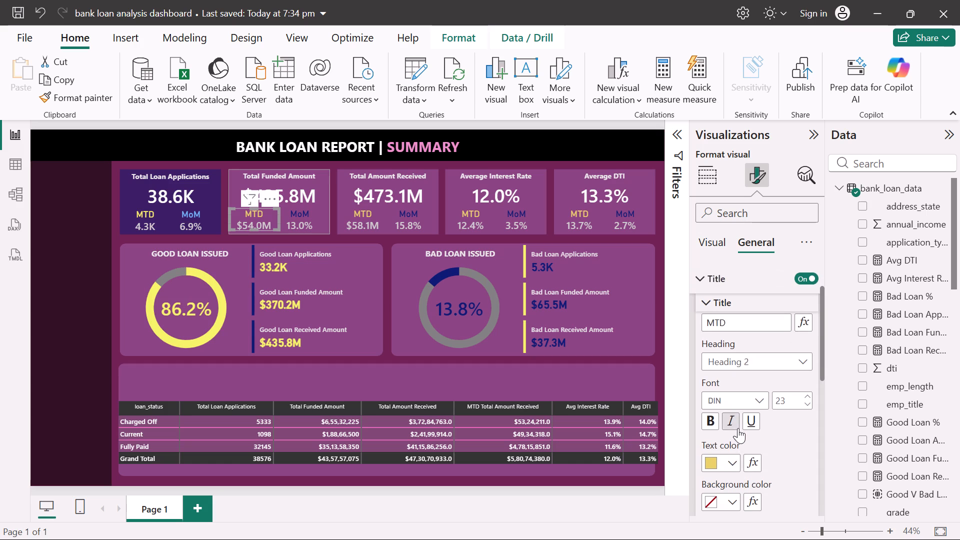
left_click(730, 463)
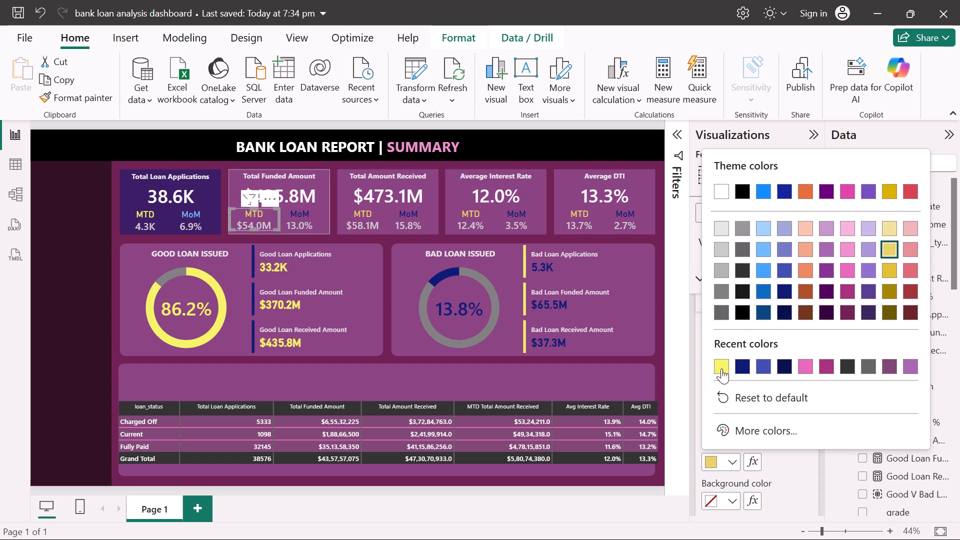
left_click(721, 368)
Set the text color of the MTD title on the Total Amount Received card to the recent bright yellow #F3F365.
double_click(371, 217)
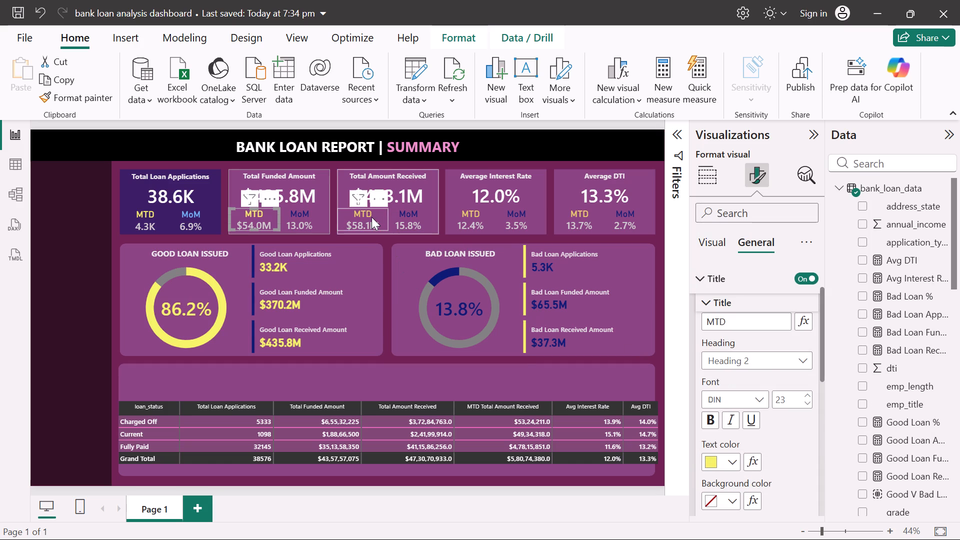
double_click(371, 217)
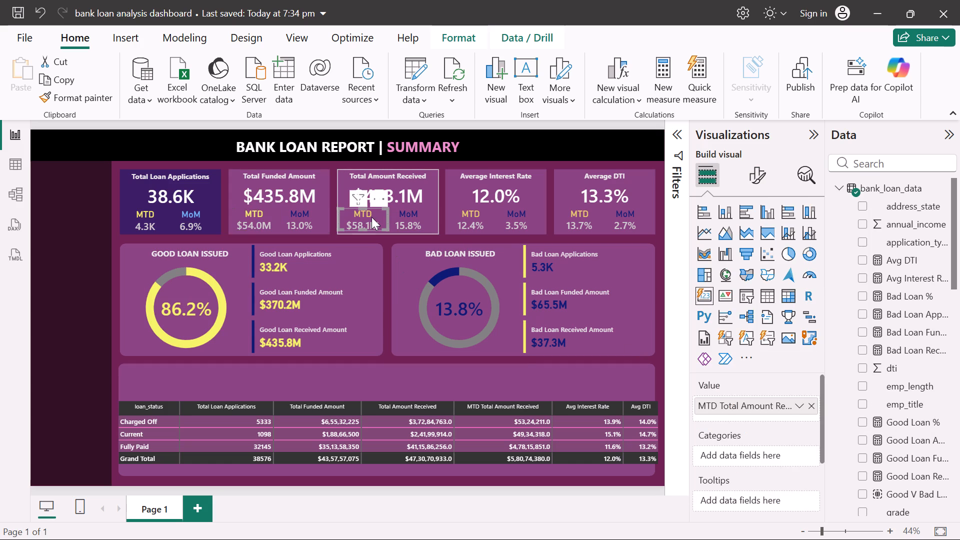
left_click(759, 176)
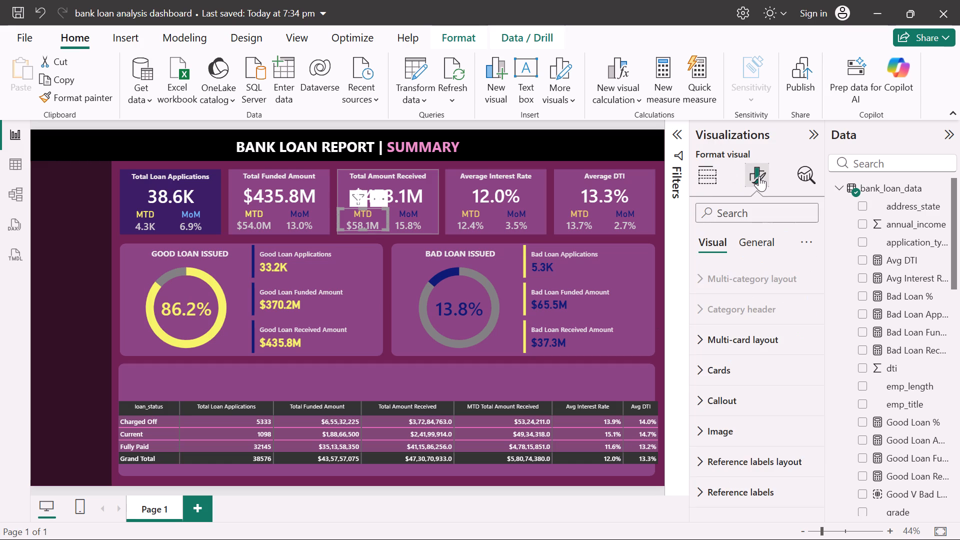
left_click(759, 237)
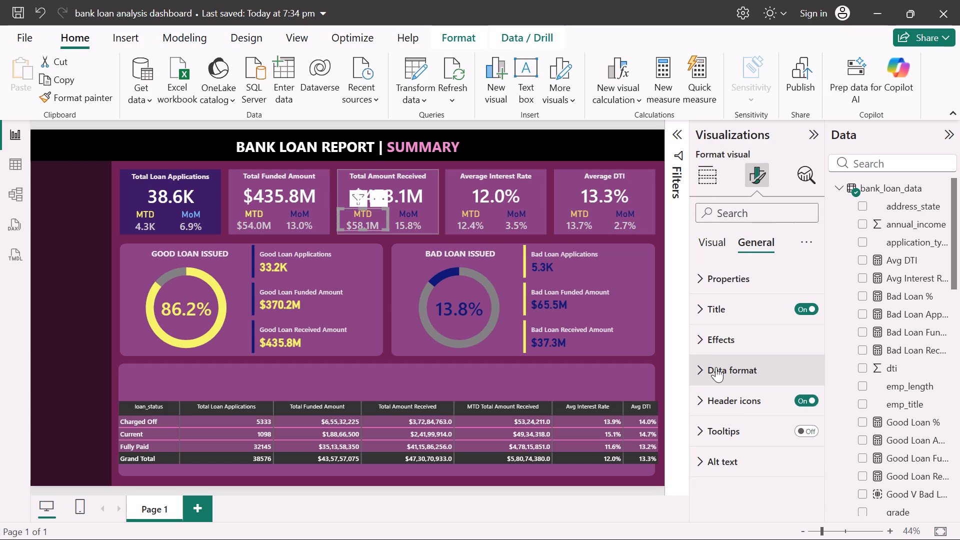
left_click(704, 301)
scroll(726, 470, "down", 1)
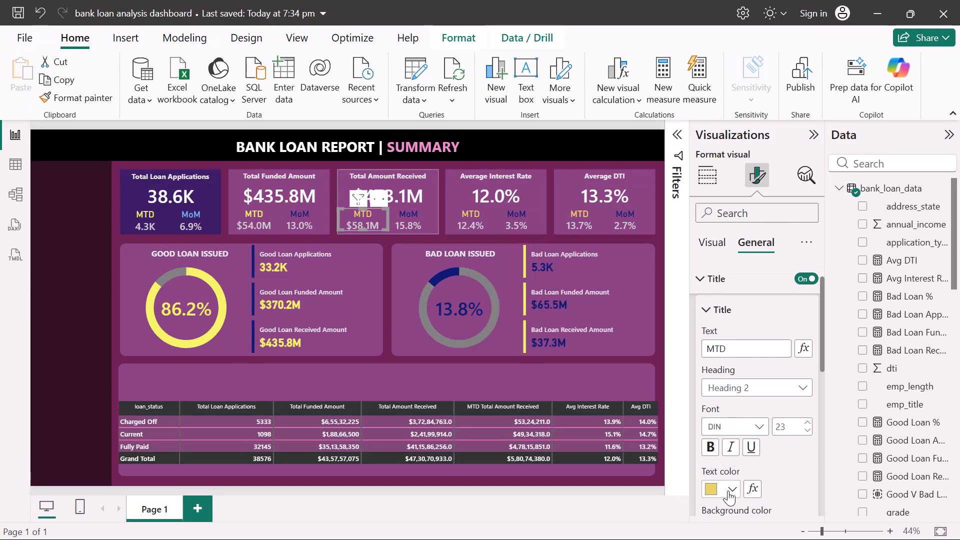
left_click(728, 490)
left_click(718, 394)
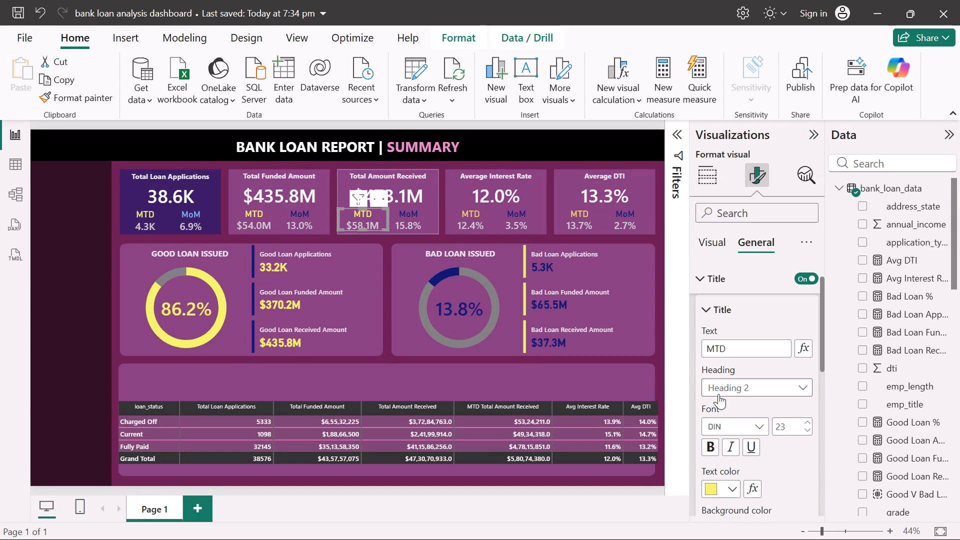
Set the text color of the MTD title on the Average Interest Rate card to the recent bright yellow #F3F365.
double_click(474, 217)
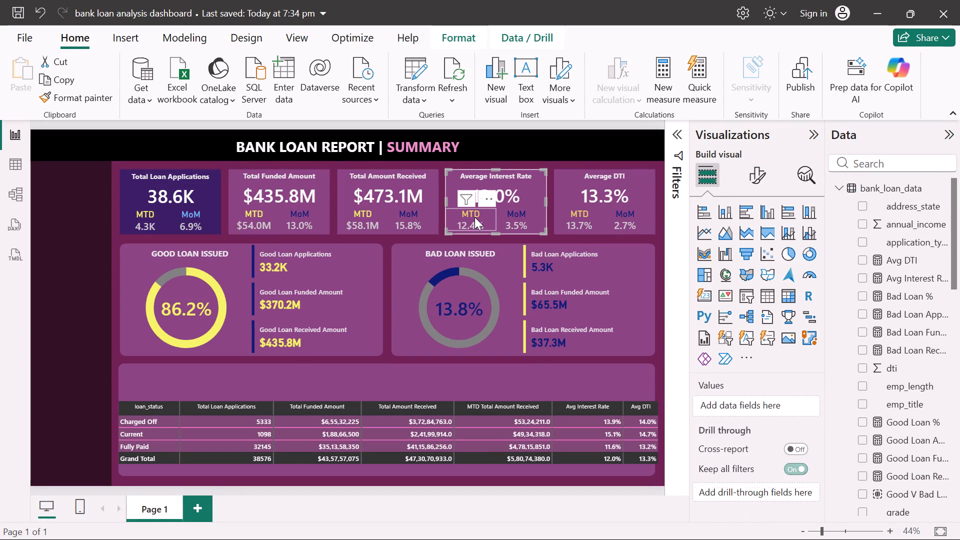
double_click(474, 217)
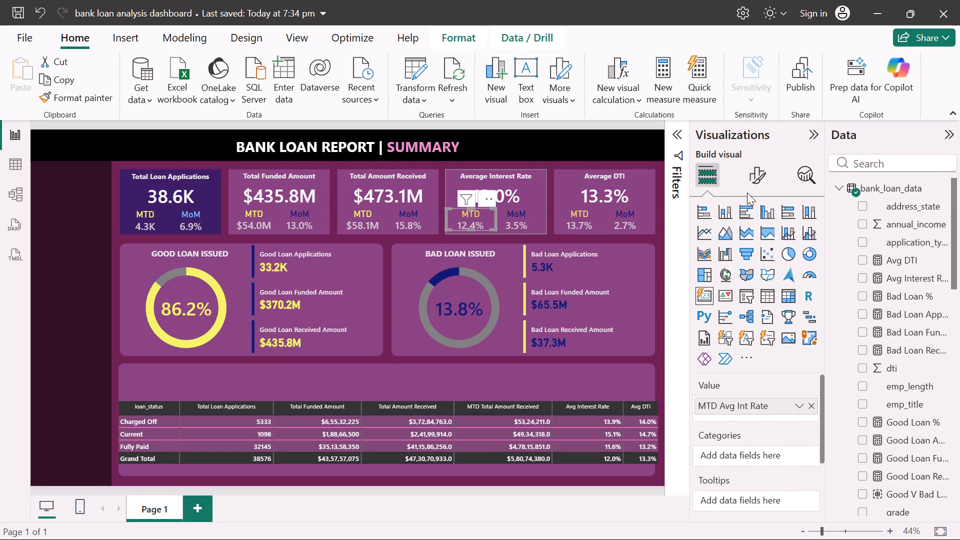
left_click(754, 172)
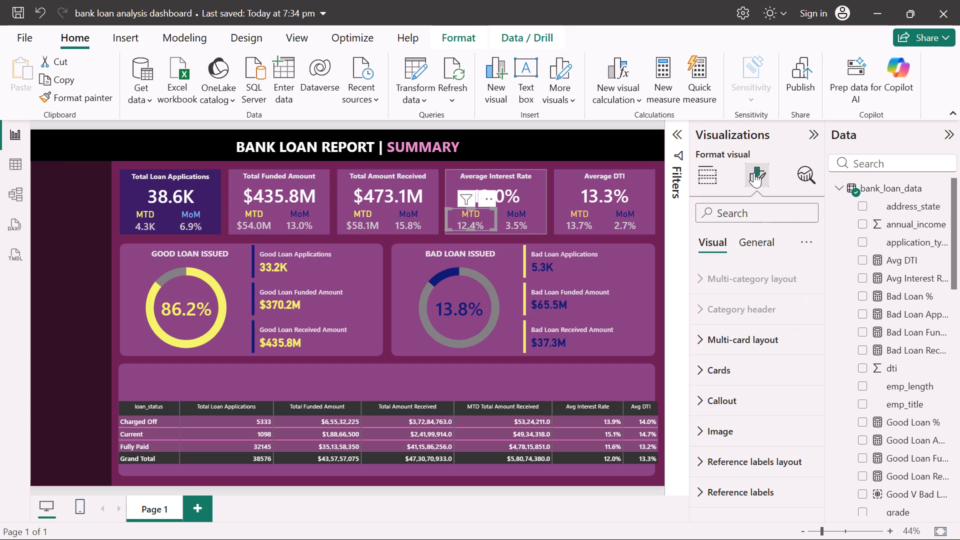
left_click(761, 244)
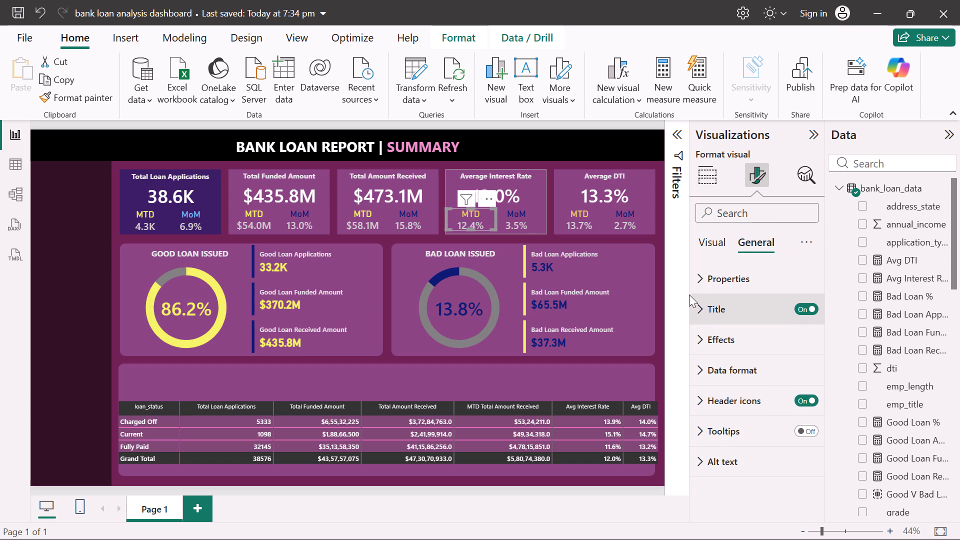
left_click(698, 305)
scroll(731, 423, "down", 2)
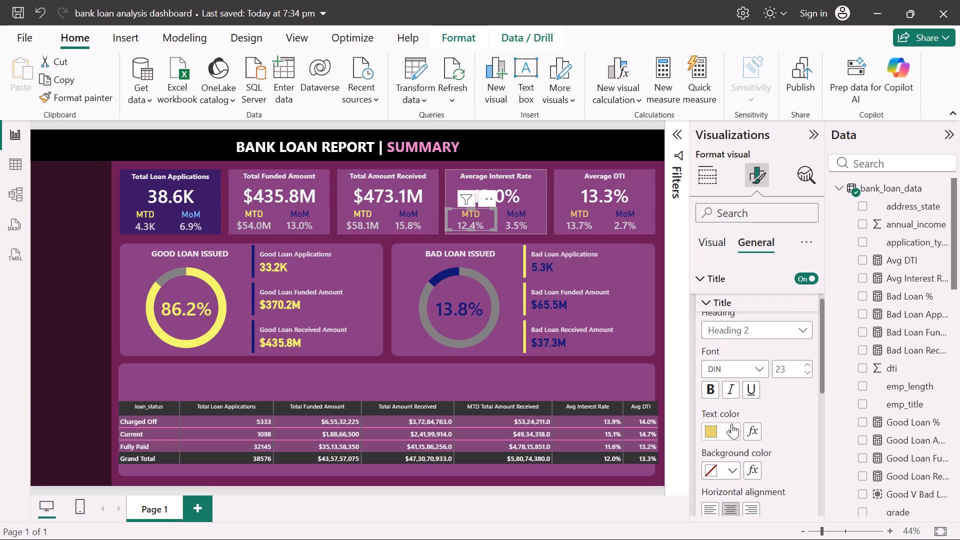
left_click(730, 425)
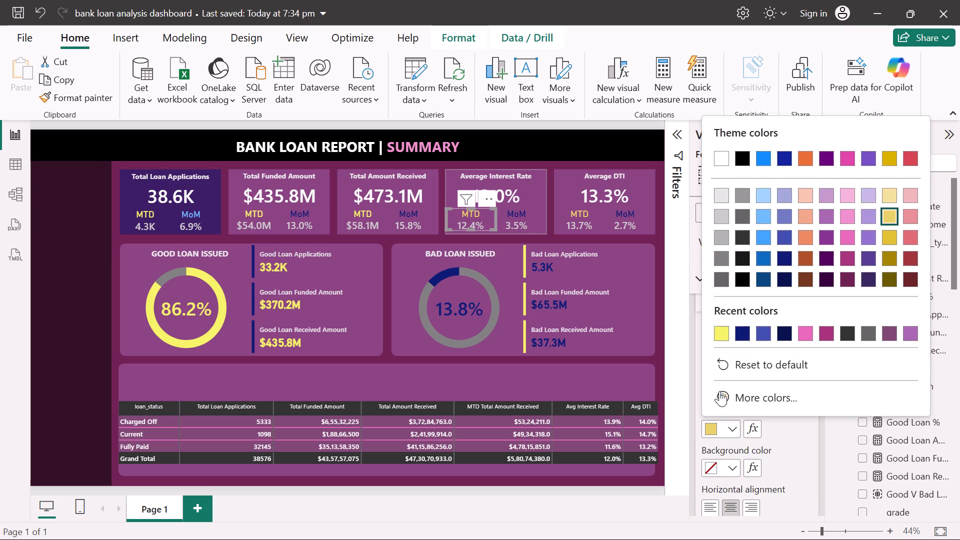
left_click(722, 327)
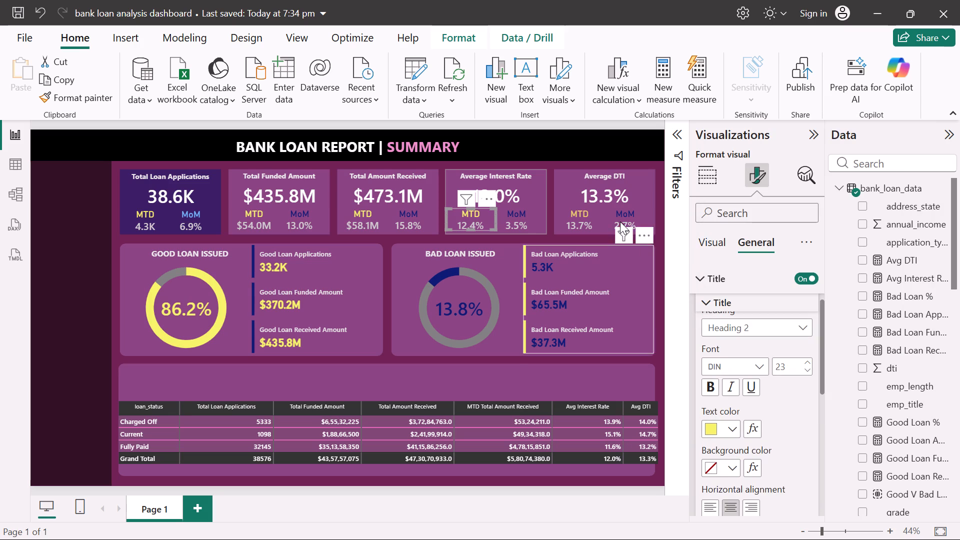
Set the text color of the MTD title on the Average DTI card to the recent bright yellow #F3F365.
double_click(576, 216)
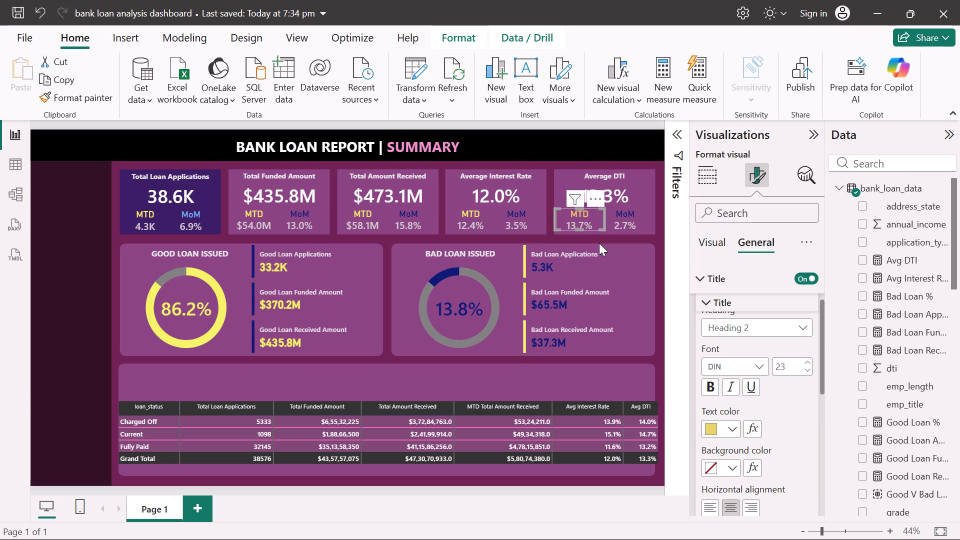
left_click(734, 425)
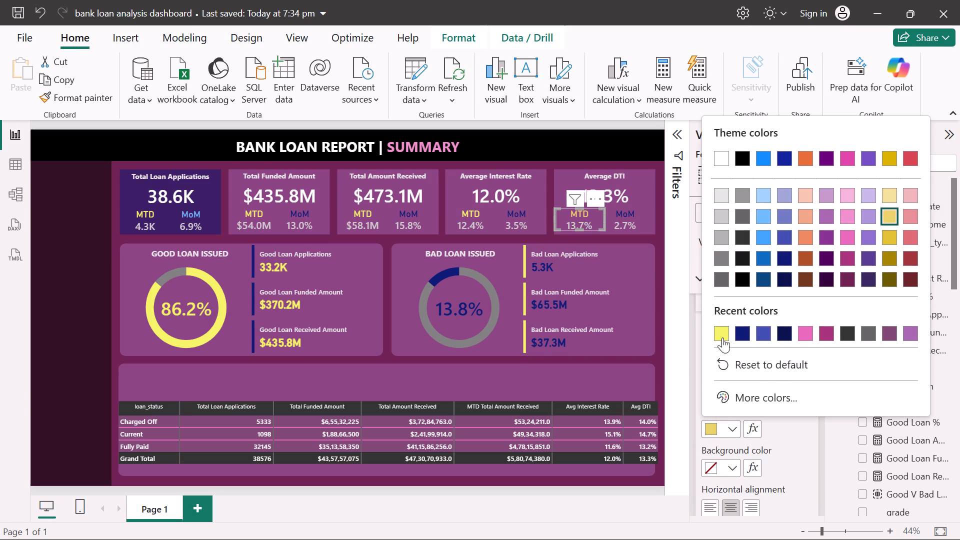
left_click(722, 337)
left_click(660, 231)
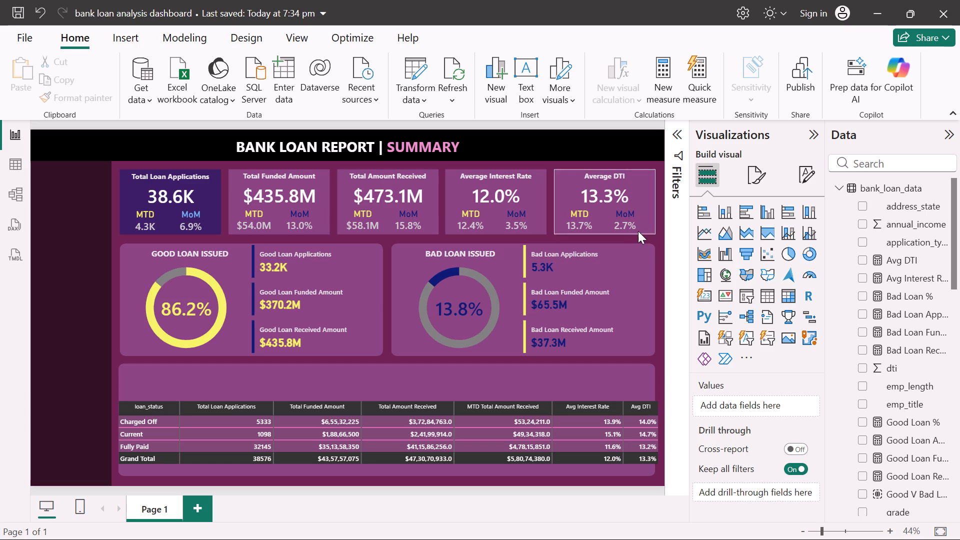
Change the font color of the Average DTI heading text to light blue #A0D1FF (Theme color 1, 60% lighter).
left_click(591, 173)
left_click_drag(582, 175, 624, 175)
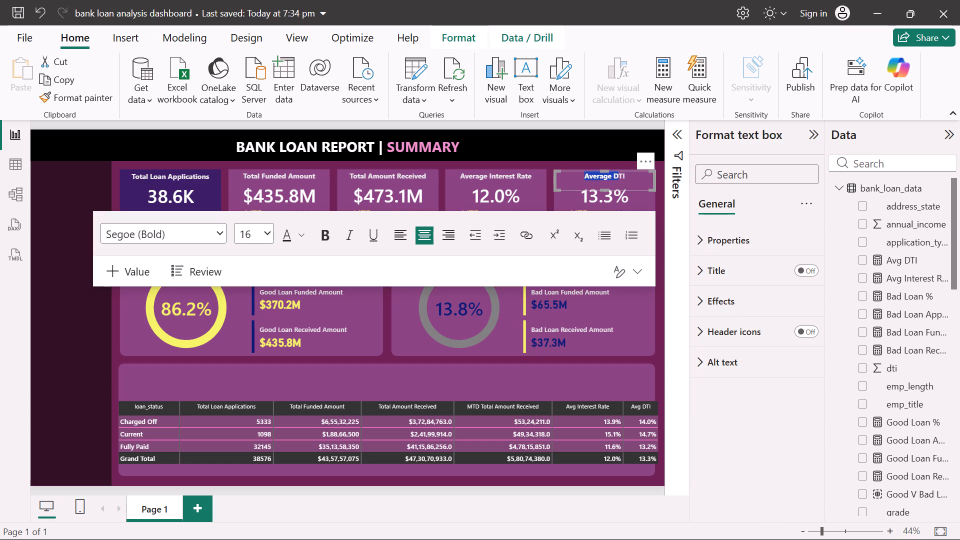
left_click_drag(624, 175, 630, 175)
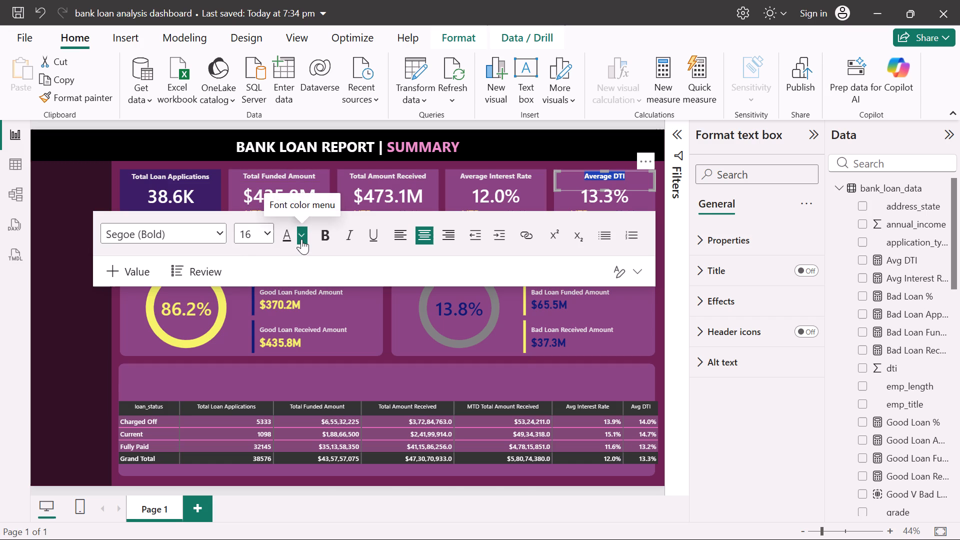
left_click(301, 239)
left_click(357, 315)
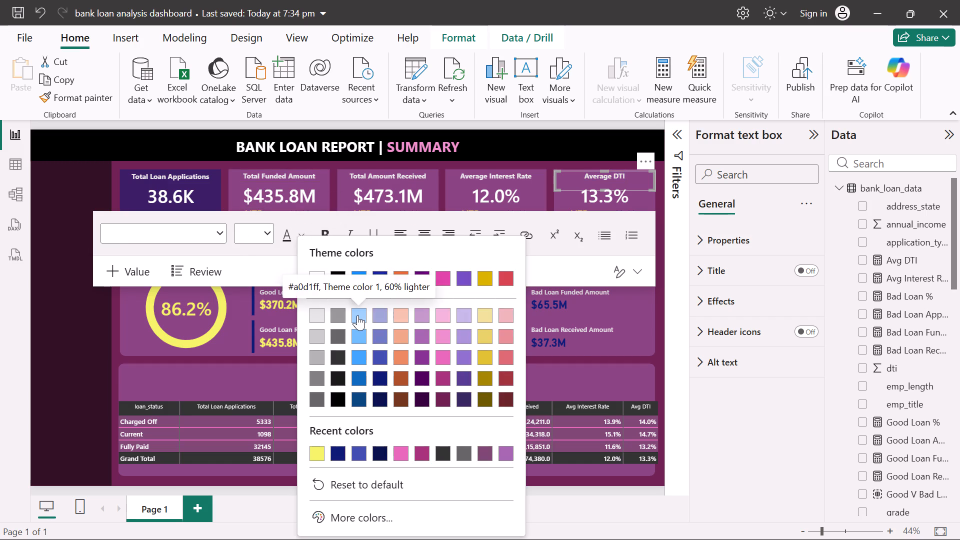
left_click(678, 315)
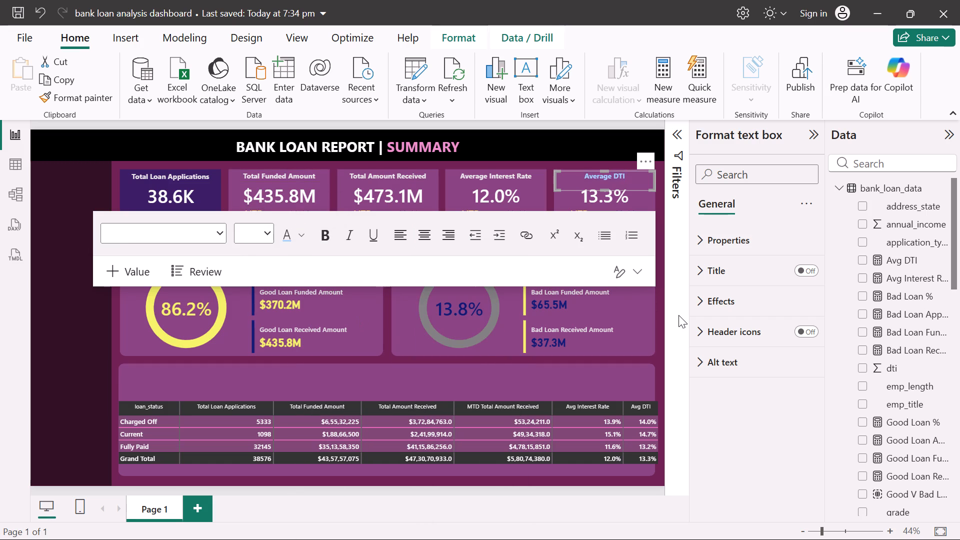
left_click(678, 315)
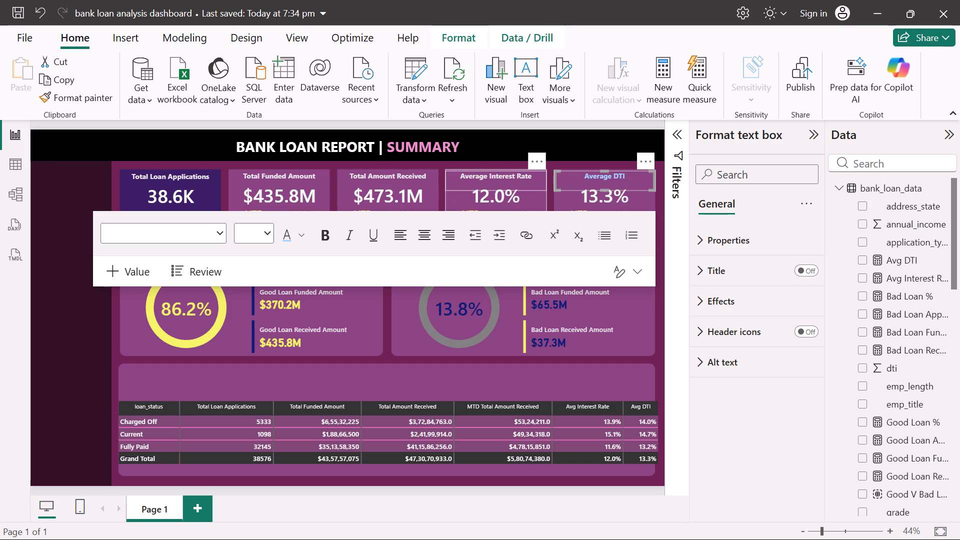
Change the font color of the Average Interest Rate heading text to light blue #A0D1FF (Theme color 1, 60% lighter).
left_click_drag(537, 175, 458, 175)
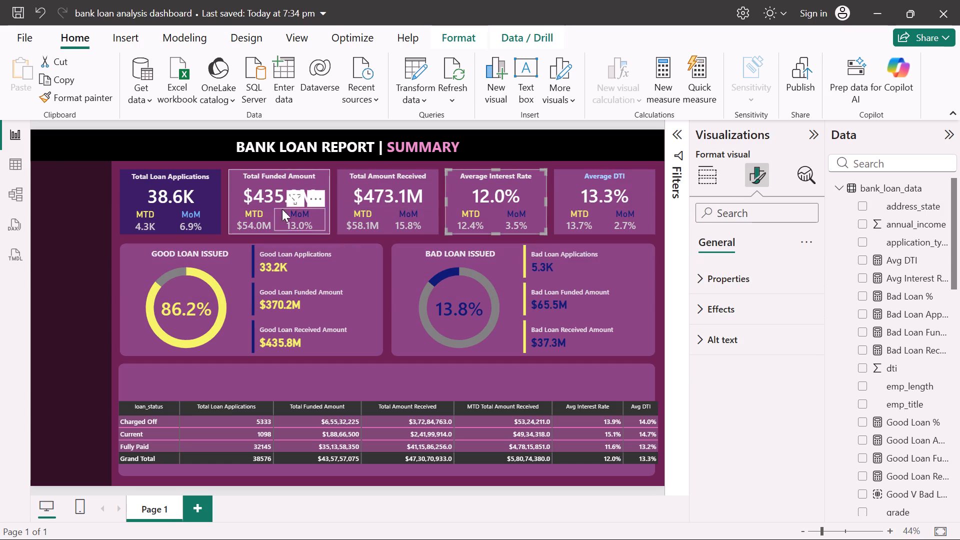
left_click(459, 177)
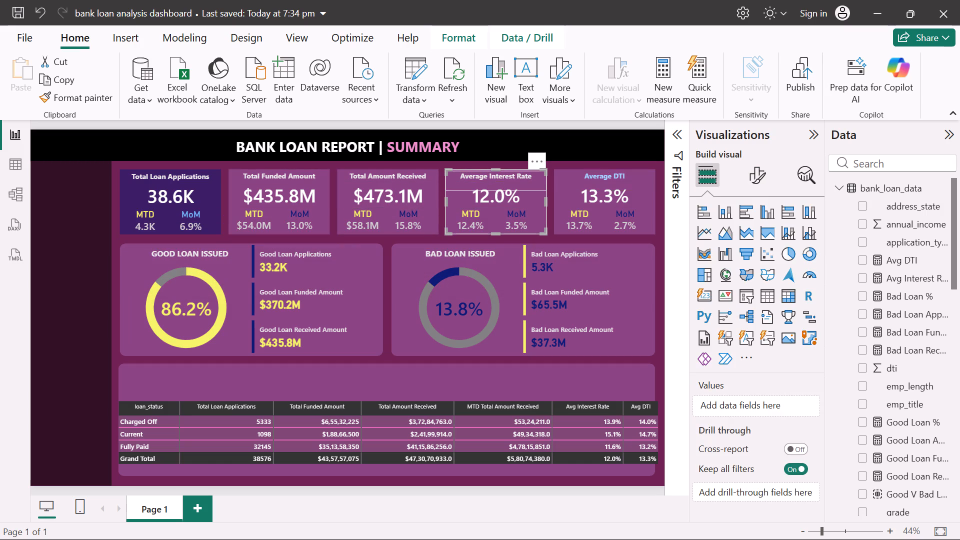
left_click_drag(459, 177, 544, 180)
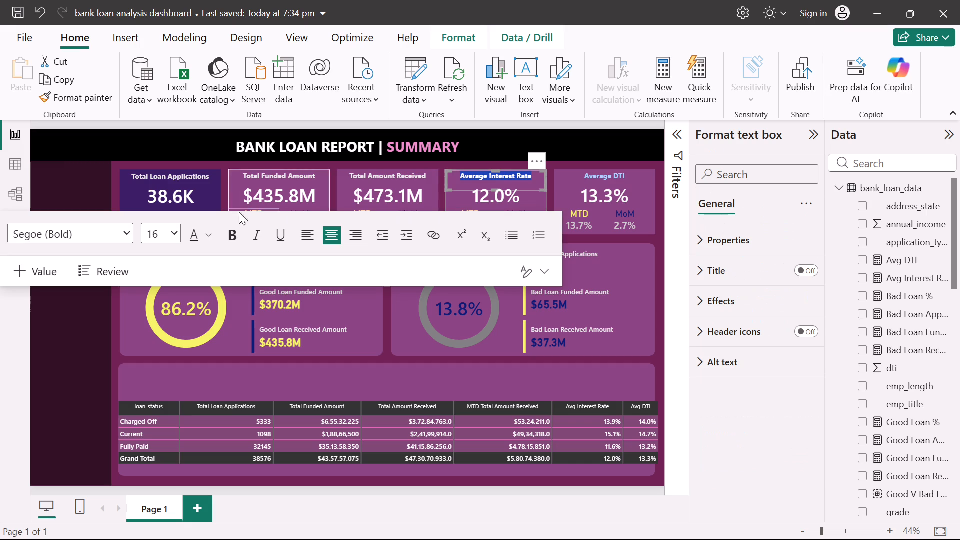
left_click(214, 228)
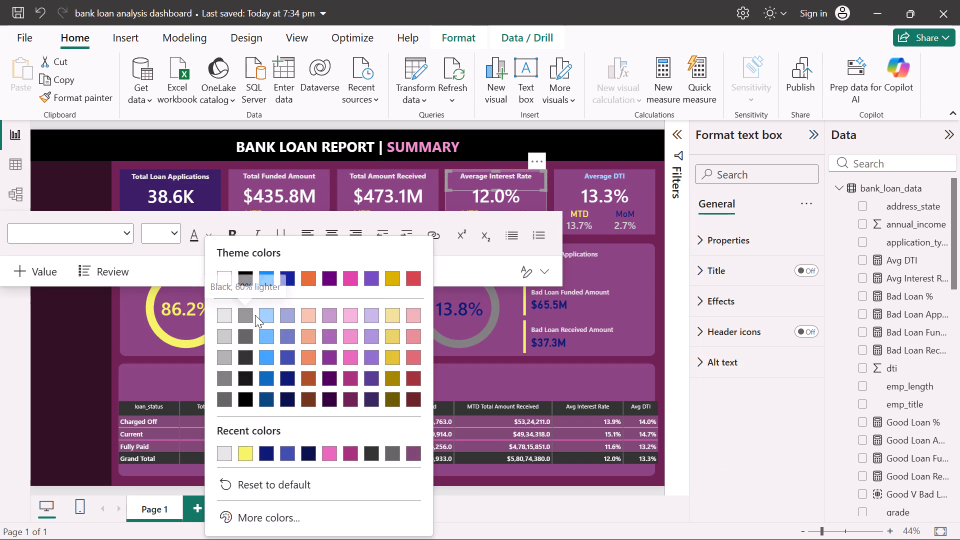
left_click(265, 321)
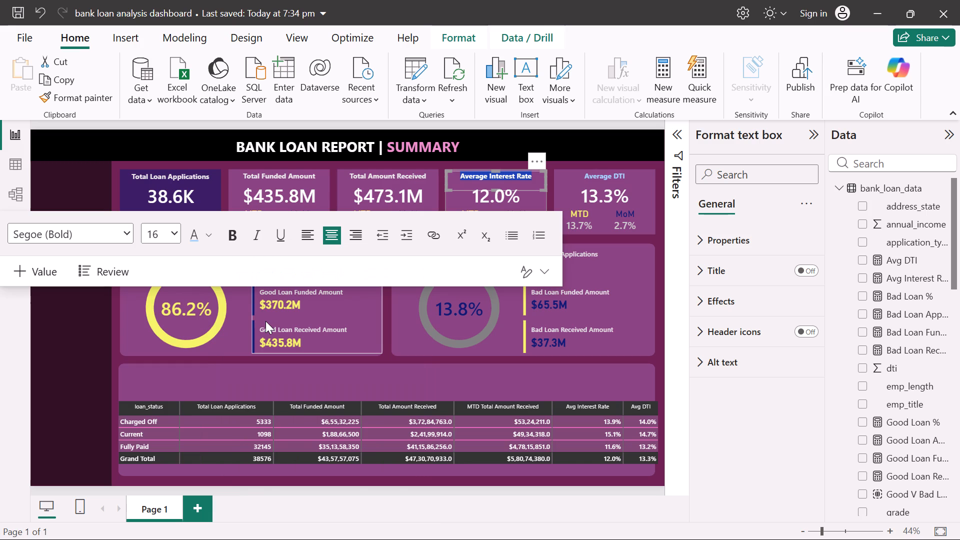
Change the font color of the Total Amount Received heading text to light blue #A0D1FF (Theme color 1, 60% lighter).
left_click(422, 175)
left_click_drag(427, 175, 423, 175)
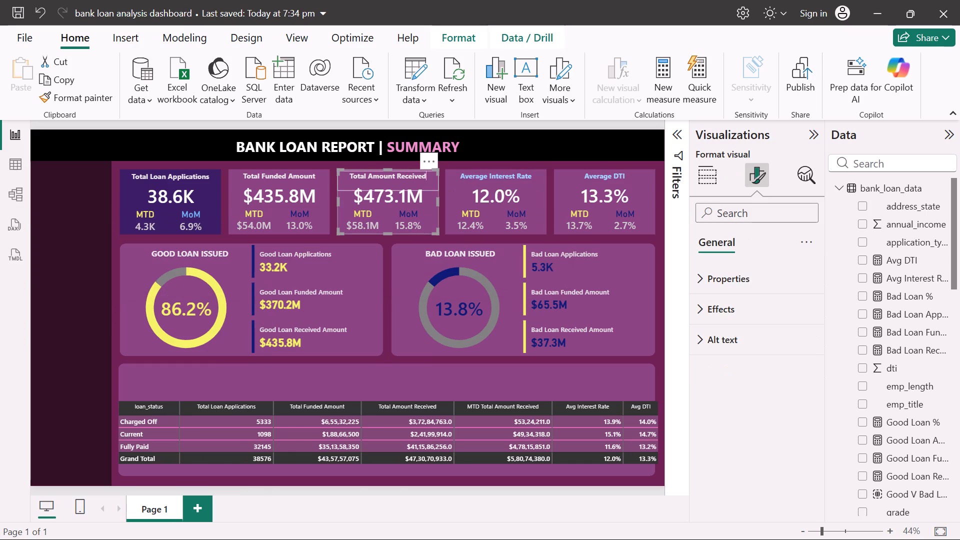
left_click_drag(423, 175, 348, 171)
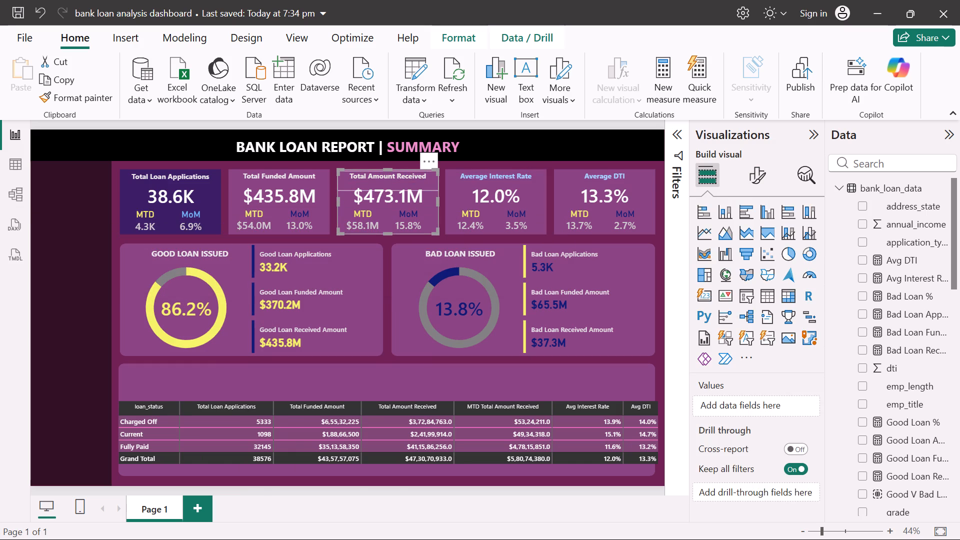
left_click_drag(347, 175, 392, 178)
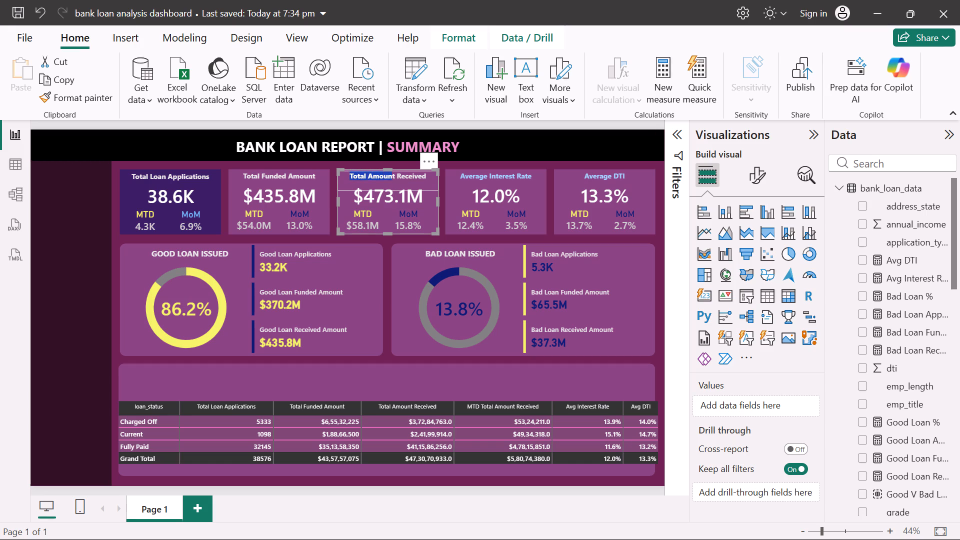
left_click_drag(392, 178, 428, 178)
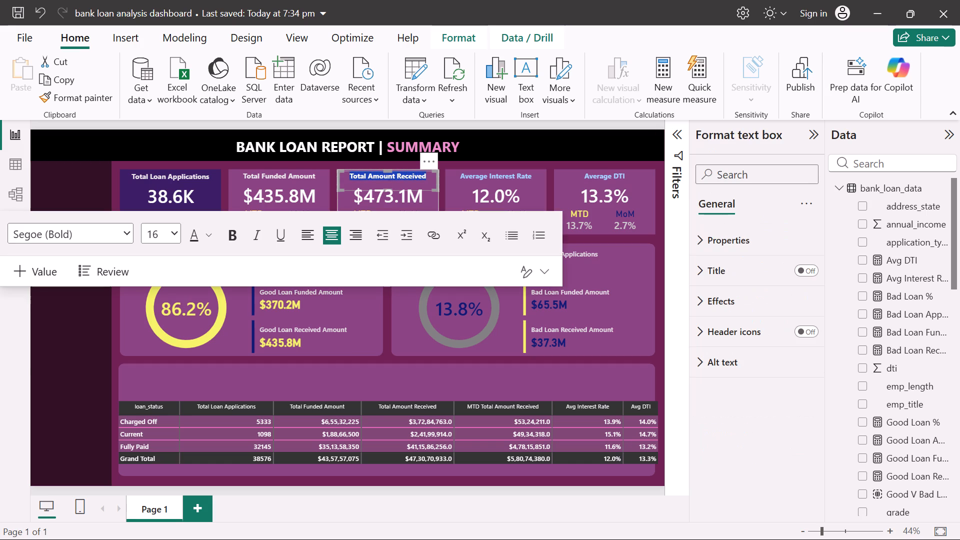
left_click(206, 243)
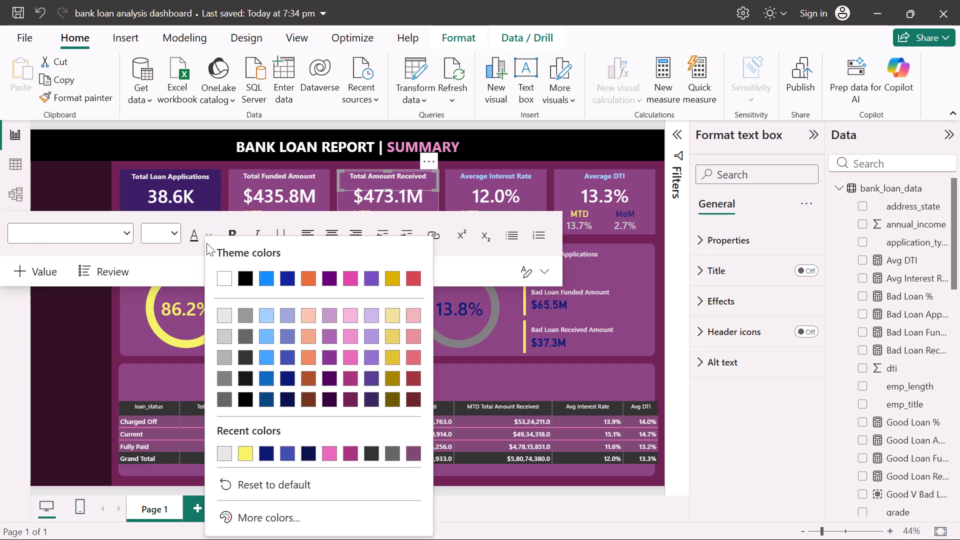
left_click(267, 314)
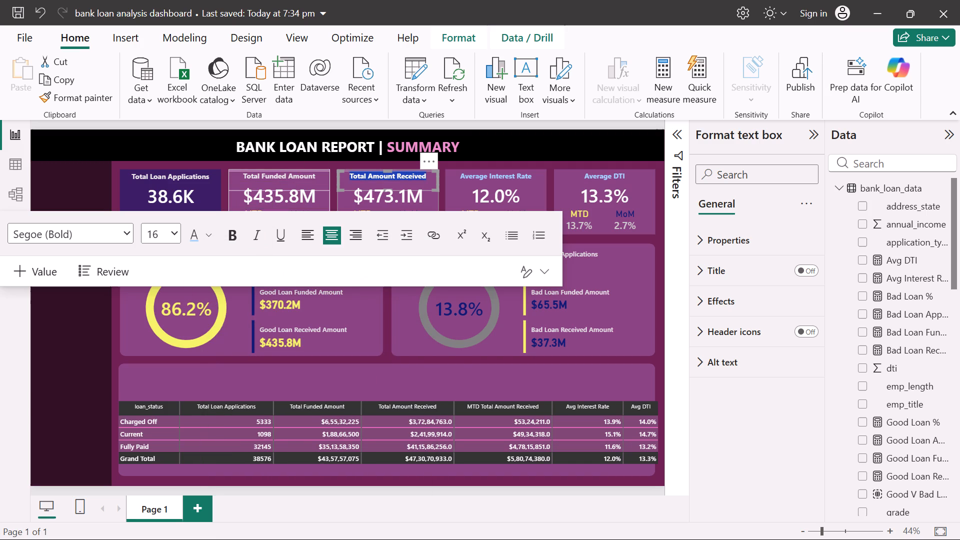
Change the font color of the Total Funded Amount heading text to light blue #A0D1FF (Theme color 1, 60% lighter).
left_click_drag(240, 174, 310, 178)
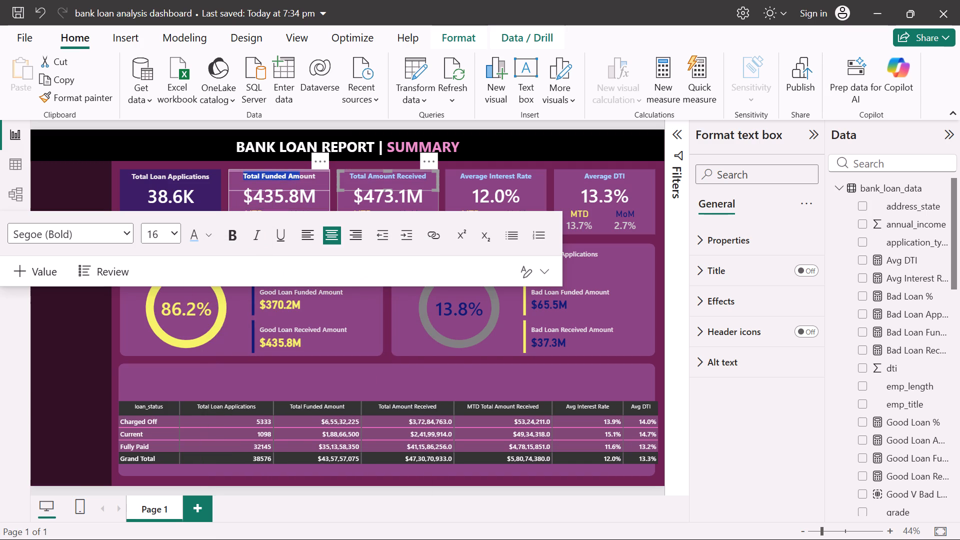
left_click_drag(310, 178, 319, 178)
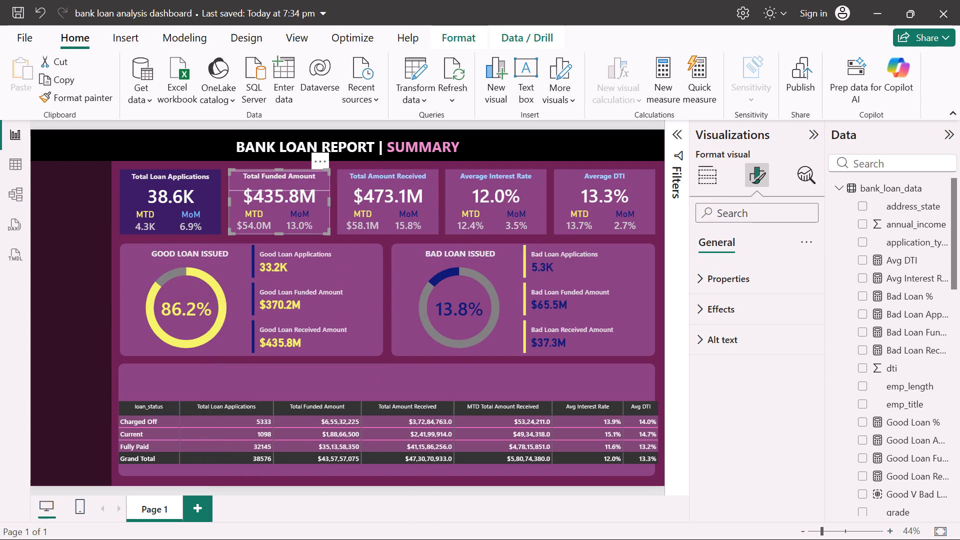
left_click_drag(318, 178, 242, 178)
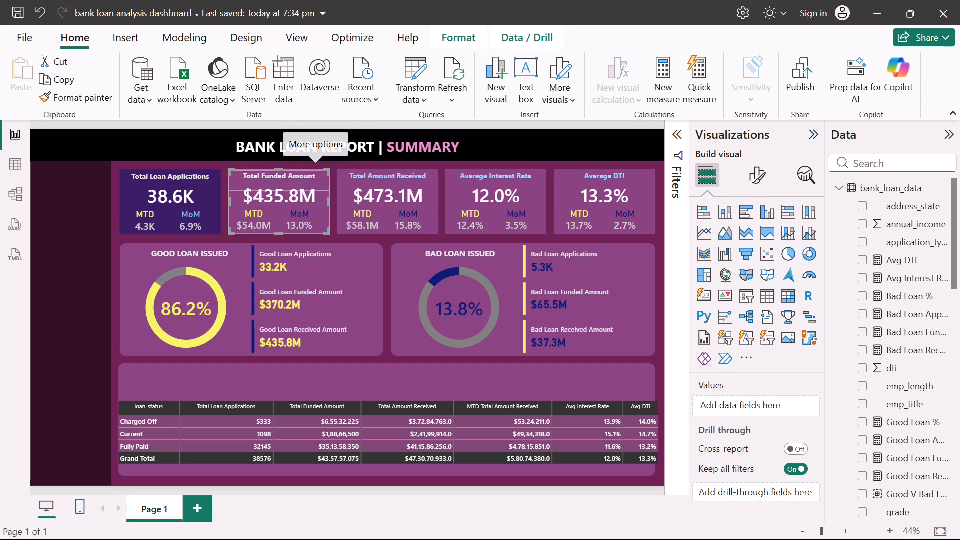
left_click_drag(238, 173, 318, 178)
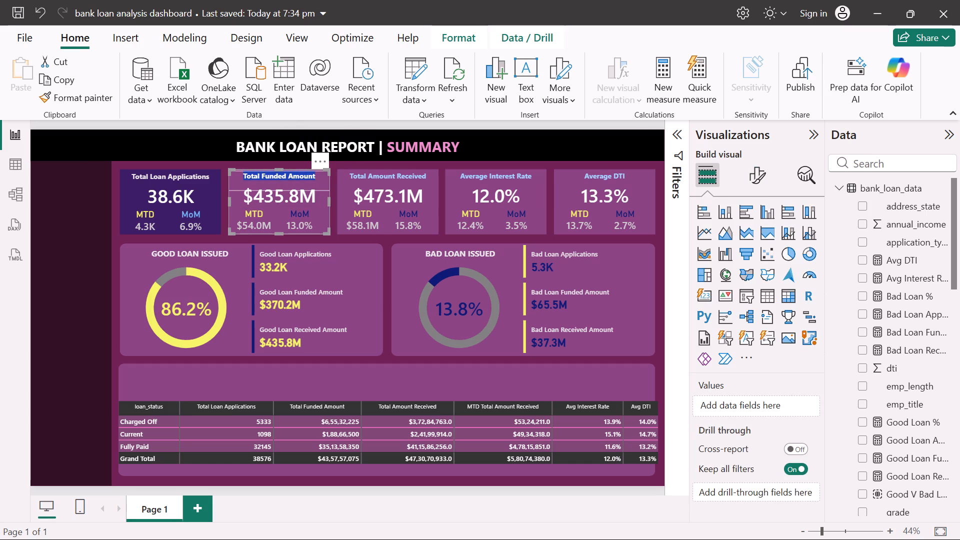
left_click_drag(318, 178, 319, 179)
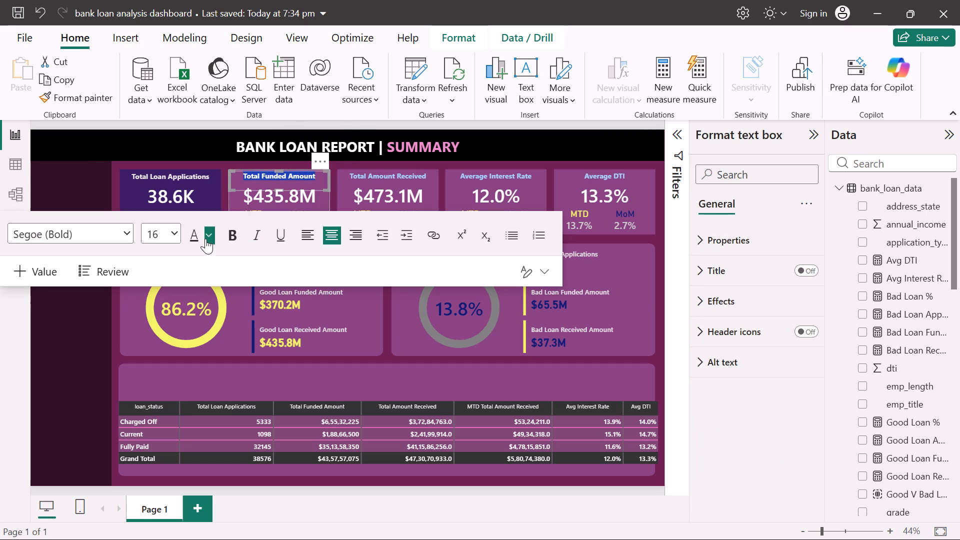
left_click(205, 237)
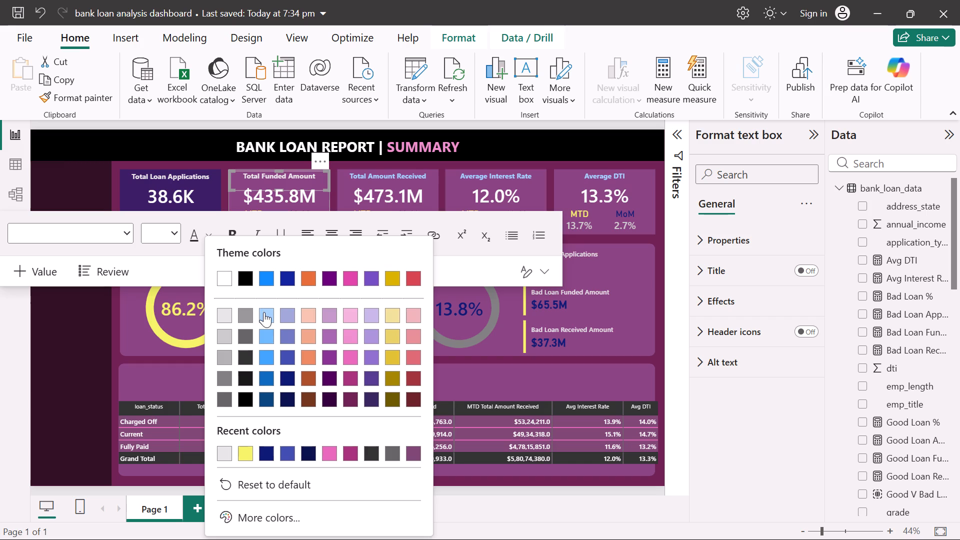
left_click(264, 312)
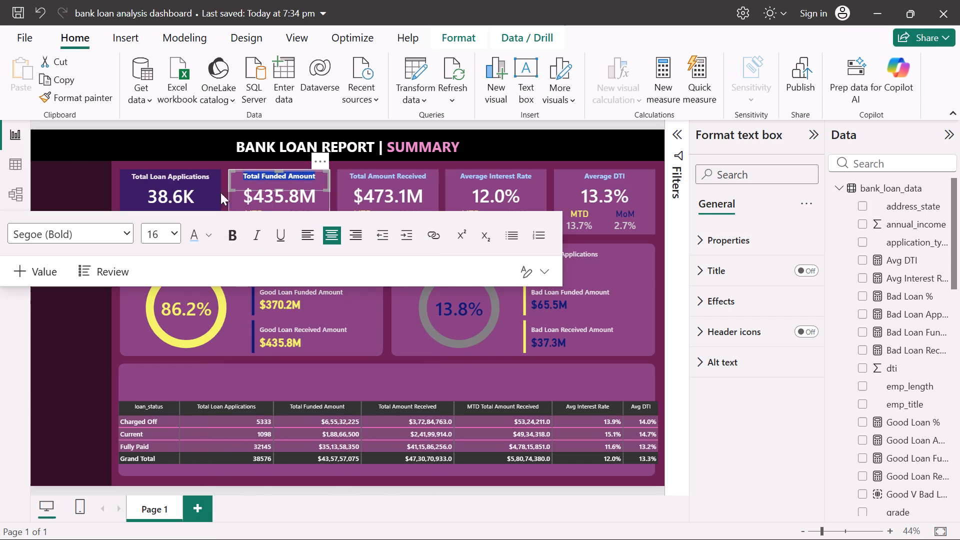
Change the font color of the Total Loan Applications heading text to light blue #A0D1FF (Theme color 1, 60% lighter).
left_click(209, 180)
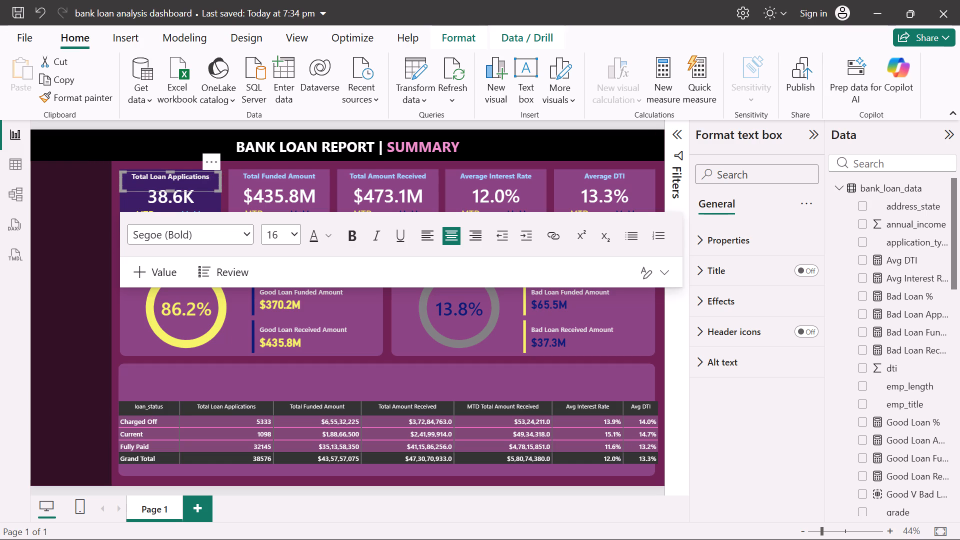
left_click_drag(211, 178, 123, 176)
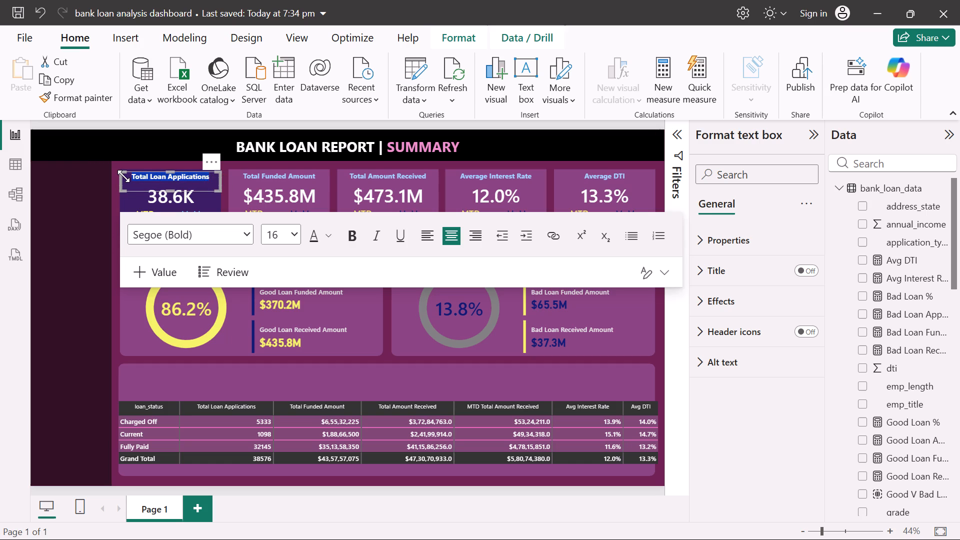
left_click(328, 235)
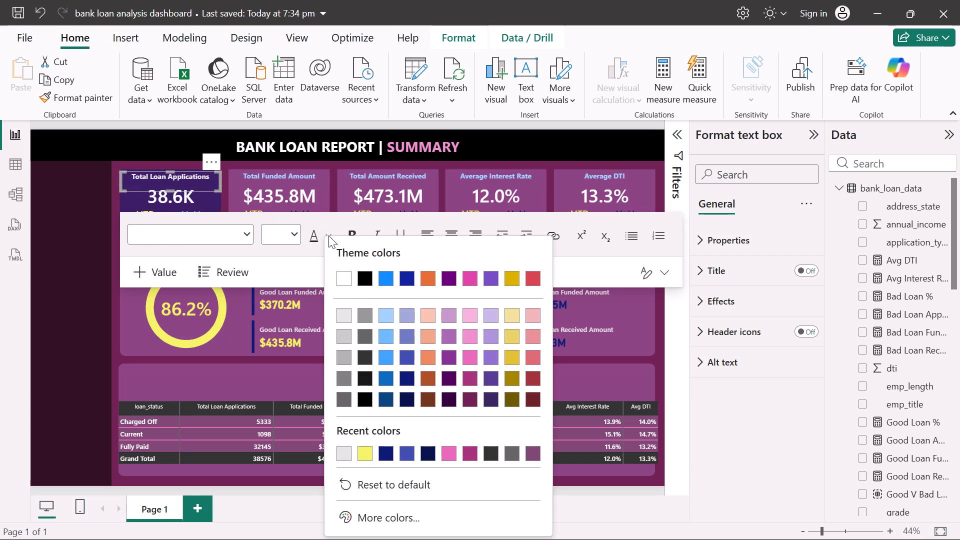
left_click(383, 318)
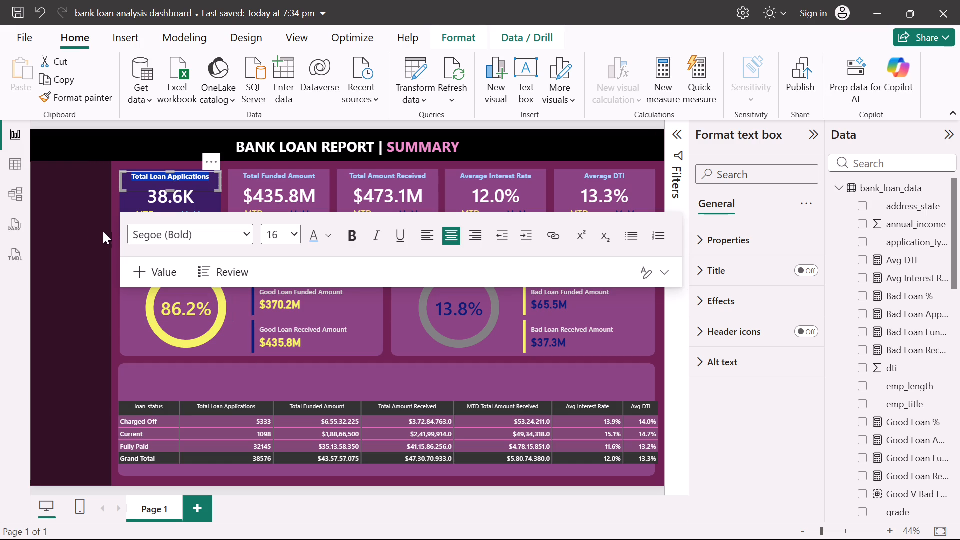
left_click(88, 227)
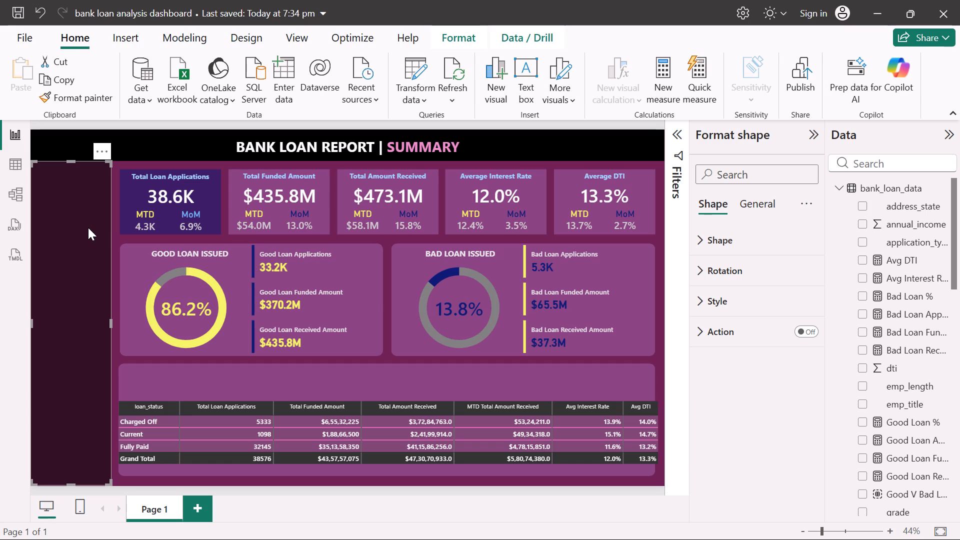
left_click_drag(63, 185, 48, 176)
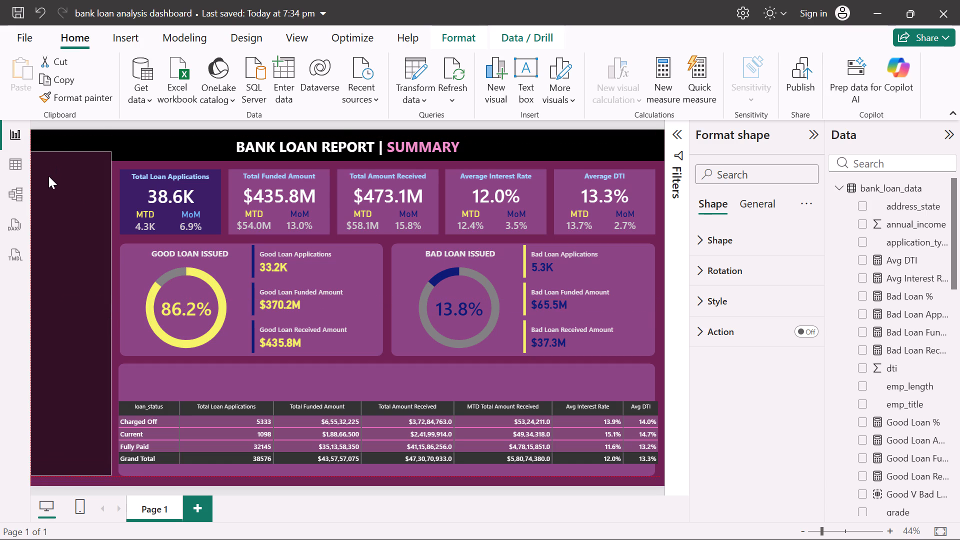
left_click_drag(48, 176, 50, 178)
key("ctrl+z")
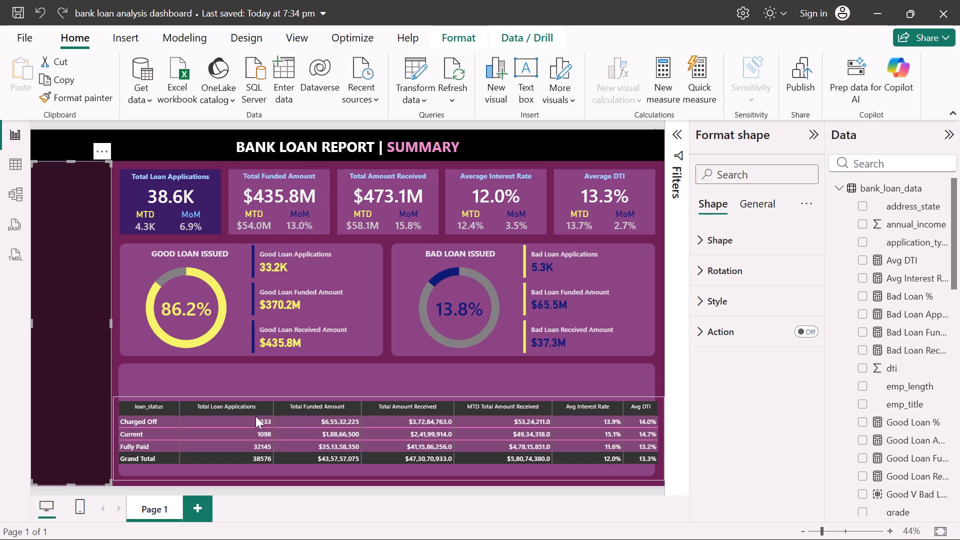
Sort the loan status table by Total Funded Amount in descending order.
left_click(337, 408)
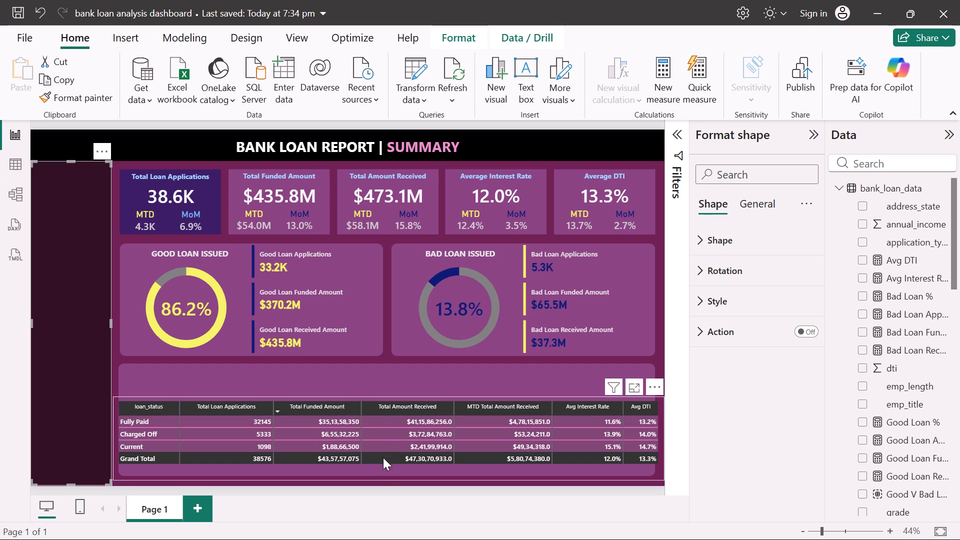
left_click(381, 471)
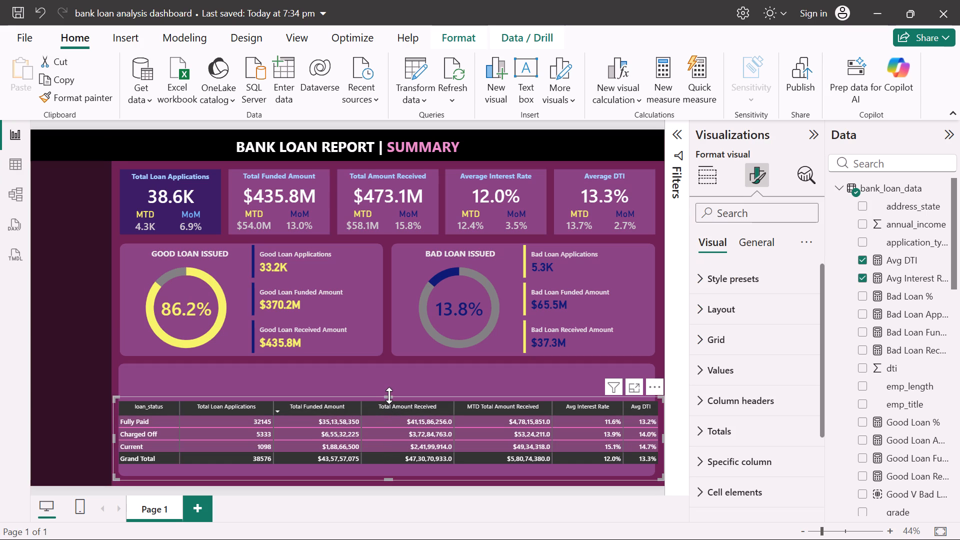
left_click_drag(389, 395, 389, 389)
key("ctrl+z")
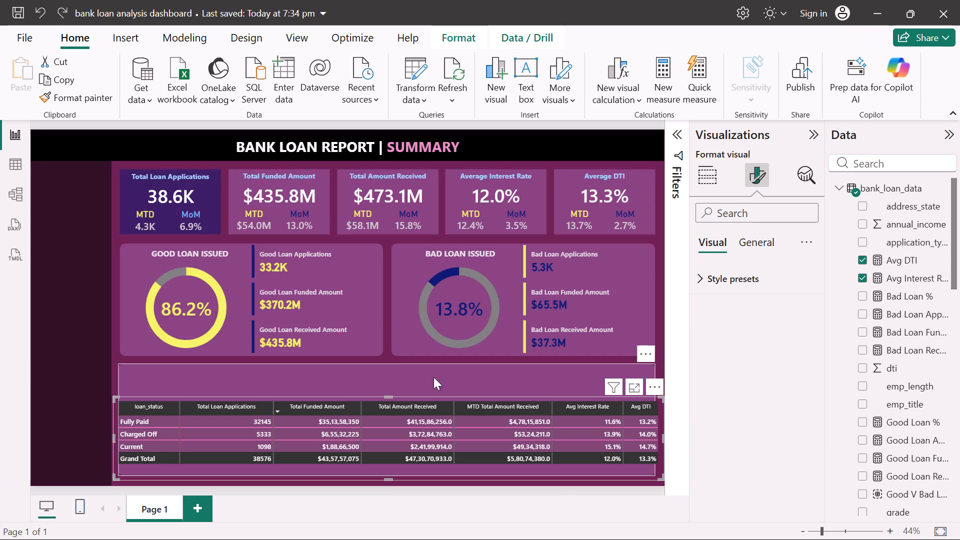
Examine the loan status table's style preset, column width layout and general formatting settings.
left_click(708, 285)
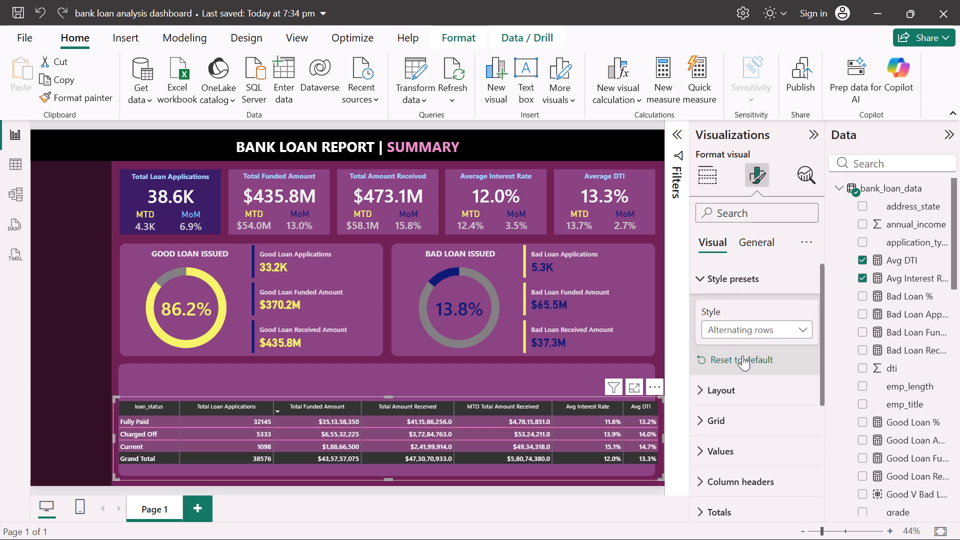
left_click(703, 385)
scroll(703, 385, "down", 2)
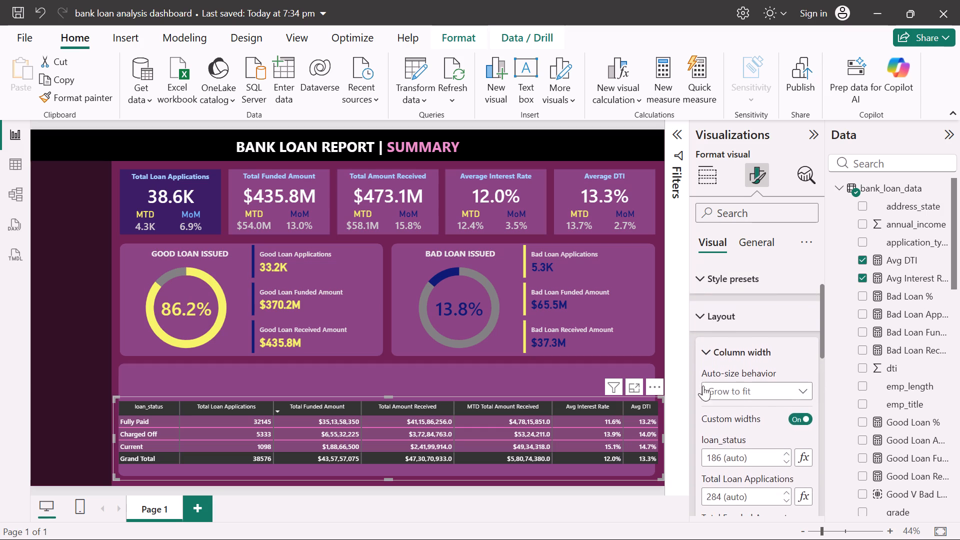
scroll(703, 385, "down", 3)
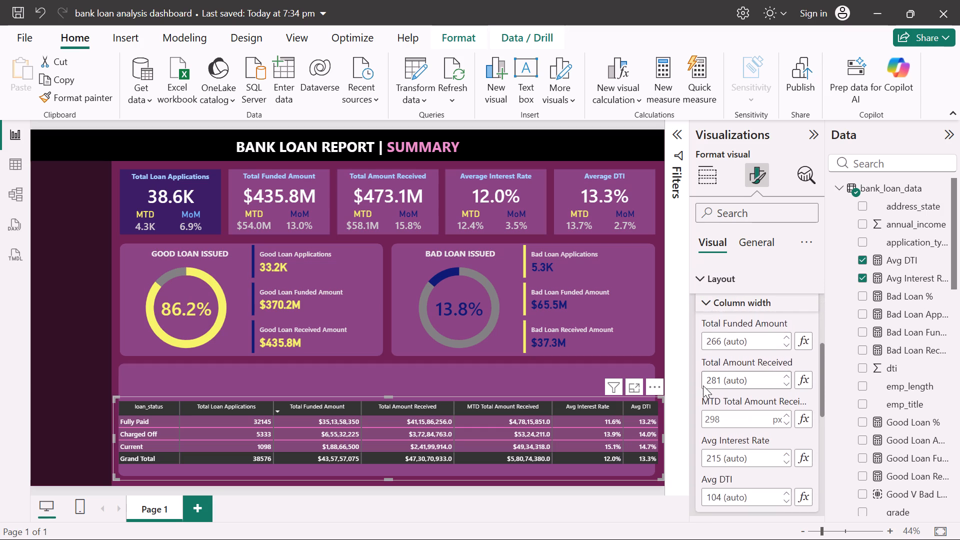
scroll(703, 385, "down", 2)
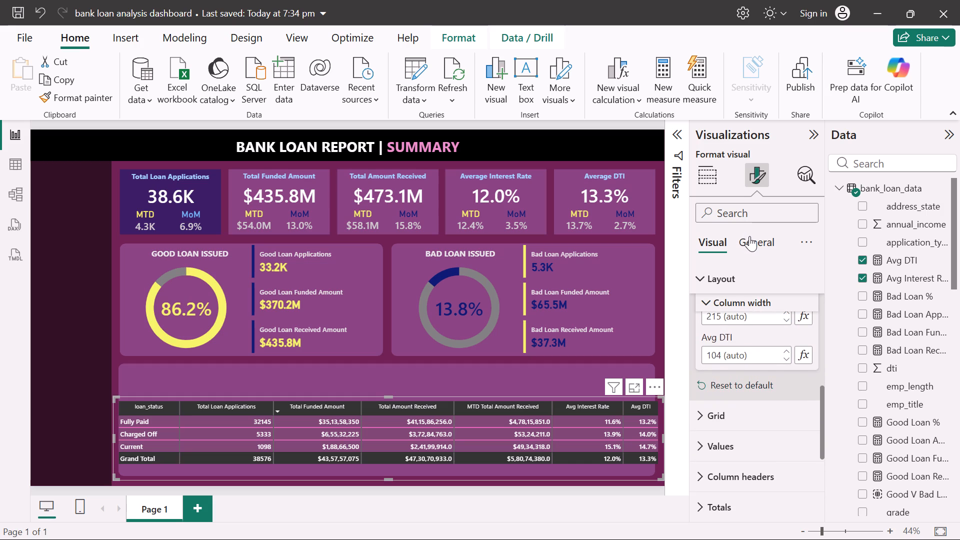
left_click(751, 237)
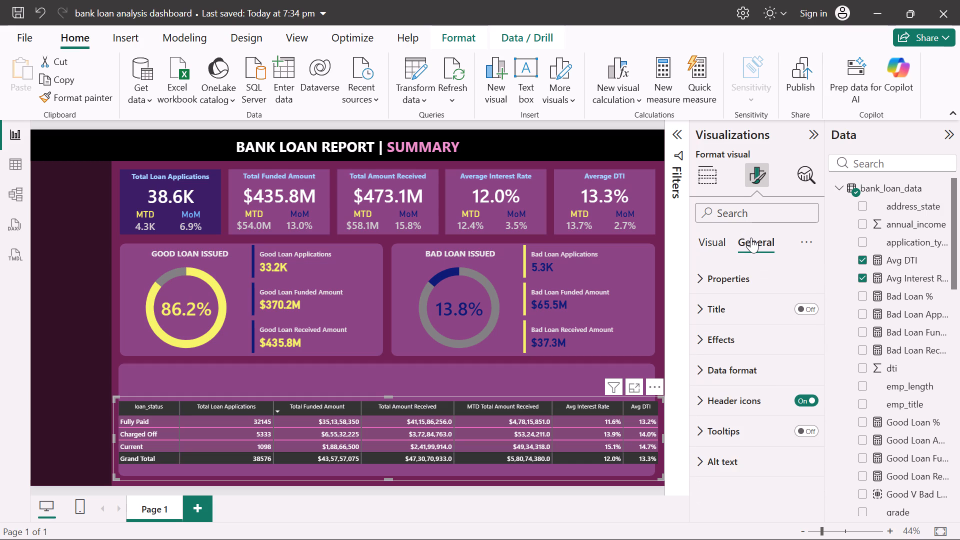
left_click(718, 240)
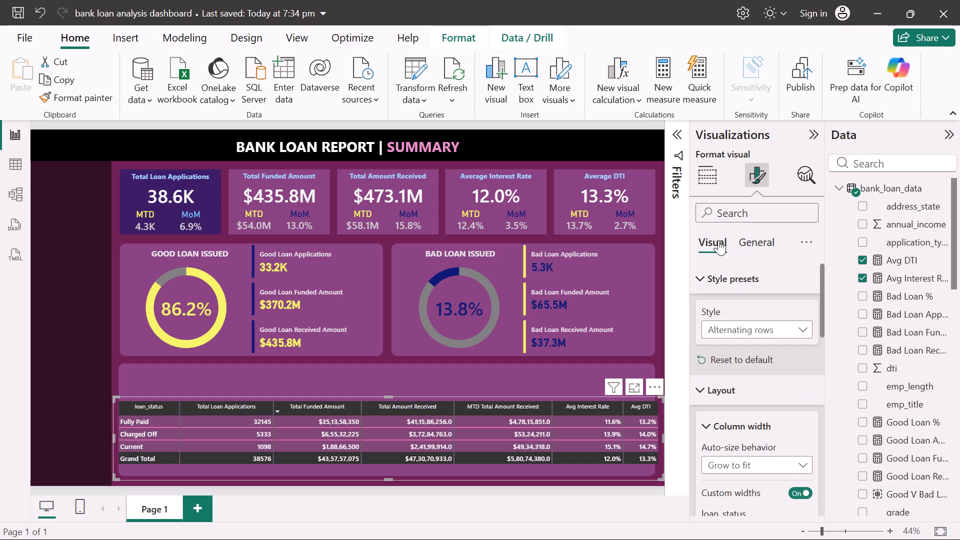